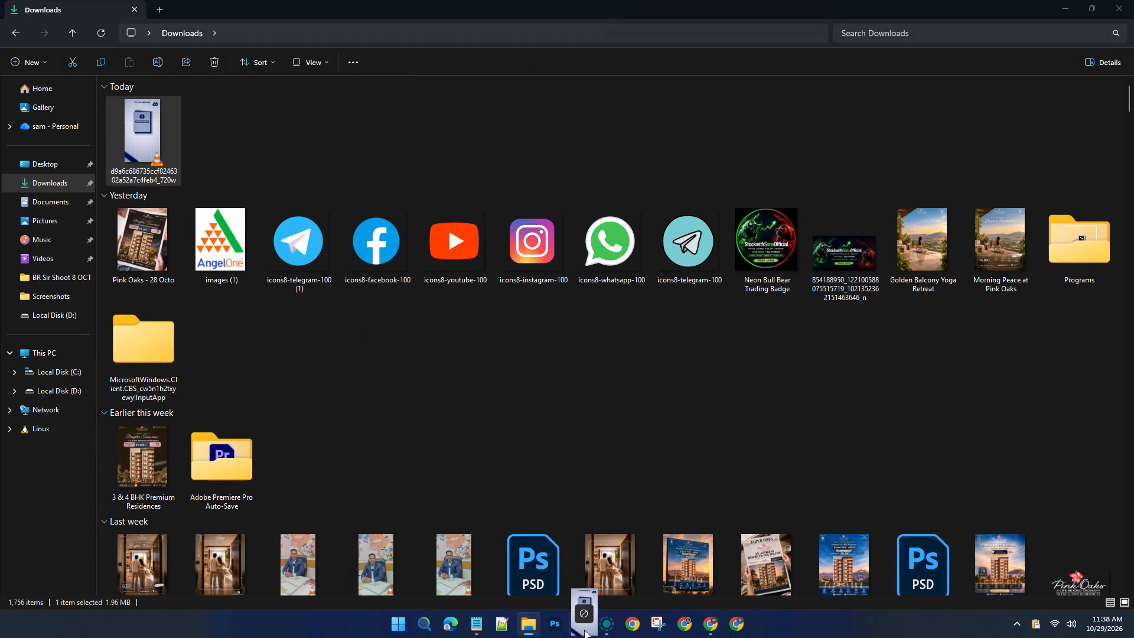
Bring today's downloaded 720w video file from the Downloads folder over to Premiere Pro.
drag(584, 630, 571, 636)
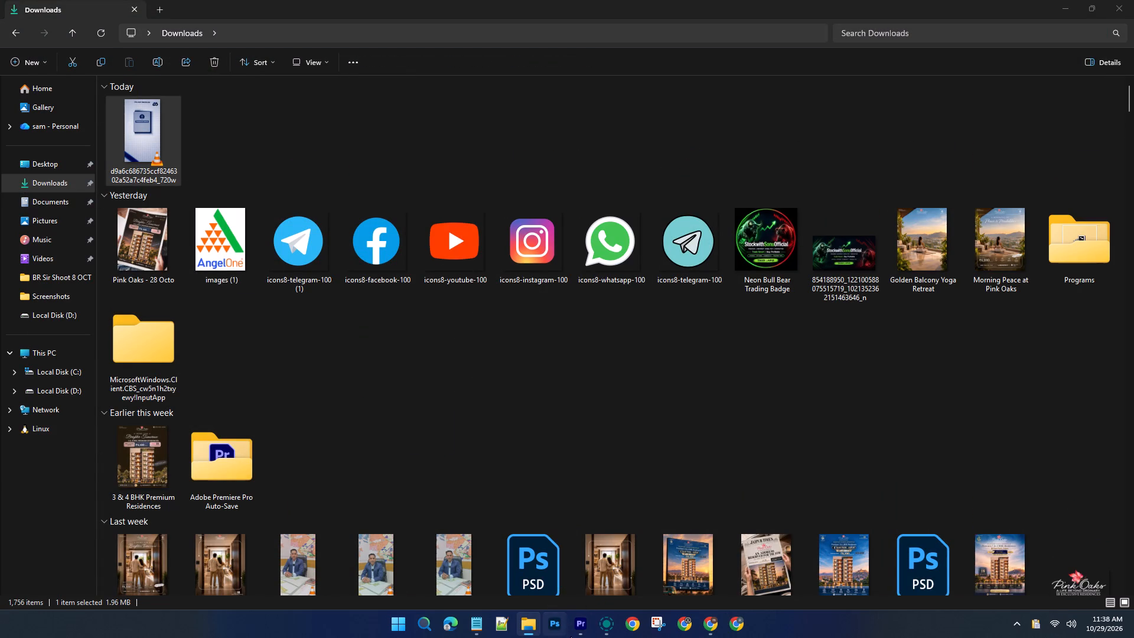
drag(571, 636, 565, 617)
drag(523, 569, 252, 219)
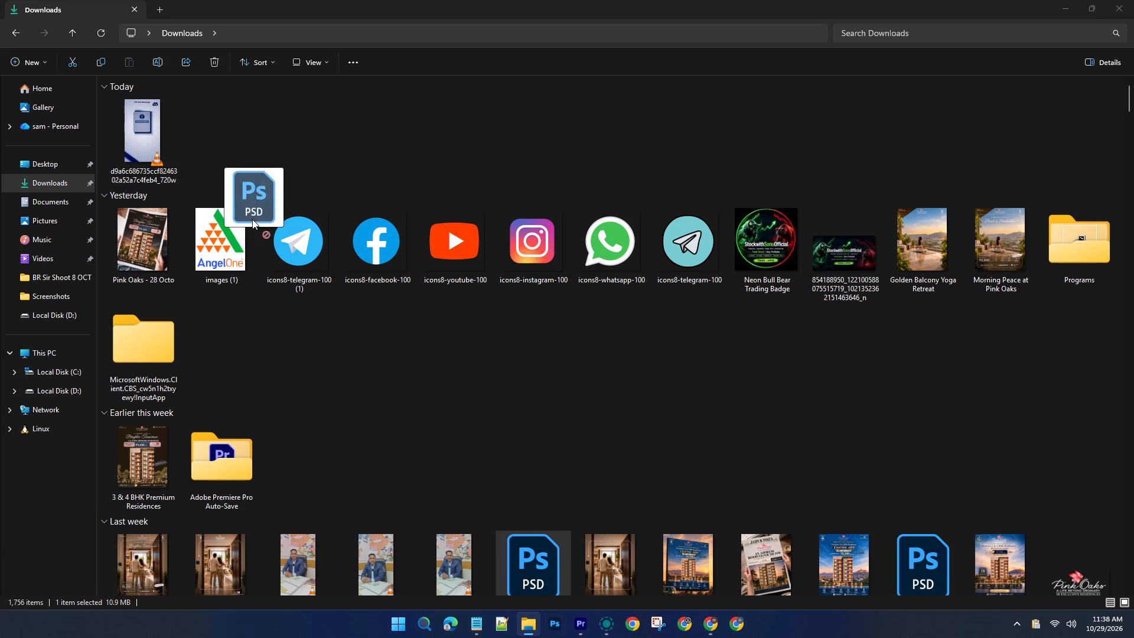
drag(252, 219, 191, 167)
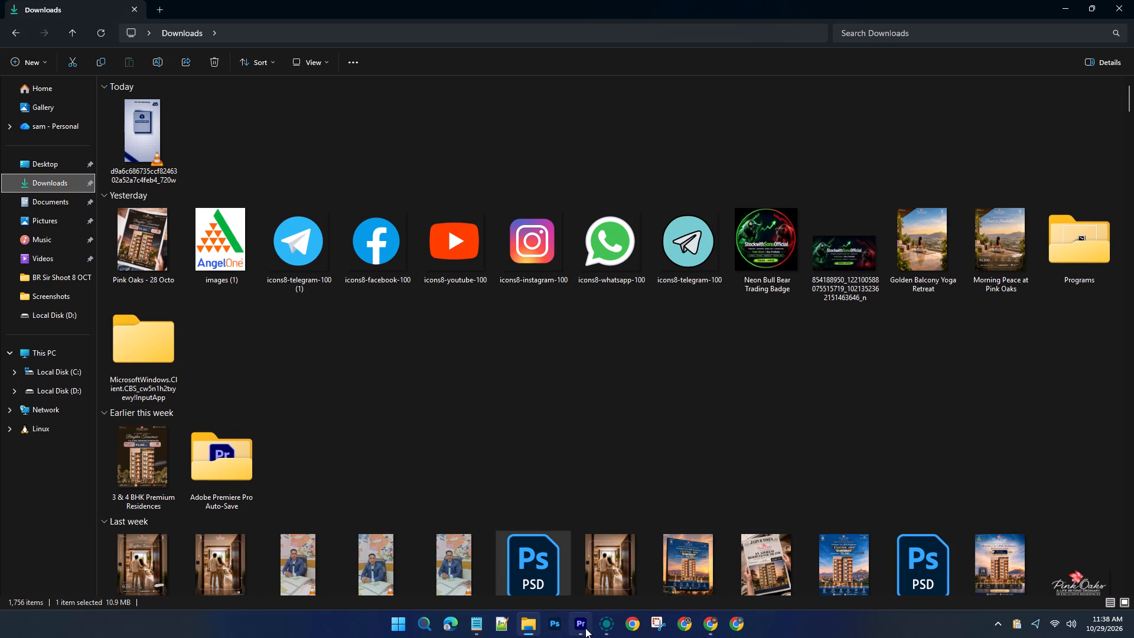
Switch to Adobe Premiere and try to create a new project named "movictel reel" without a template.
click(585, 628)
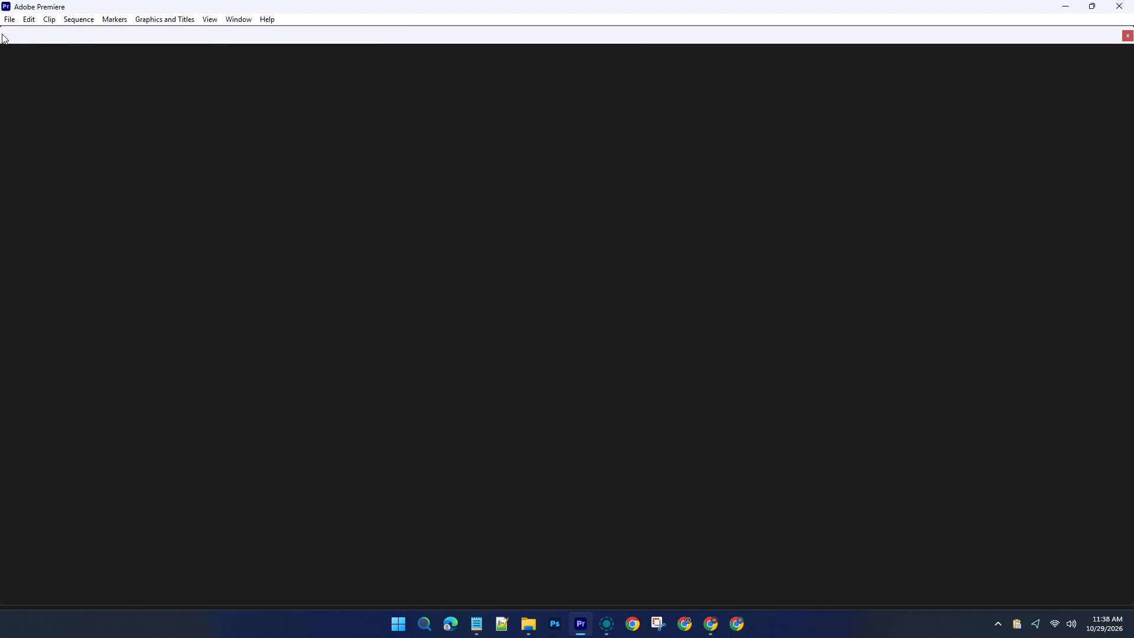
click(3, 19)
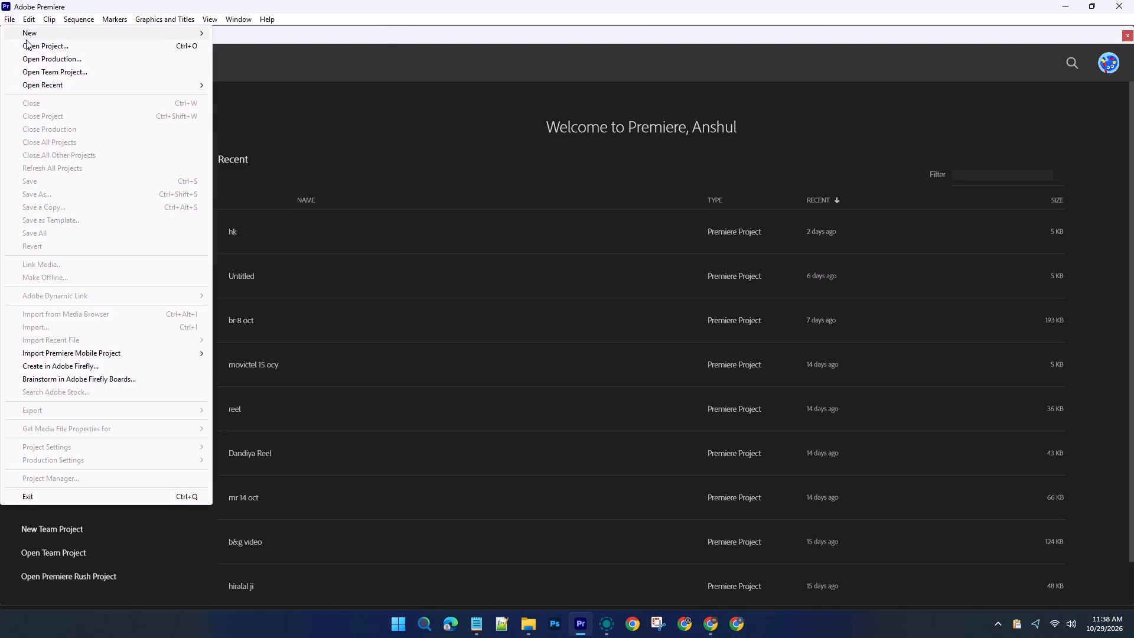
click(44, 117)
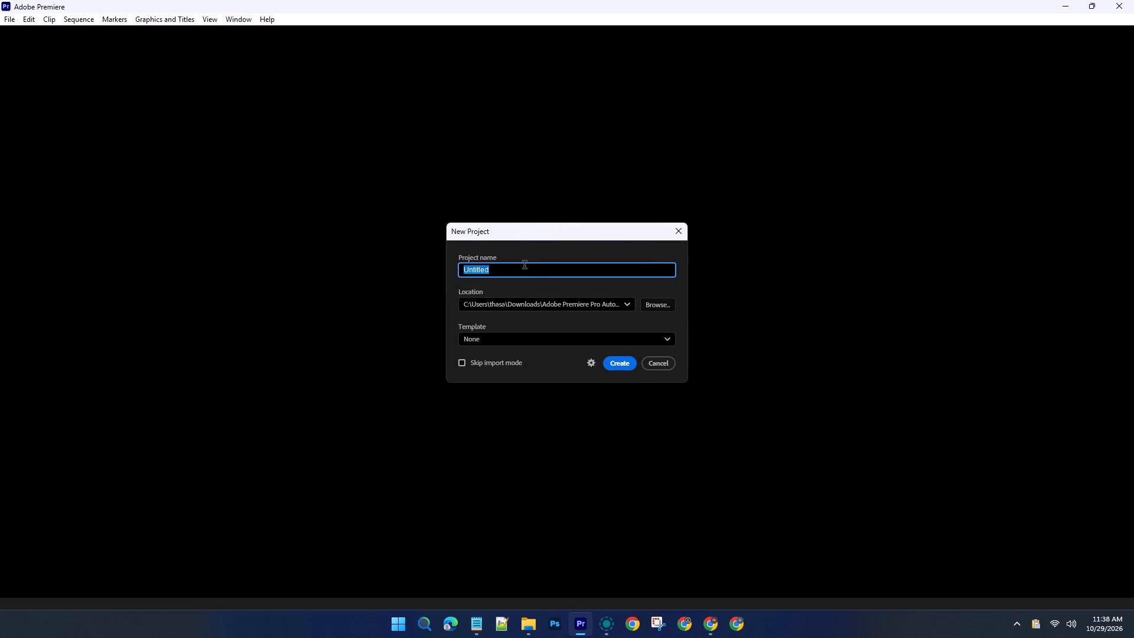
key(BackSpace)
text(movictel reel)
key(space)
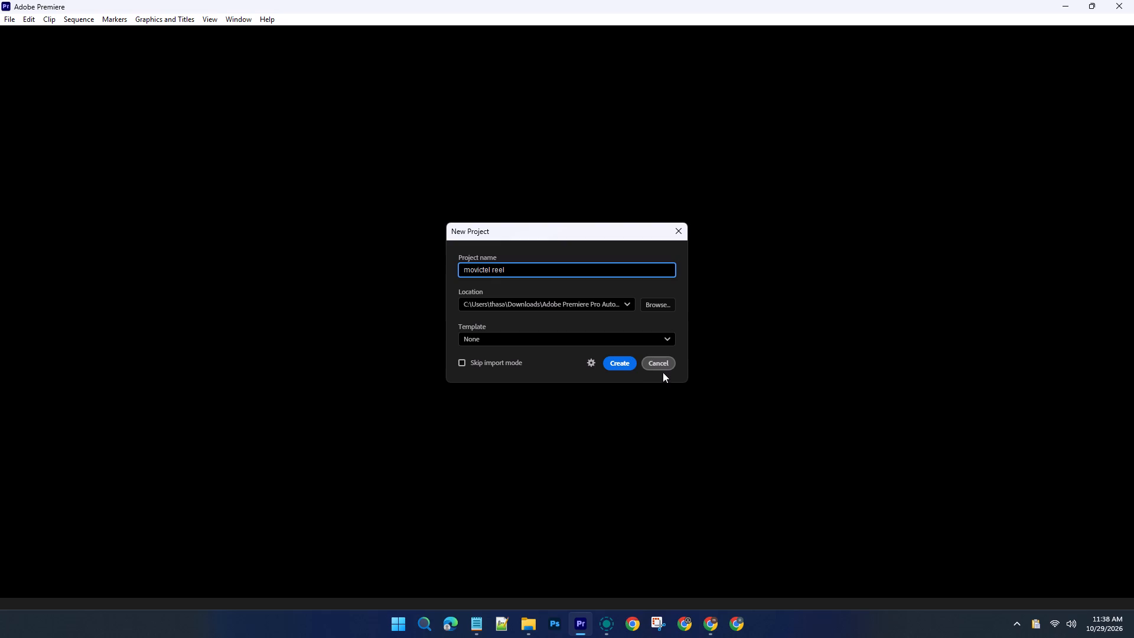
click(638, 364)
click(631, 361)
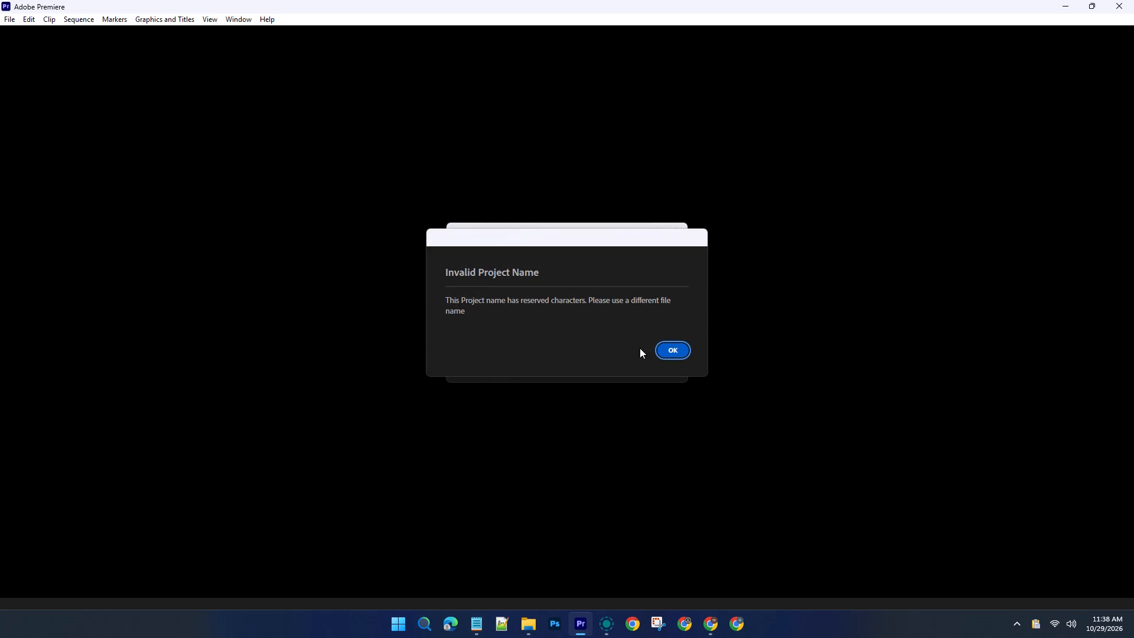
click(669, 346)
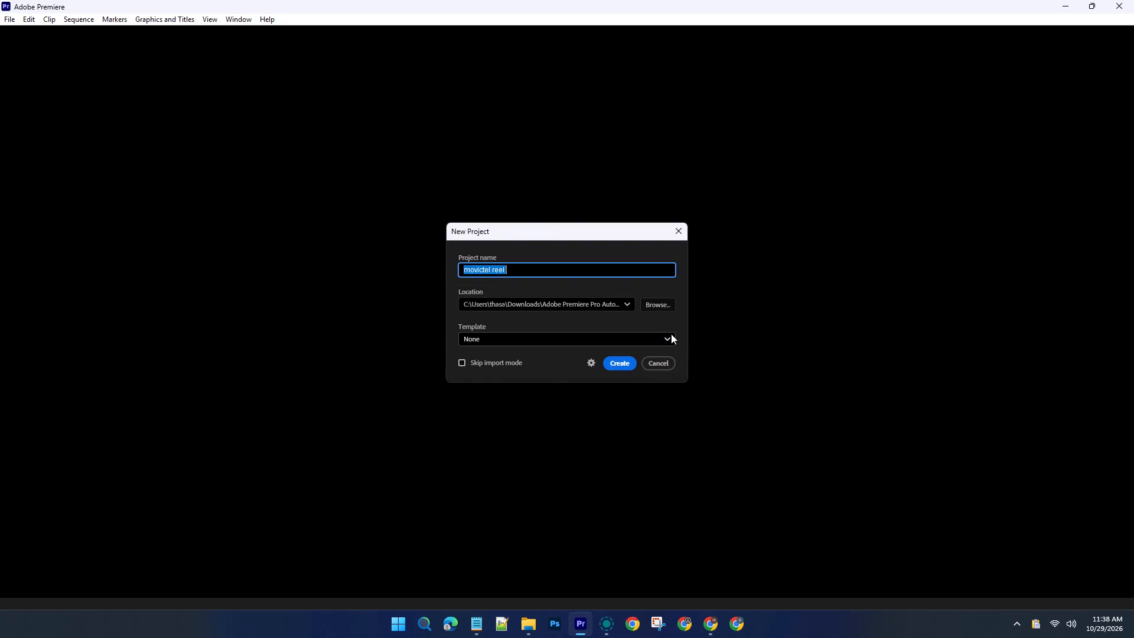
click(671, 334)
click(671, 334)
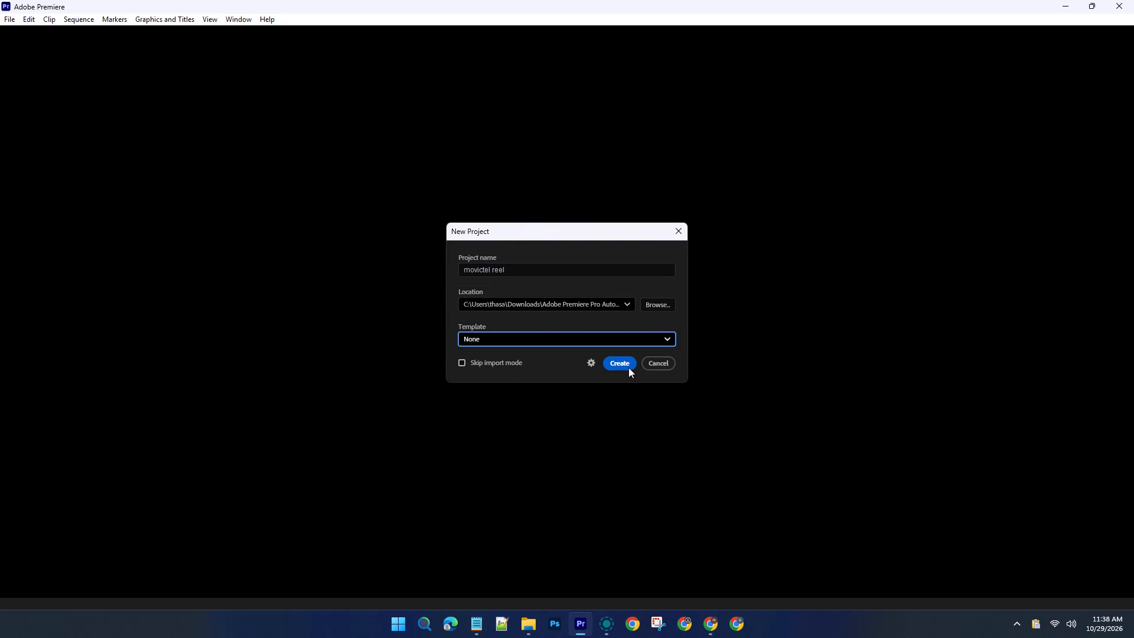
click(628, 367)
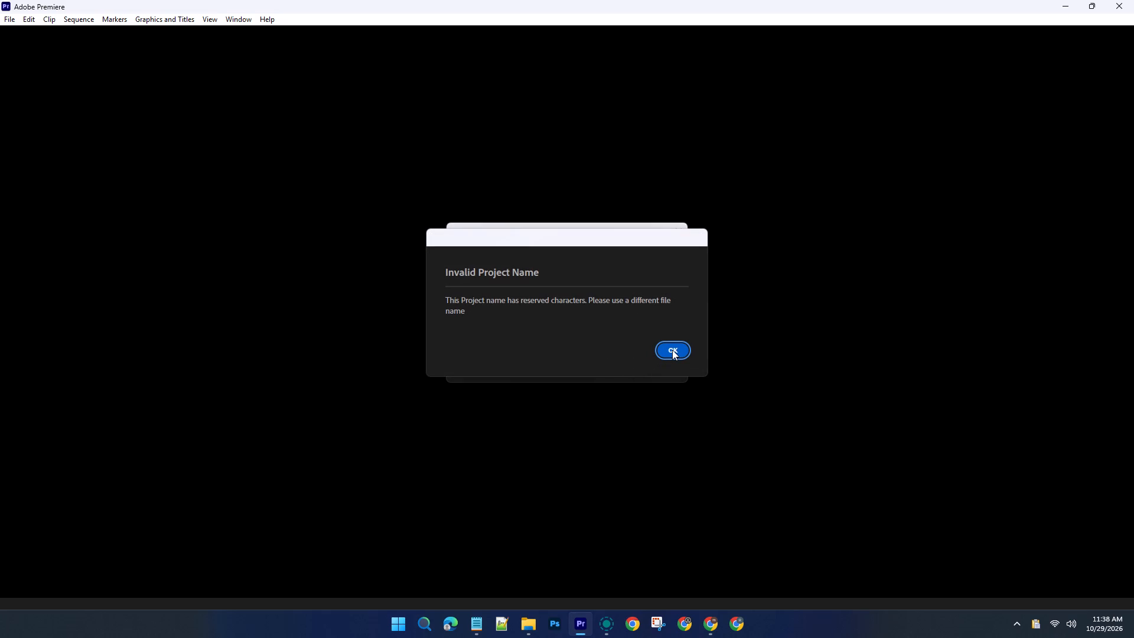
click(672, 350)
Extend the project name to "movictel reel new" and create the project.
click(510, 264)
click(515, 272)
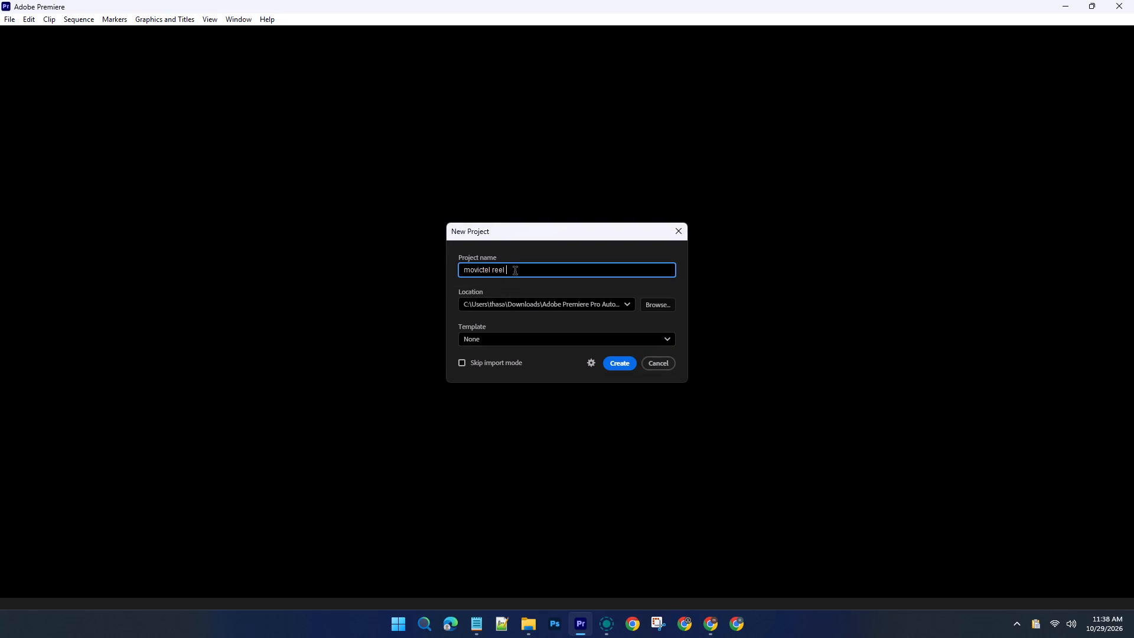
text(new)
click(614, 362)
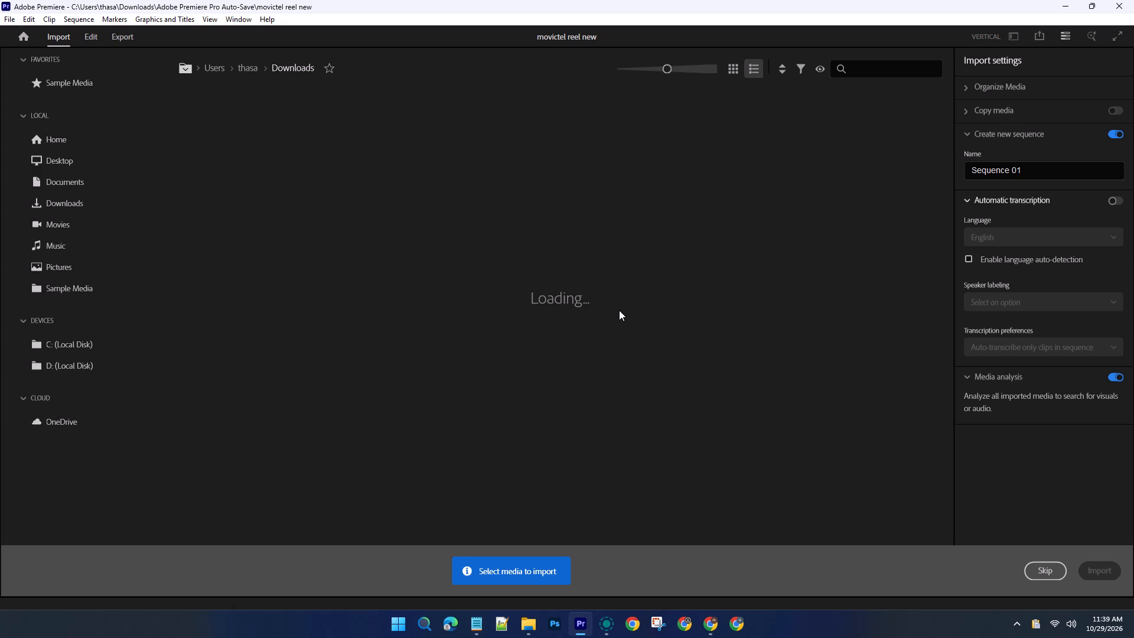
Import the d9a6c686735ccf8246302a52a7c4feb4_720w MP4 from Downloads into the project, creating a new sequence from it.
scroll(619, 311, down, 1)
scroll(619, 311, up, 2)
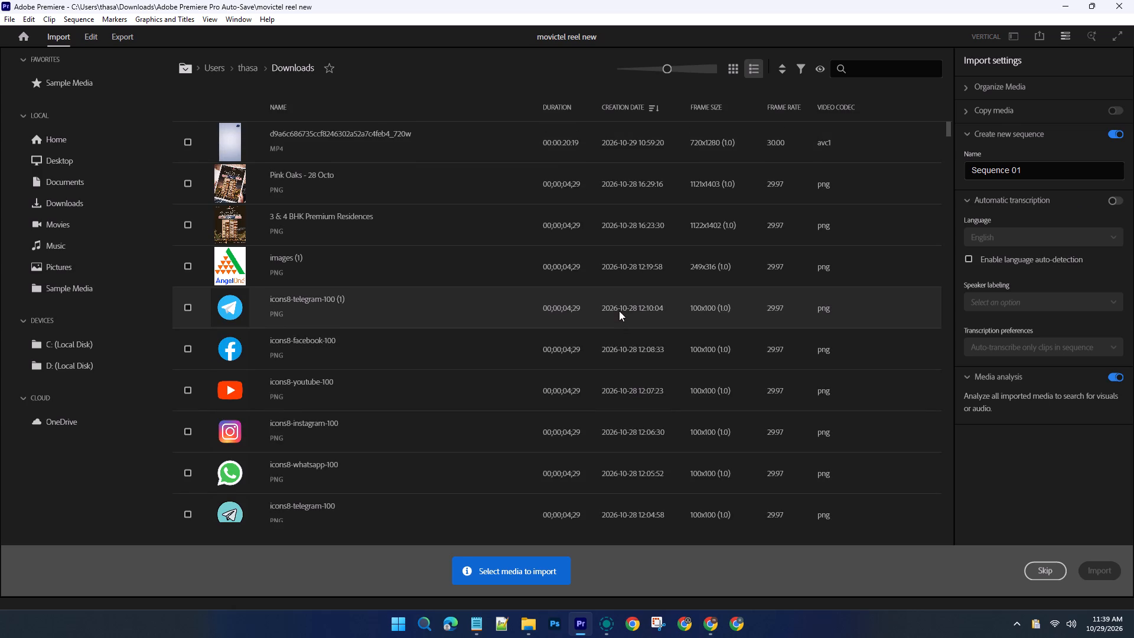
scroll(359, 249, up, 2)
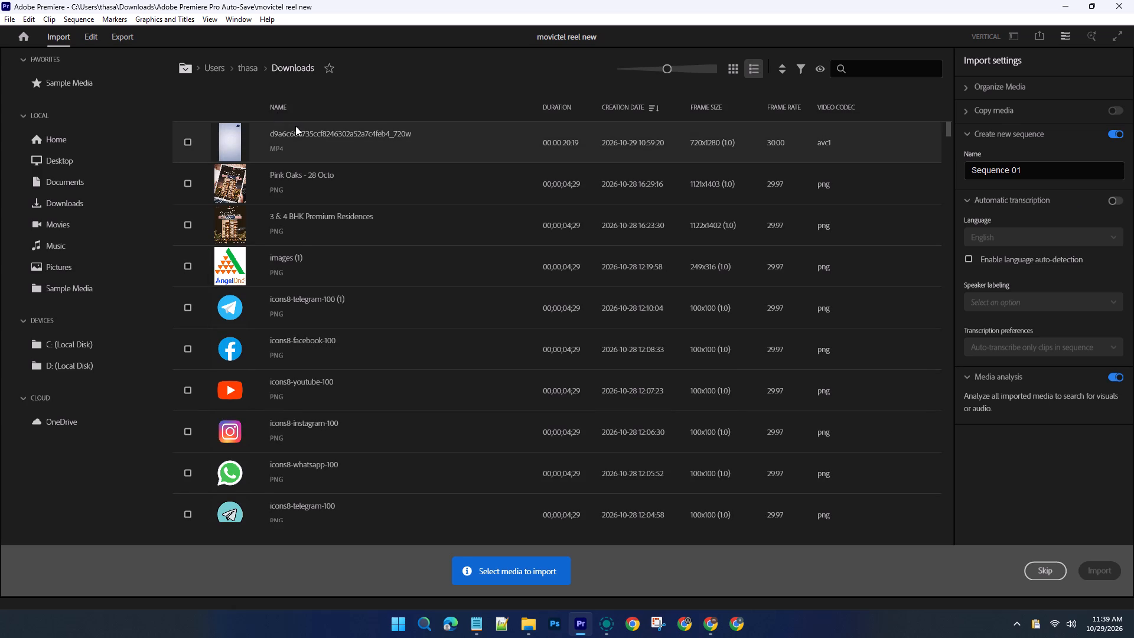
click(295, 128)
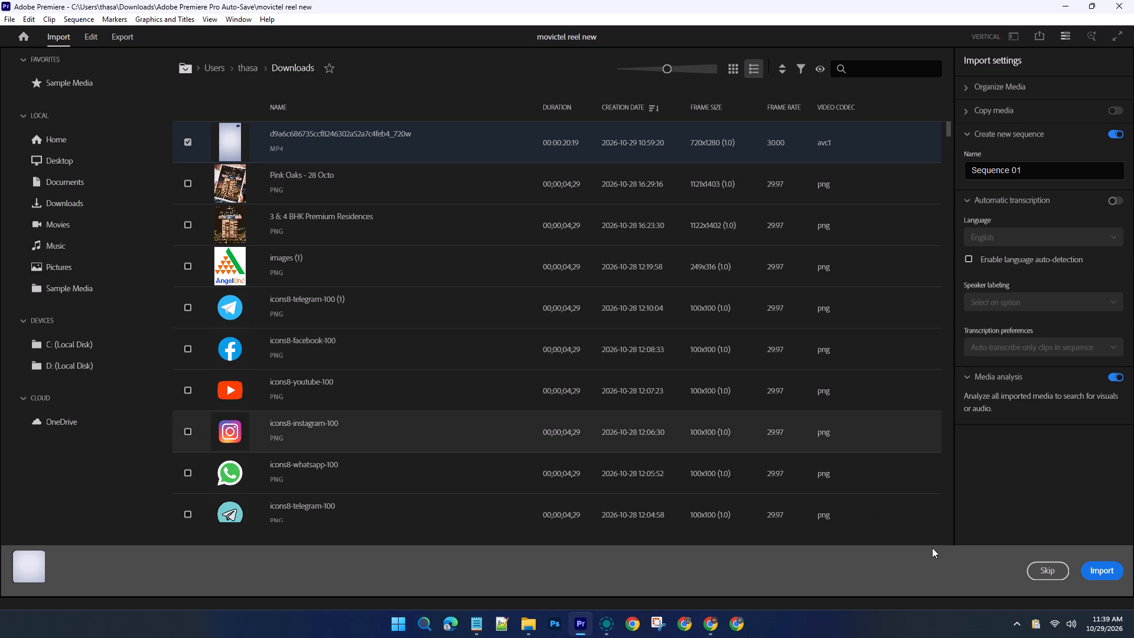
click(1096, 569)
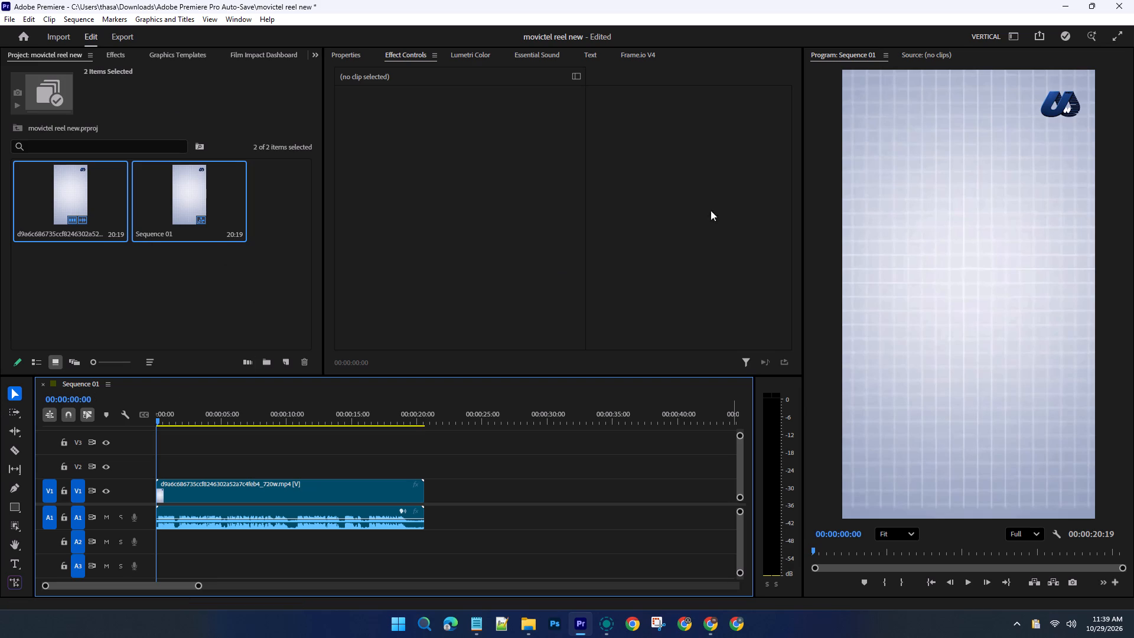
Examine the sequence's quick export options and full export video settings, and return to the editing workspace.
click(1038, 38)
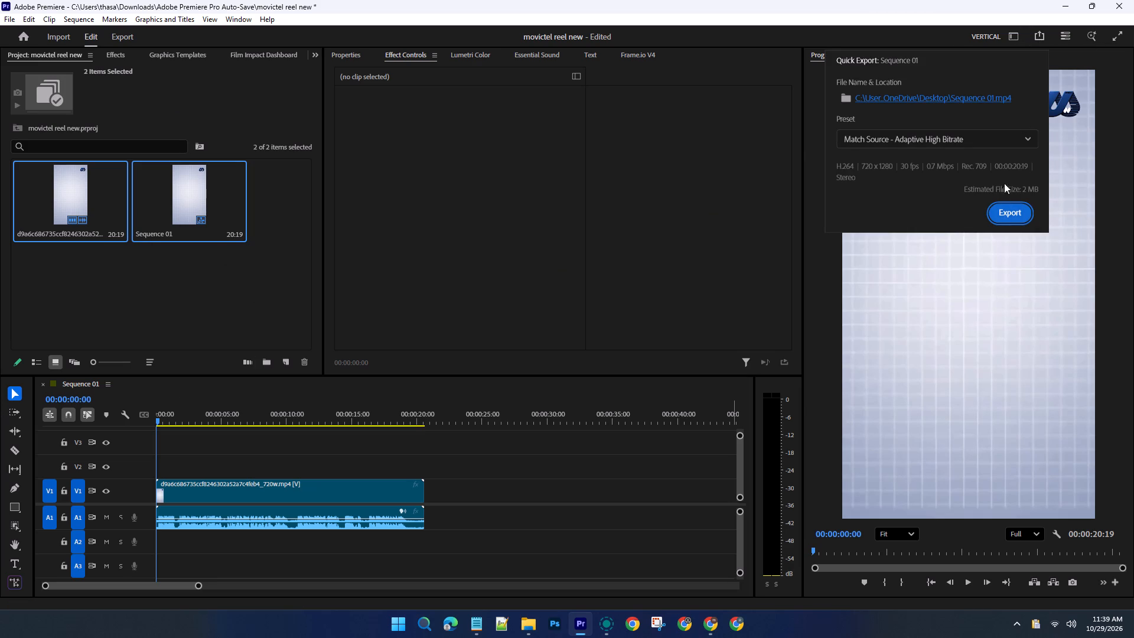
scroll(1010, 165, down, 5)
click(770, 243)
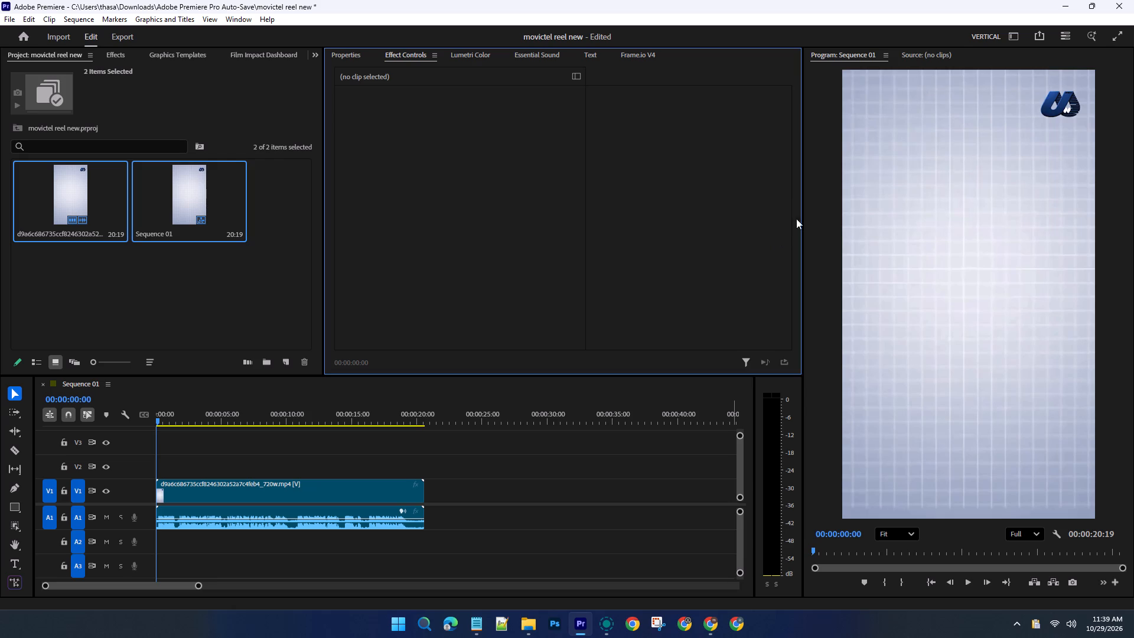
click(814, 190)
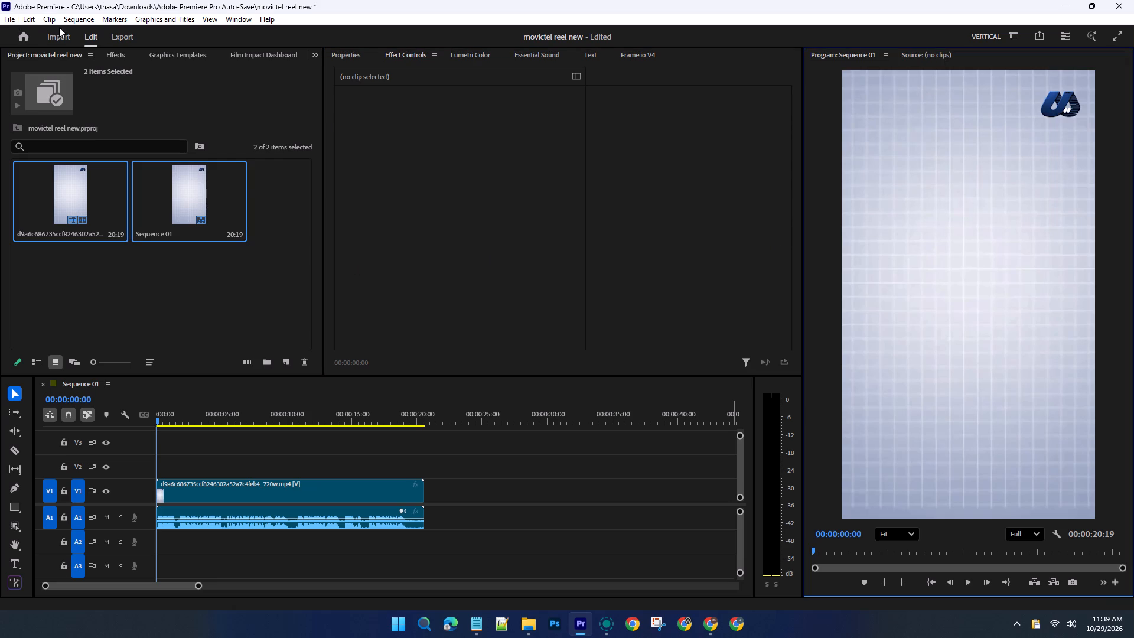
click(122, 37)
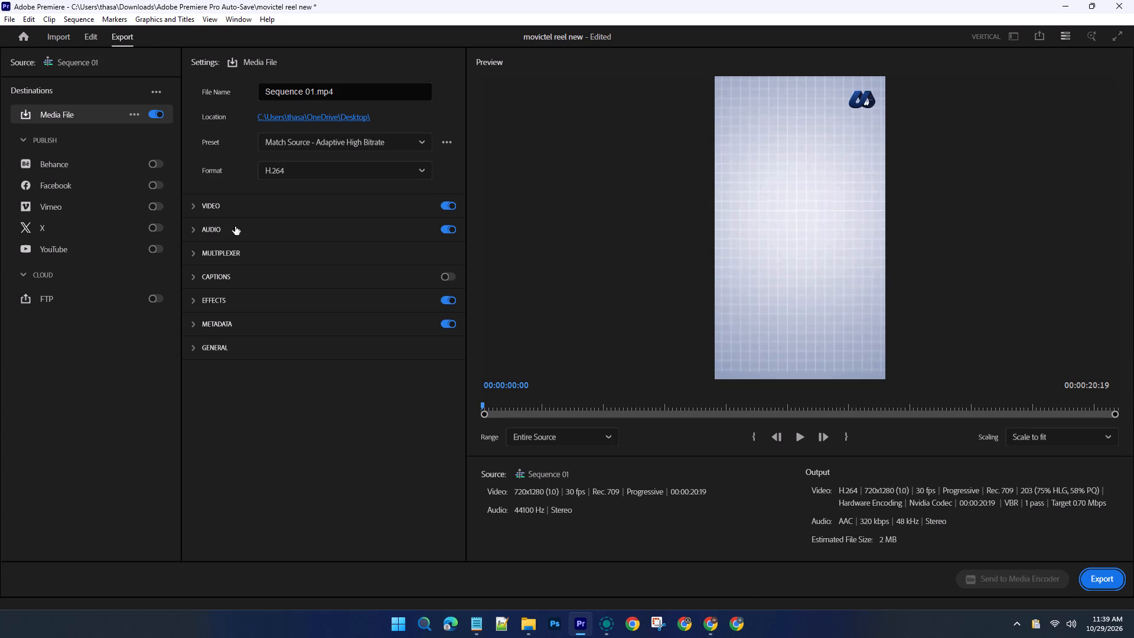
click(194, 204)
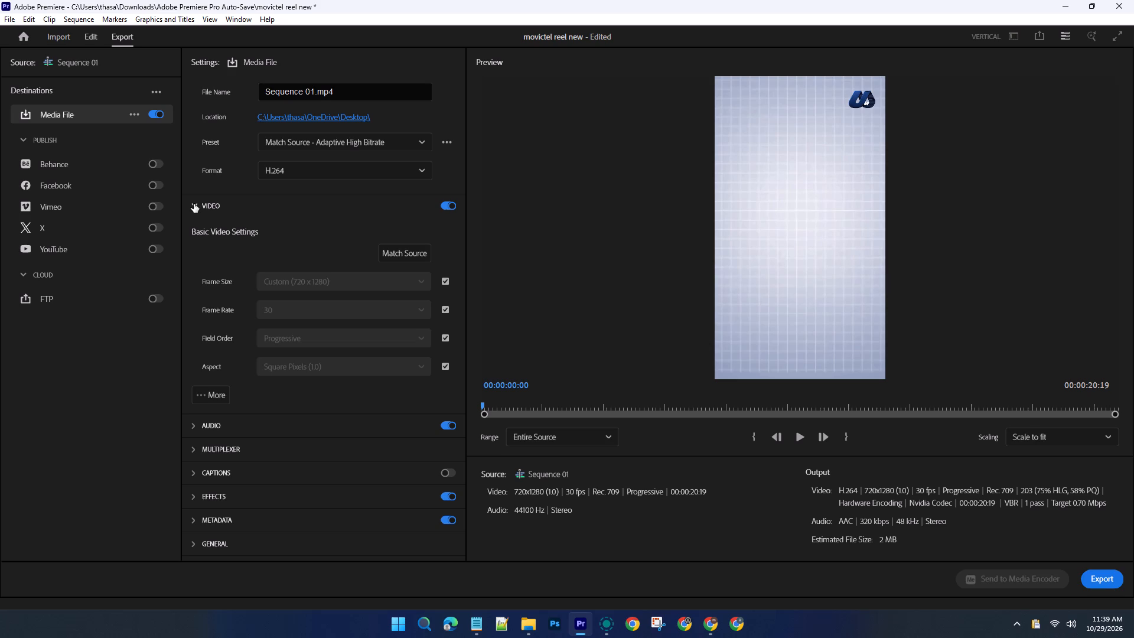
click(194, 204)
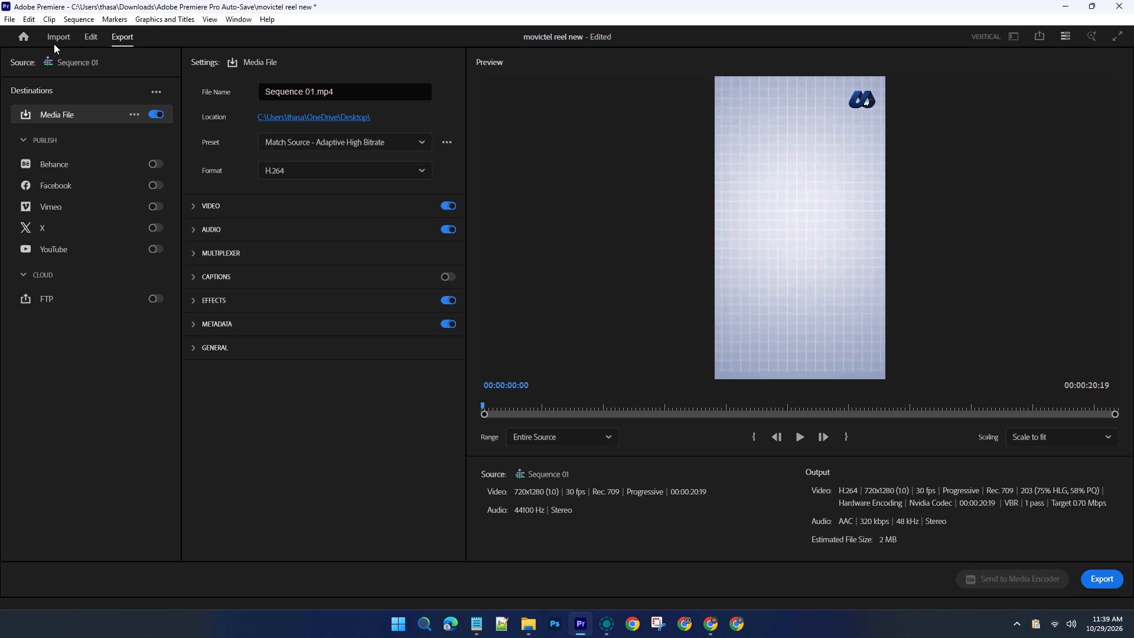
click(54, 41)
click(88, 35)
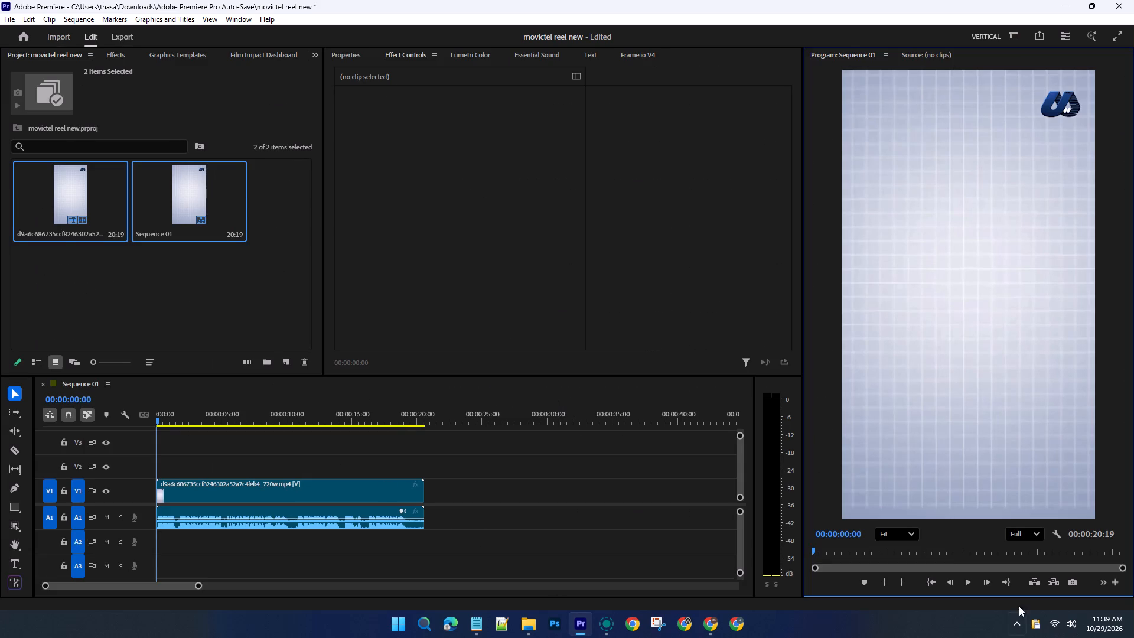
Play the sequence from the start and stop at about 13 seconds.
click(963, 584)
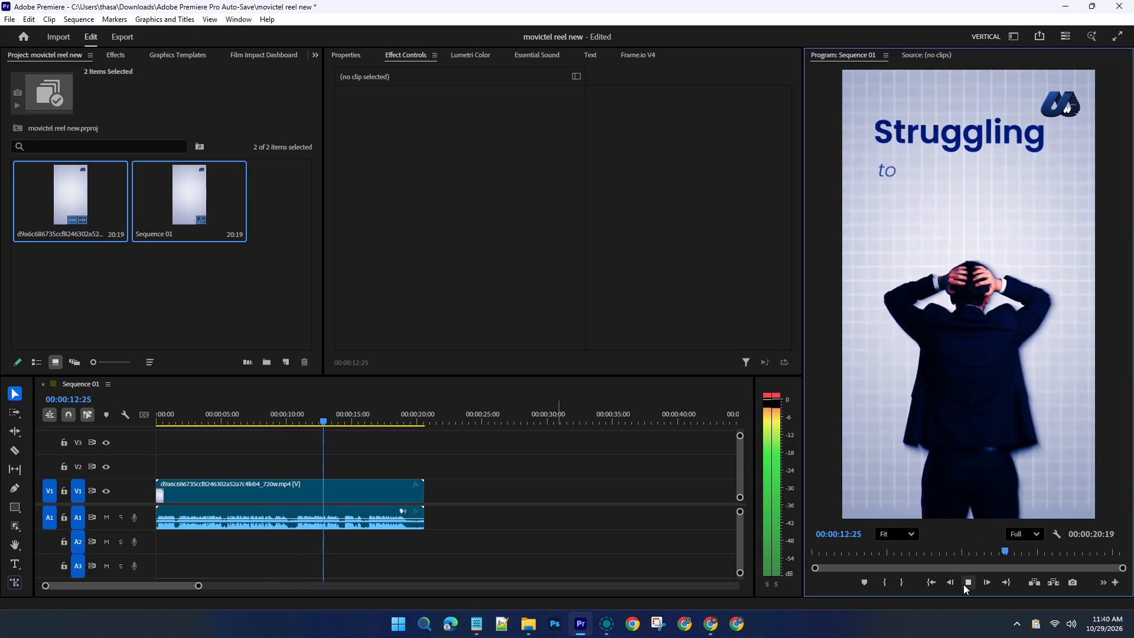
click(963, 584)
Set the video clip's Lumetri Color temperature to about 28.5.
click(313, 480)
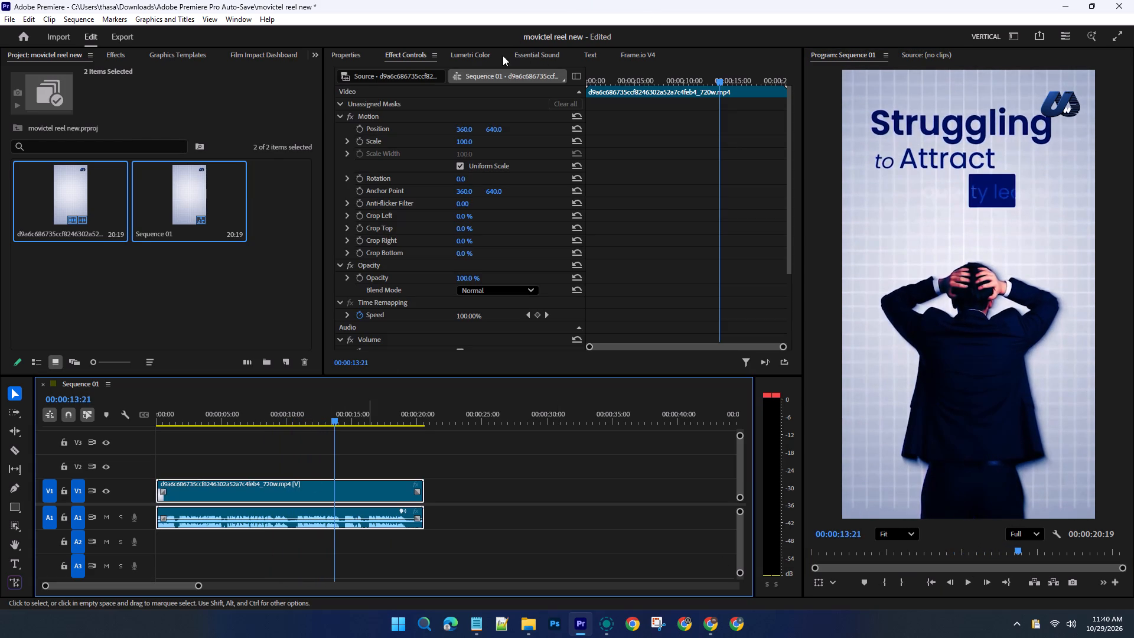
click(471, 54)
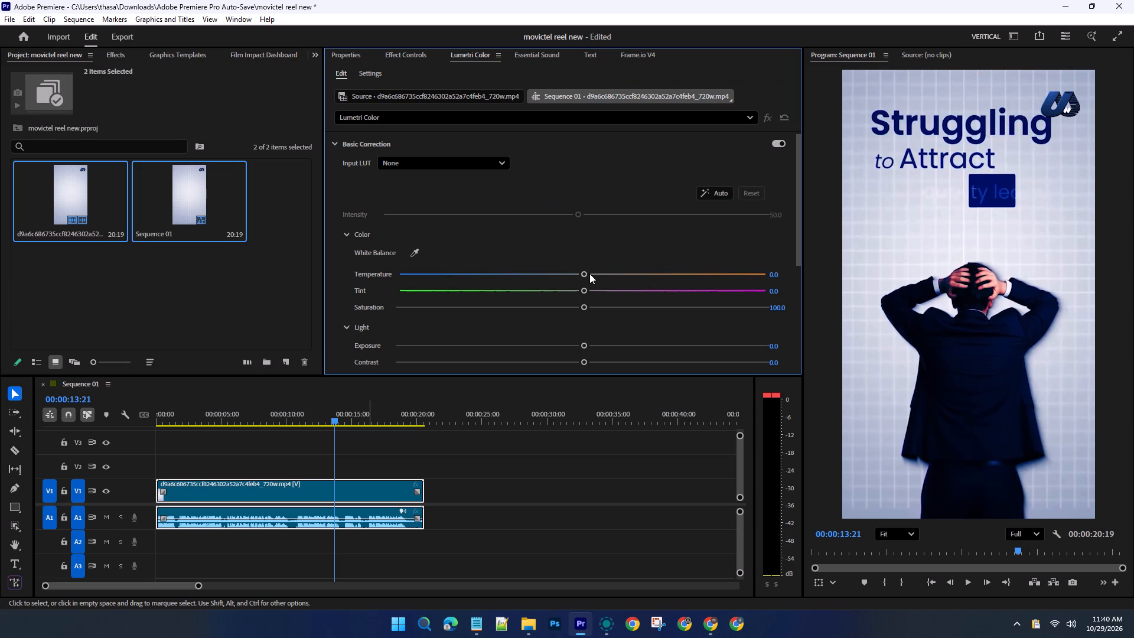
drag(583, 273, 415, 276)
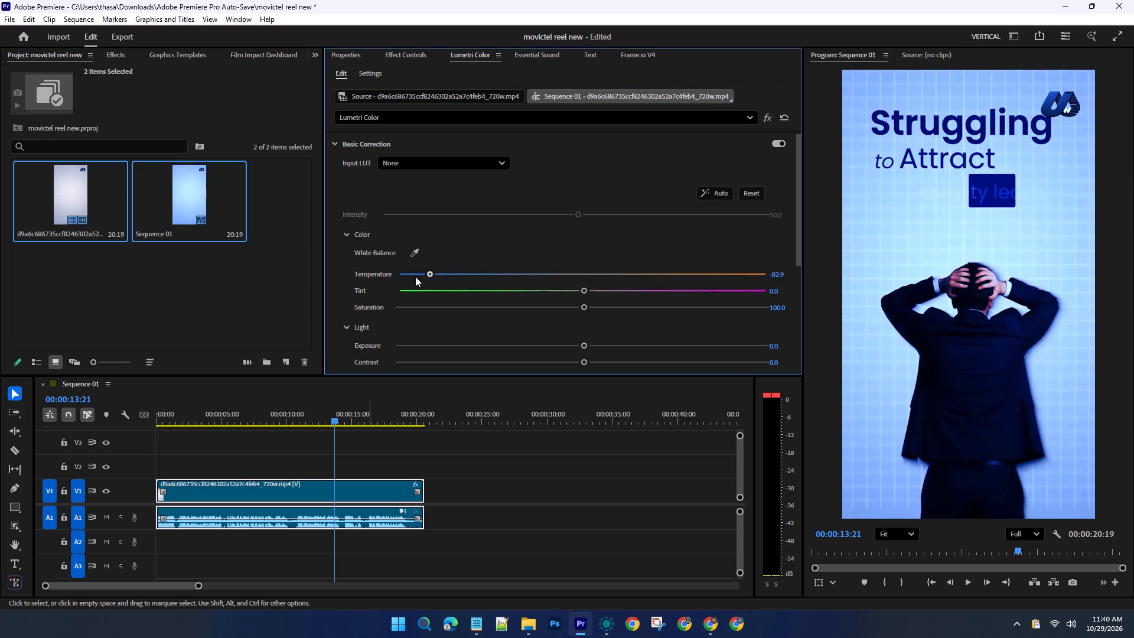
drag(415, 276, 760, 265)
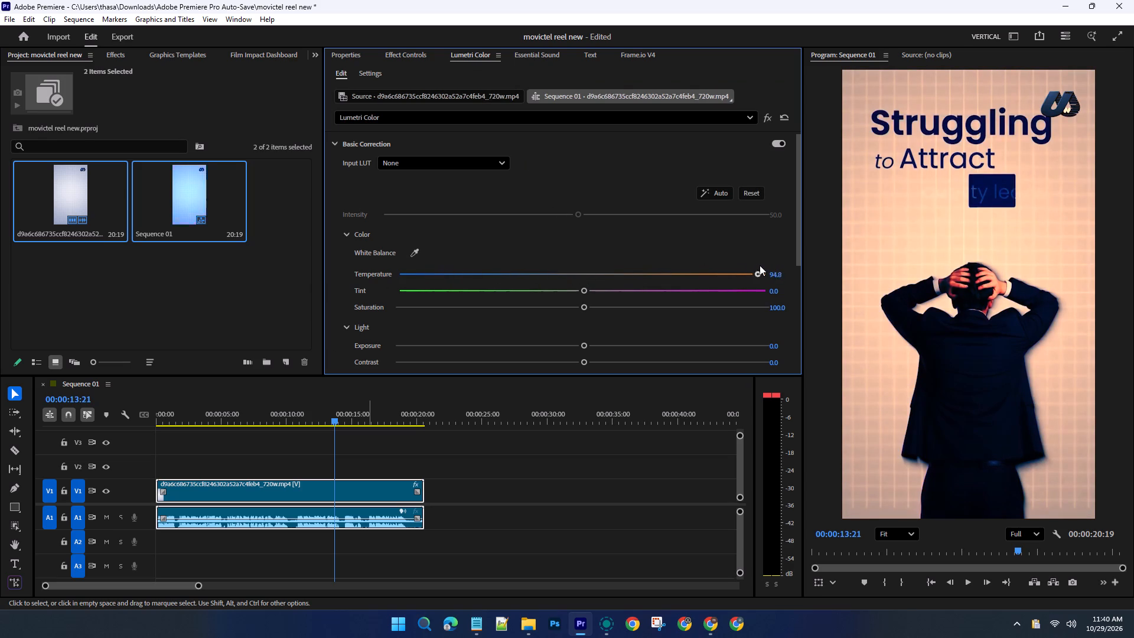
drag(760, 265, 605, 273)
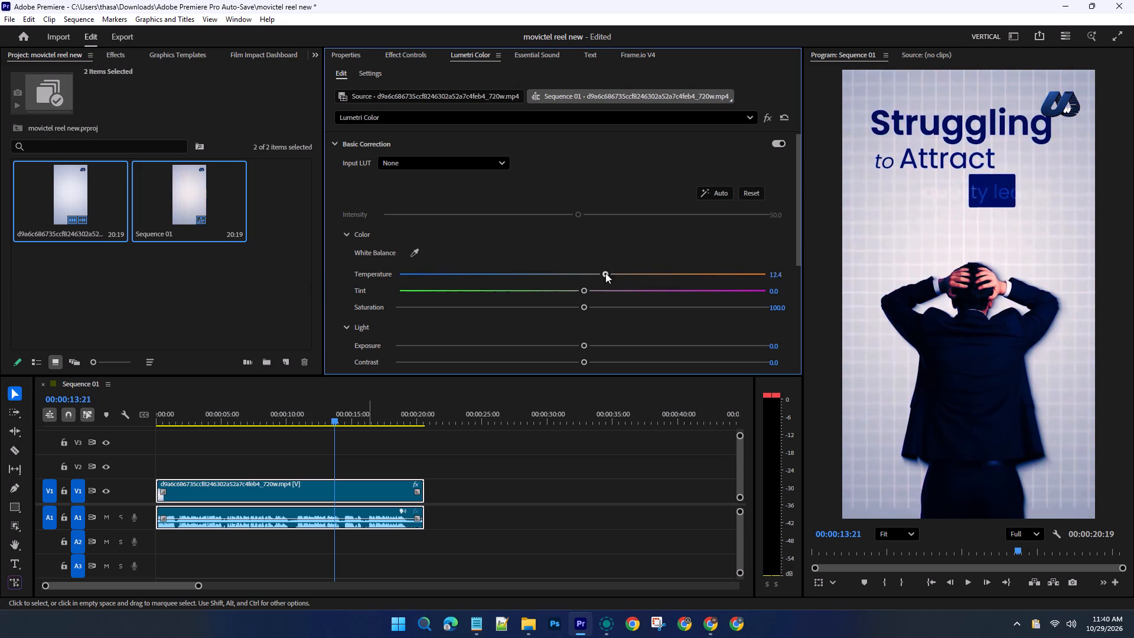
drag(605, 273, 634, 273)
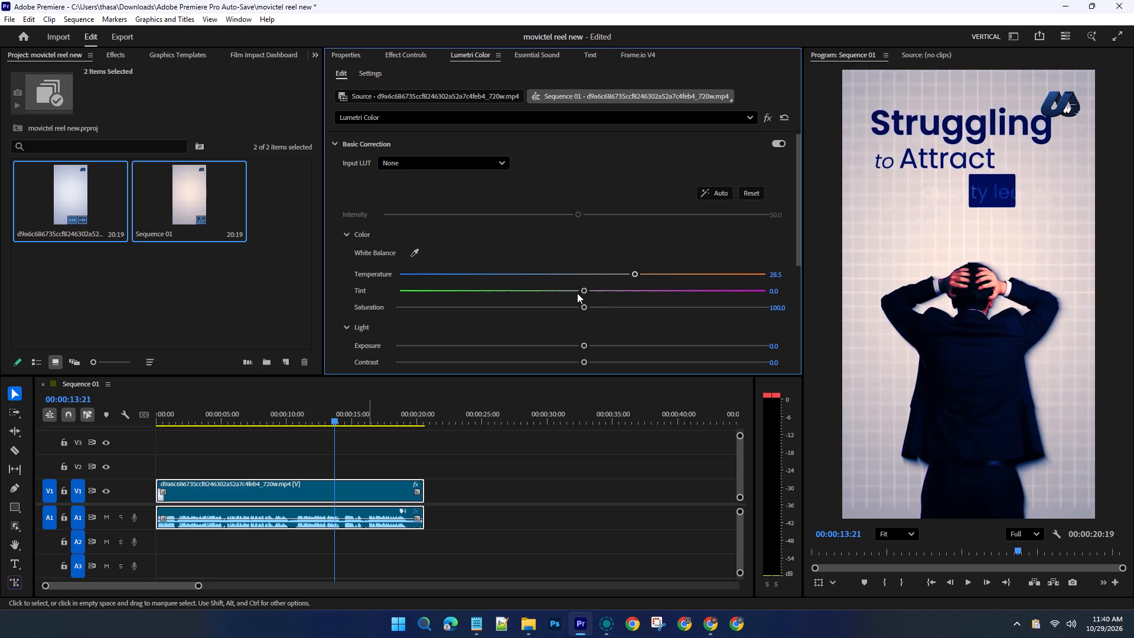
Set the clip's Lumetri Color tint to about 1.1.
drag(584, 289, 651, 297)
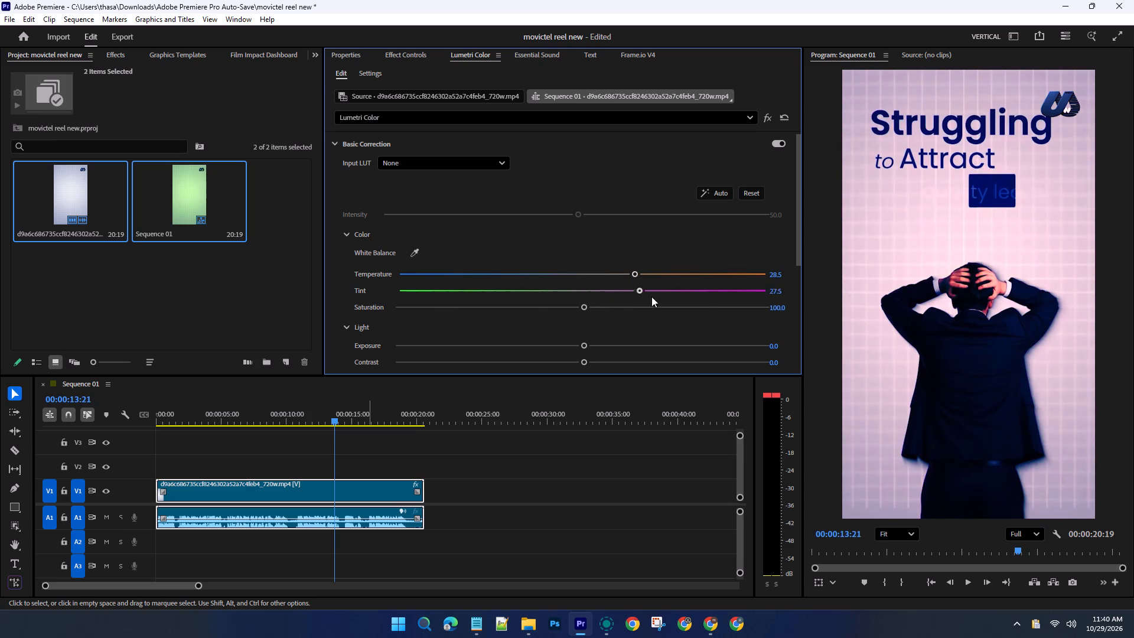
drag(651, 297, 581, 304)
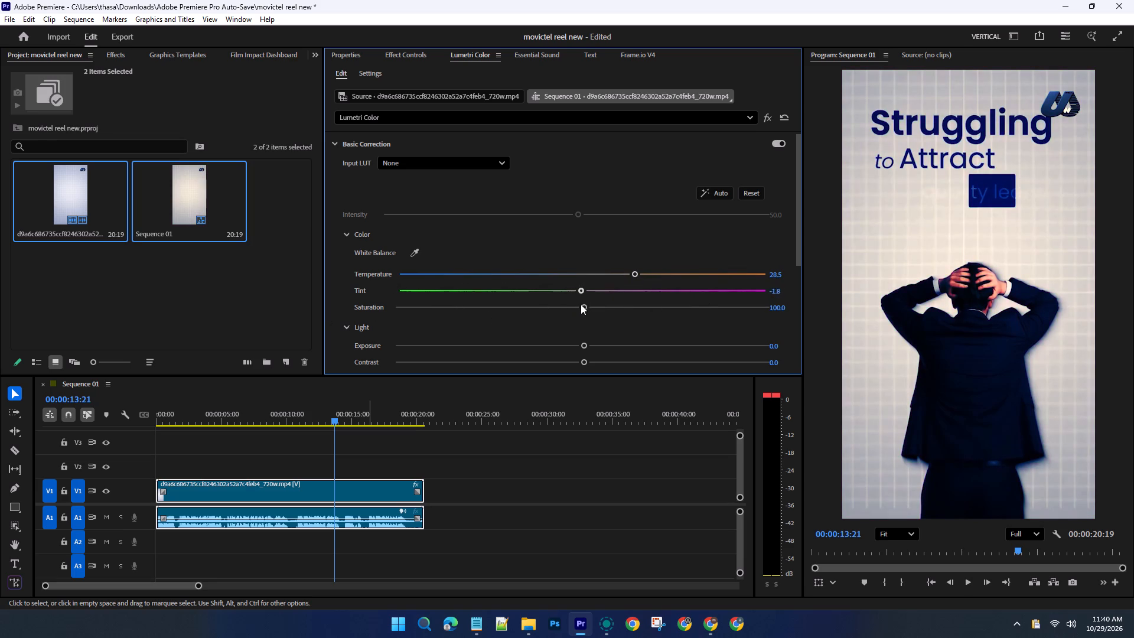
drag(581, 304, 584, 304)
Reduce the clip's Lumetri Color saturation to about 75.4.
drag(584, 308, 475, 311)
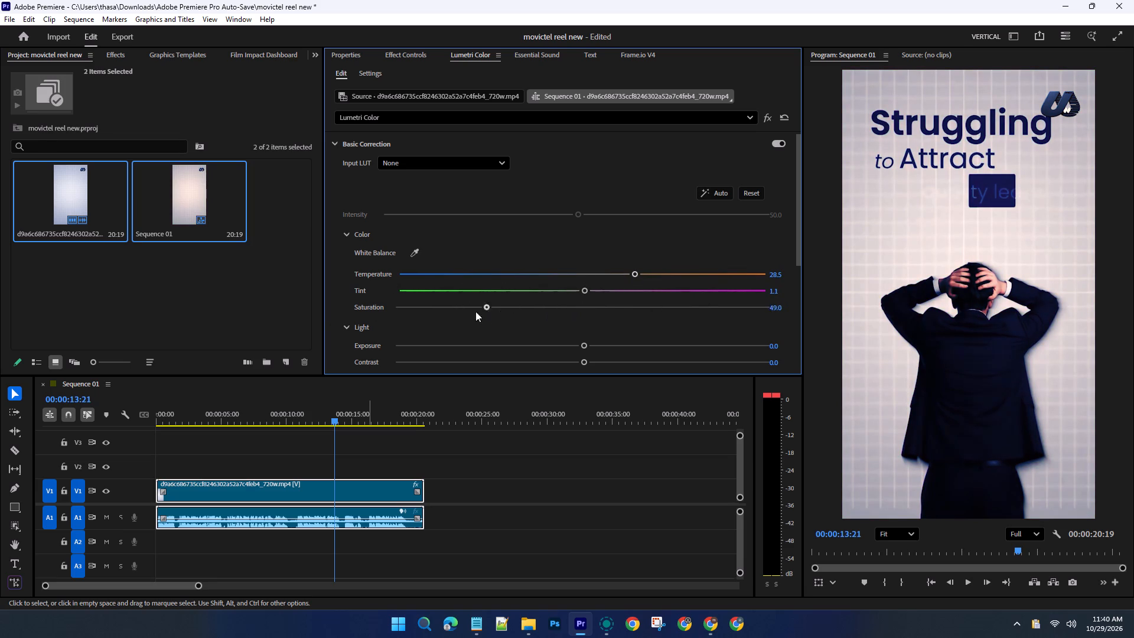
drag(475, 311, 451, 323)
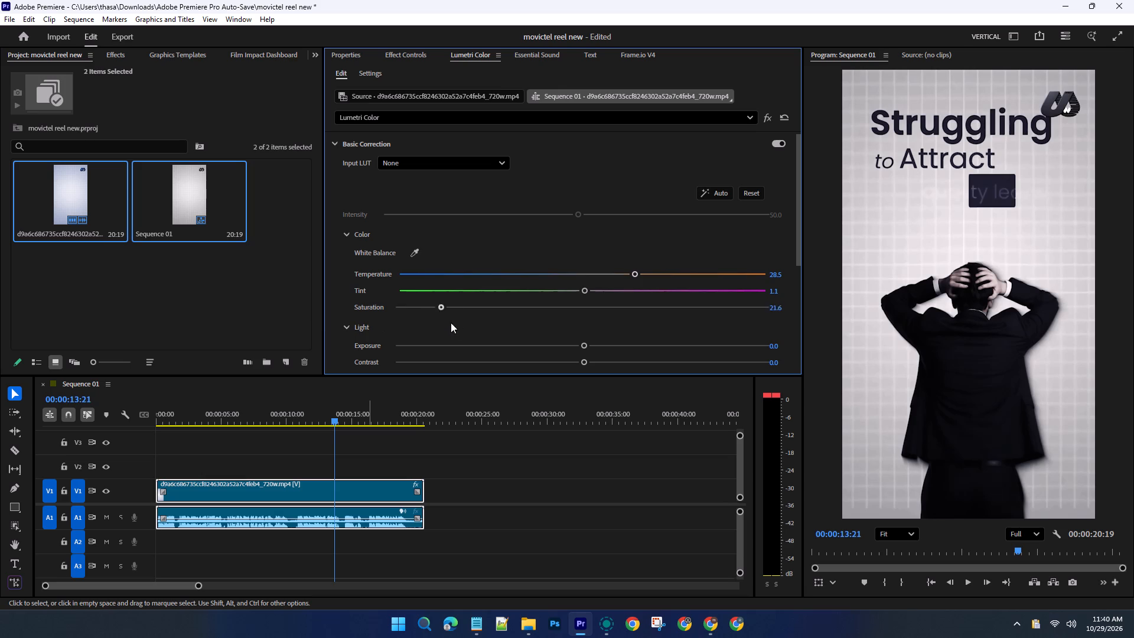
drag(451, 323, 536, 321)
scroll(503, 321, down, 2)
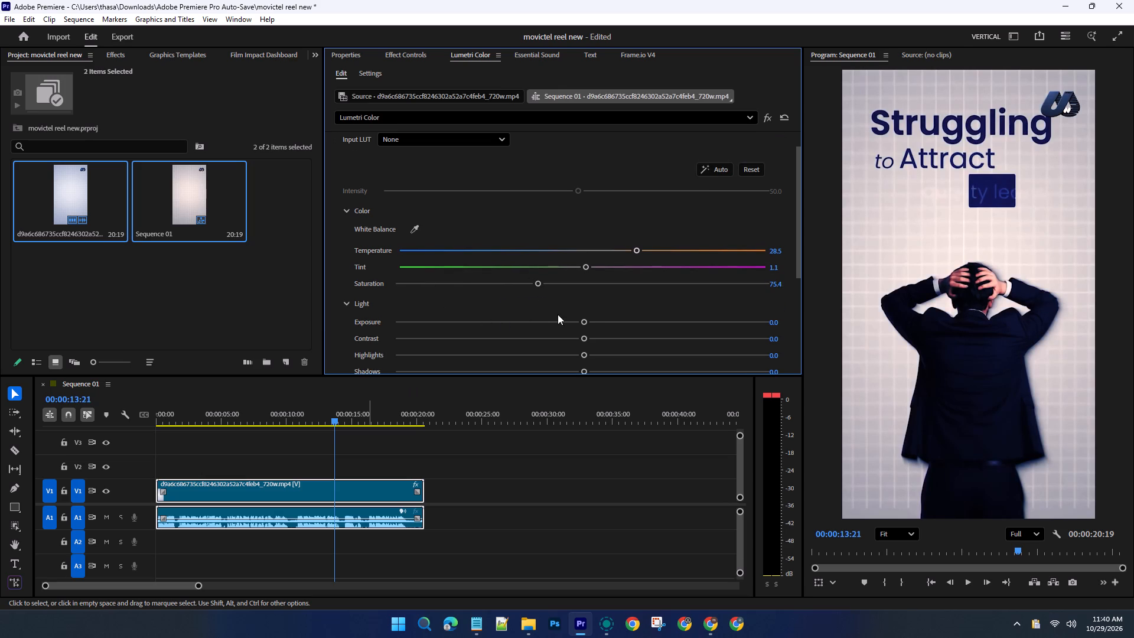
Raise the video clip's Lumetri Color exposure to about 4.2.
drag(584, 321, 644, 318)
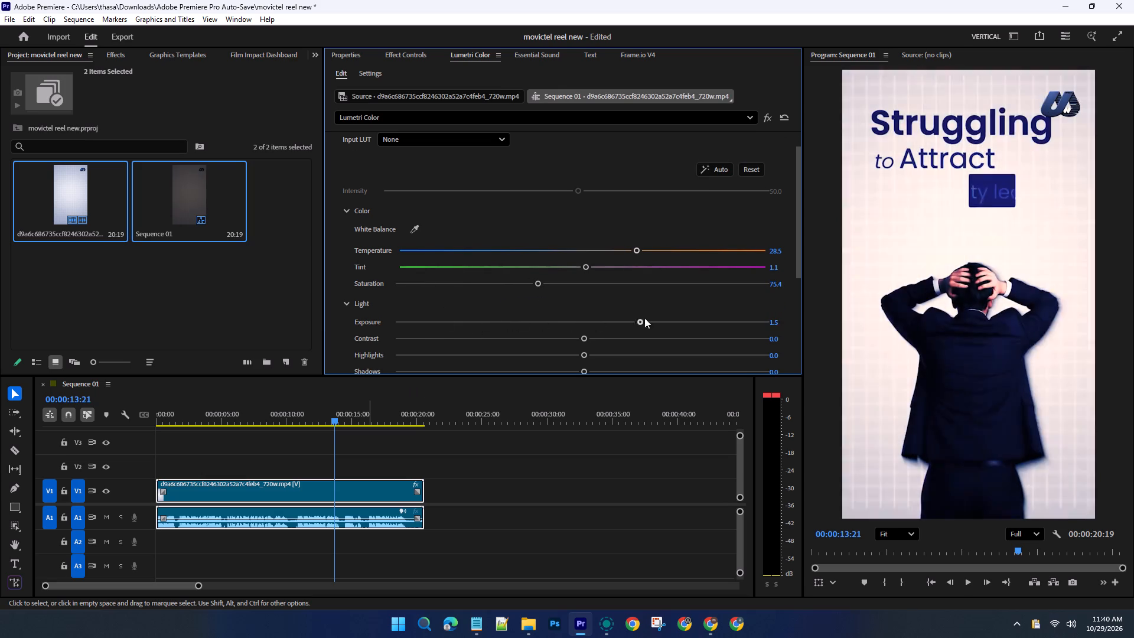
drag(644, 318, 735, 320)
Play the sequence to review the exposure change, then replay it from the start.
click(965, 582)
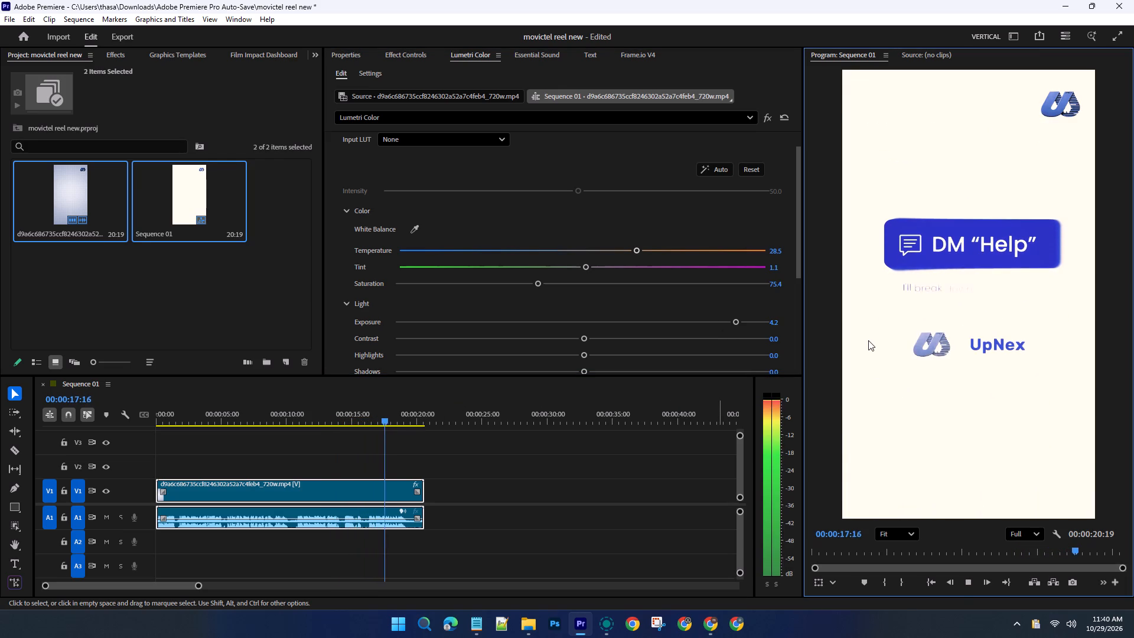
drag(402, 421, 0, 461)
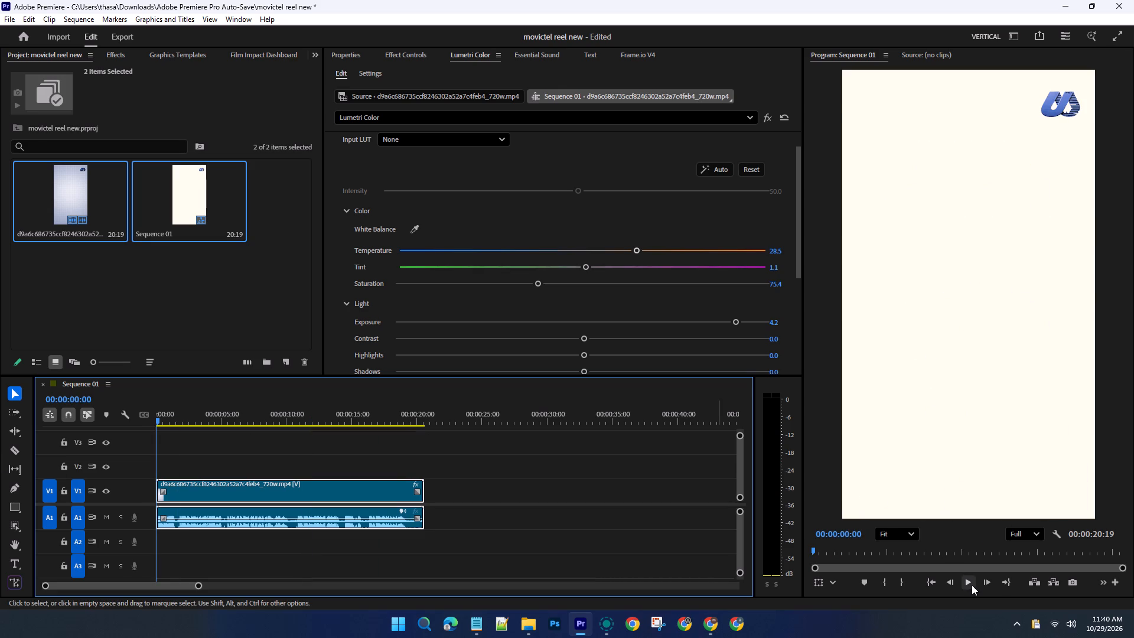
click(972, 585)
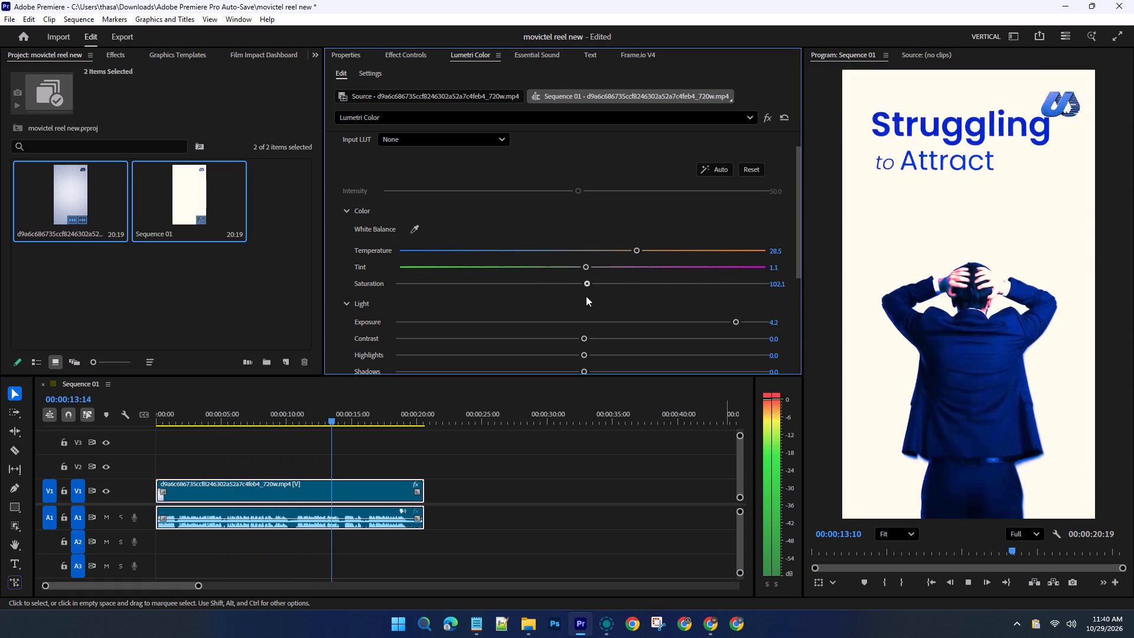
Reset the video clip's basic colour and light corrections in Lumetri Color.
click(757, 170)
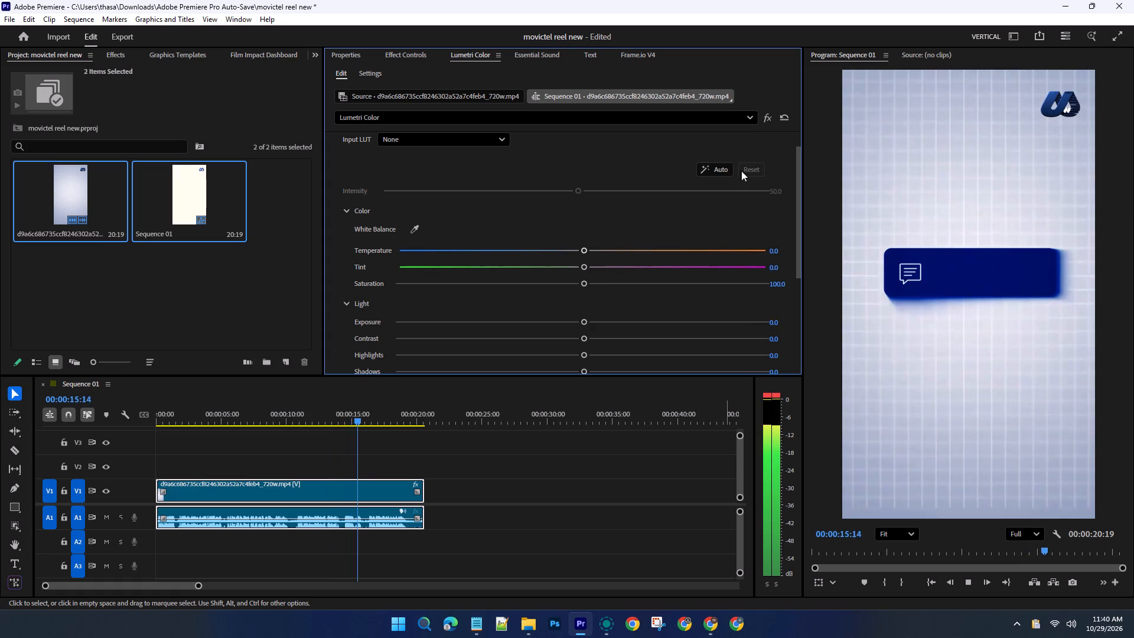
Apply automatic colour correction to the video clip in Lumetri Color.
click(724, 171)
click(724, 171)
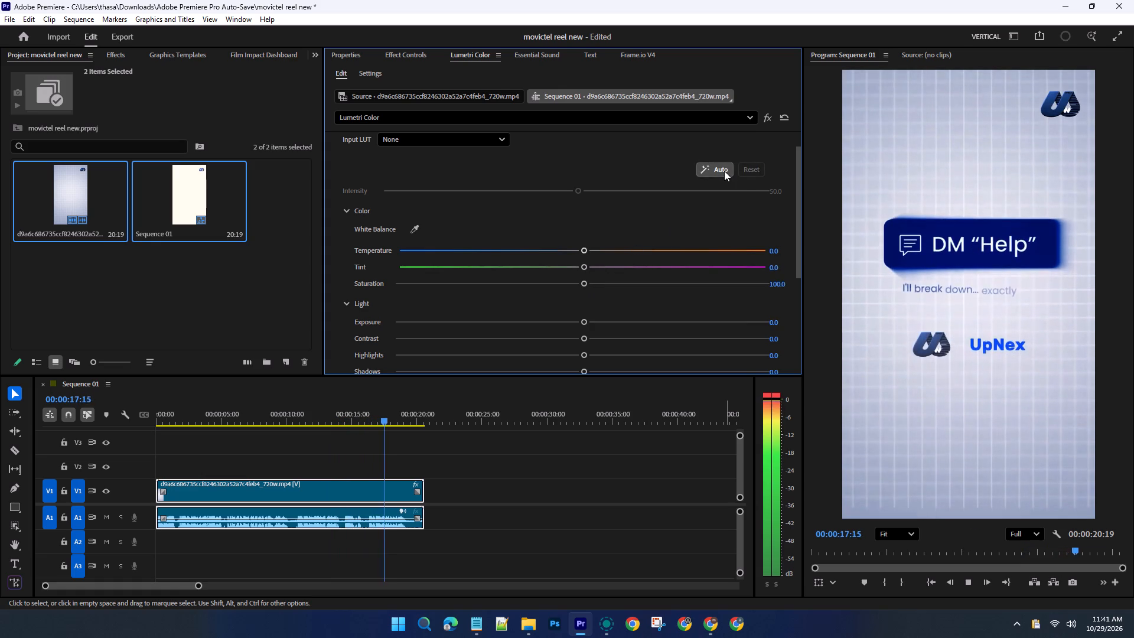
click(724, 171)
triple_click(724, 171)
triple_click(724, 171)
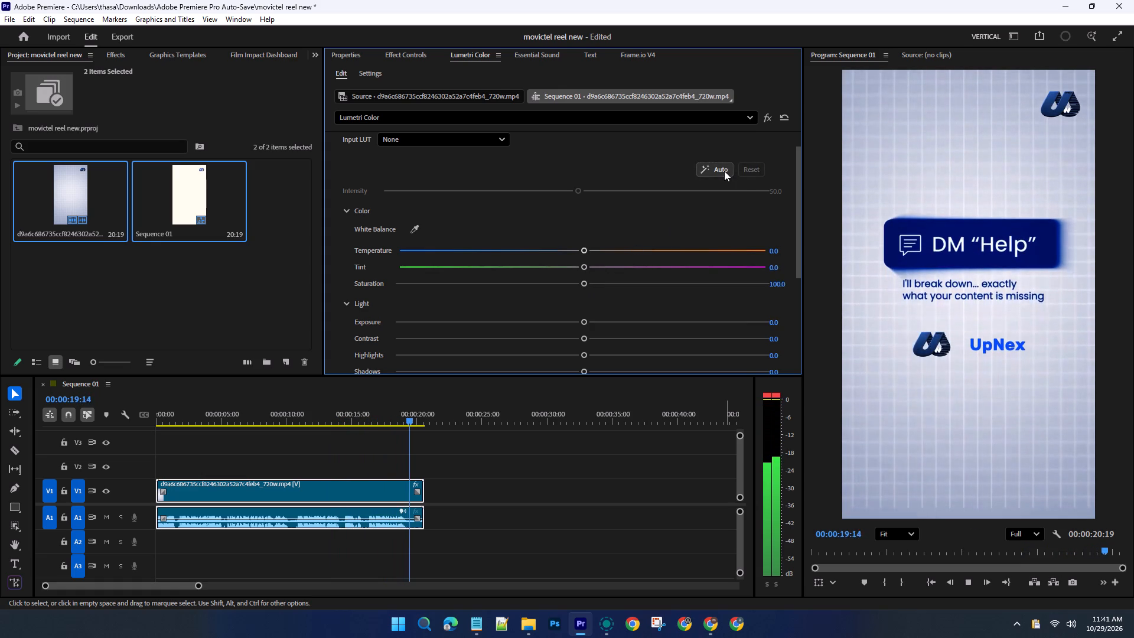
click(724, 171)
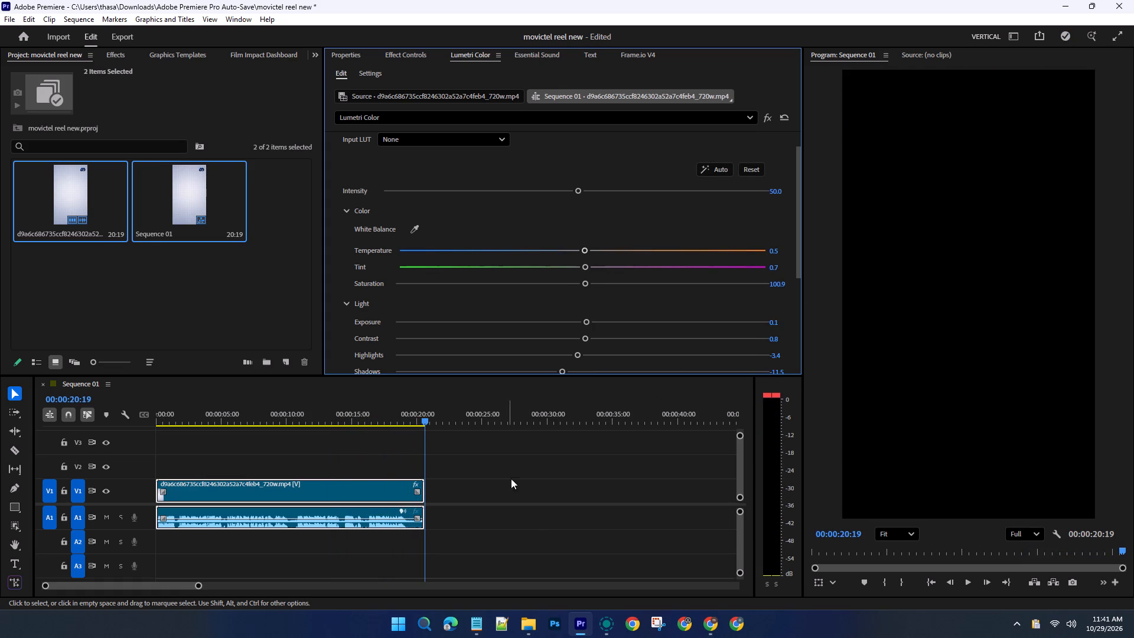
Scrub back through the last part of the sequence to review the corrected colour, stopping at 00:00:13:27.
drag(425, 423, 365, 436)
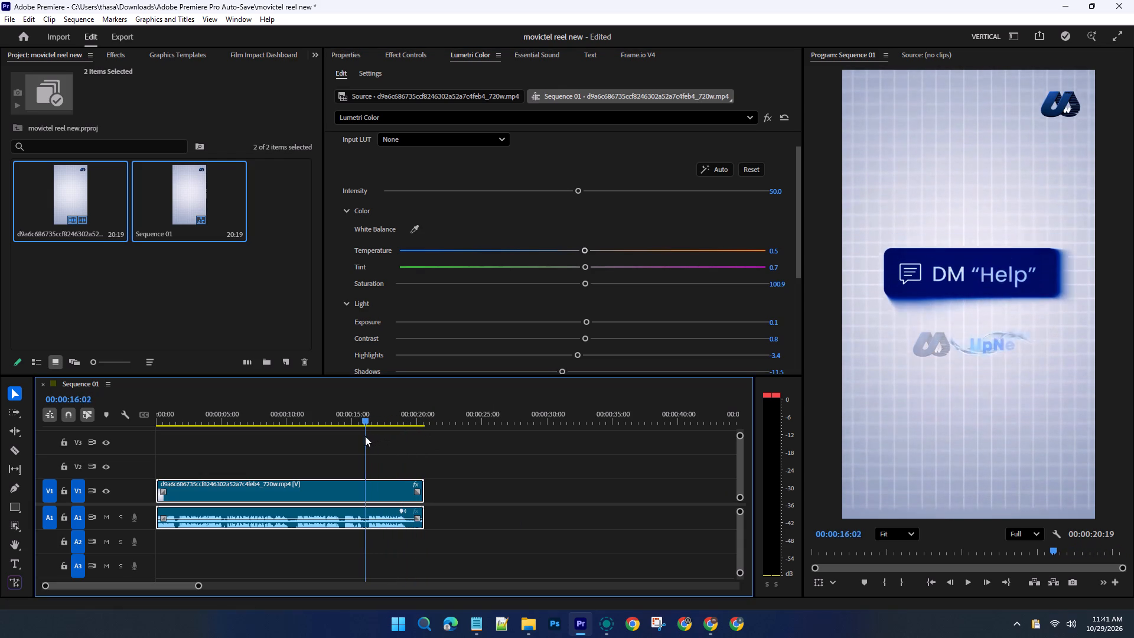
drag(365, 436, 366, 436)
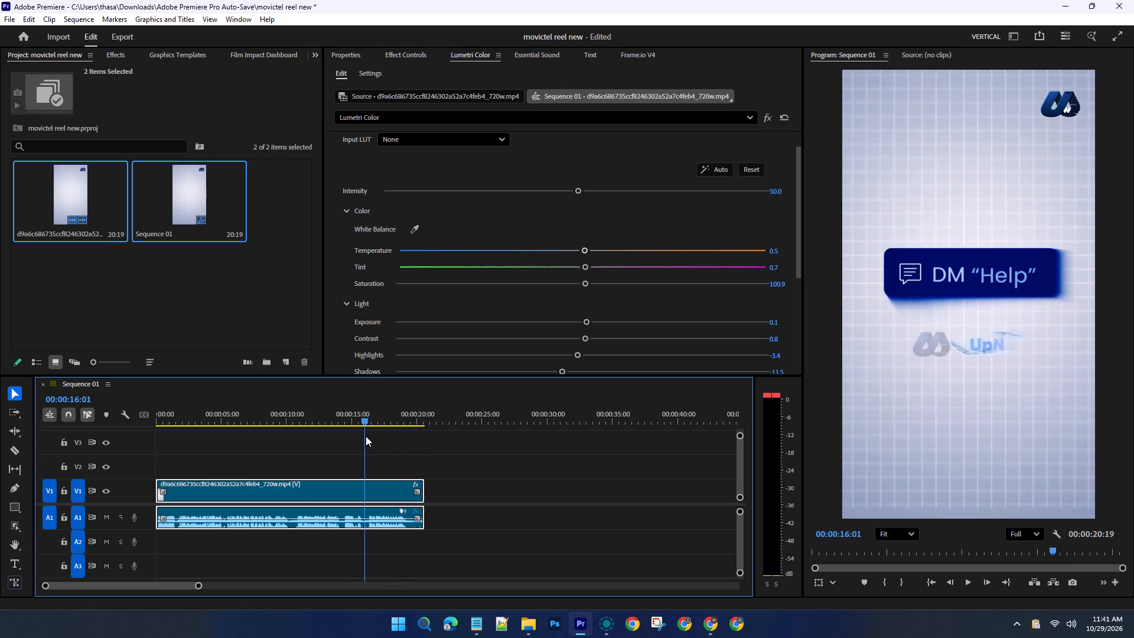
drag(366, 436, 368, 457)
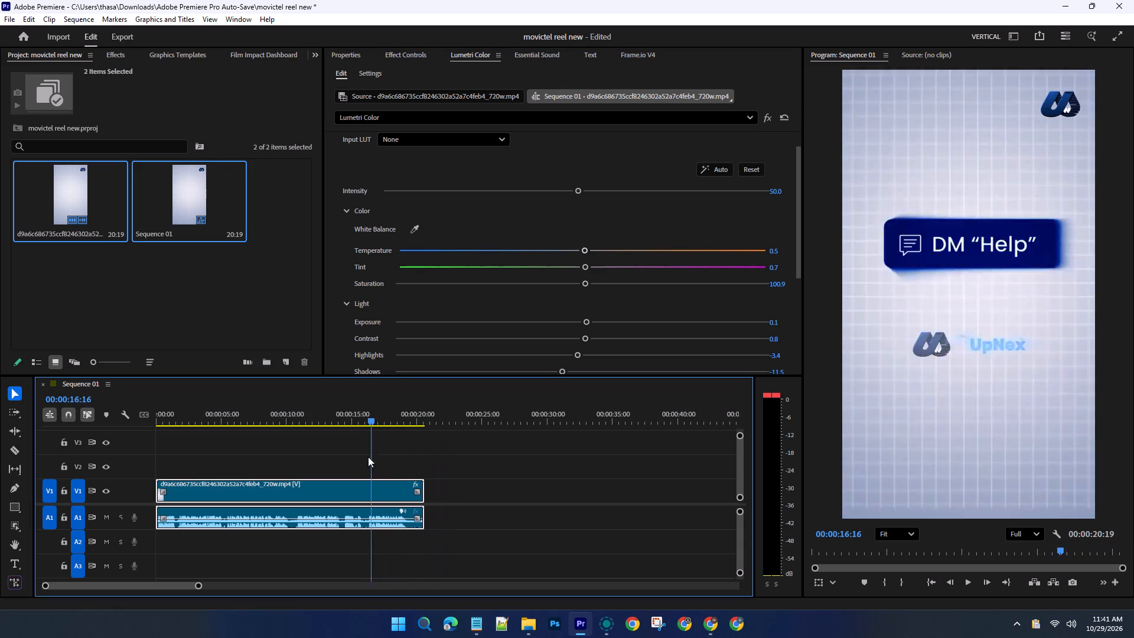
drag(368, 457, 338, 459)
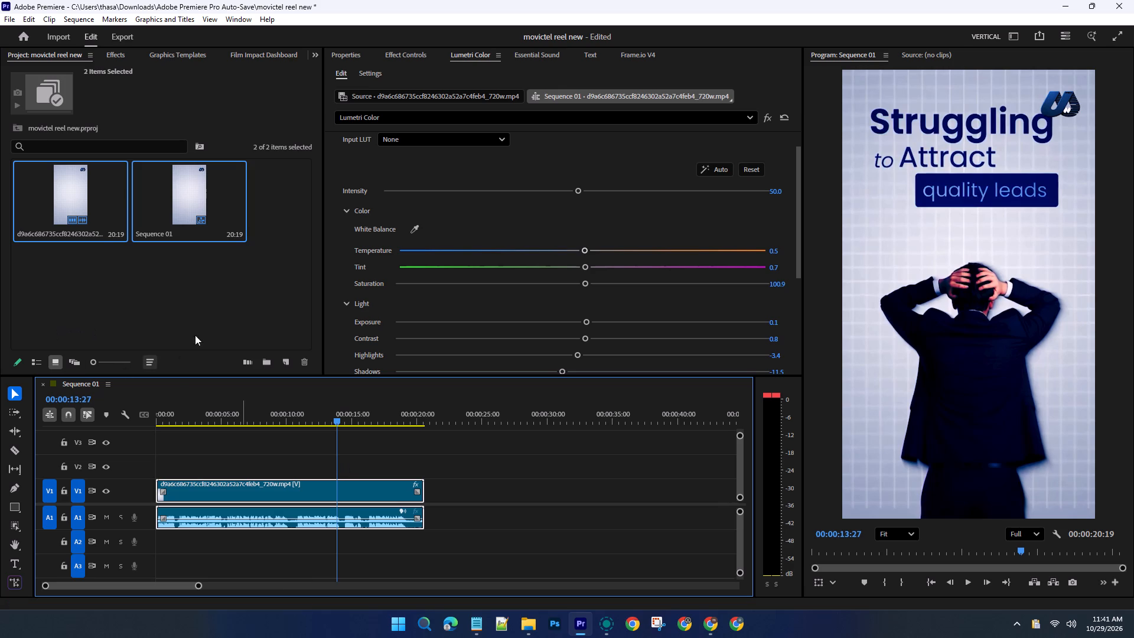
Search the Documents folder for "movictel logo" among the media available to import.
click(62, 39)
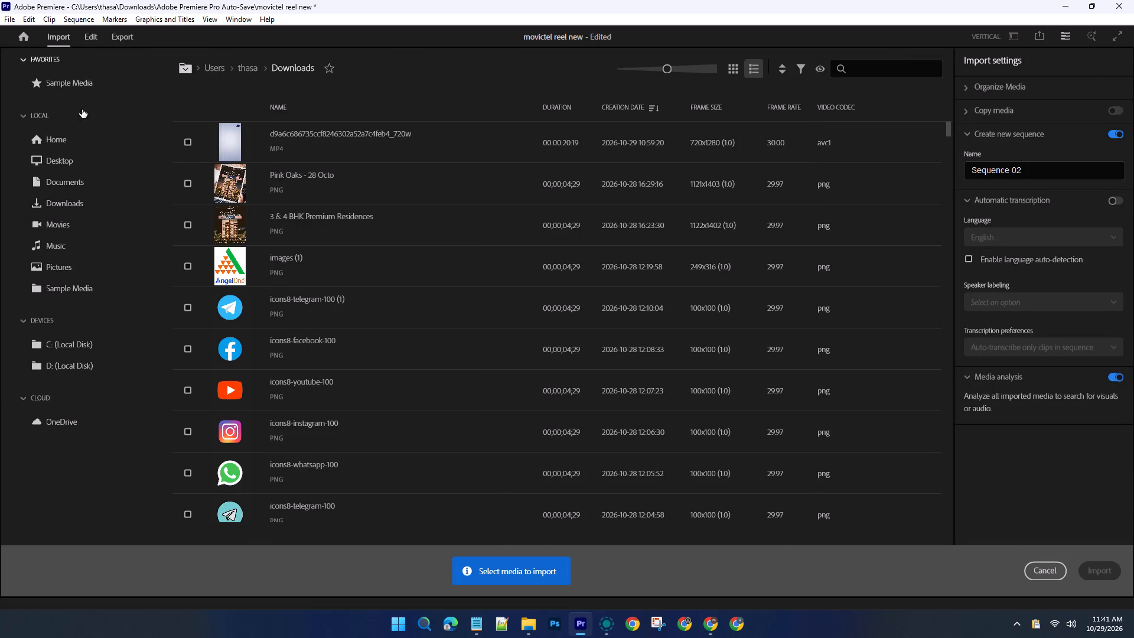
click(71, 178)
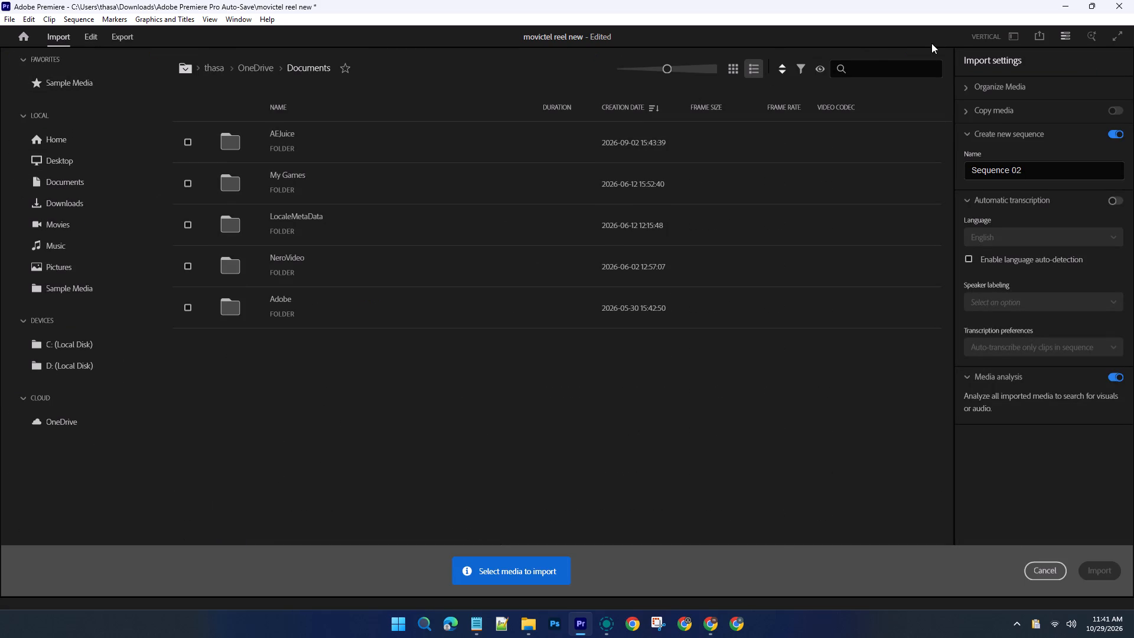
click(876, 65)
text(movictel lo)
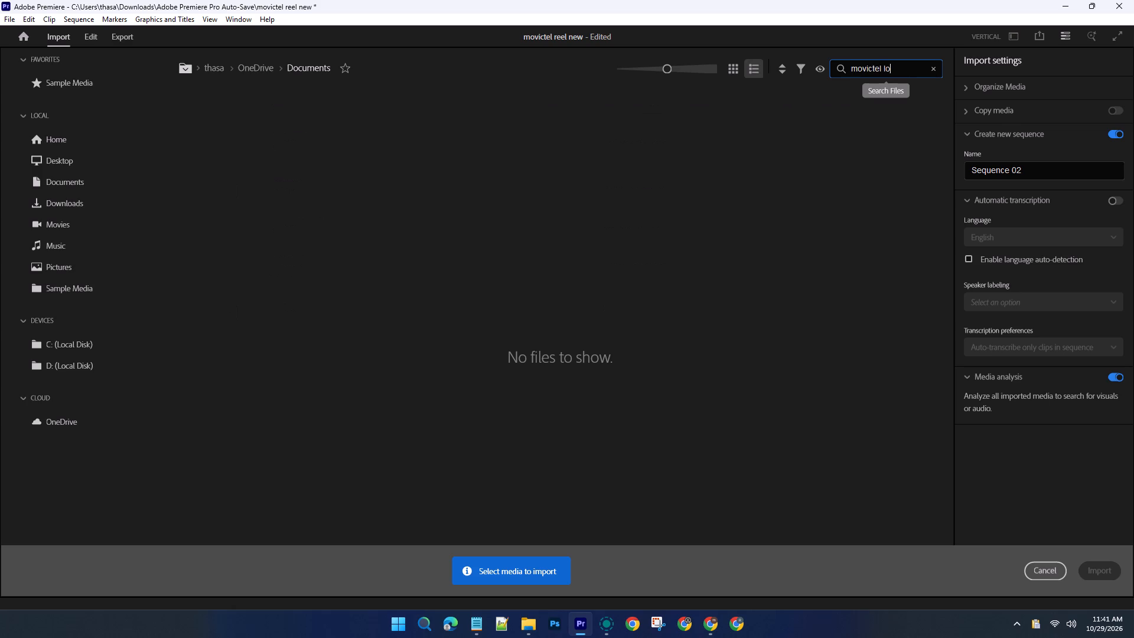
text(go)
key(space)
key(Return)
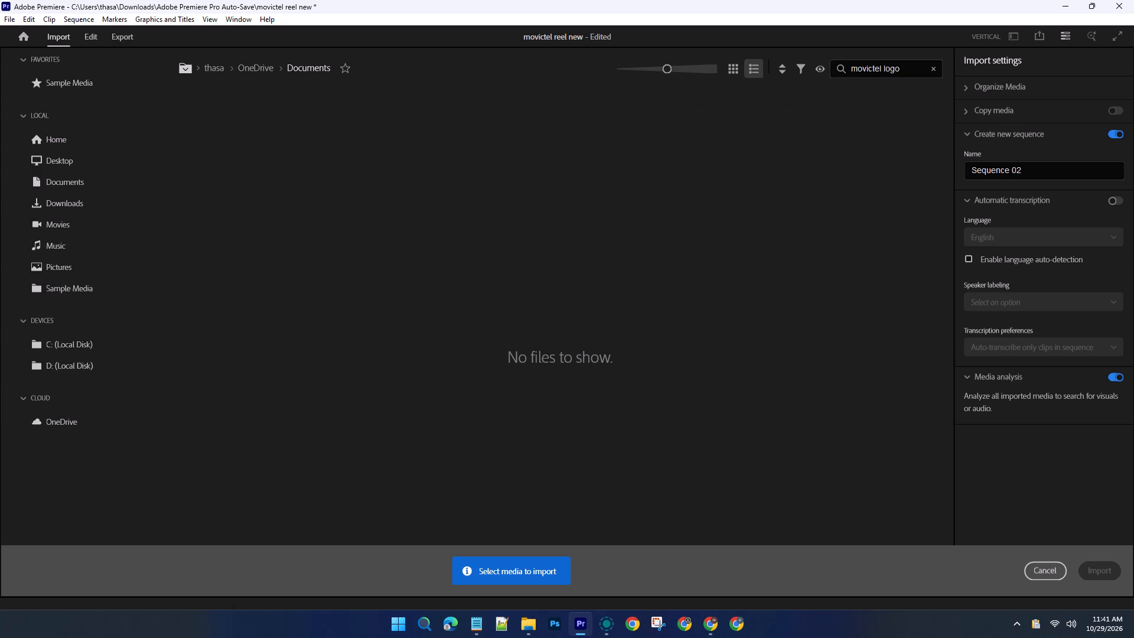
Switch to File Explorer and search the Downloads folder for "movictel logo".
click(535, 620)
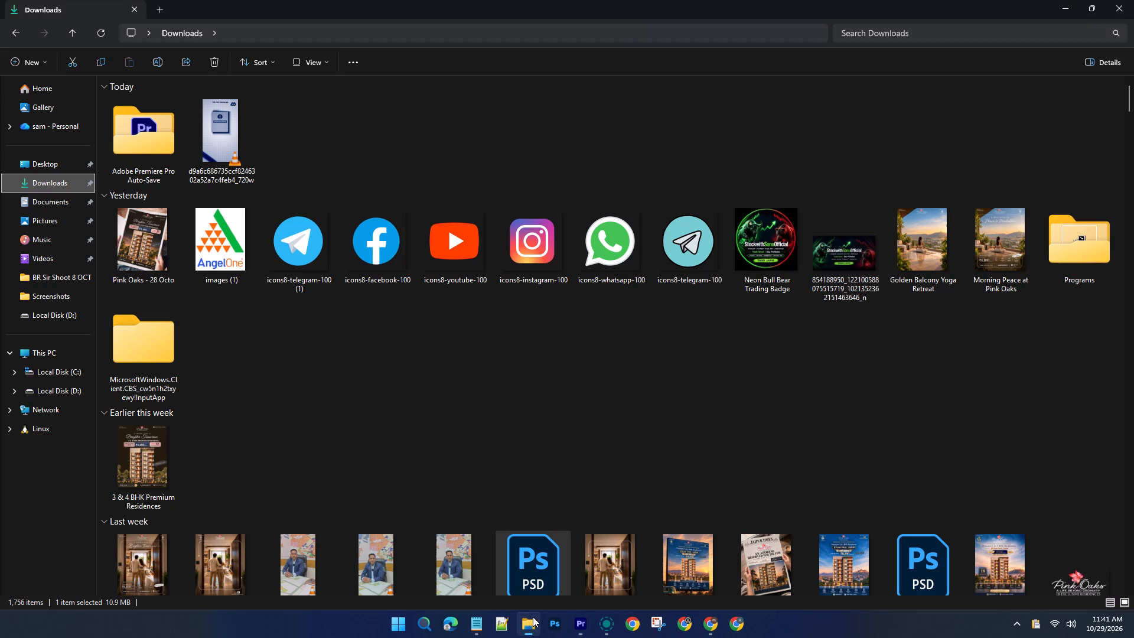
click(969, 25)
text(movictel)
key(space)
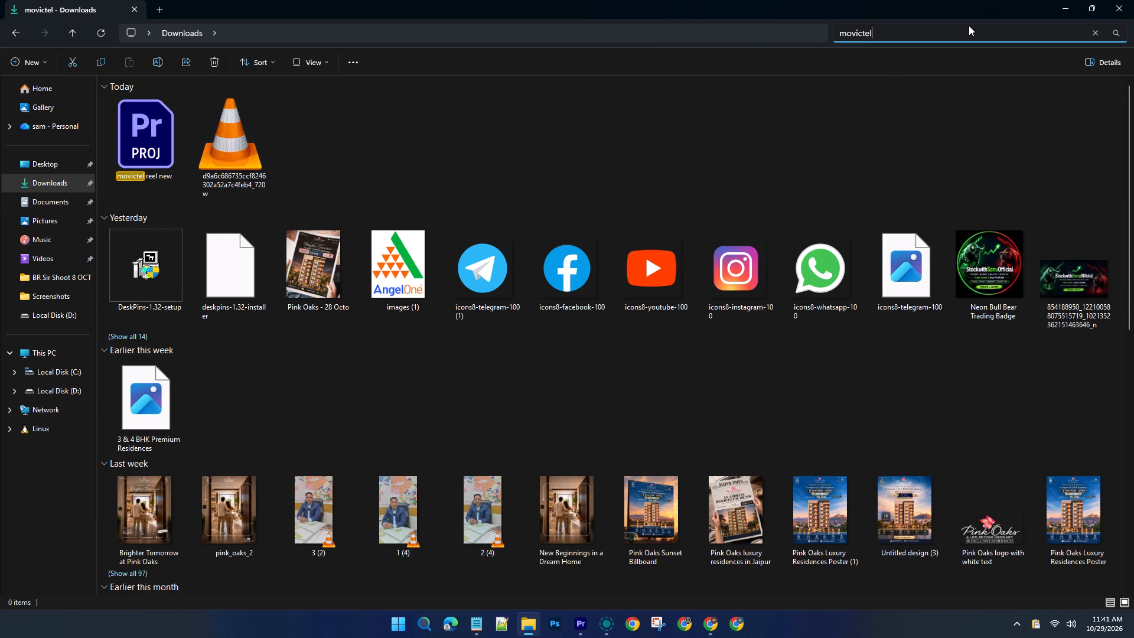
text(lofo=)
key(BackSpace)
key(BackSpace)
key(BackSpace)
text(go)
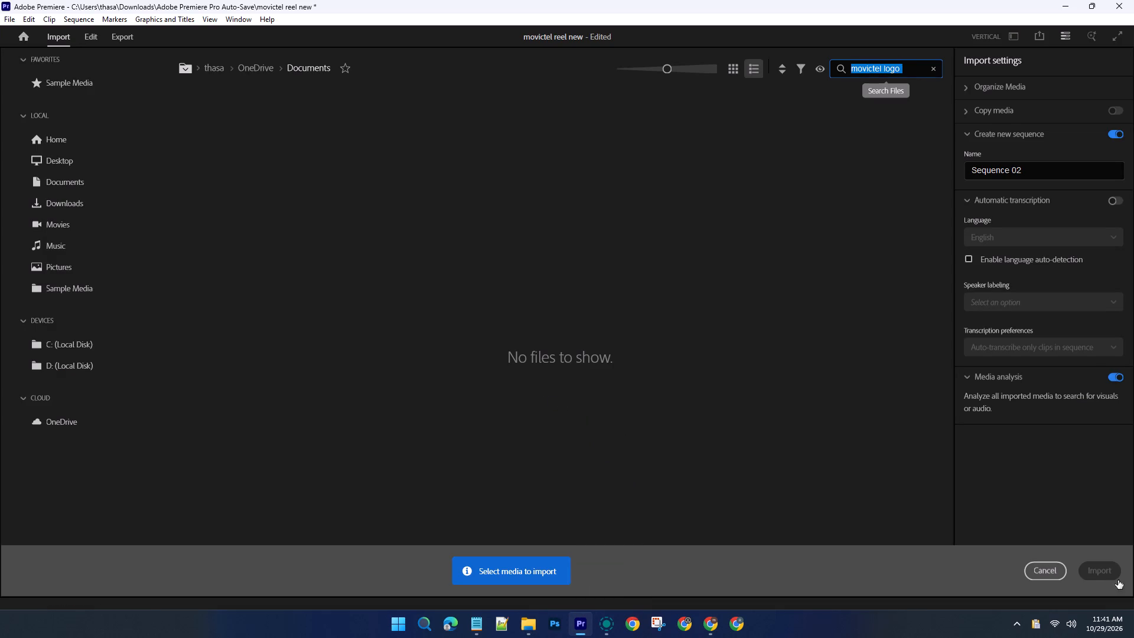
Cancel the open import and add Movictel_Logo-removebg-preview (1) from File Explorer to track V2 at the sequence start.
click(1044, 569)
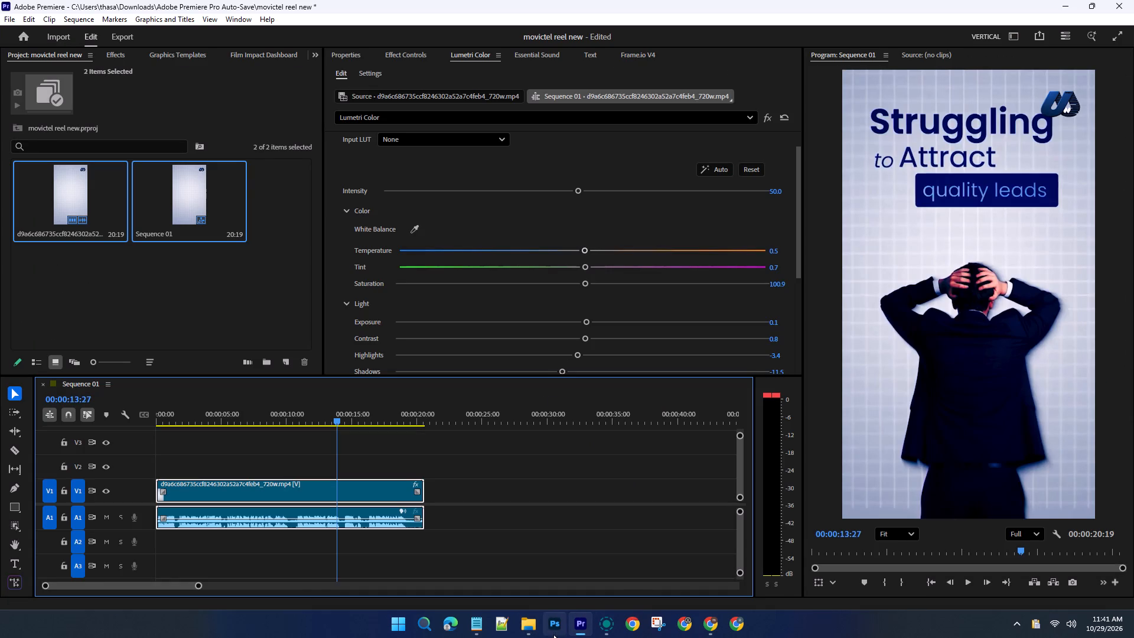
click(520, 625)
drag(494, 256, 565, 473)
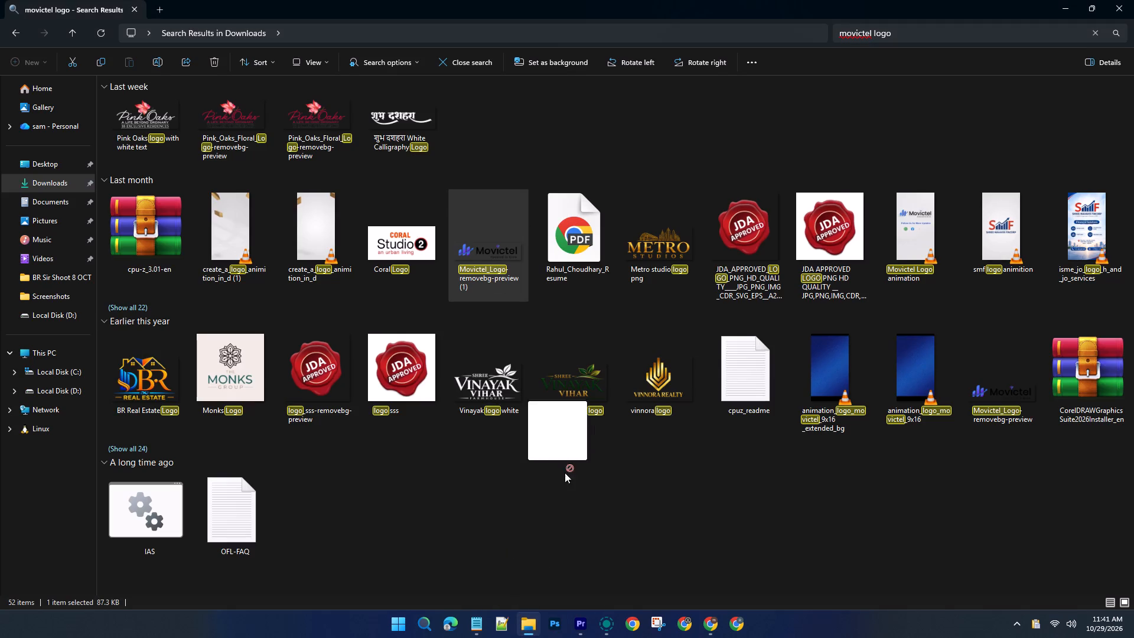
drag(565, 473, 256, 471)
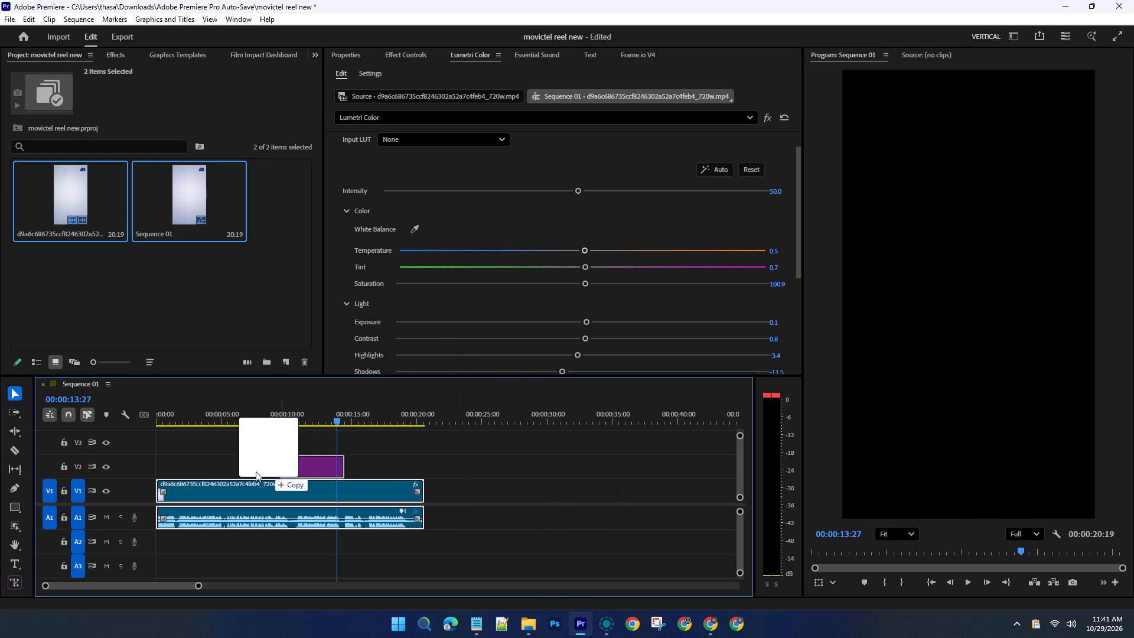
drag(256, 471, 161, 472)
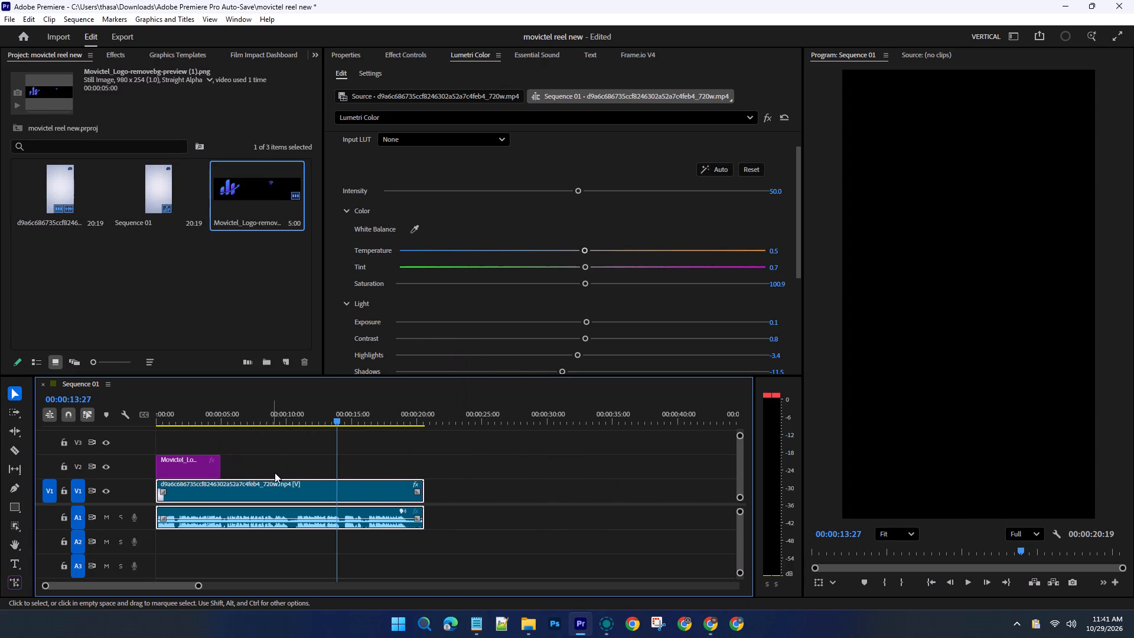
With the playhead at 00:00:01:20, set the Movictel logo clip's horizontal position to 327.
click(198, 460)
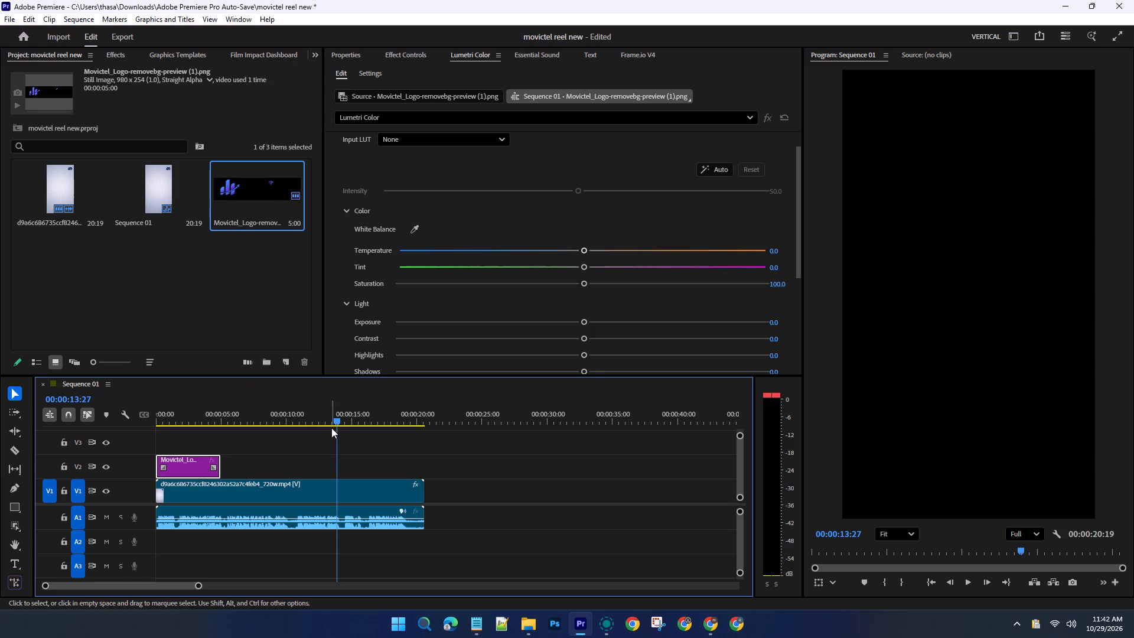
drag(337, 426, 289, 422)
drag(335, 422, 227, 422)
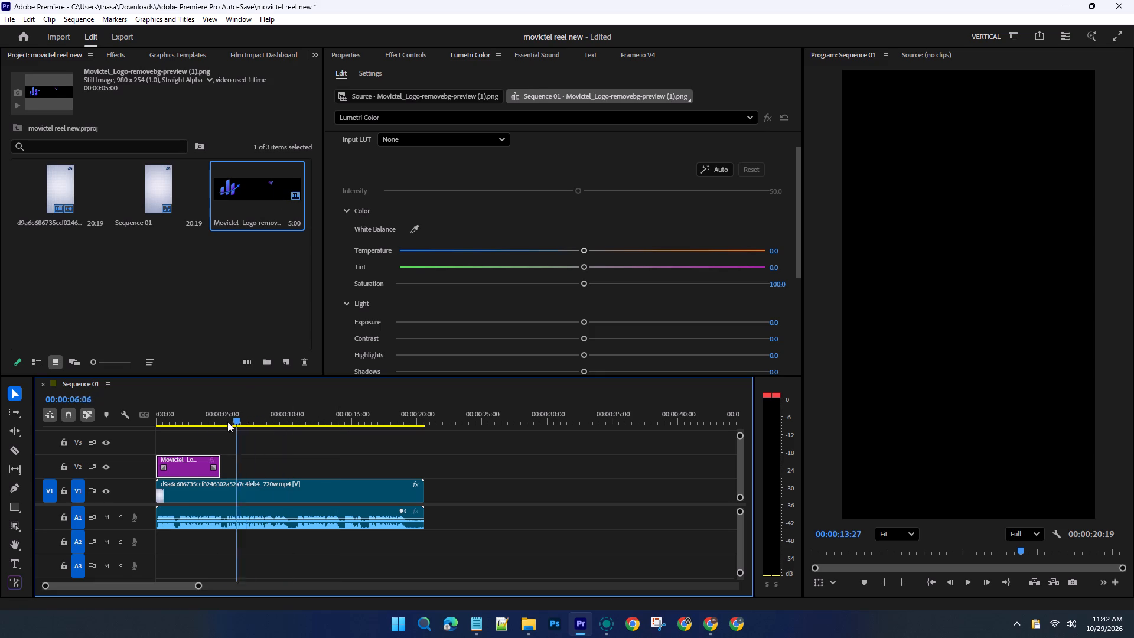
drag(227, 422, 177, 422)
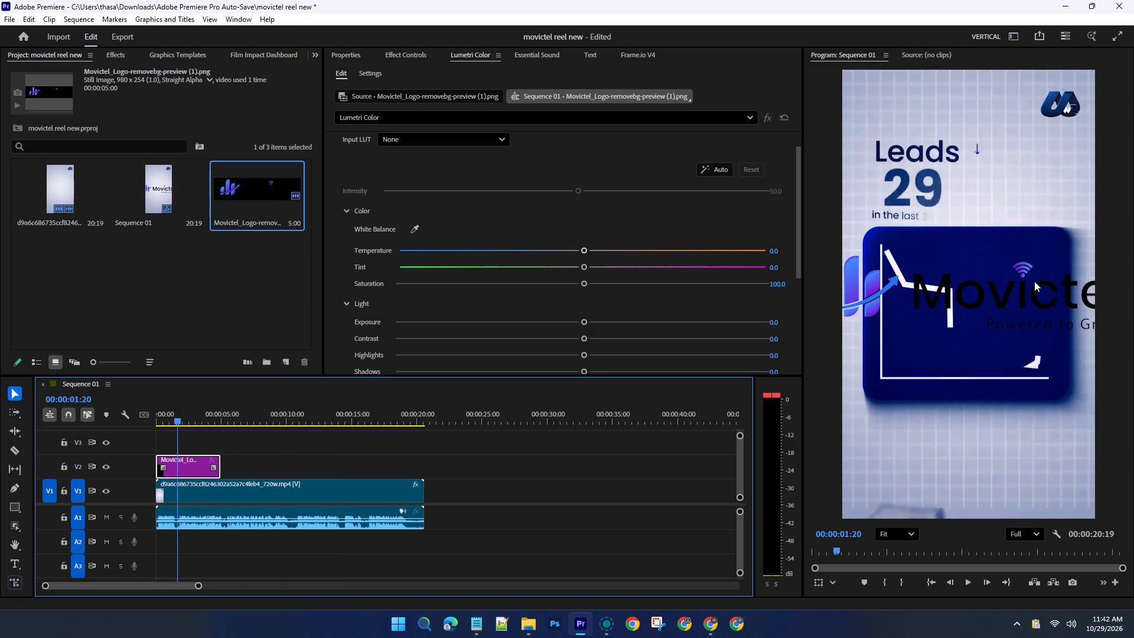
scroll(504, 255, down, 2)
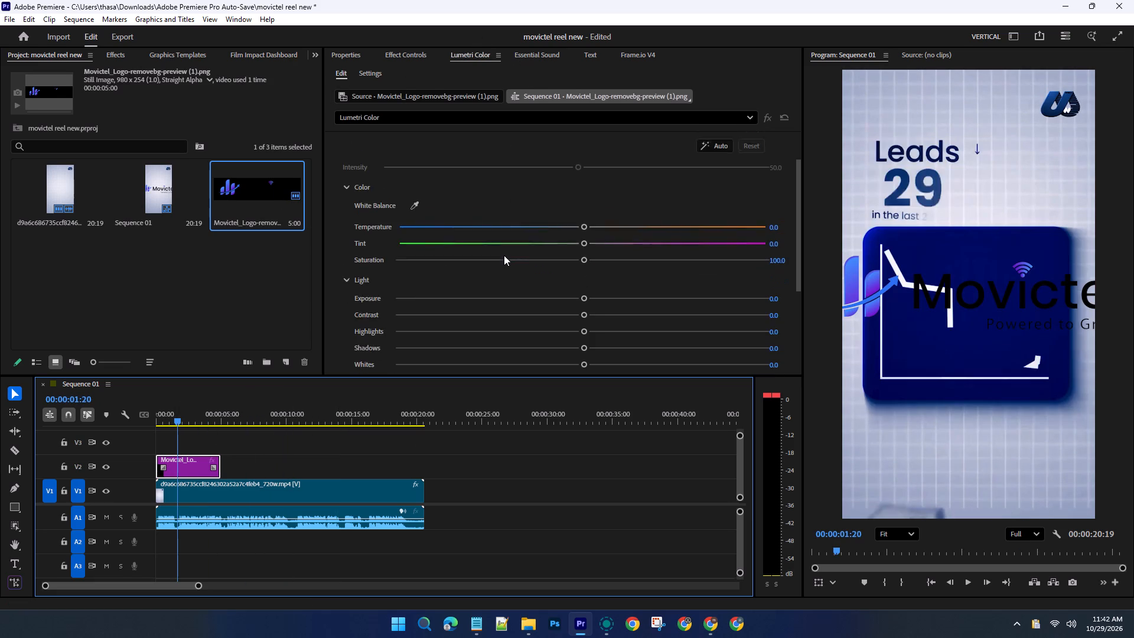
scroll(504, 255, down, 1)
scroll(504, 250, up, 11)
click(409, 57)
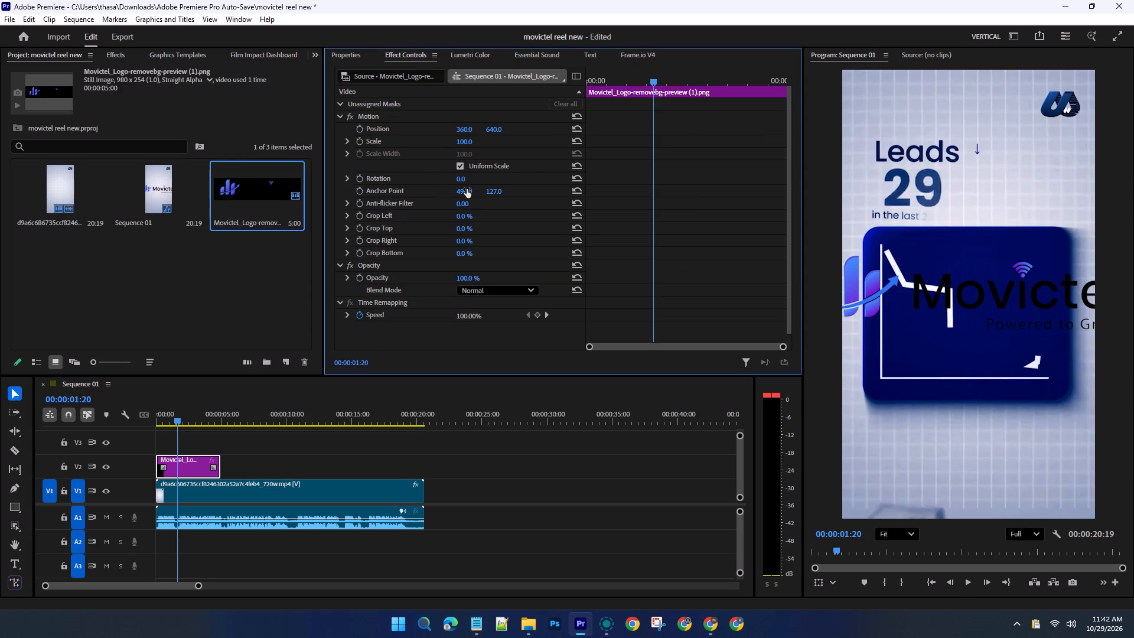
drag(464, 130, 447, 130)
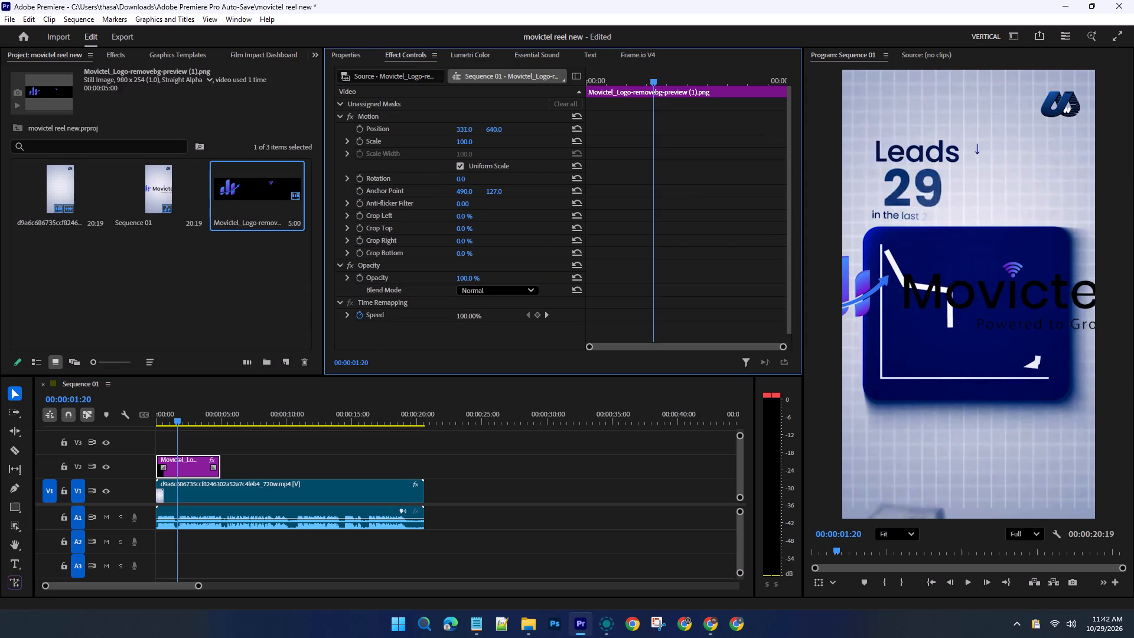
drag(447, 130, 444, 130)
Scale the Movictel logo clip down to 14.
drag(465, 145, 431, 149)
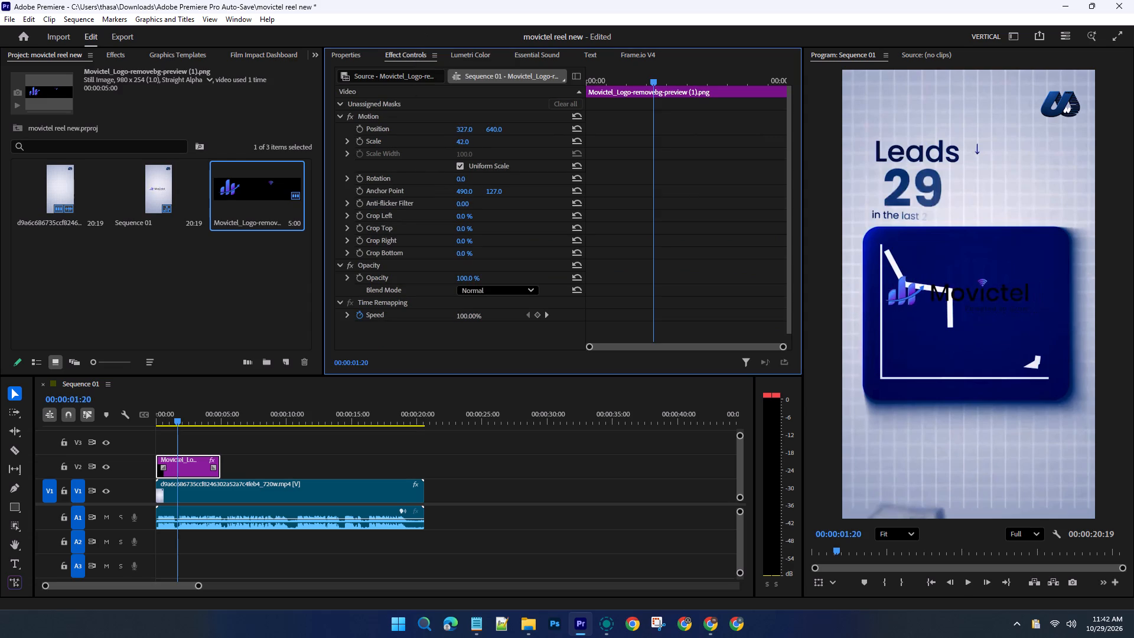
drag(431, 149, 426, 152)
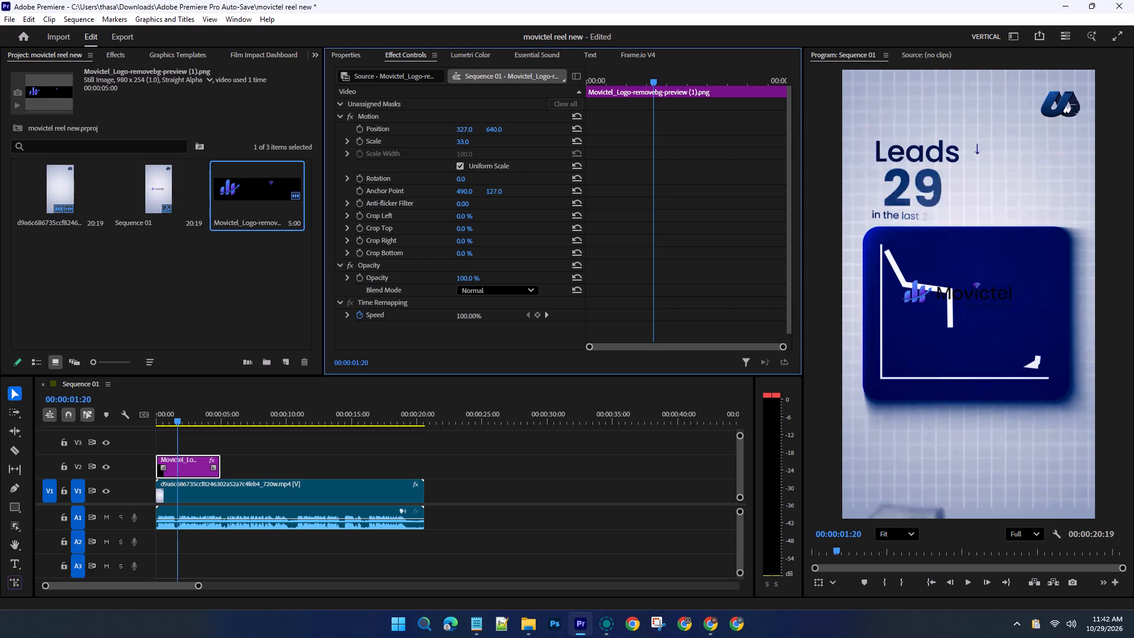
drag(426, 152, 416, 152)
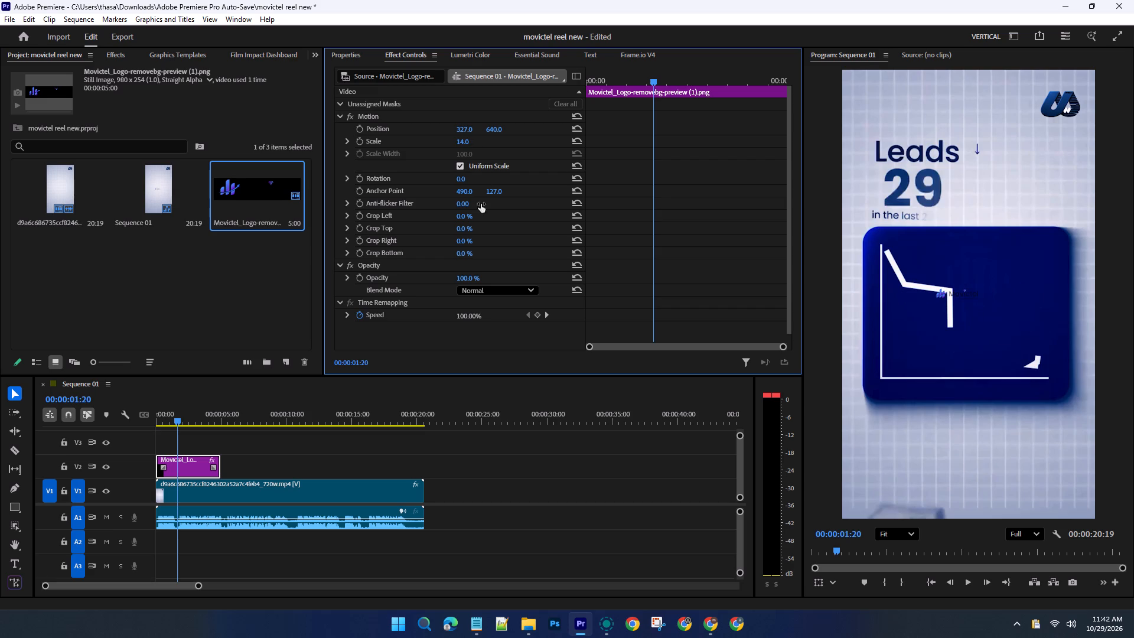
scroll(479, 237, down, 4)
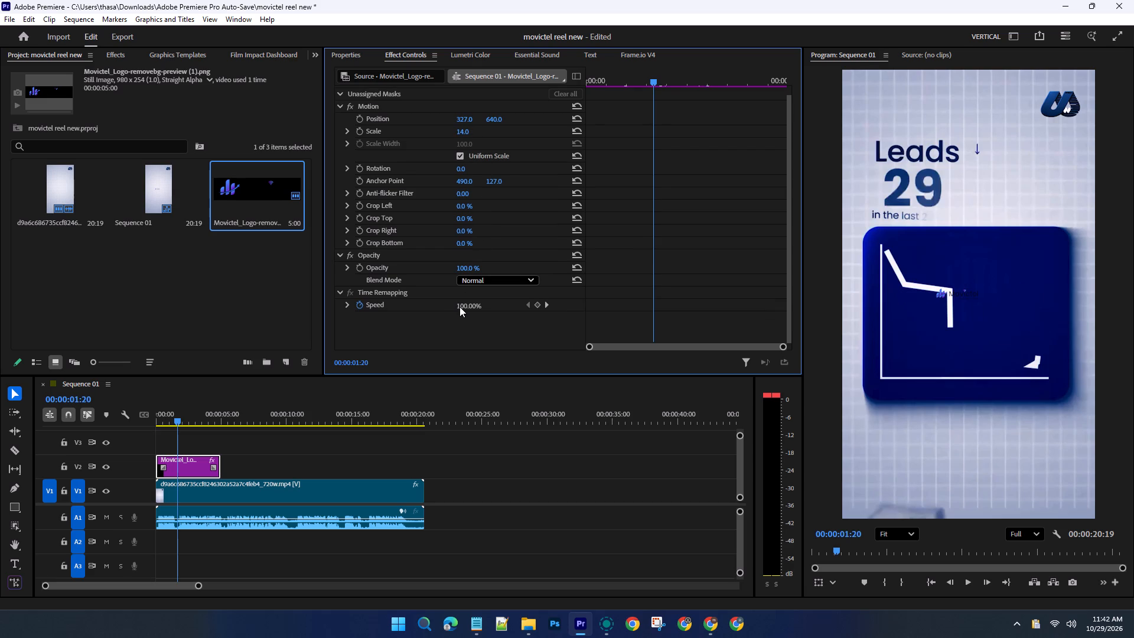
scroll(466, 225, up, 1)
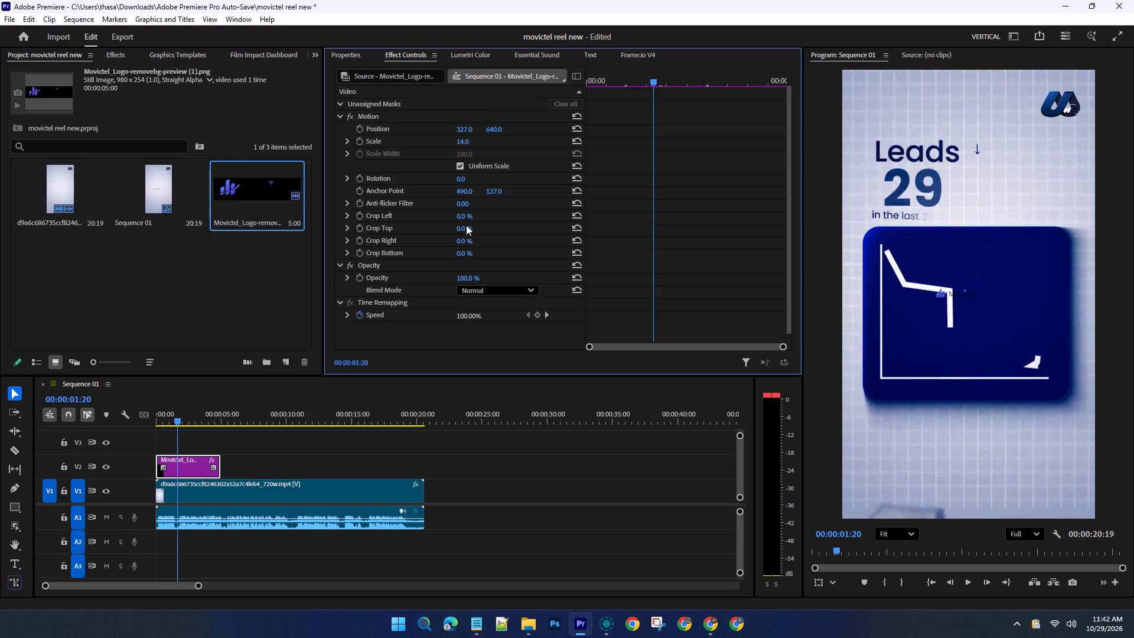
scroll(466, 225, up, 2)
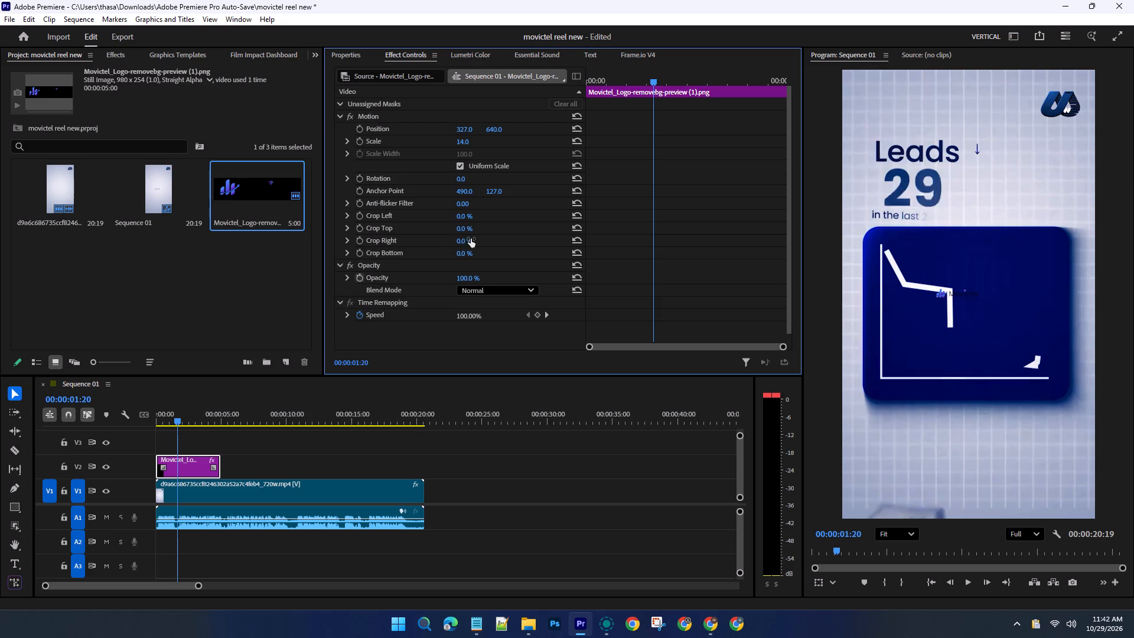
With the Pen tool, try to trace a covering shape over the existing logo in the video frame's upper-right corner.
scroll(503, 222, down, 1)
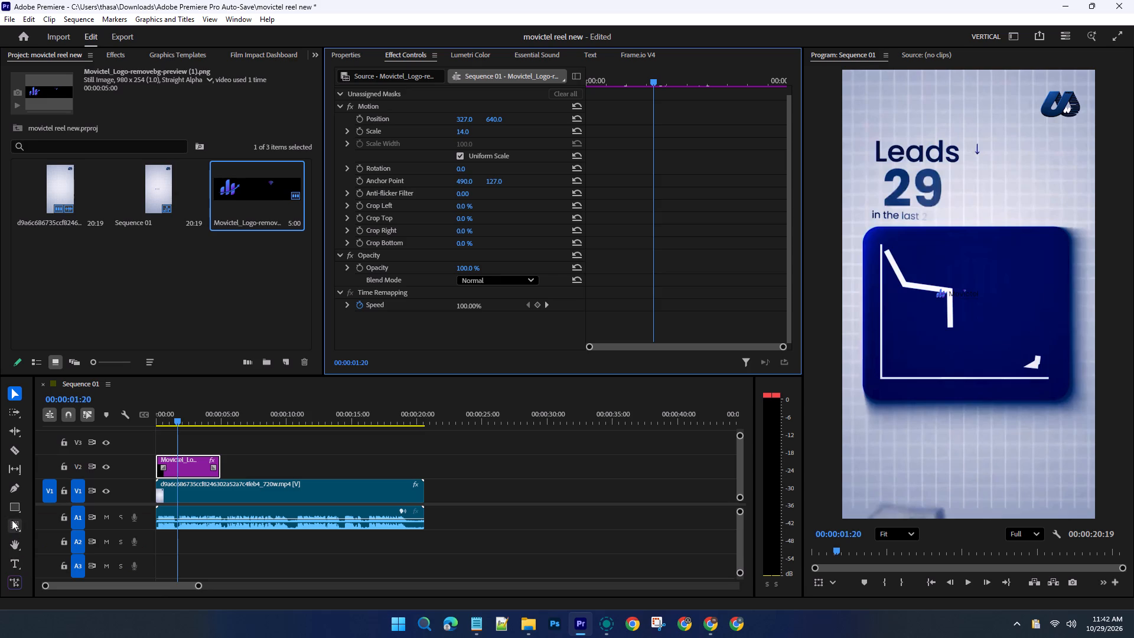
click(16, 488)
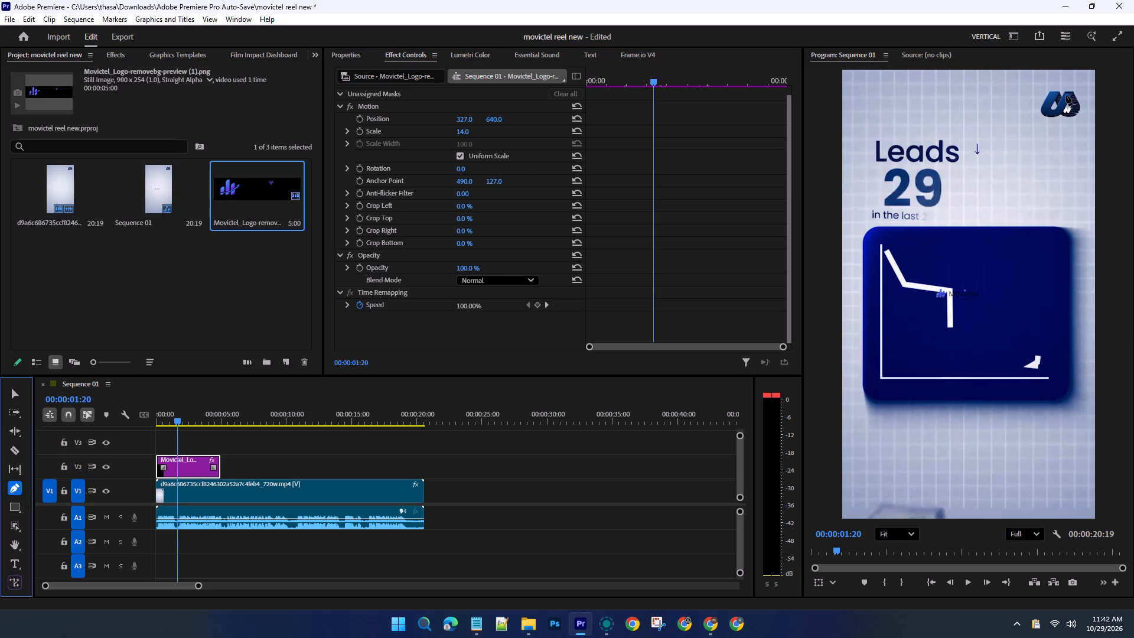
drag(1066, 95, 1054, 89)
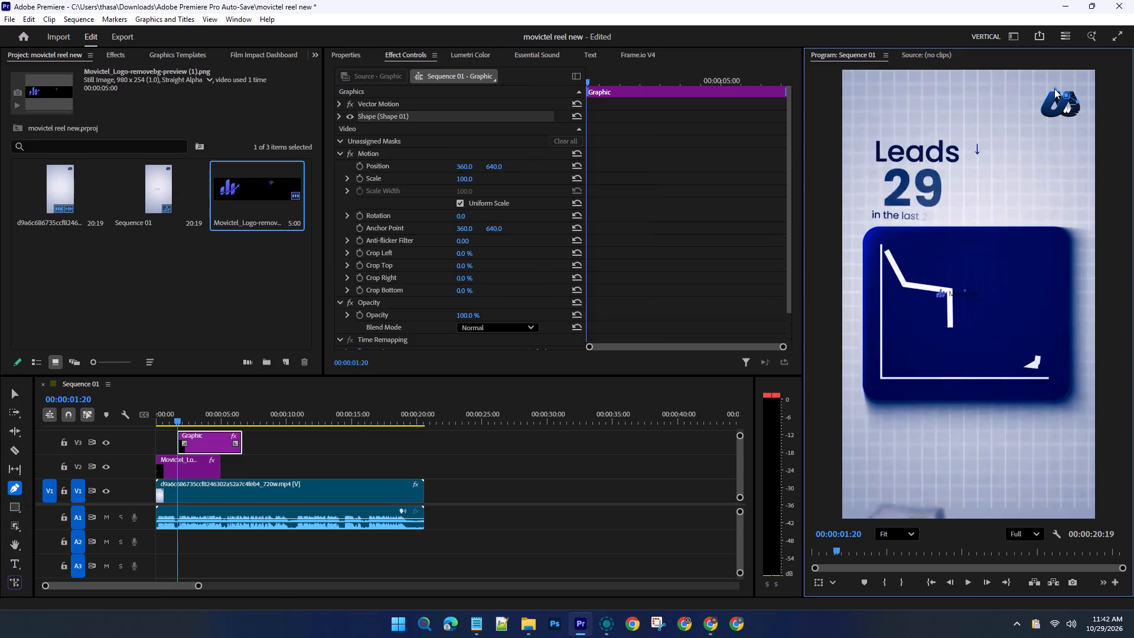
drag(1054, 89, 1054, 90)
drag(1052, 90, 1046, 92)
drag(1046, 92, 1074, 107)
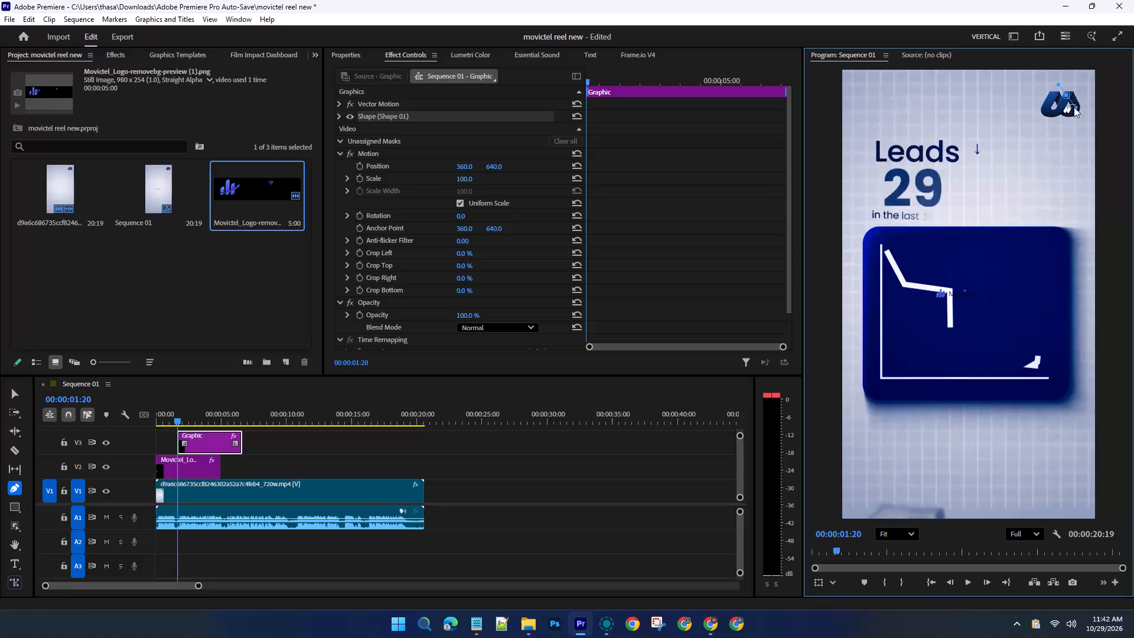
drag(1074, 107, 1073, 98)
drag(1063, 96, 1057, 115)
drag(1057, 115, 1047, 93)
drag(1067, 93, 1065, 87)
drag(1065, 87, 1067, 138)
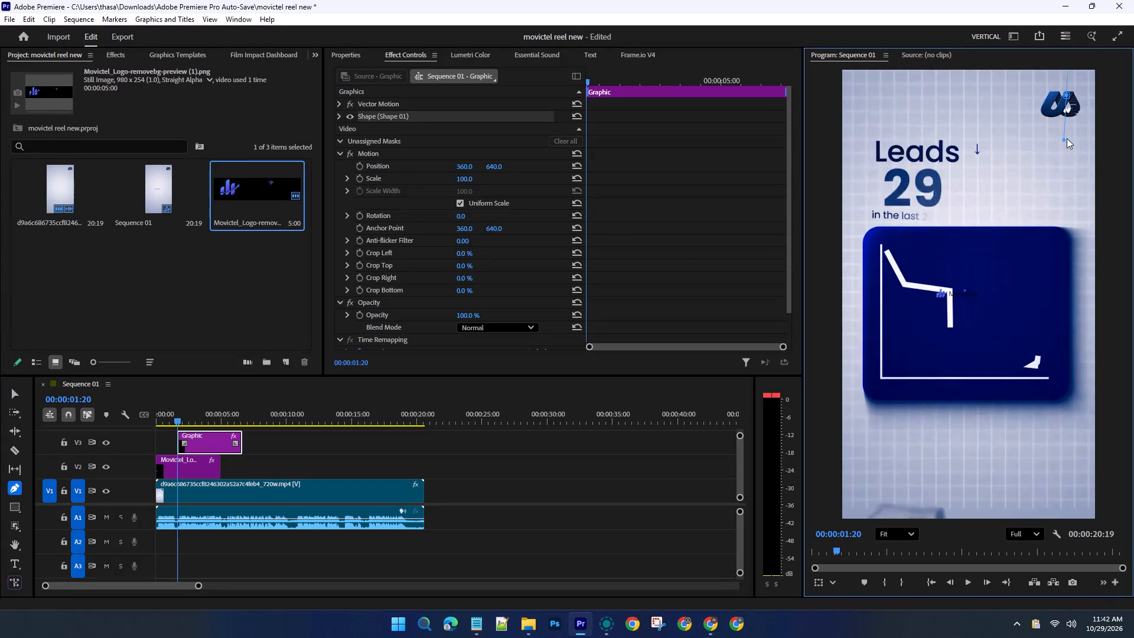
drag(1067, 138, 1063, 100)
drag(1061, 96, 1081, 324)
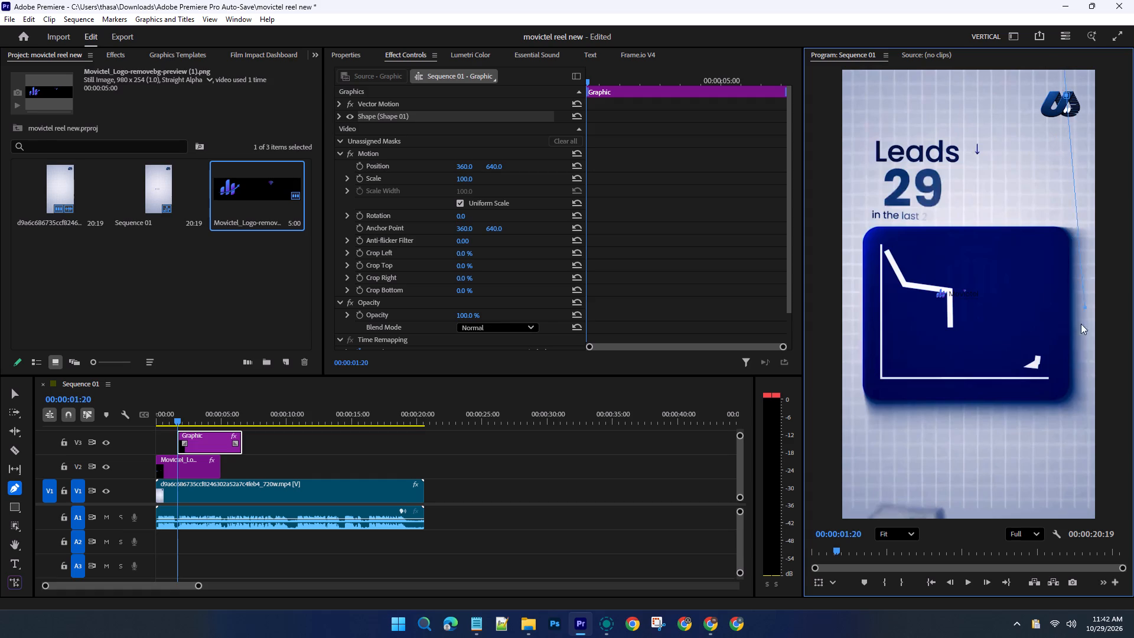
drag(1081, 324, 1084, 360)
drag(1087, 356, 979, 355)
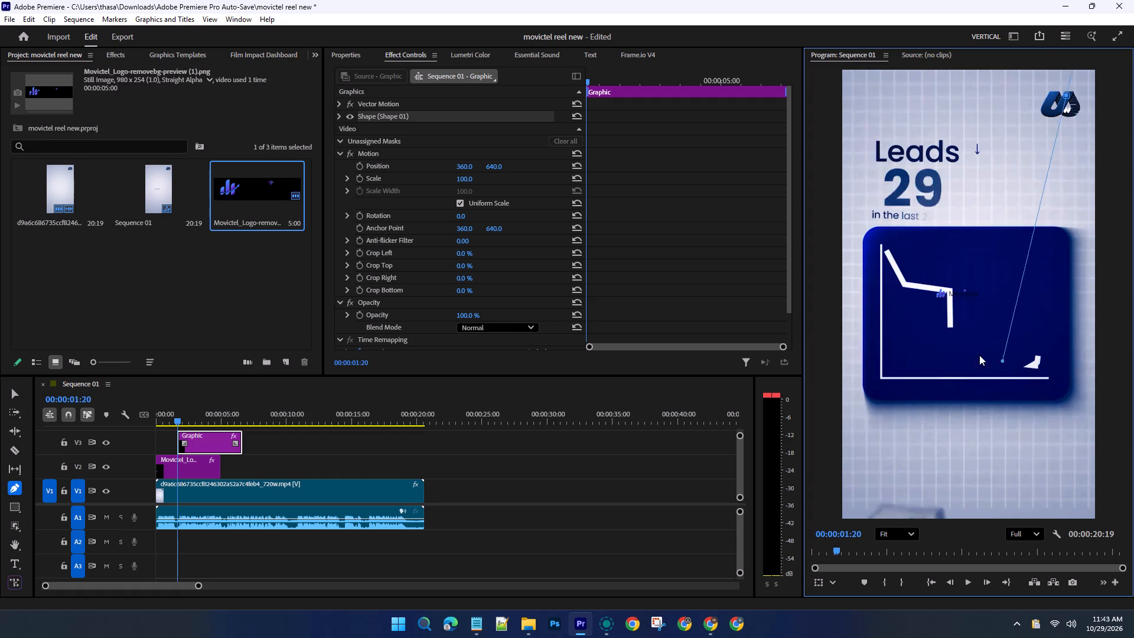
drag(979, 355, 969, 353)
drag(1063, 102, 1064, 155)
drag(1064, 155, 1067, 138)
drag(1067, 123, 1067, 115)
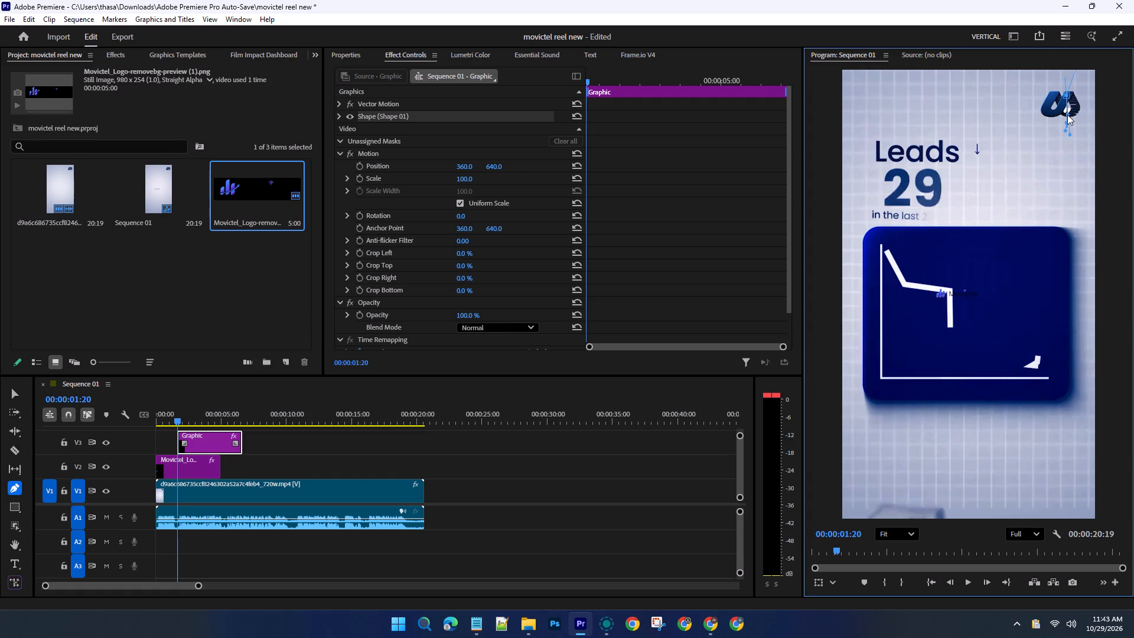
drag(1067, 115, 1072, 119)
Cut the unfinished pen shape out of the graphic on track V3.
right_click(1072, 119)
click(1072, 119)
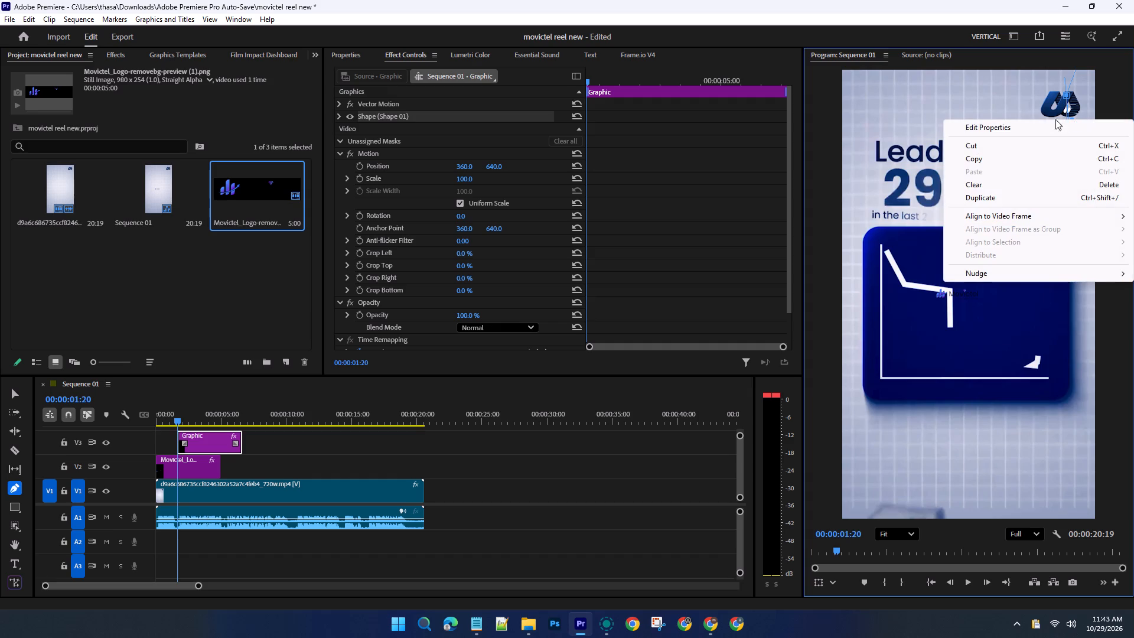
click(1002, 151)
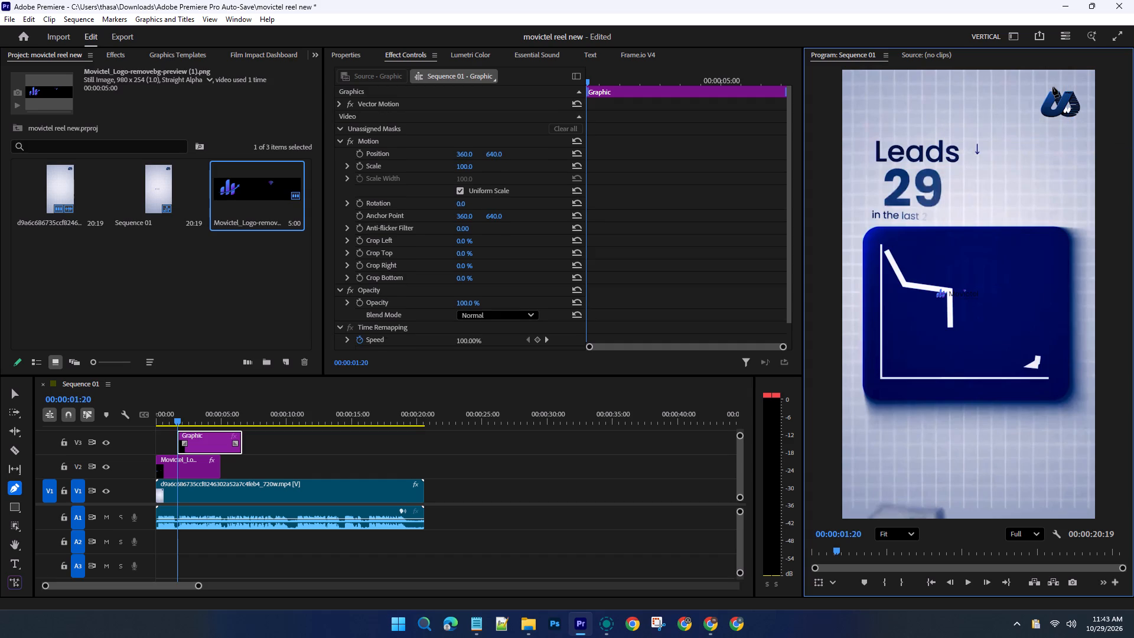
Draw a new closed, filled Pen tool shape over the existing logo in the video frame's upper-right corner.
drag(1052, 87, 1042, 94)
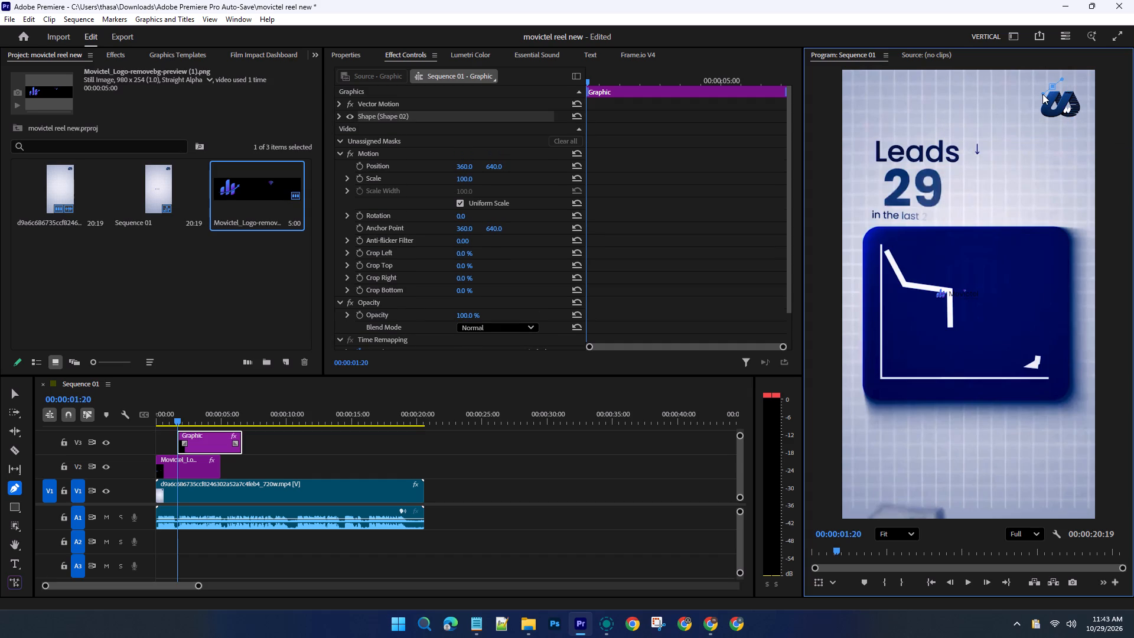
drag(1042, 94, 1041, 86)
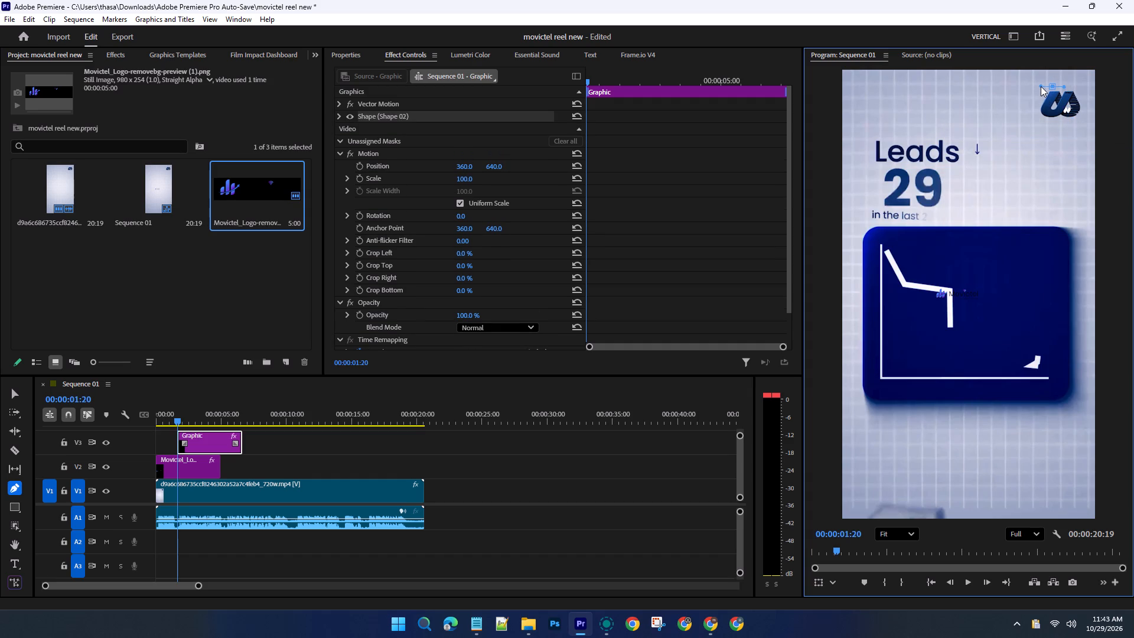
click(1041, 88)
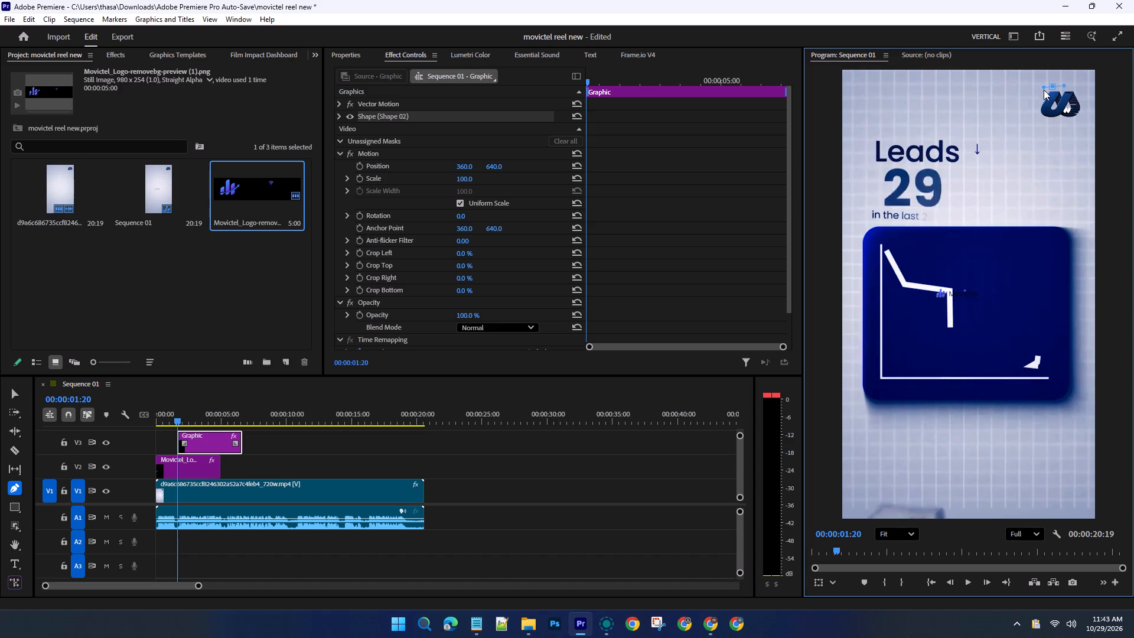
click(1041, 97)
drag(1042, 94, 1042, 111)
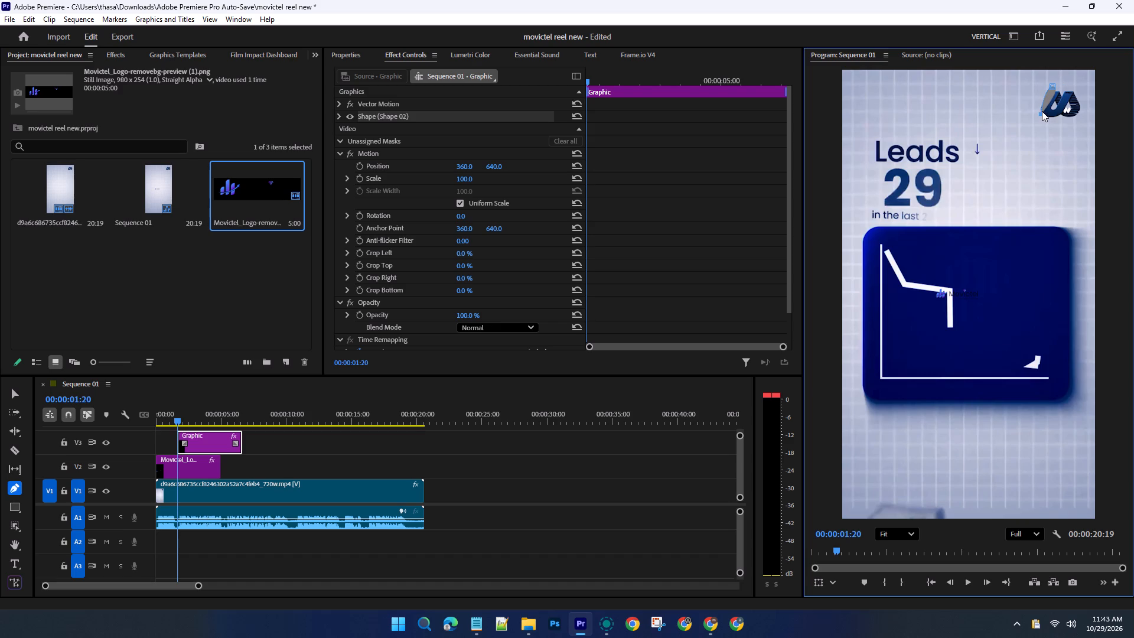
drag(1042, 111, 1040, 110)
click(1039, 110)
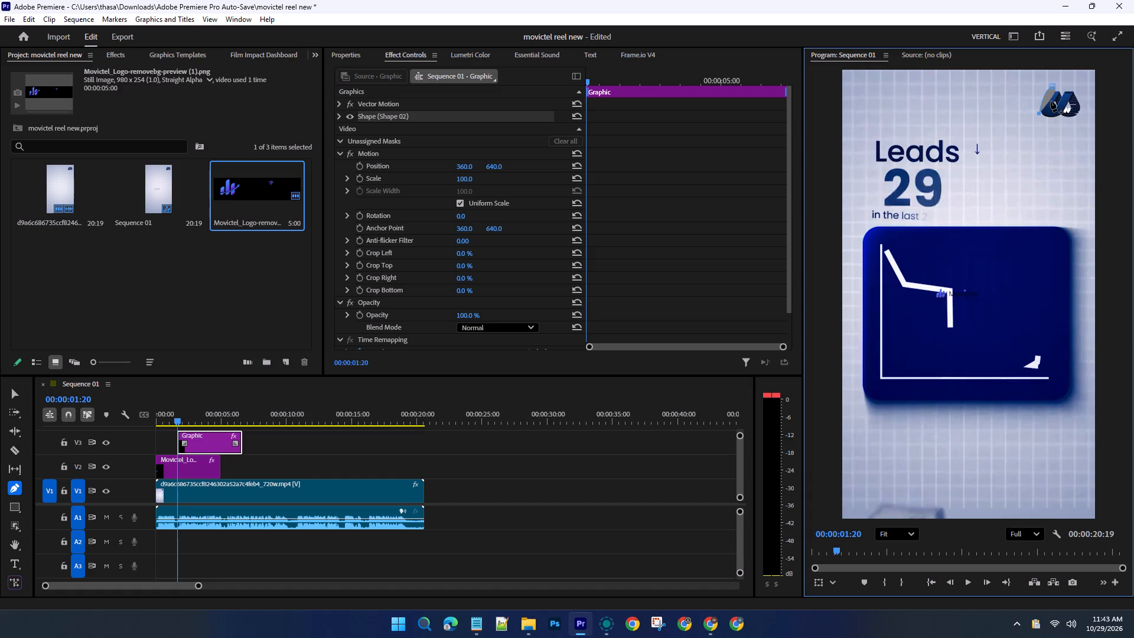
click(1051, 101)
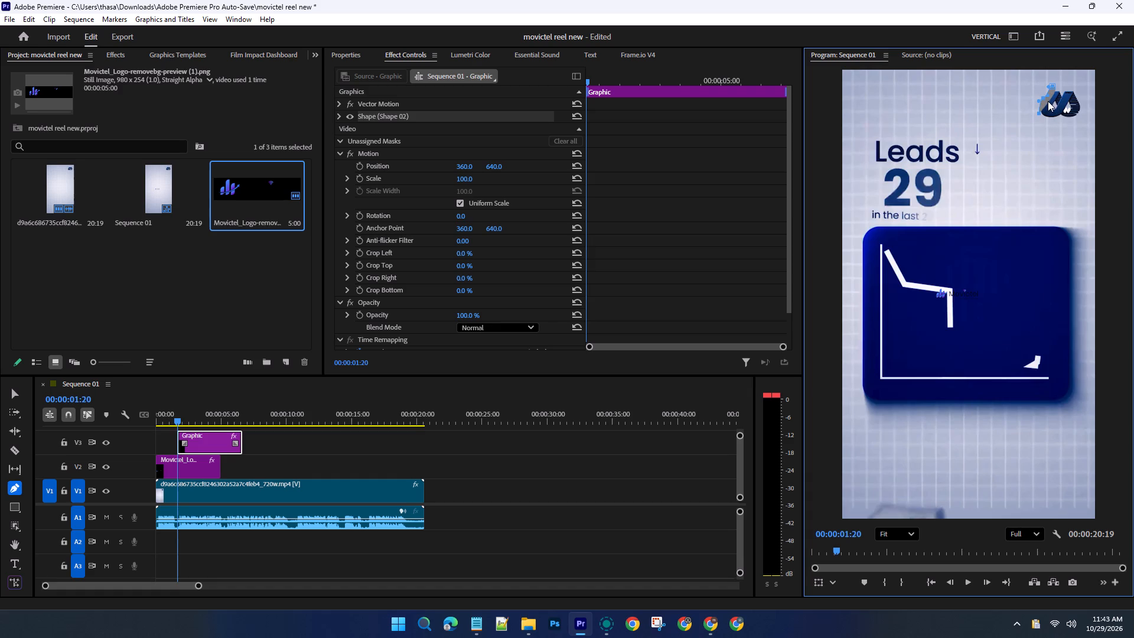
click(1048, 103)
drag(1048, 105, 1097, 122)
drag(1097, 122, 1068, 137)
drag(1043, 97, 1047, 122)
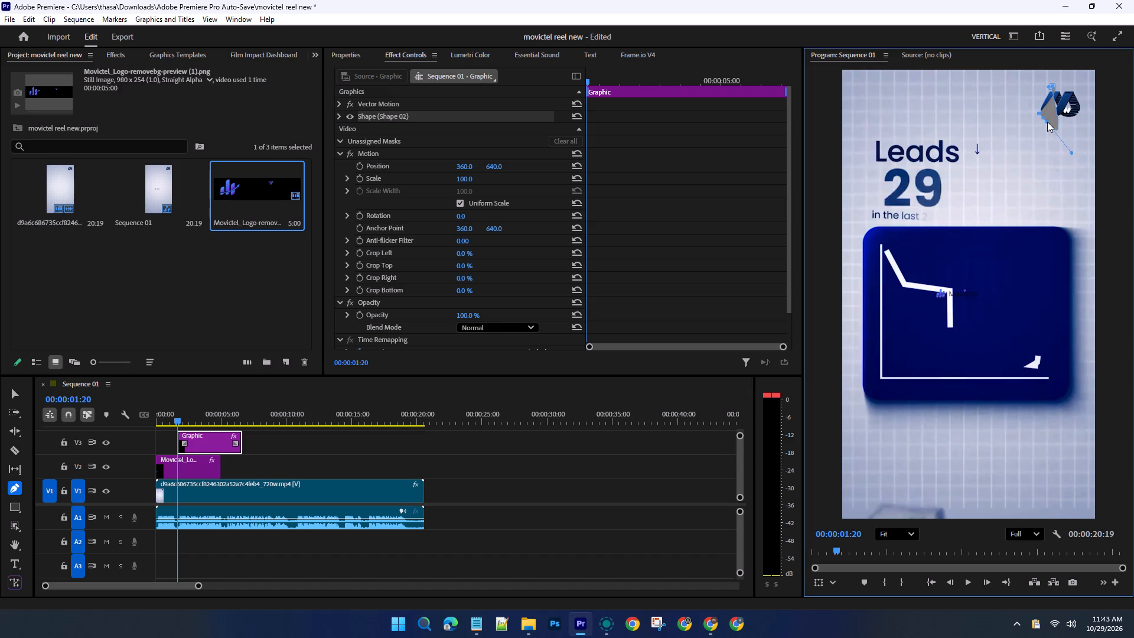
drag(1047, 122, 1048, 123)
drag(1059, 111, 1064, 111)
drag(1064, 111, 1057, 116)
drag(1058, 111, 1086, 104)
drag(1068, 92, 1074, 87)
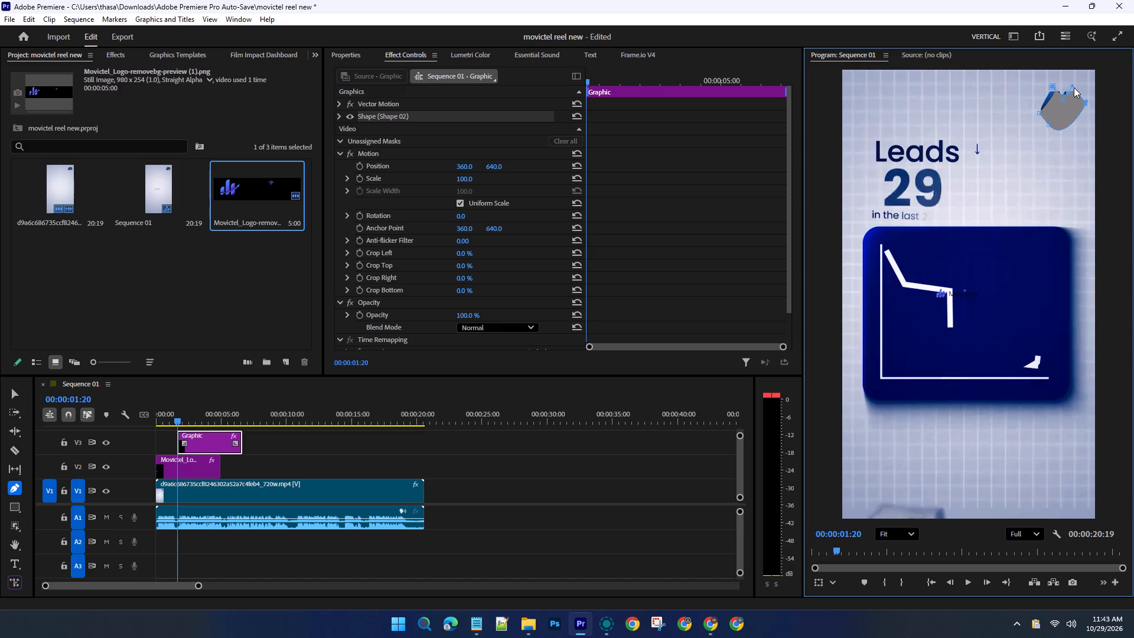
drag(1074, 87, 1076, 91)
click(1077, 93)
drag(1068, 92, 1070, 87)
Reshape the upper-left edge of the filled shape to cover the part of the old logo still exposed.
drag(1050, 101, 1041, 101)
drag(1052, 96, 1042, 96)
drag(1052, 87, 1051, 87)
drag(1051, 87, 1039, 99)
drag(1039, 99, 1058, 105)
drag(1055, 87, 1063, 83)
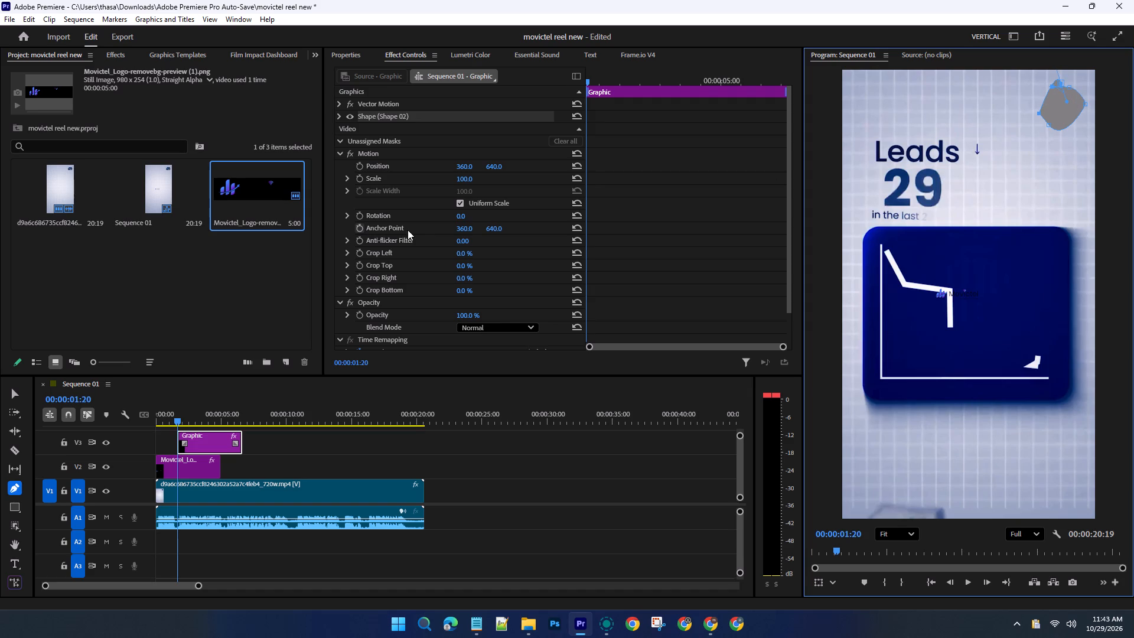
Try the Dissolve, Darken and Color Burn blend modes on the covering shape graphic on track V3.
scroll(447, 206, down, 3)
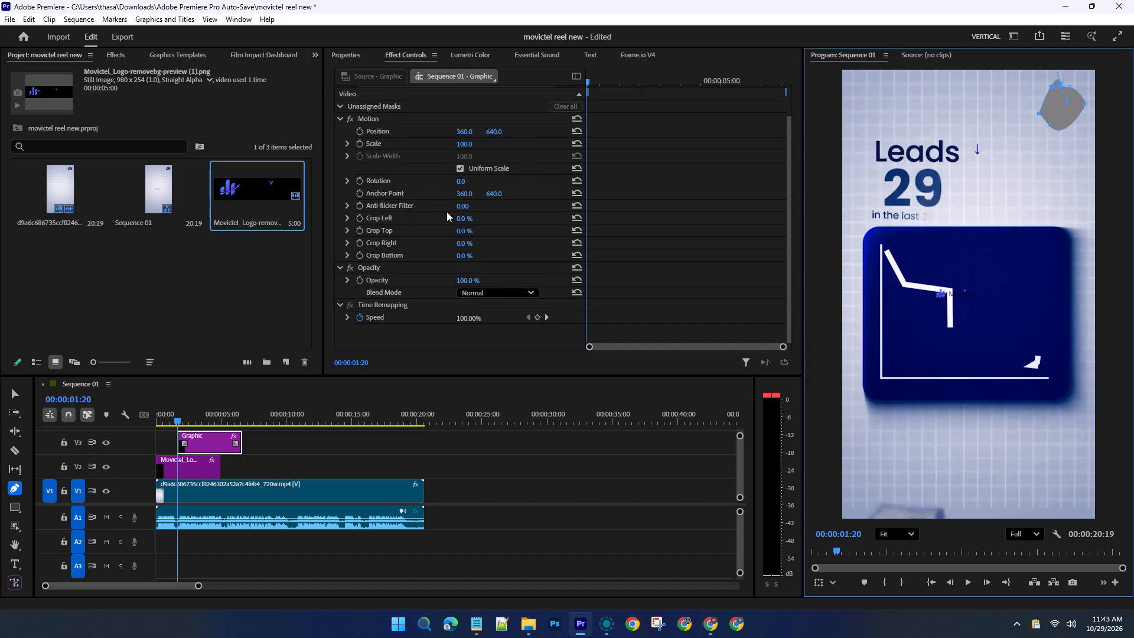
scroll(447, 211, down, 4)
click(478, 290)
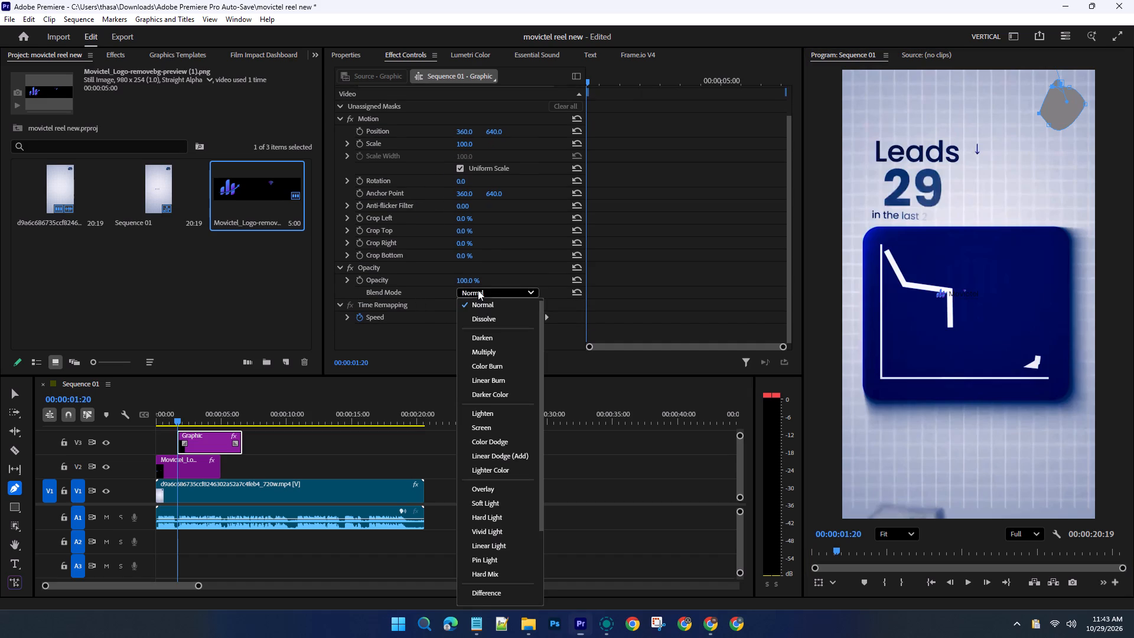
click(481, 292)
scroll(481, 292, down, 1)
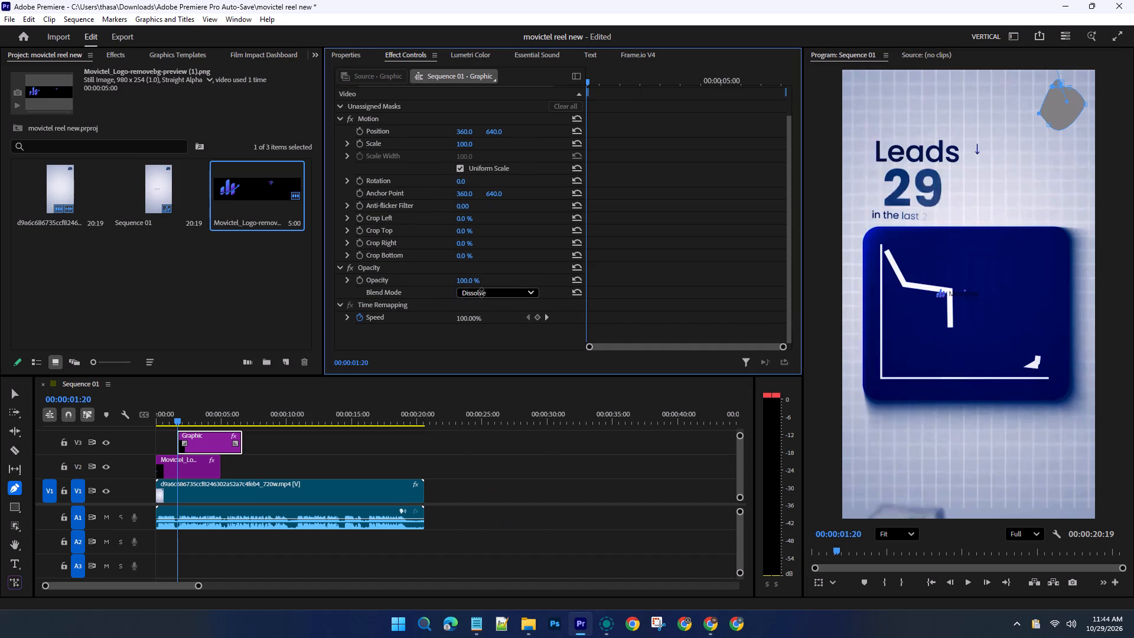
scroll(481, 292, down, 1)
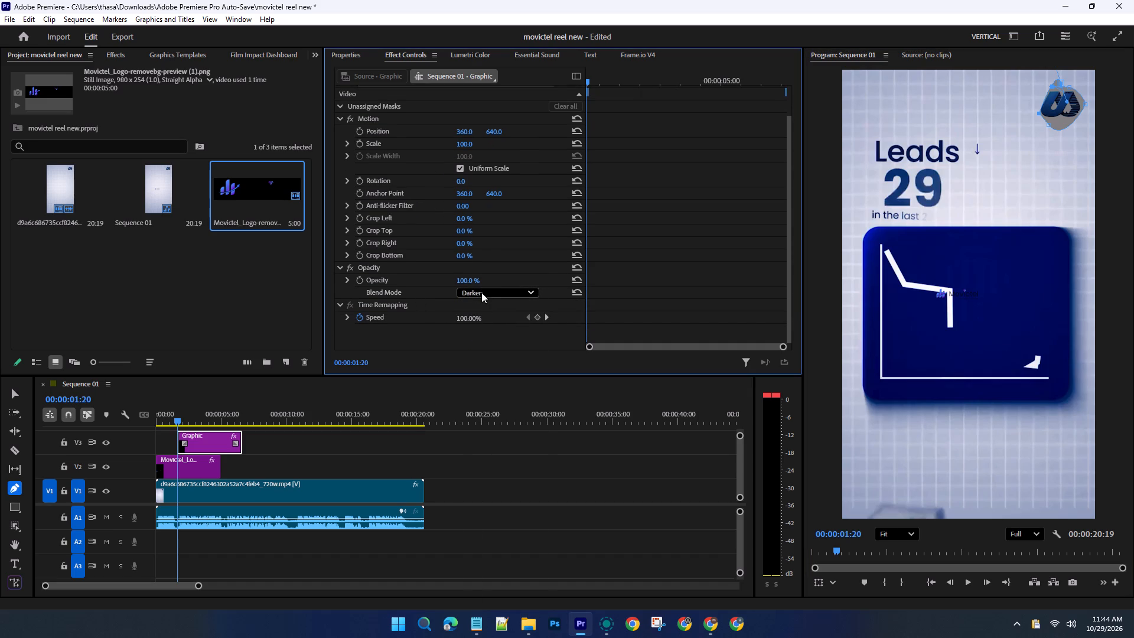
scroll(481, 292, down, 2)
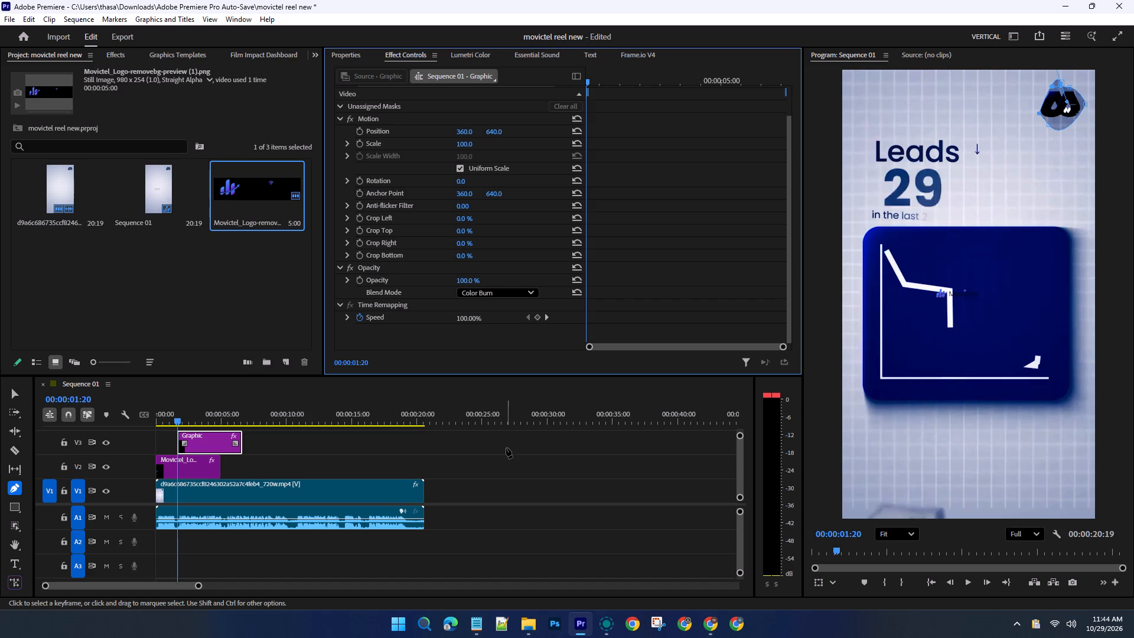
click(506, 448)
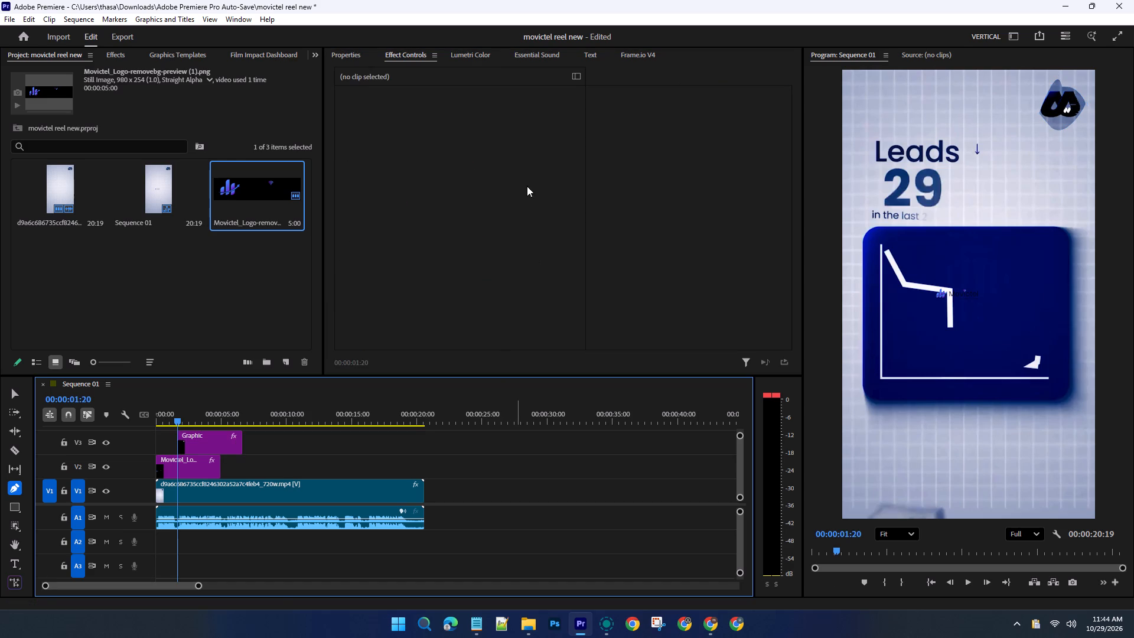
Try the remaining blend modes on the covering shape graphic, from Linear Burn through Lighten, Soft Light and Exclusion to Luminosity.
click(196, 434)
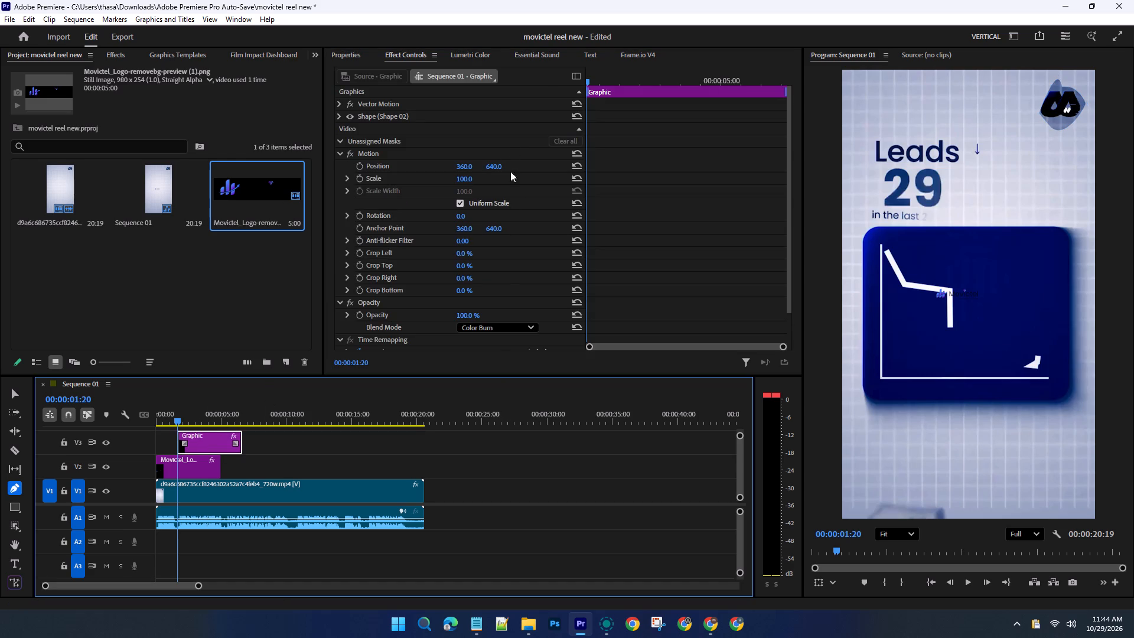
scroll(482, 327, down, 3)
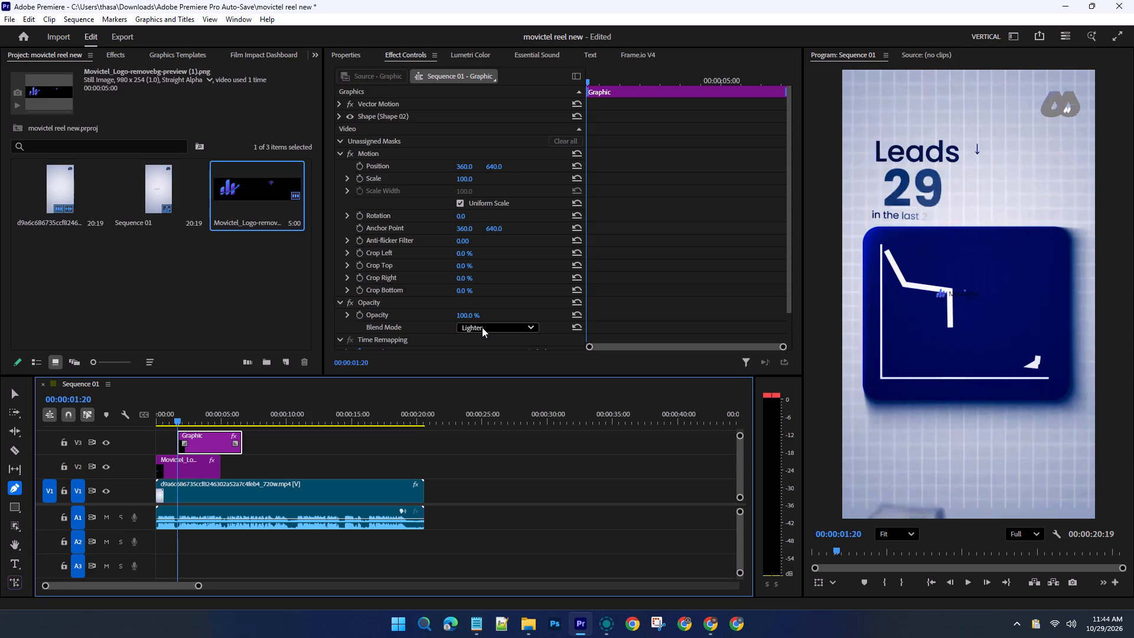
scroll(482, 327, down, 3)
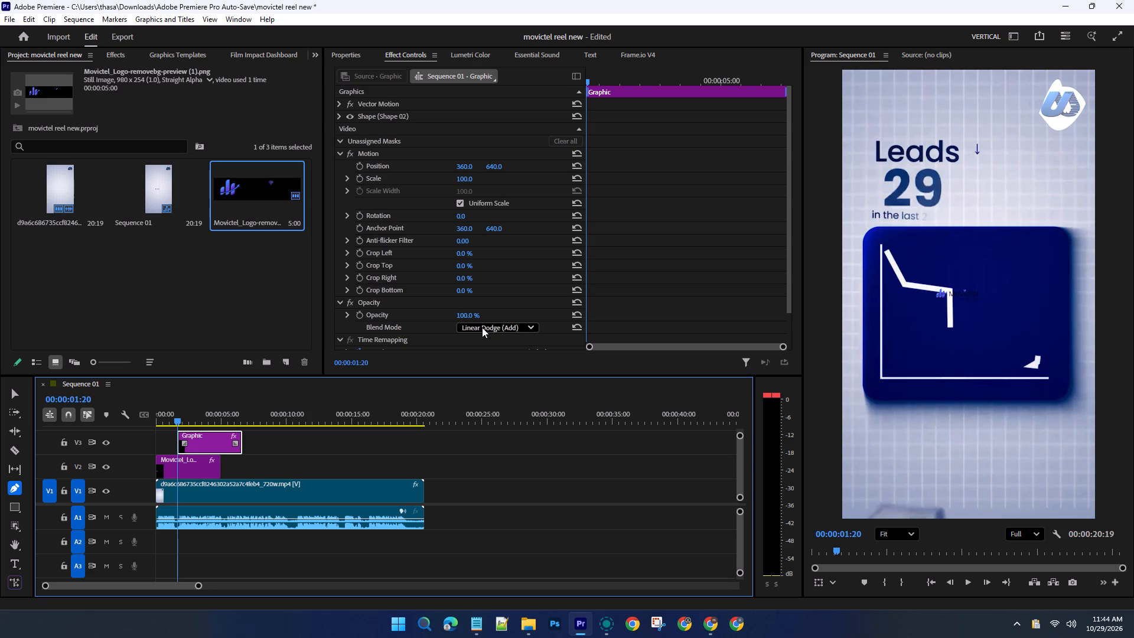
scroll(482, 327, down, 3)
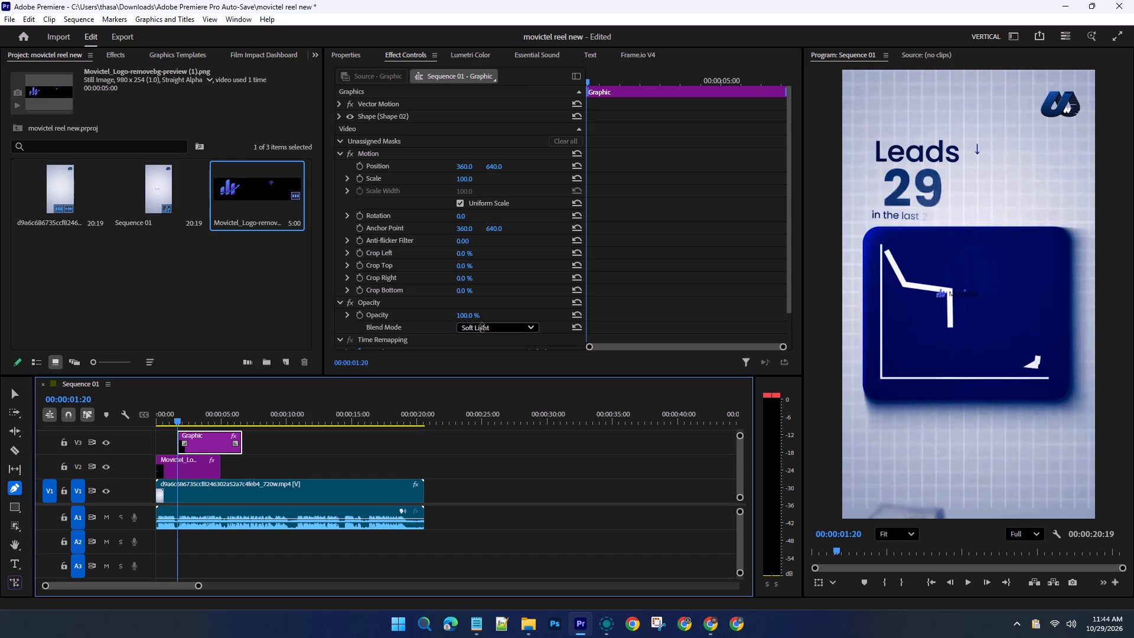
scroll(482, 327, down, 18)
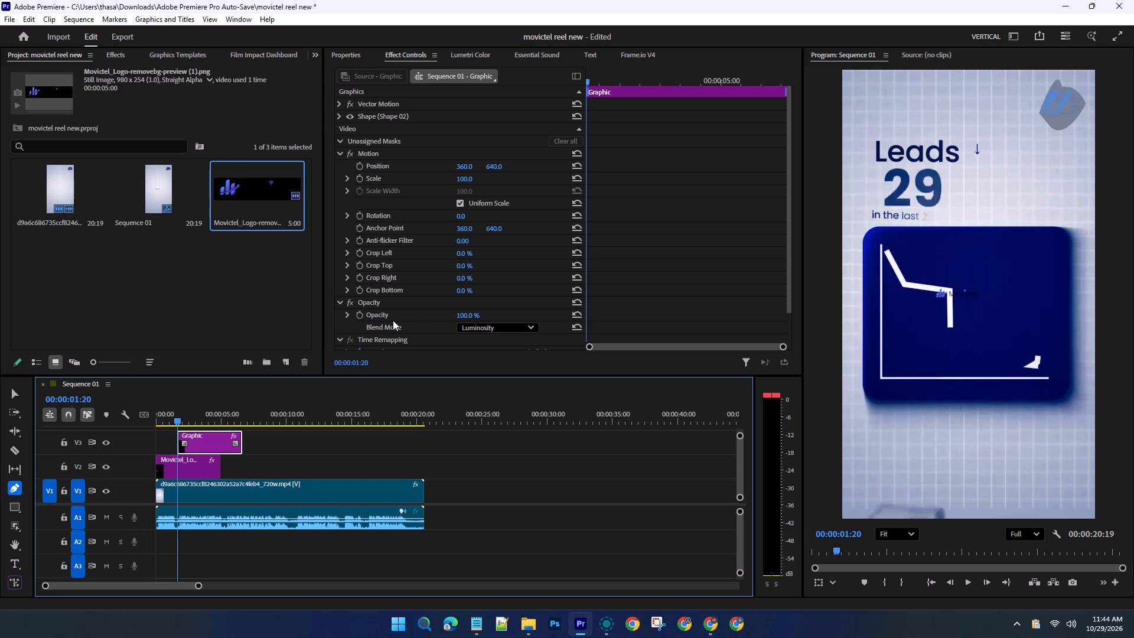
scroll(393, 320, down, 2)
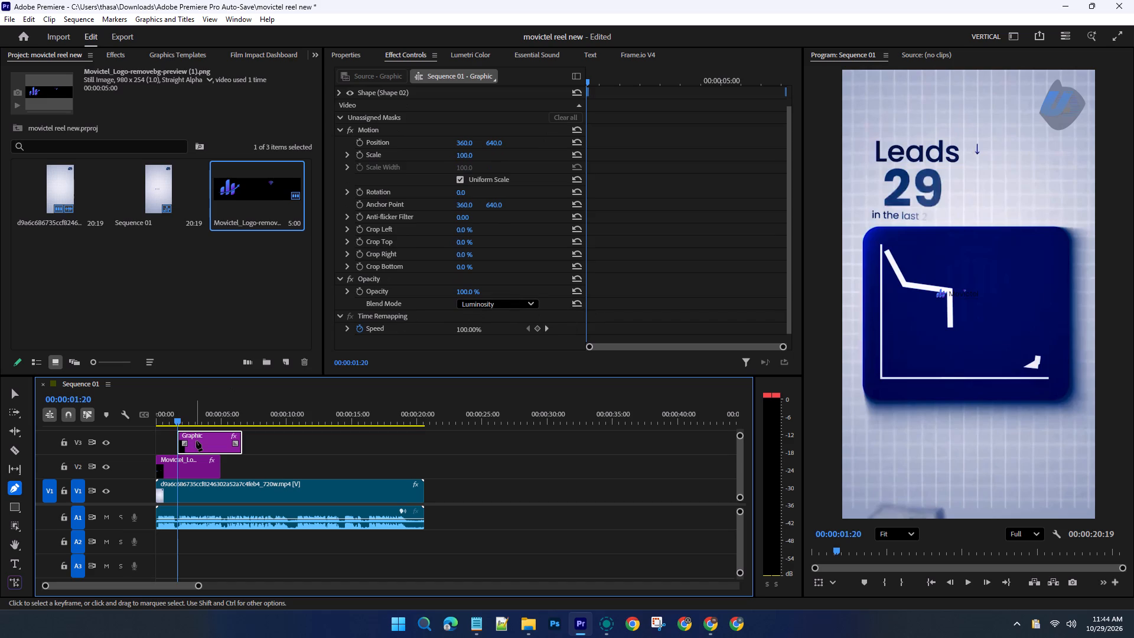
Delete the covering shape graphic from track V3.
key(Delete)
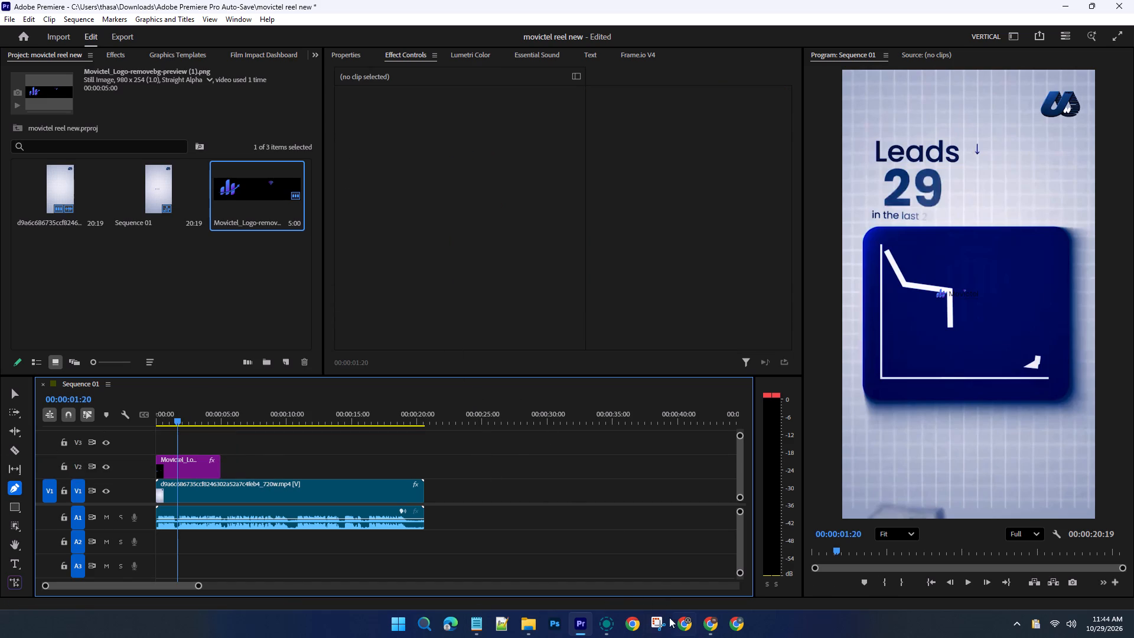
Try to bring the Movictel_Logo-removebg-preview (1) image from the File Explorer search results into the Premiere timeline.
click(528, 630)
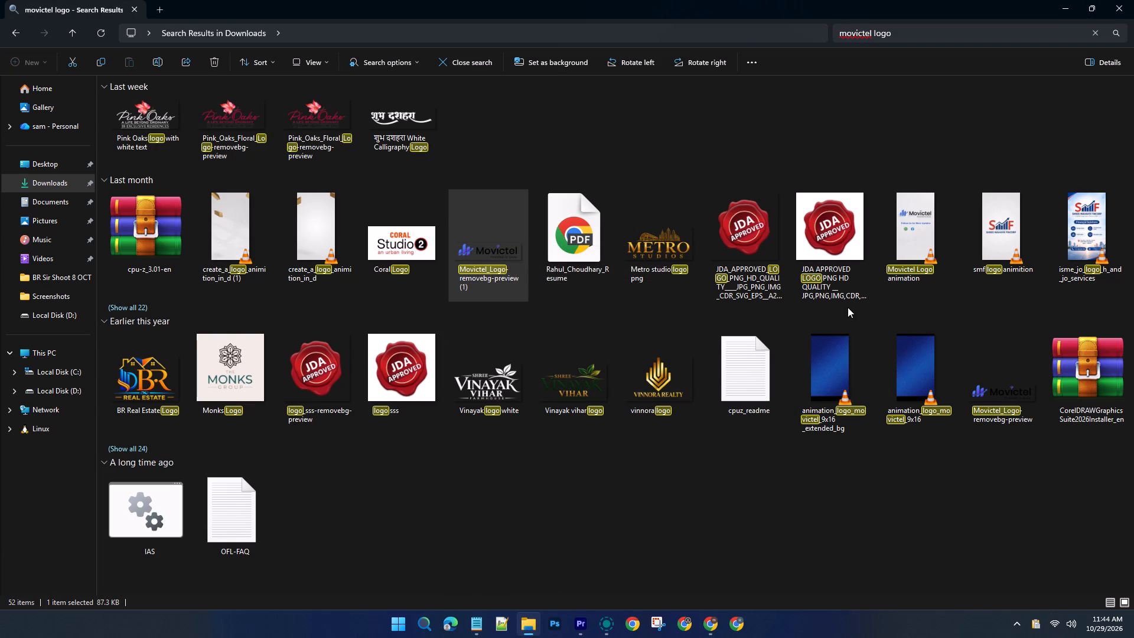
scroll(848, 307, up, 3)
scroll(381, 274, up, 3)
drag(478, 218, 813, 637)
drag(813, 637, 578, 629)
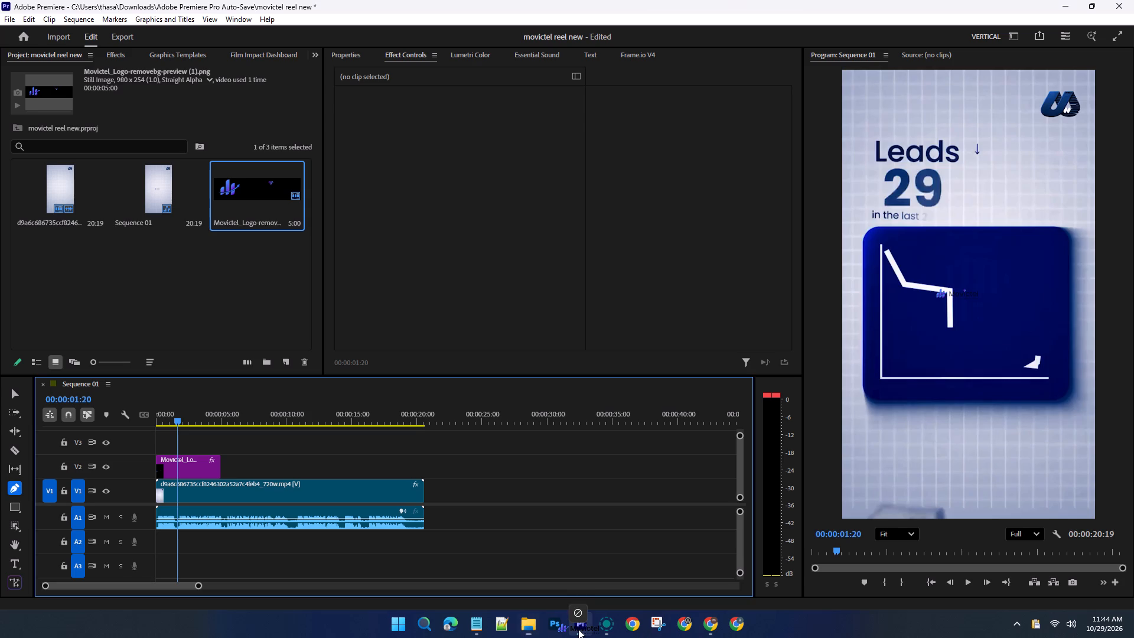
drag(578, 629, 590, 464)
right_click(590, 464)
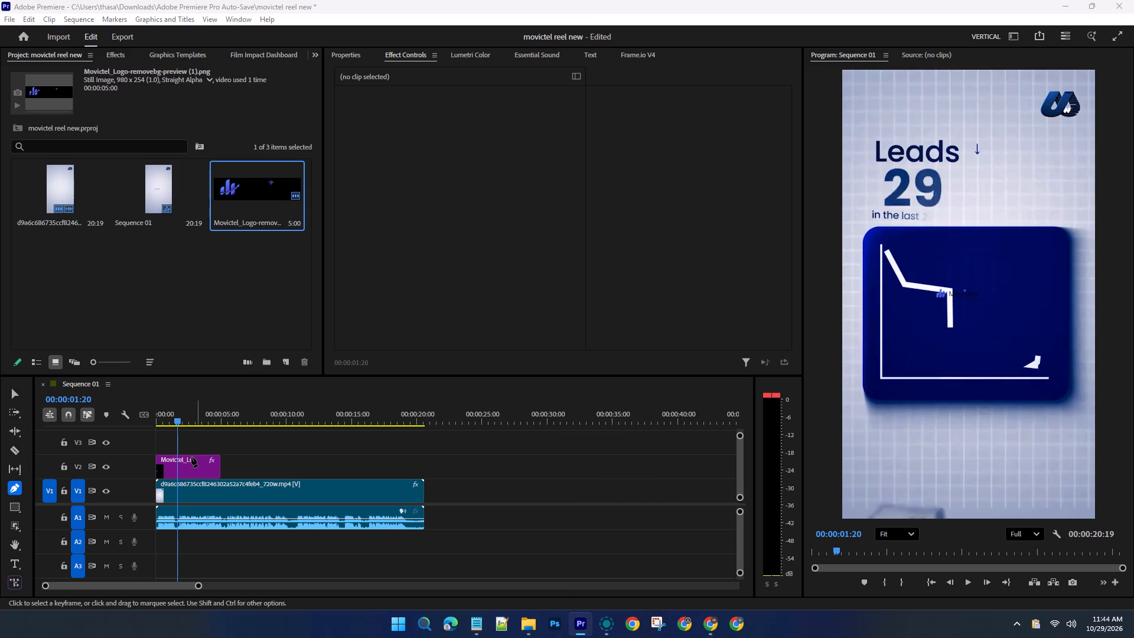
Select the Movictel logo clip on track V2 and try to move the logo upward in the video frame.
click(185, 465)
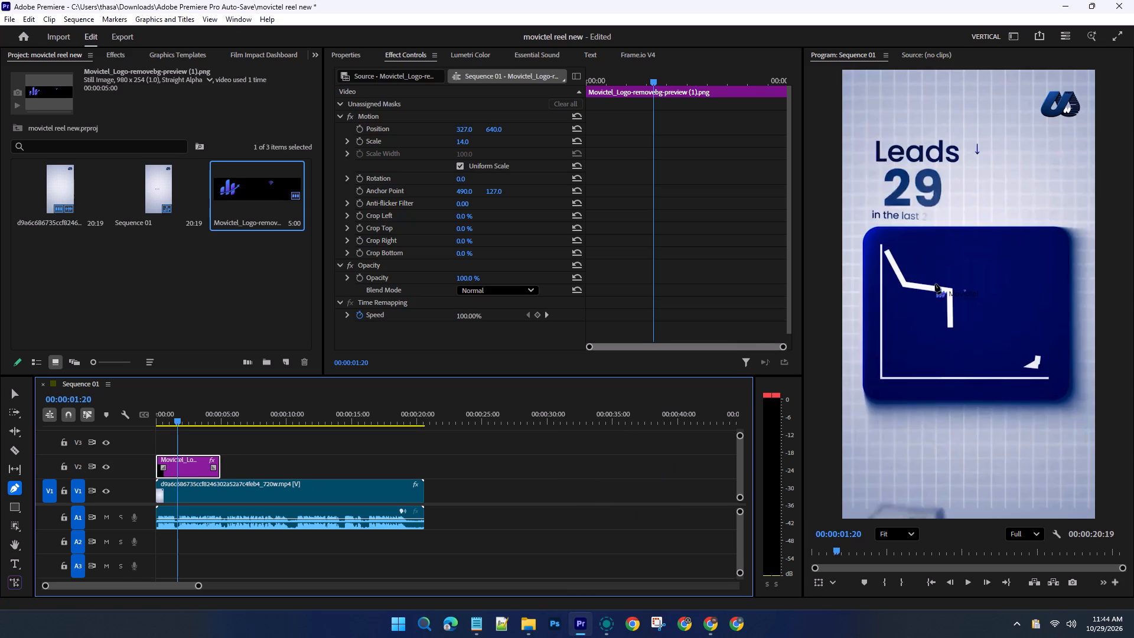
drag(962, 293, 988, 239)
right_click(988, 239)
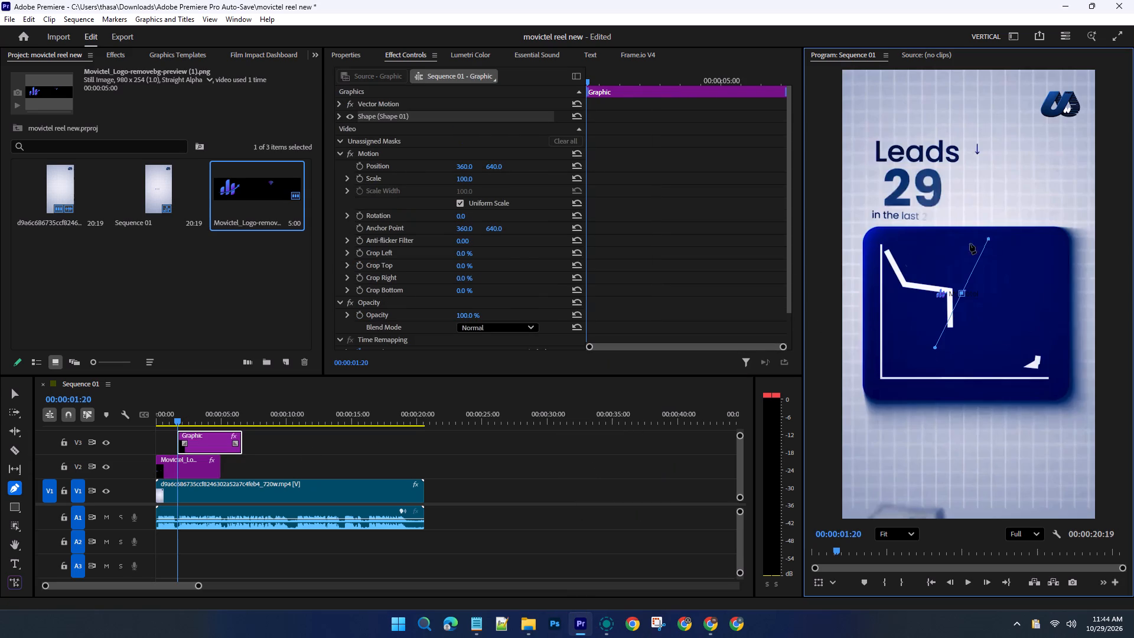
Switch to the Selection tool and delete the stray pen-drawn graphic from track V3.
click(14, 397)
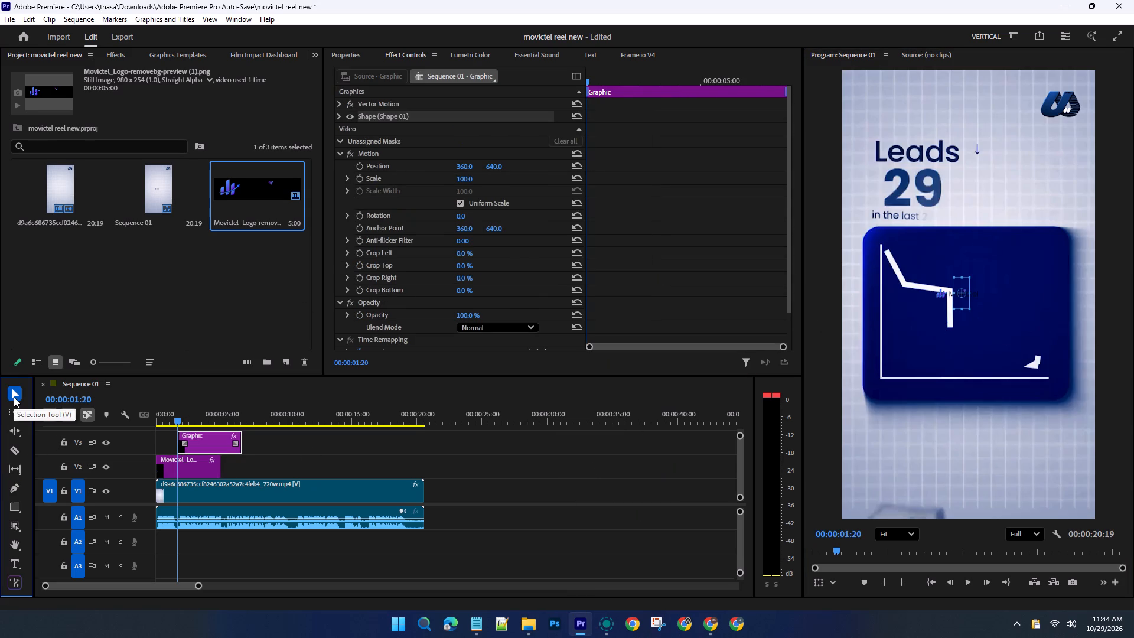
drag(963, 293, 988, 365)
drag(978, 326, 872, 357)
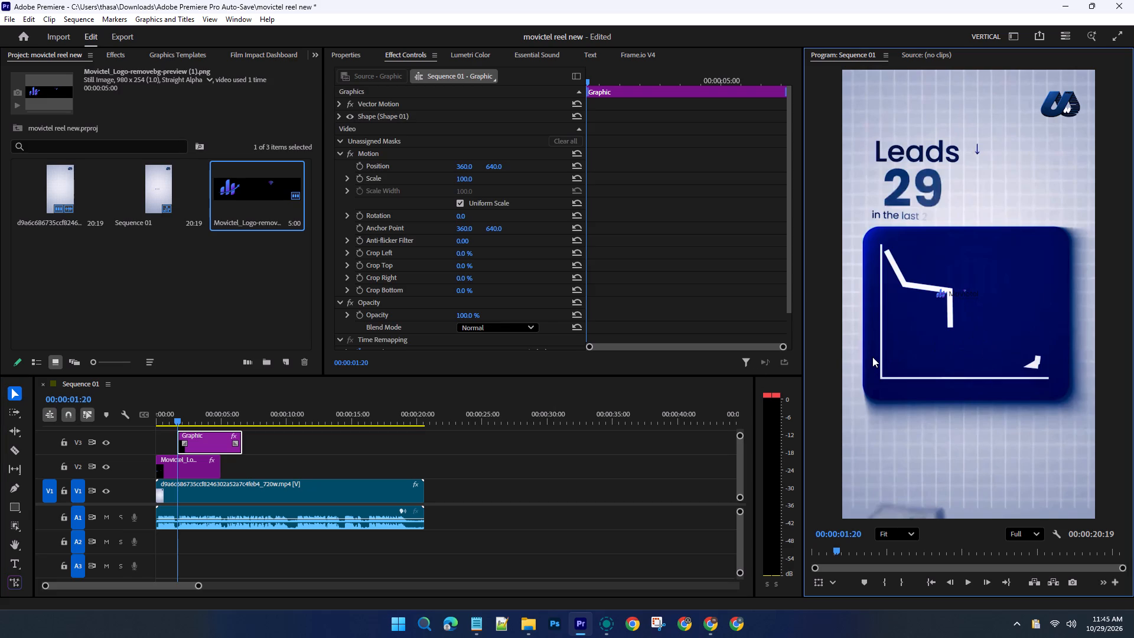
click(951, 294)
key(Delete)
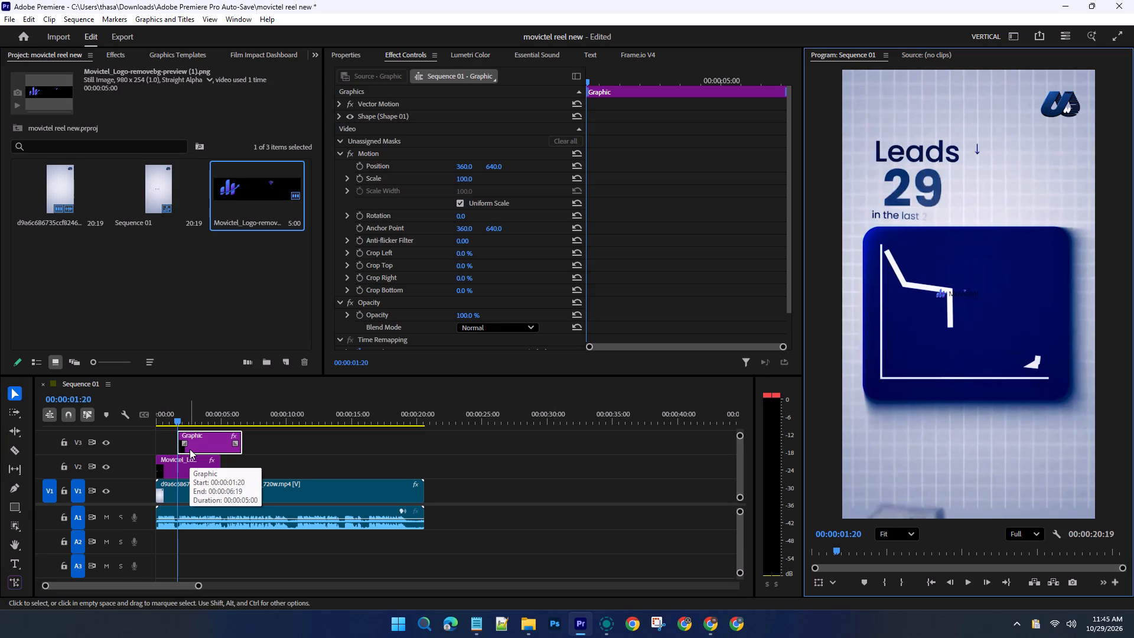
key(Delete)
click(195, 461)
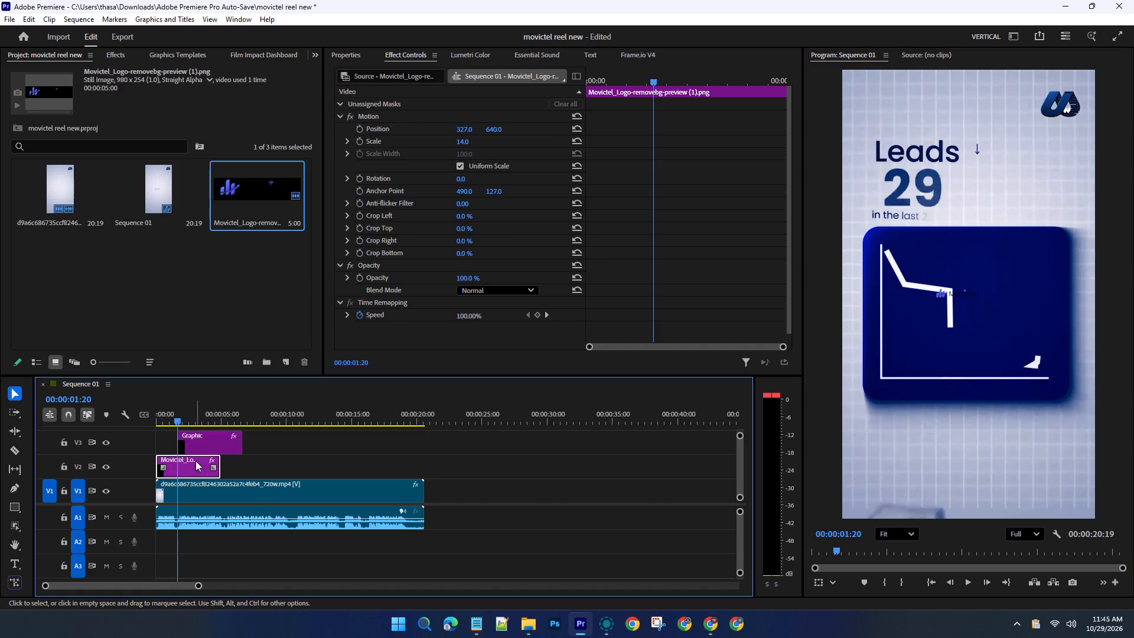
click(207, 443)
key(Delete)
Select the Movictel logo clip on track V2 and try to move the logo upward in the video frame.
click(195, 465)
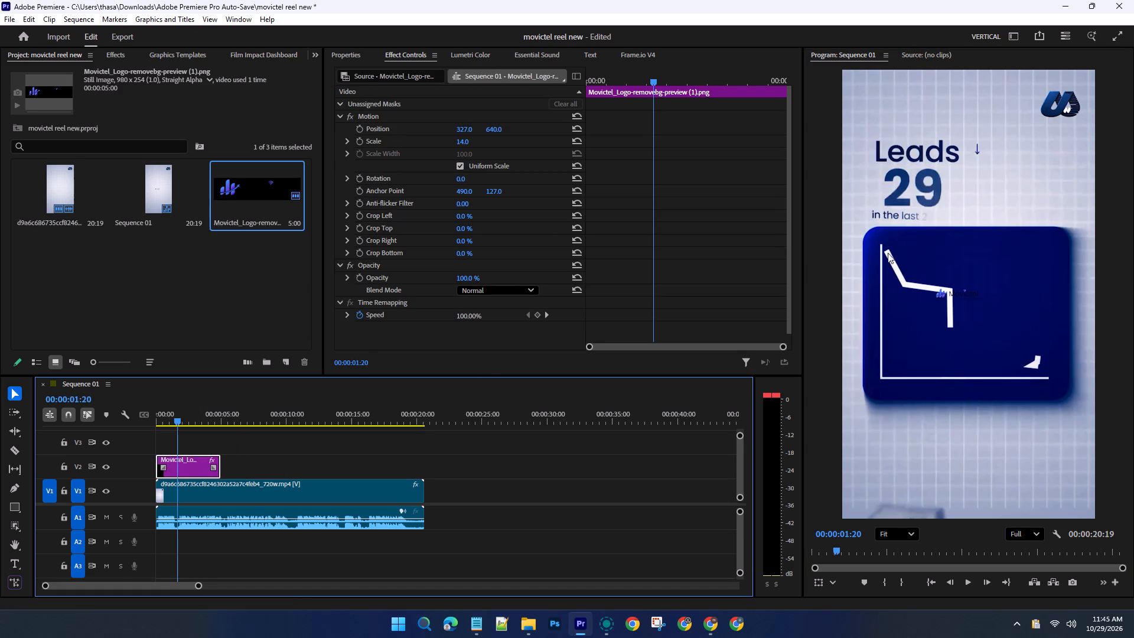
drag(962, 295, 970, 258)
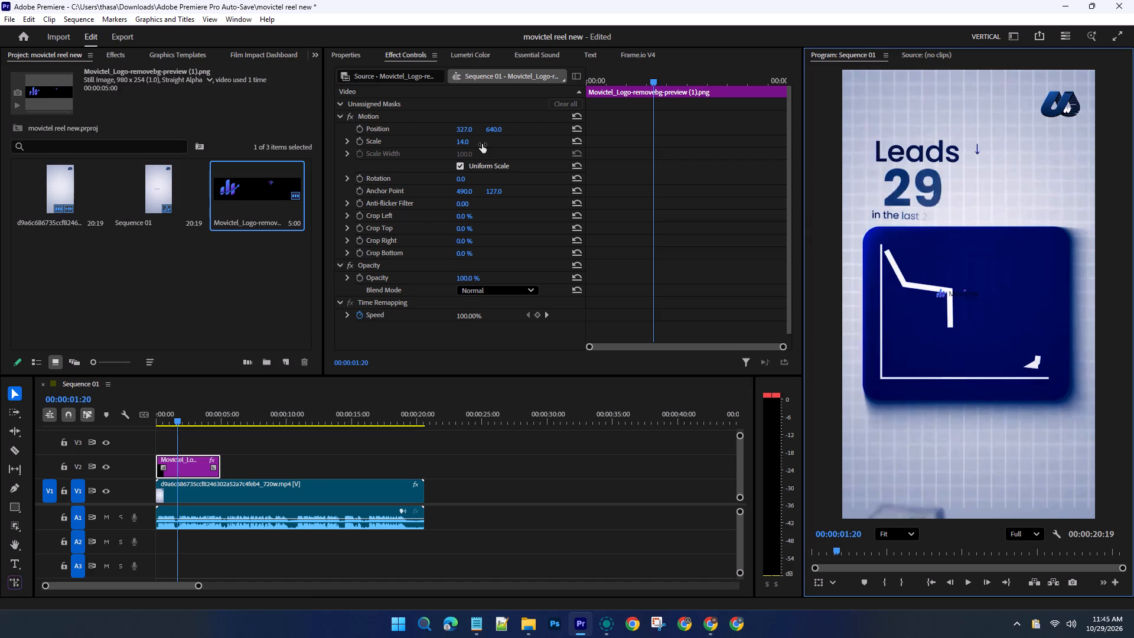
Examine the Movictel logo clip's Motion and Opacity settings and its Lumetri Color correction sections.
scroll(482, 146, down, 4)
scroll(482, 153, up, 4)
scroll(482, 161, down, 4)
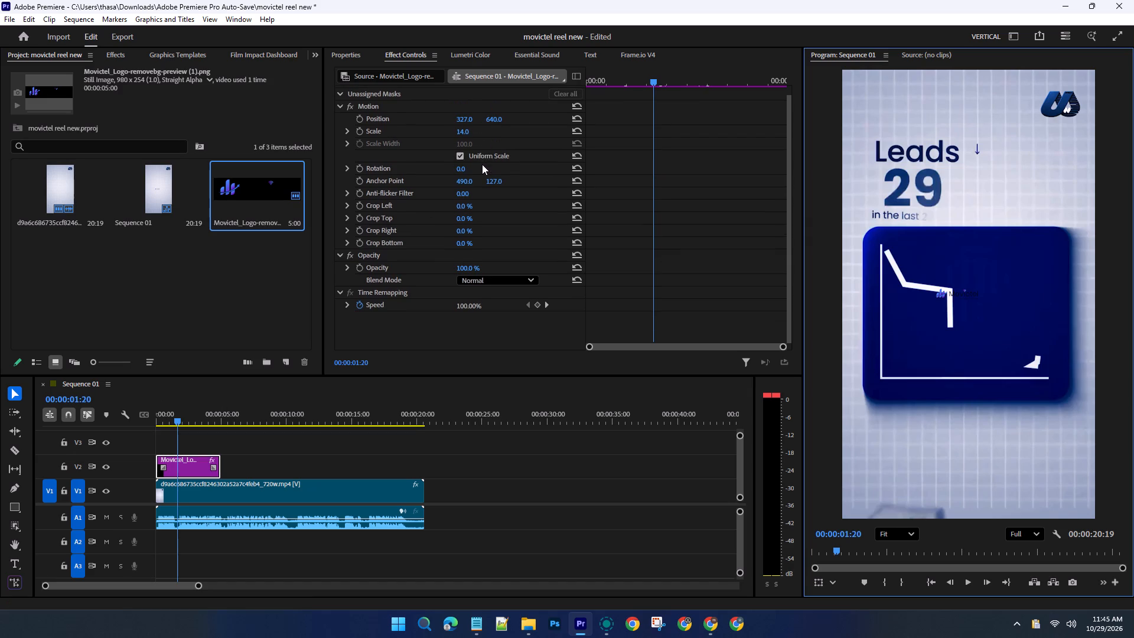
scroll(482, 164, up, 5)
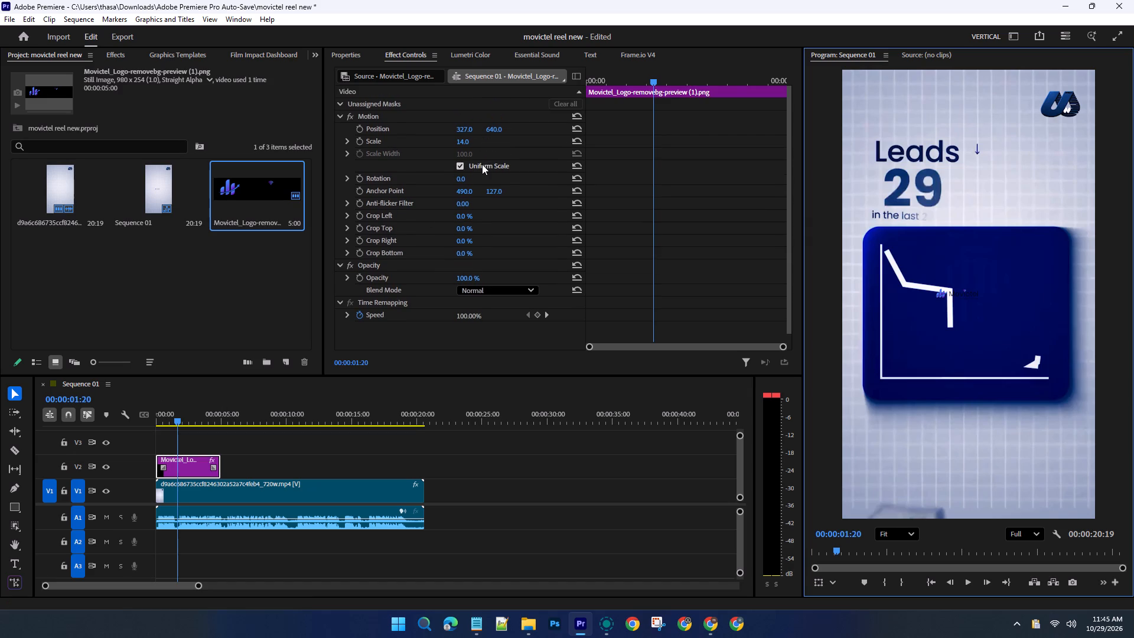
click(465, 50)
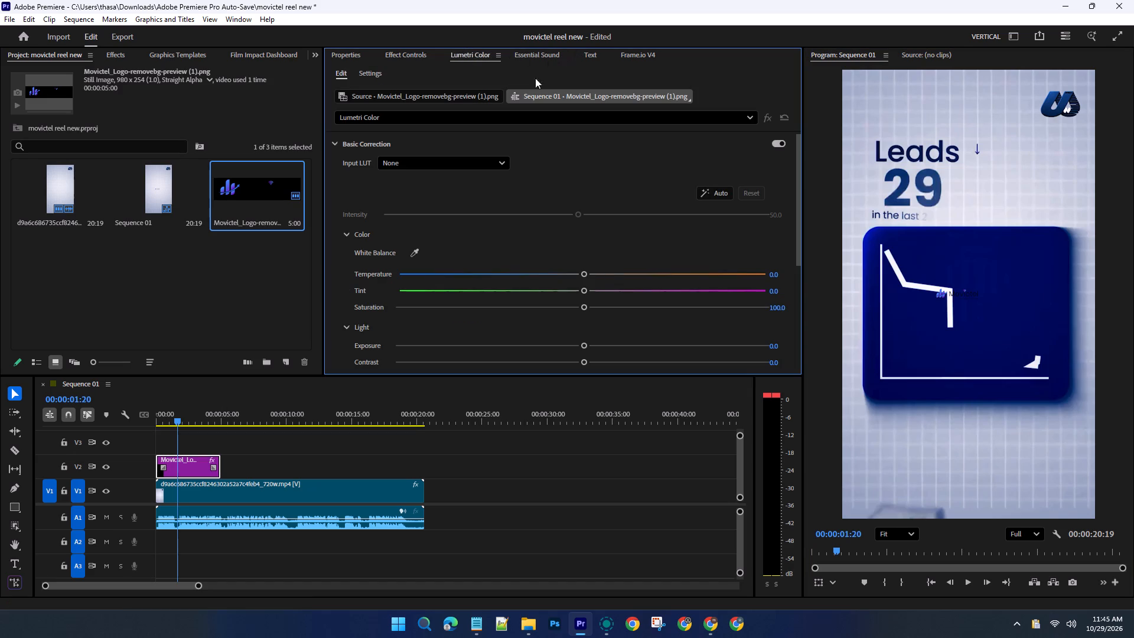
scroll(501, 287, down, 19)
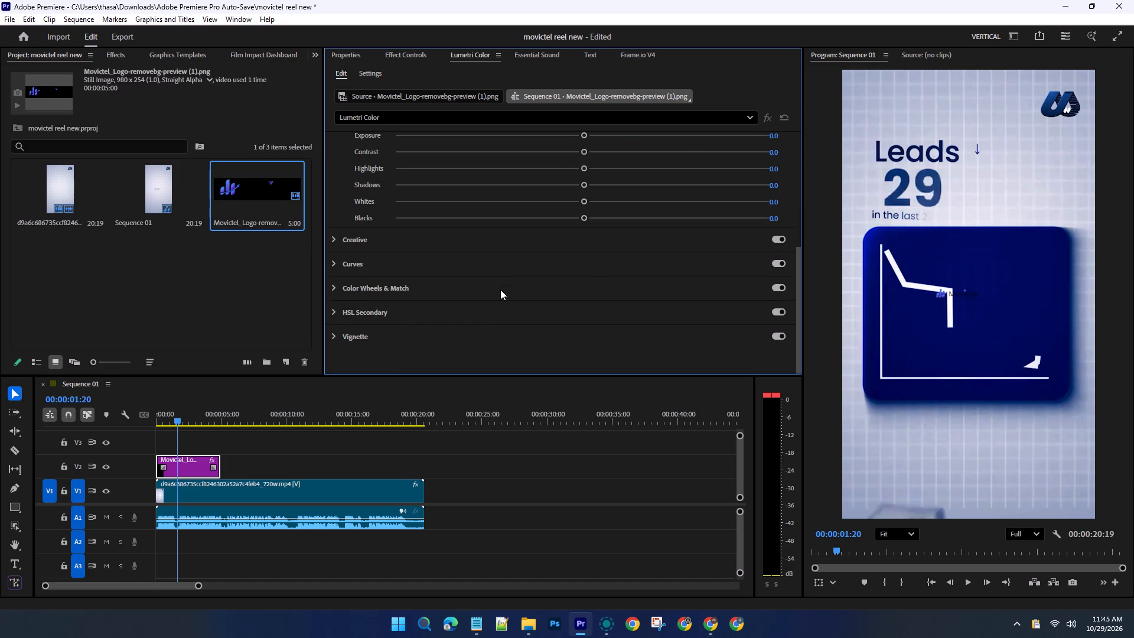
scroll(500, 289, down, 5)
Examine the Movictel logo clip's Lumetri Color sections, Motion and Opacity effects, and Transform and Crop properties.
scroll(500, 289, up, 11)
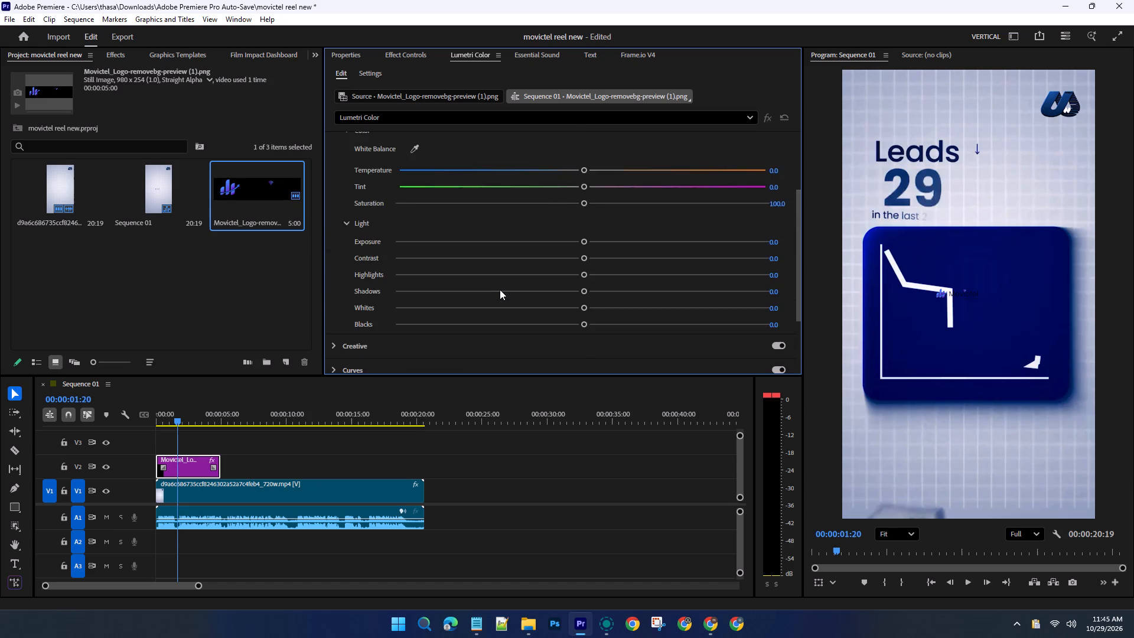
scroll(500, 289, up, 10)
click(421, 60)
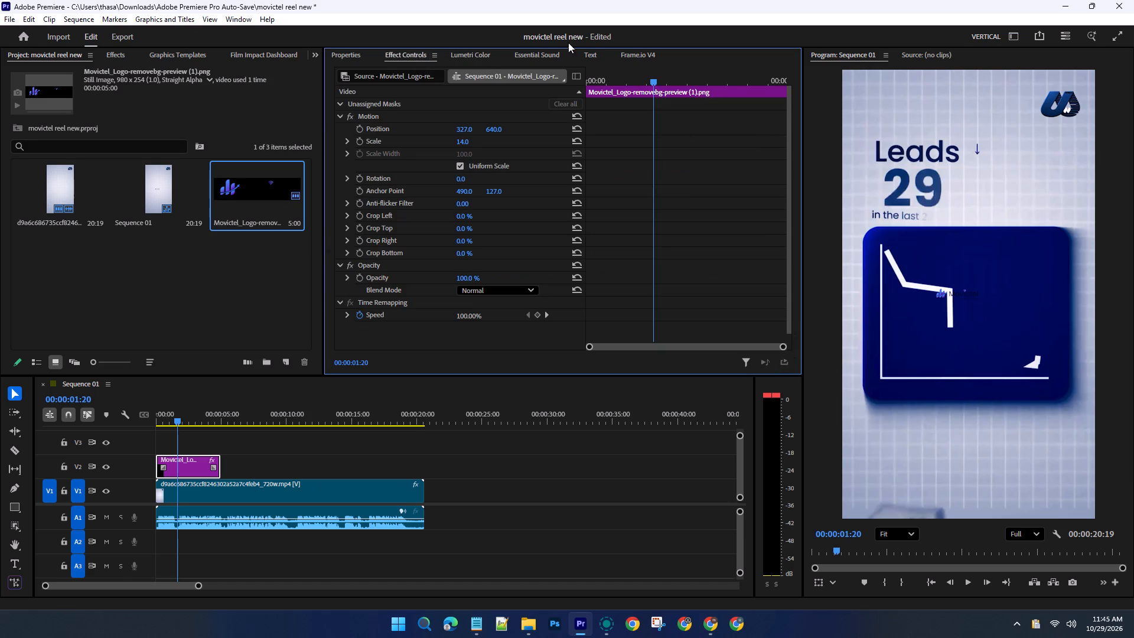
click(580, 51)
click(641, 58)
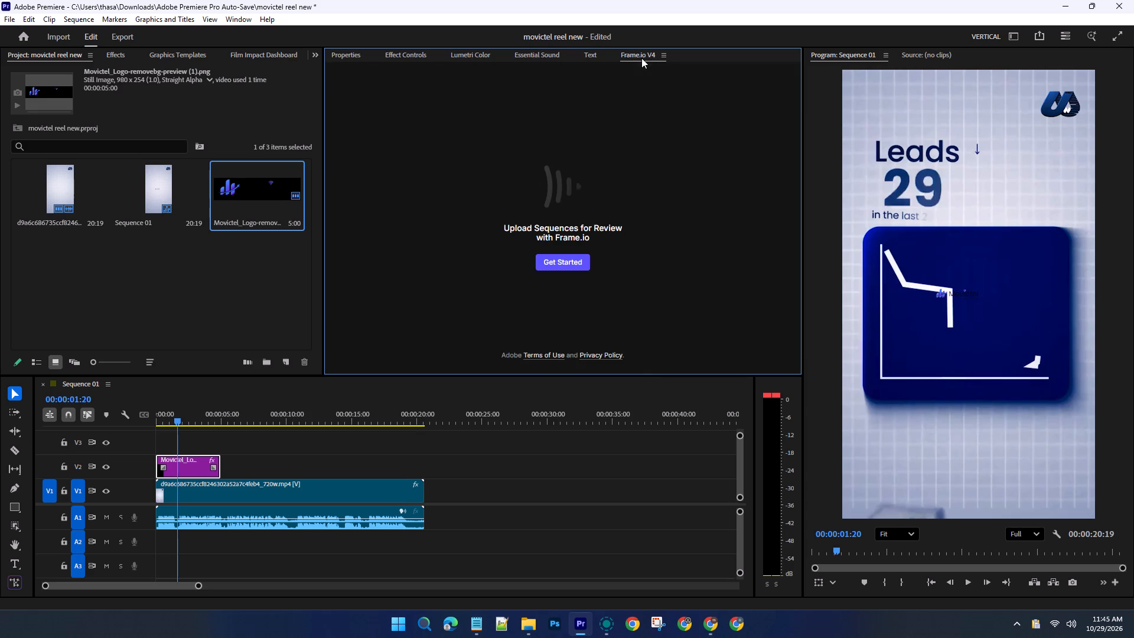
click(471, 57)
click(425, 55)
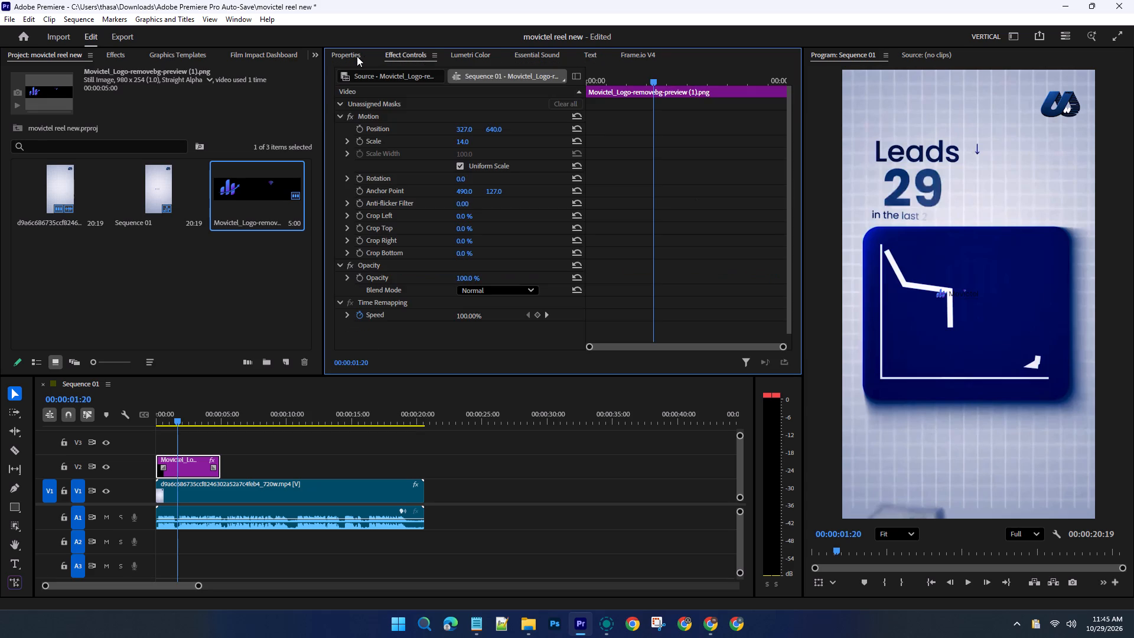
click(352, 56)
scroll(403, 214, down, 3)
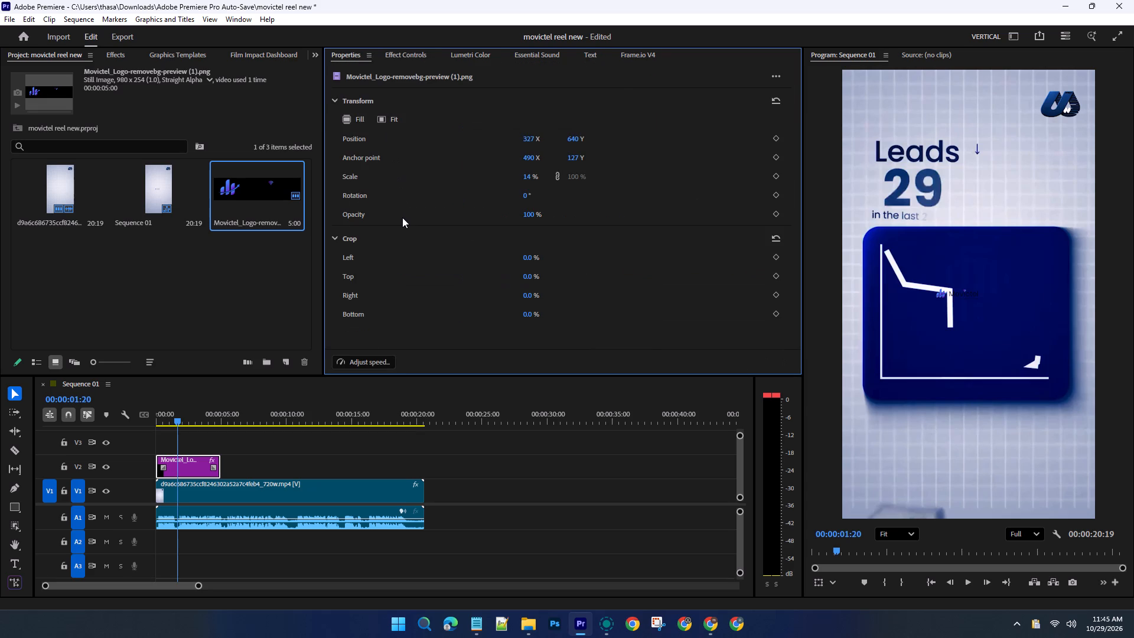
scroll(402, 217, up, 4)
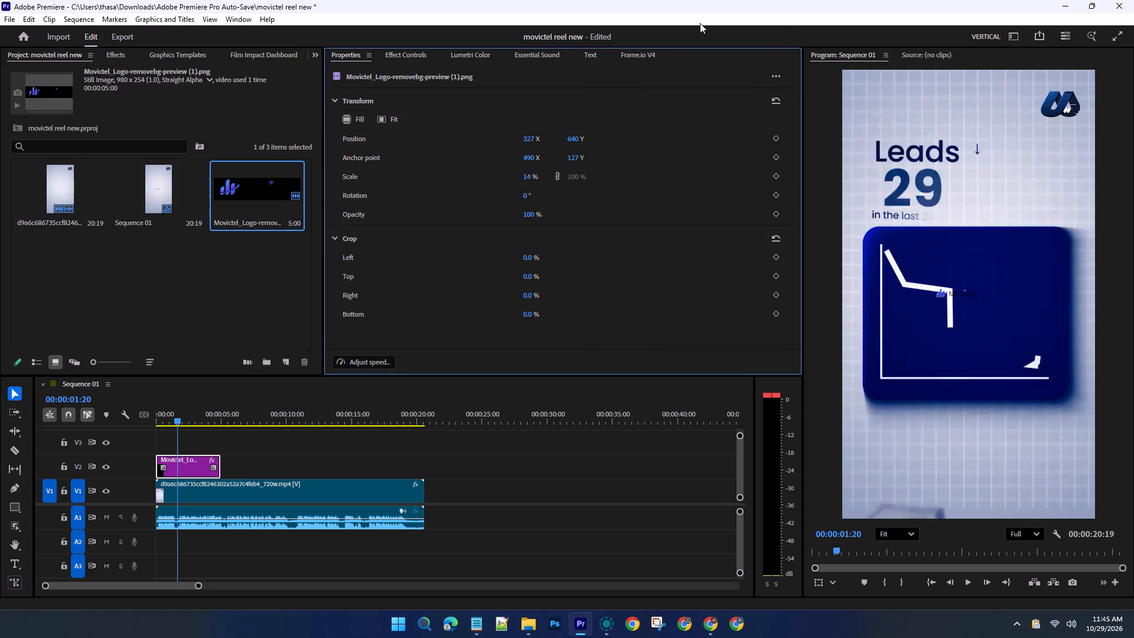
click(700, 21)
click(179, 126)
click(86, 148)
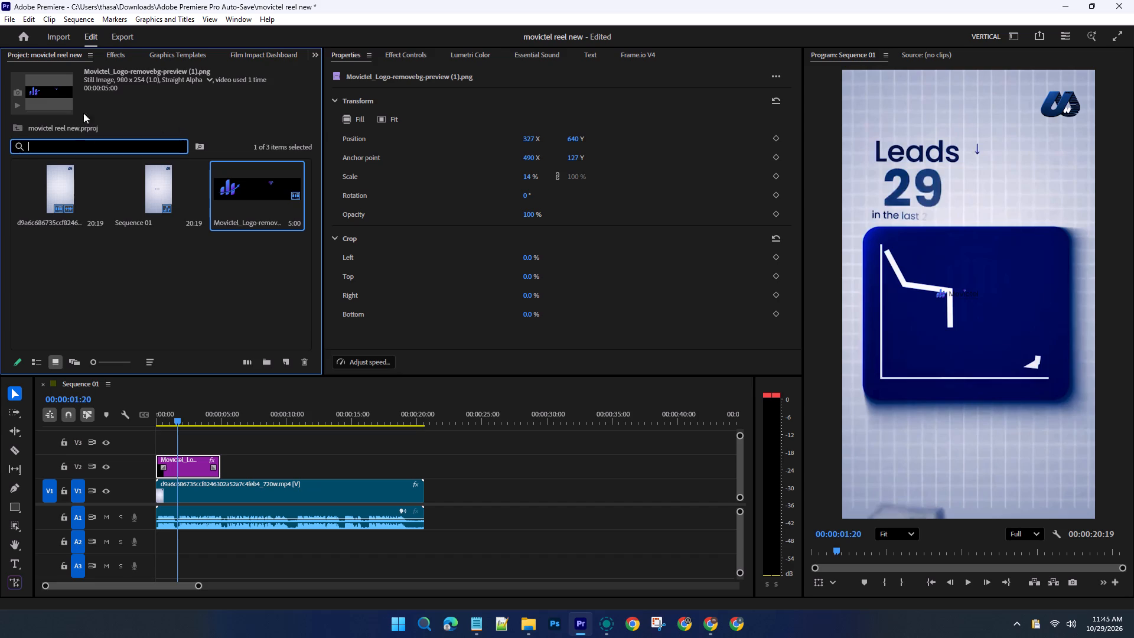
click(75, 54)
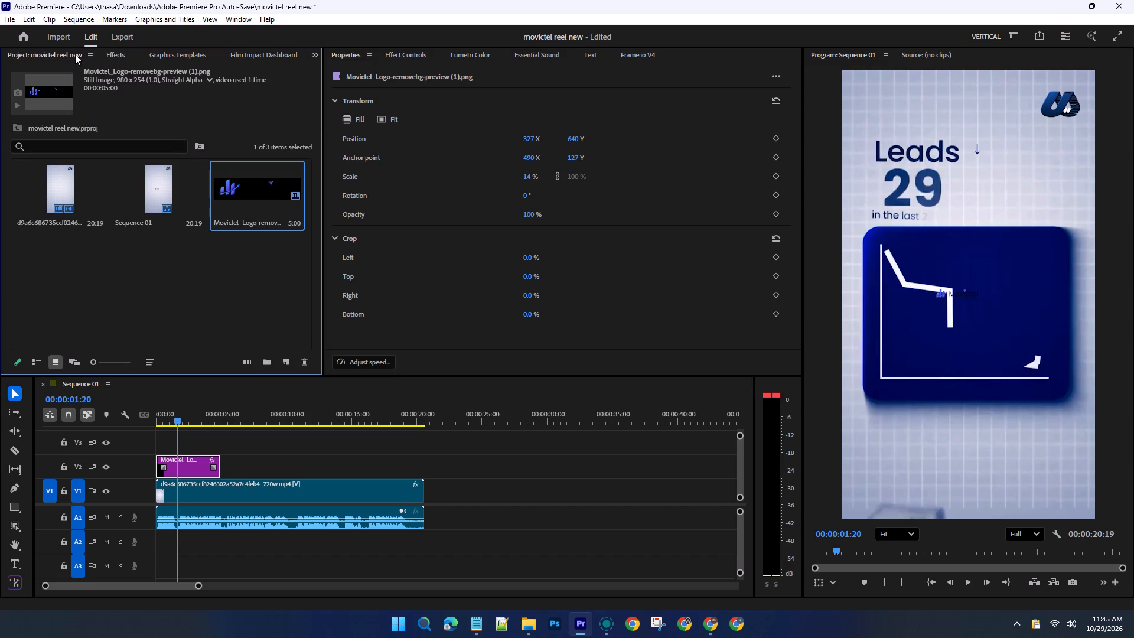
Browse the graphics templates and the Film Impact effects, including the Blur & Sharpen and Color Correction categories.
click(165, 56)
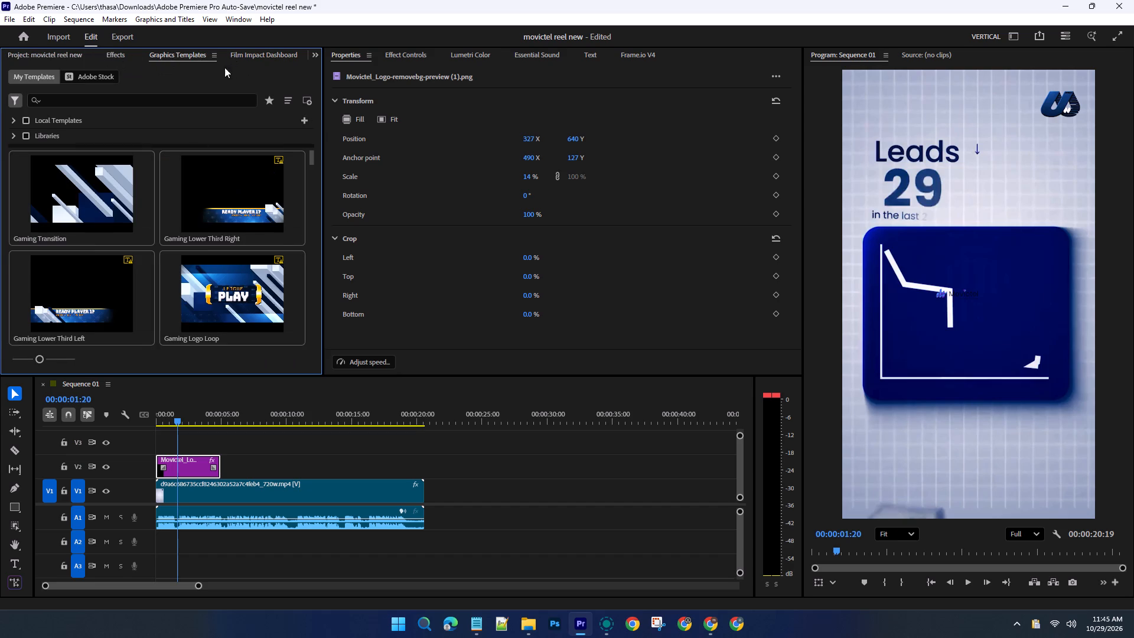
scroll(175, 239, down, 4)
scroll(175, 239, up, 5)
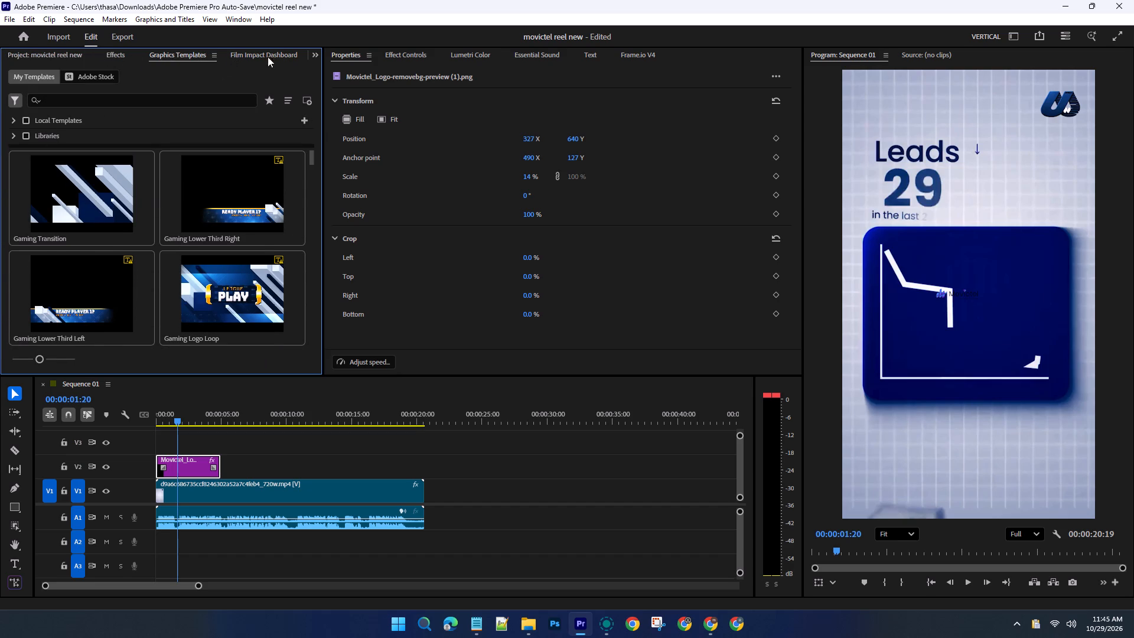
click(281, 55)
scroll(227, 214, down, 6)
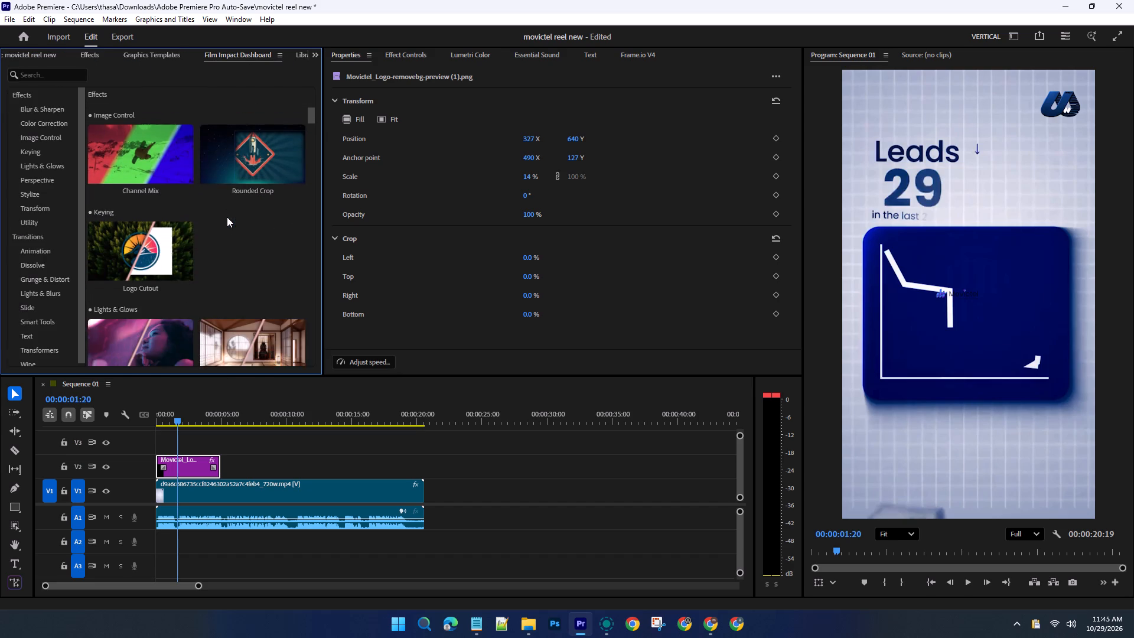
scroll(227, 217, up, 12)
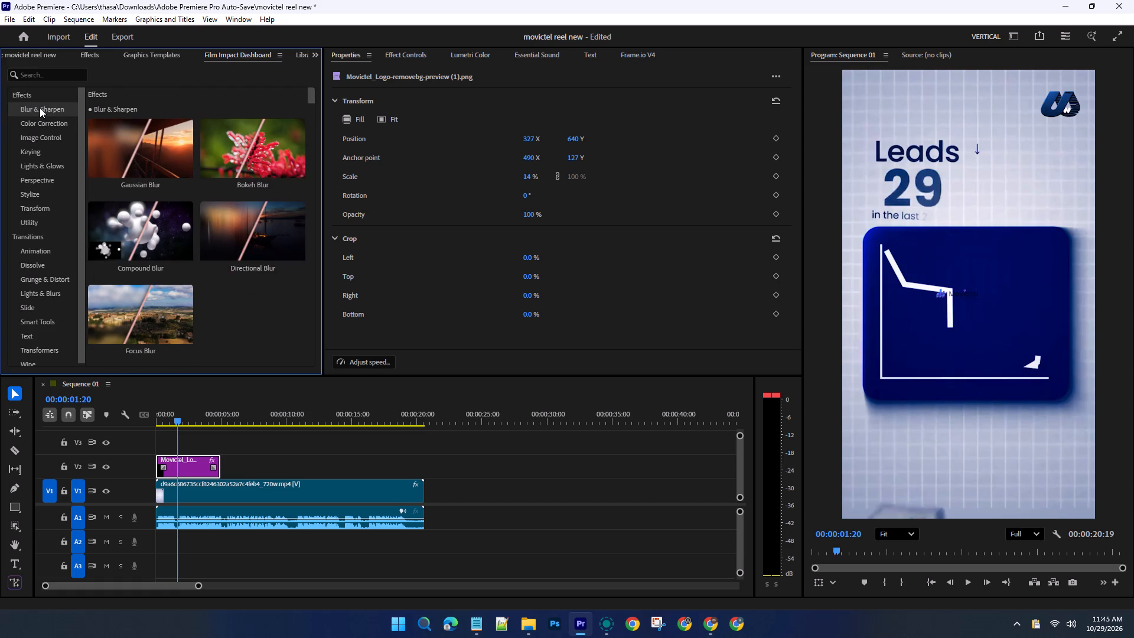
click(40, 108)
click(43, 128)
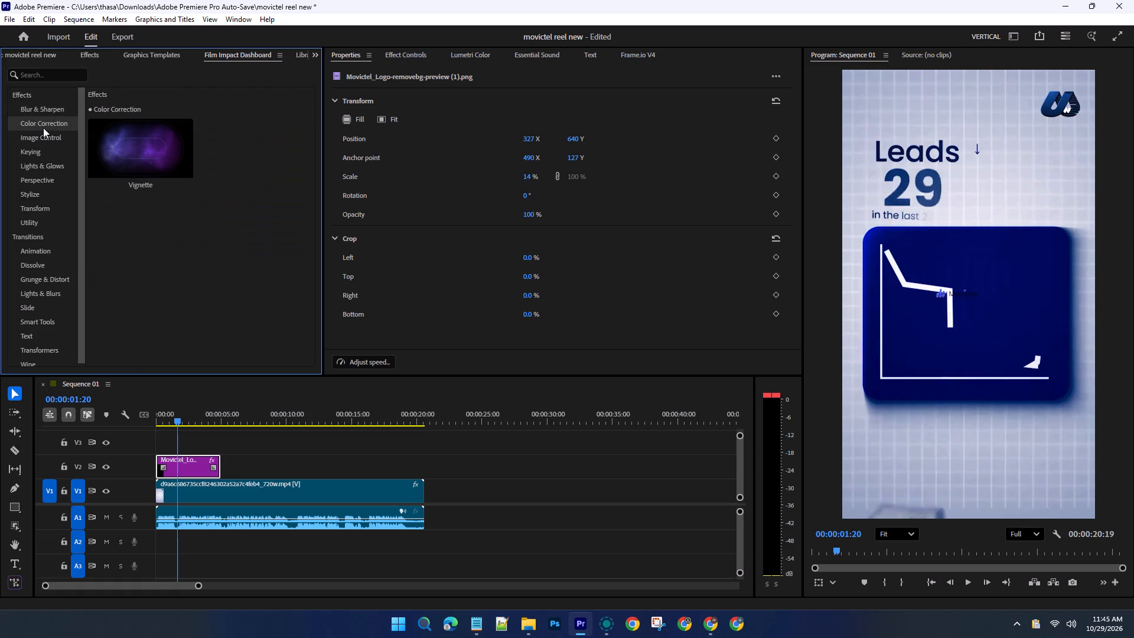
click(43, 107)
click(43, 119)
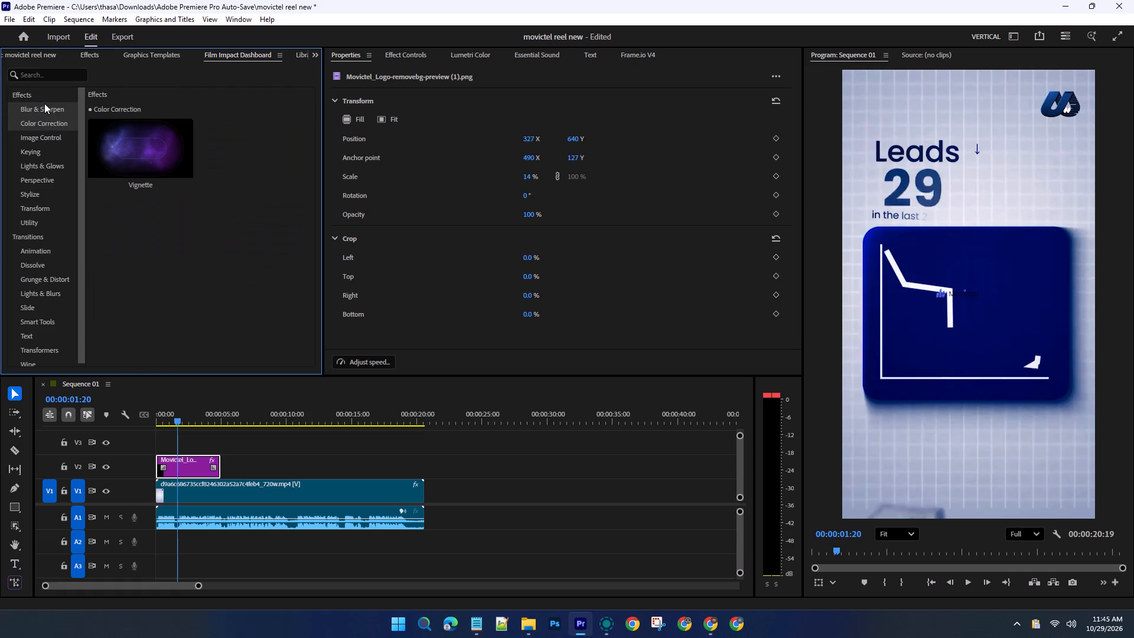
click(44, 103)
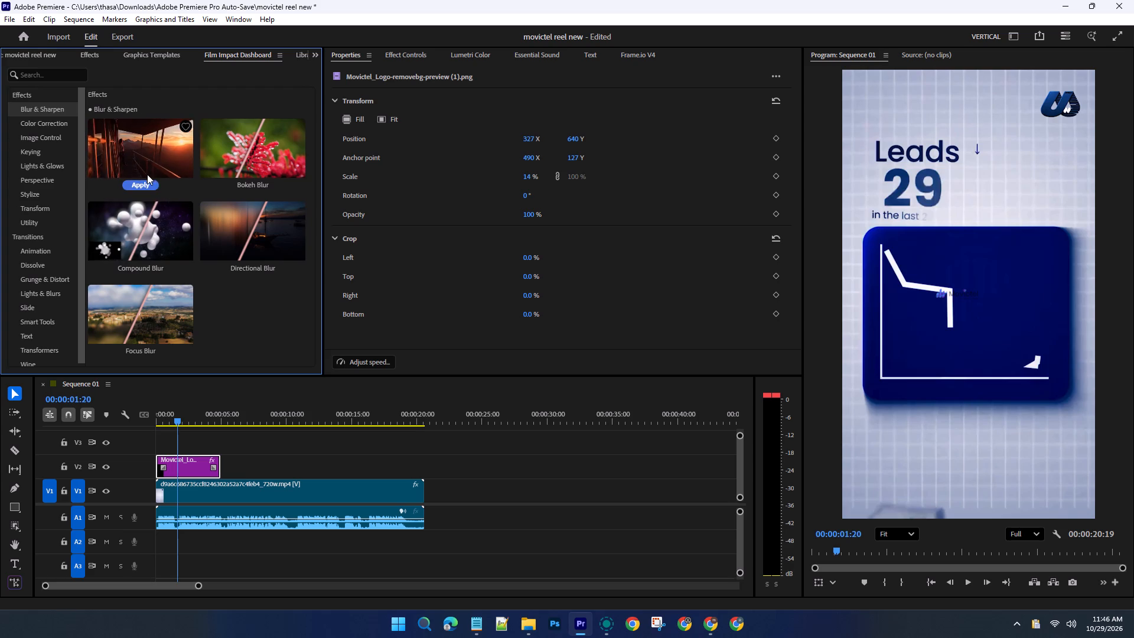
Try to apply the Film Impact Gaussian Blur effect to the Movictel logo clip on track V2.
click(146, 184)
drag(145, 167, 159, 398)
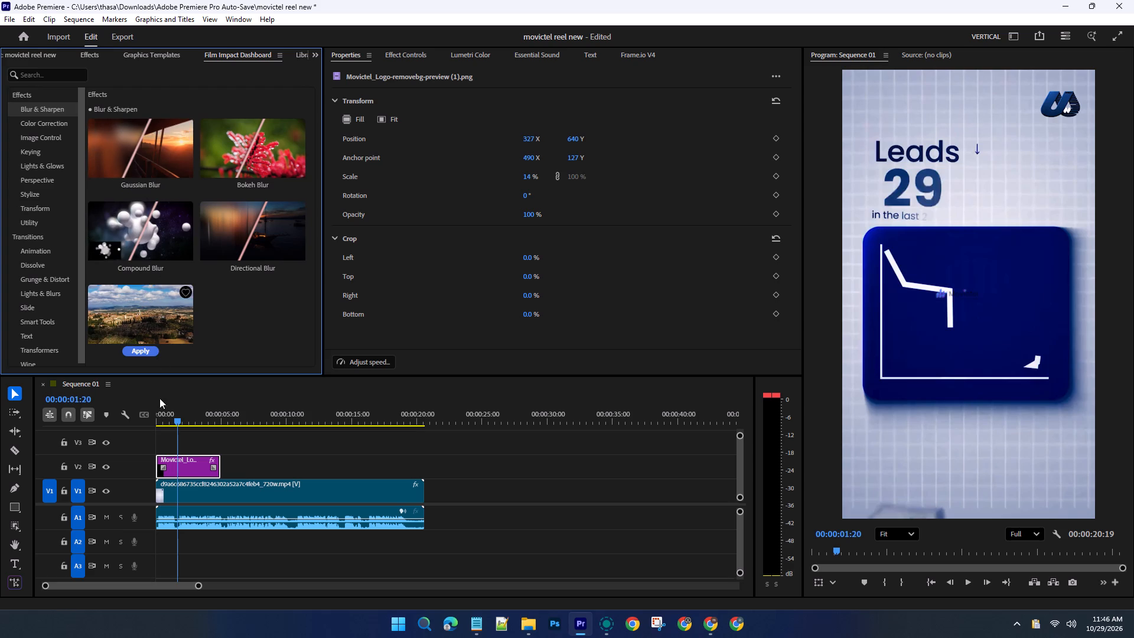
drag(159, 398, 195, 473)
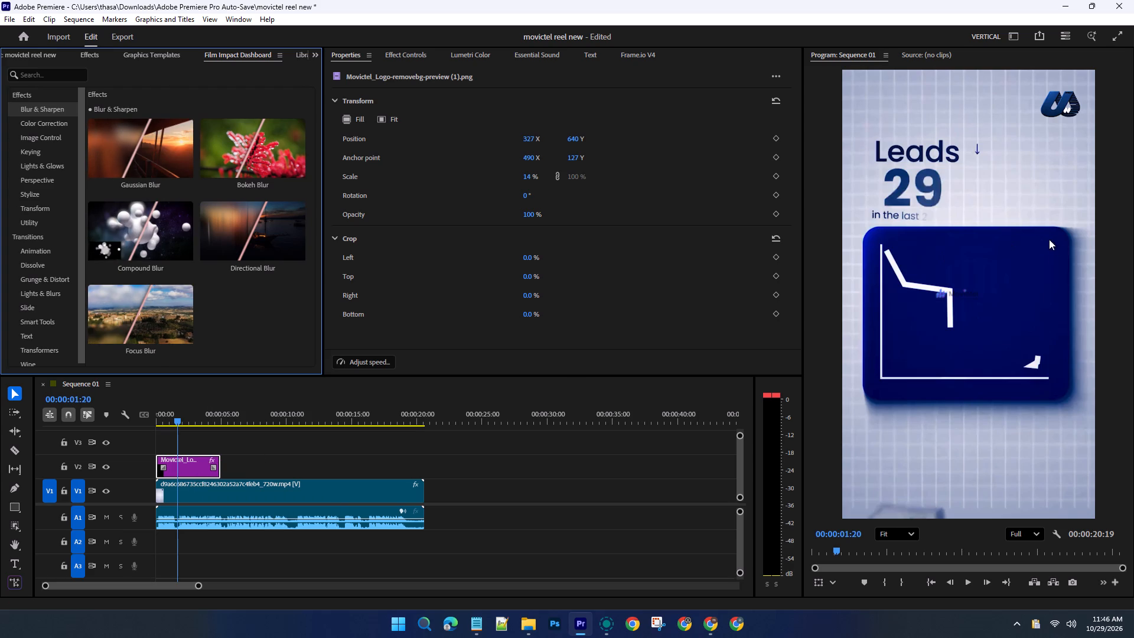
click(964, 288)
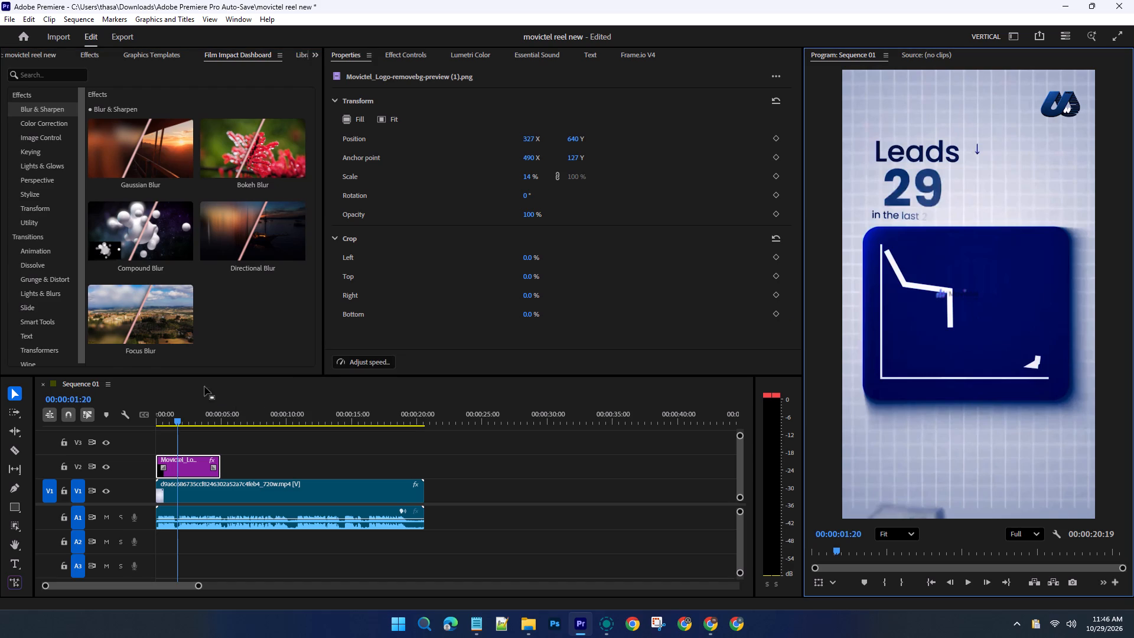
Undo the recent edits back to the pen-drawn graphic on track V3 with its semi-transparent grey fill over the corner logo.
key(ctrl+z)
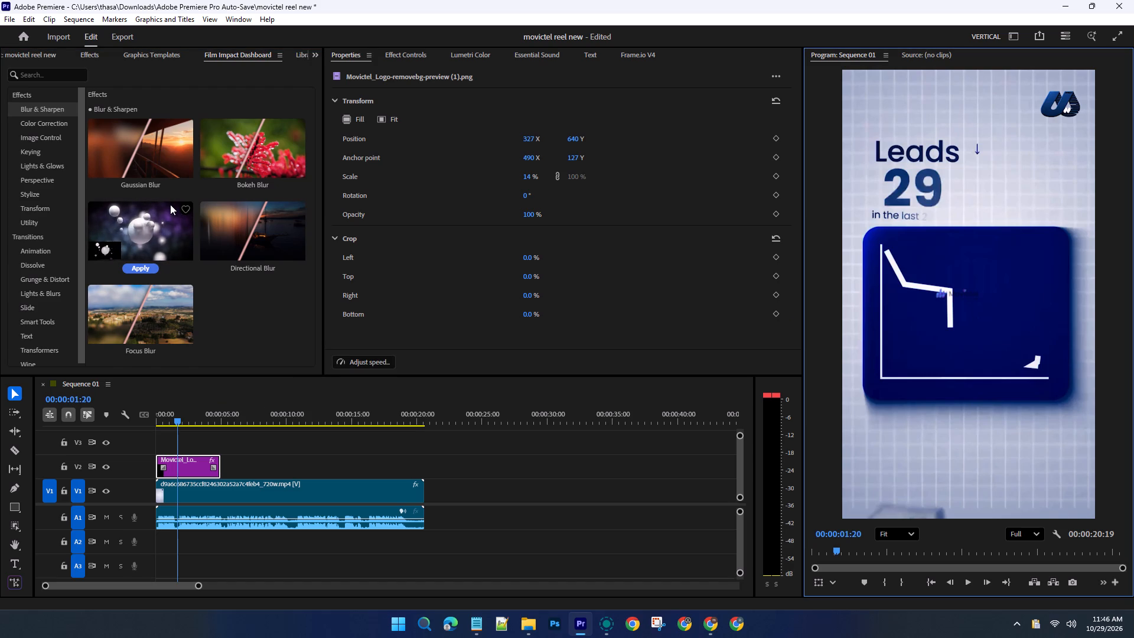
key(ctrl+z)
key(ctrl+z)
key(ctrl+z)
key(ctrl+z)
key(ctrl+z)
key(ctrl+z)
key(ctrl+z)
key(ctrl+z)
key(ctrl+z)
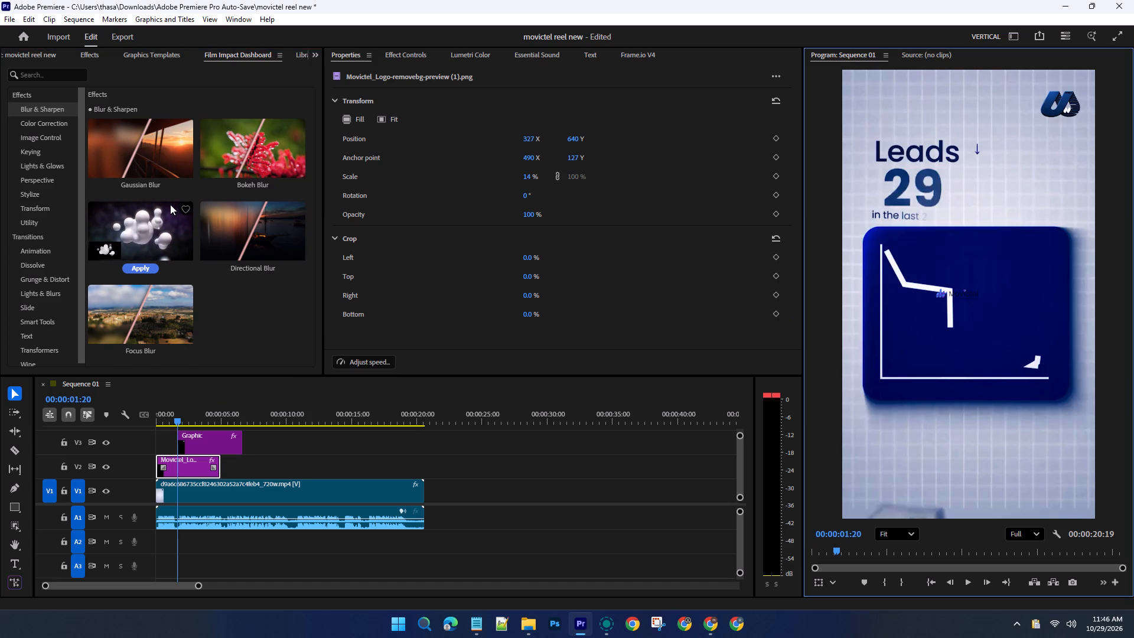
key(ctrl+z)
key(ctrl+z)
key(ctrl+z)
key(ctrl+z)
key(ctrl+z)
key(ctrl+z)
key(ctrl+z)
key(ctrl+z)
key(ctrl+z)
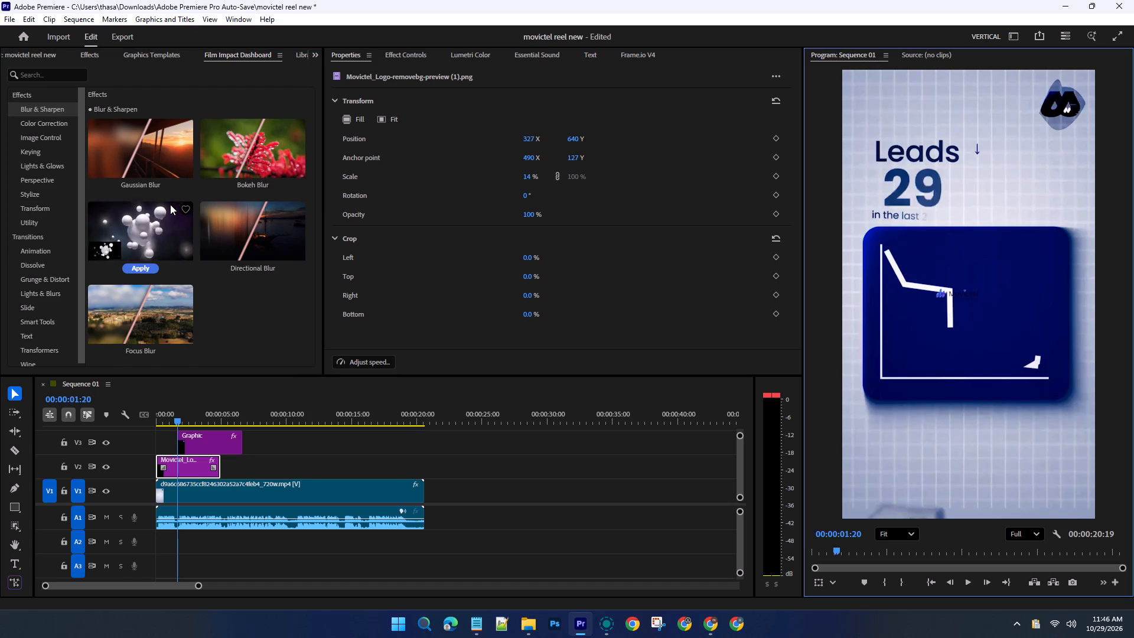
key(ctrl+z)
key(ctrl+z)
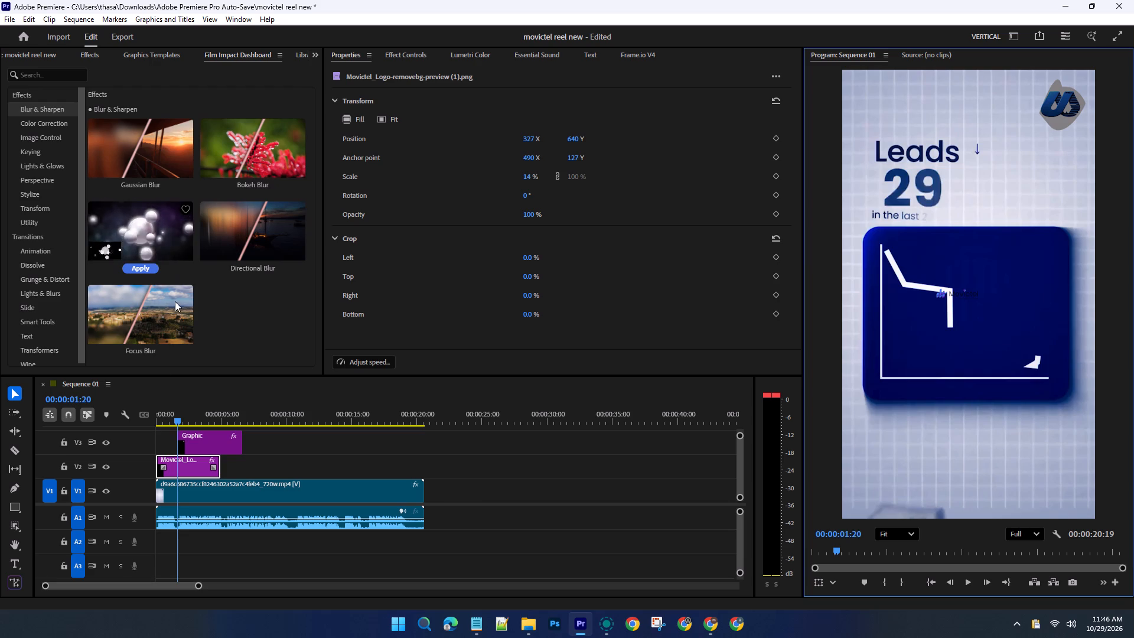
Select the pen-drawn graphic on track V3 and apply Gaussian Blur to it repeatedly, stacking many copies of the effect.
click(202, 442)
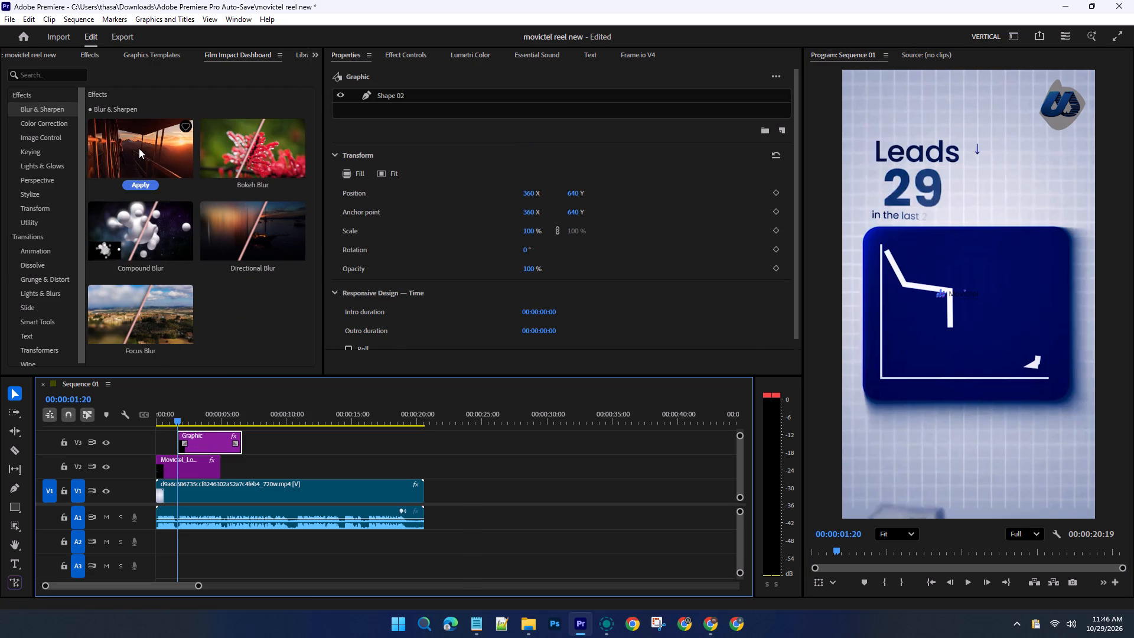
click(139, 148)
click(151, 156)
click(140, 186)
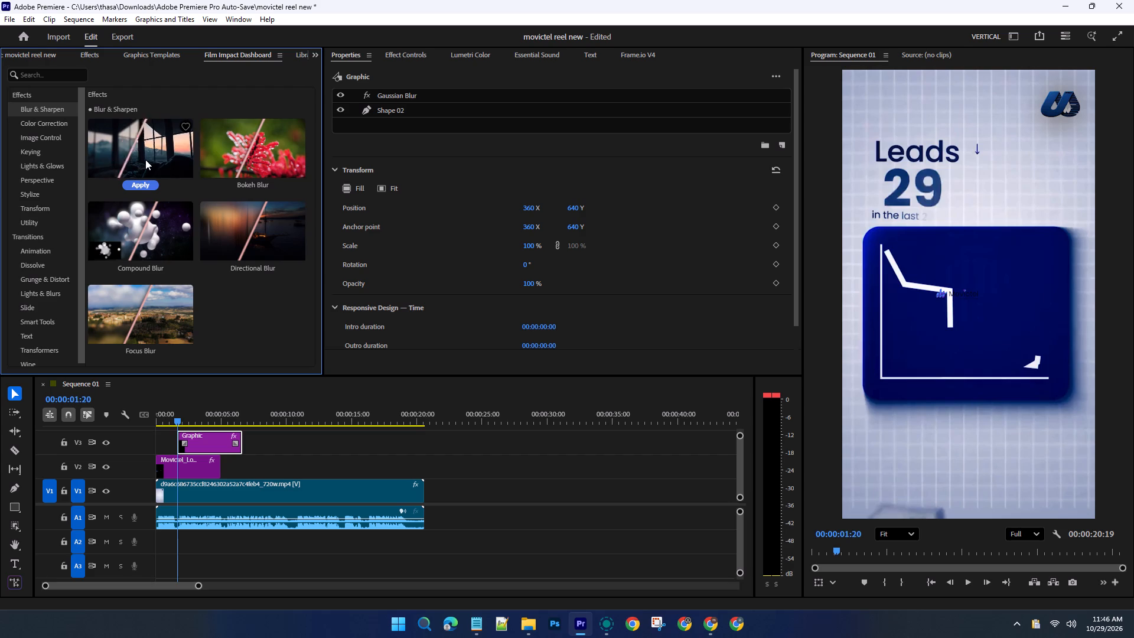
click(142, 183)
click(142, 183)
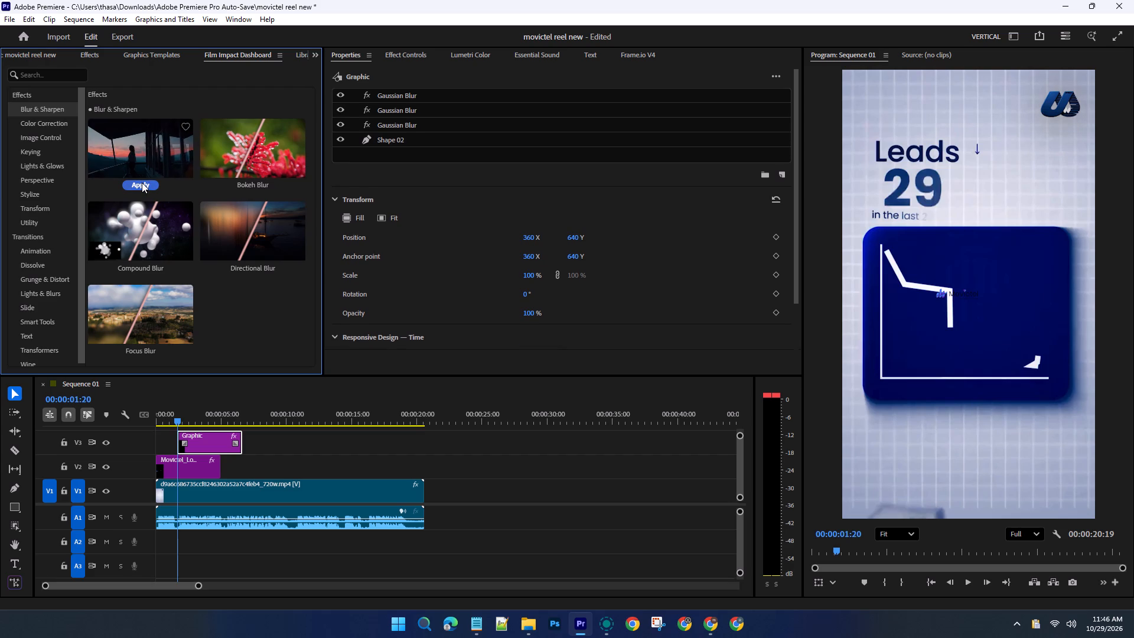
click(142, 183)
triple_click(142, 183)
triple_click(142, 183)
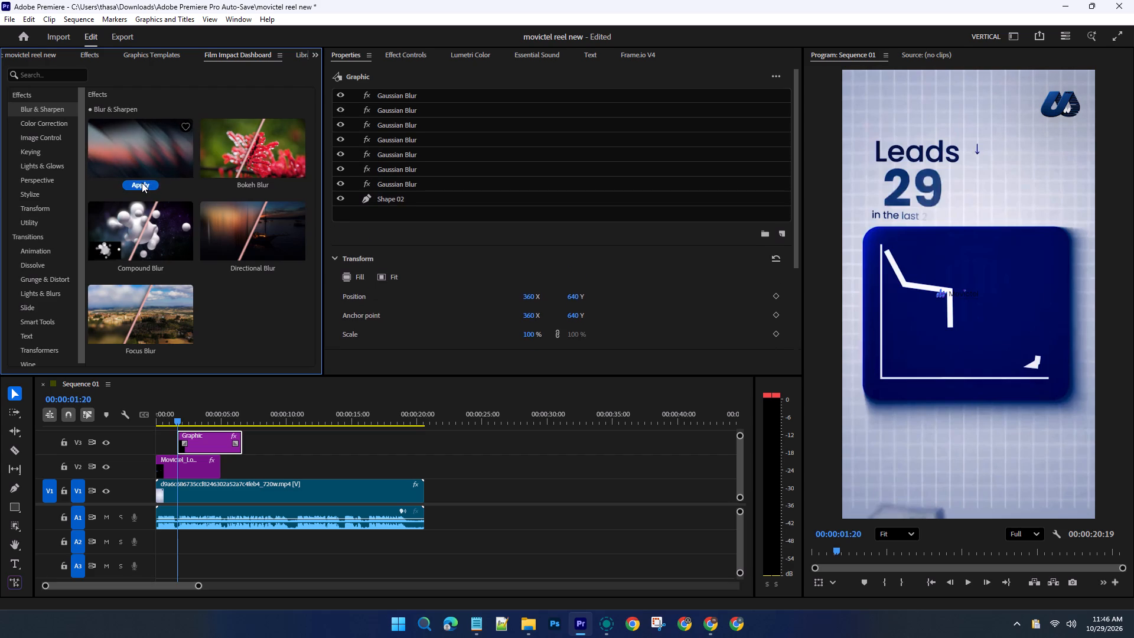
triple_click(142, 183)
triple_click(142, 183)
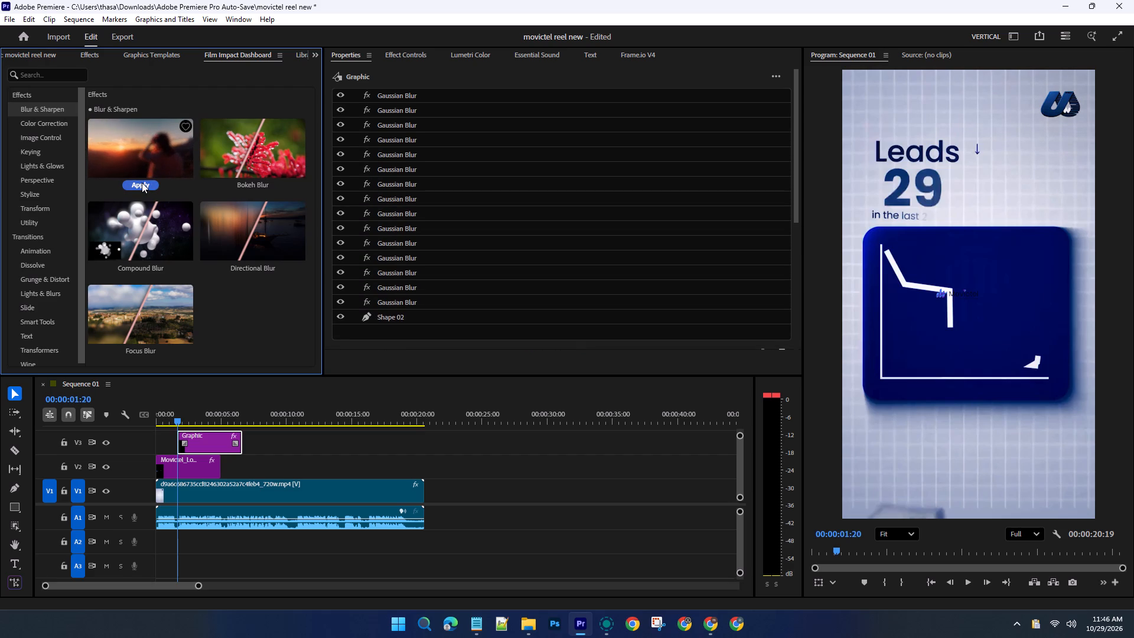
triple_click(142, 183)
triple_click(142, 183)
triple_click(142, 183)
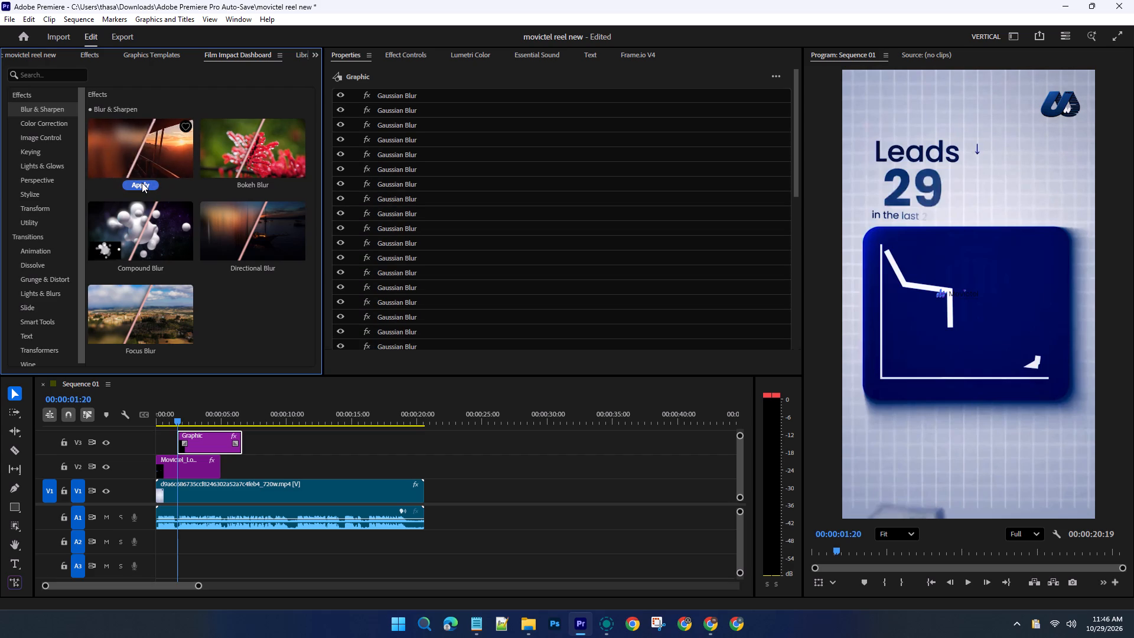
triple_click(142, 183)
triple_click(142, 183)
click(142, 183)
Apply Compound Blur repeatedly to the same graphic, stacking several copies above its Gaussian Blur effects.
click(135, 239)
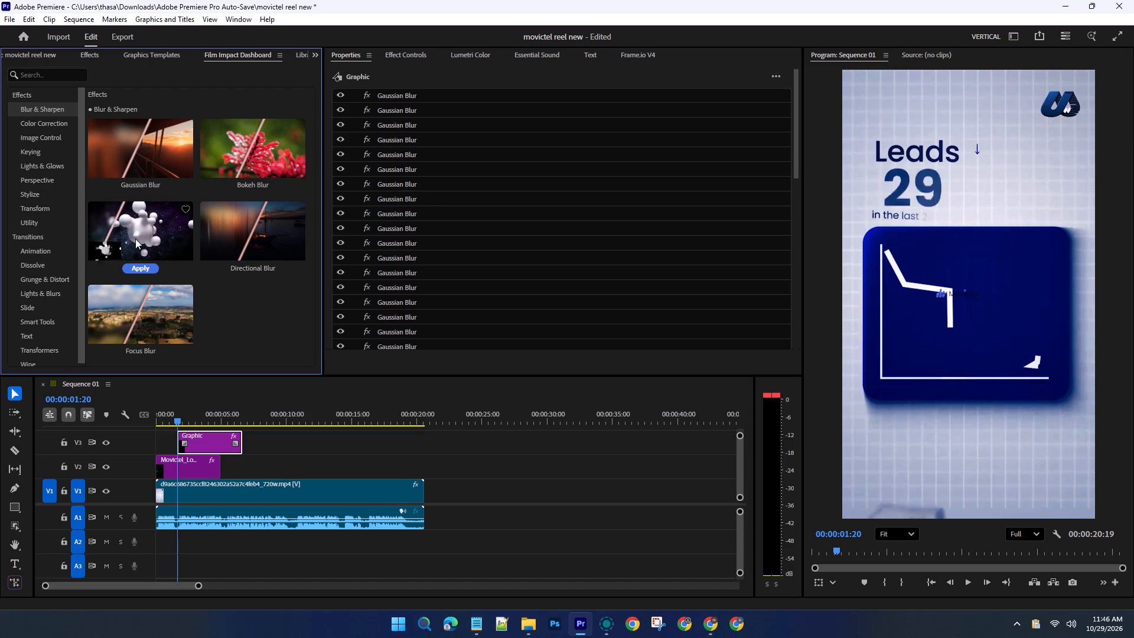
triple_click(135, 268)
triple_click(135, 268)
double_click(135, 268)
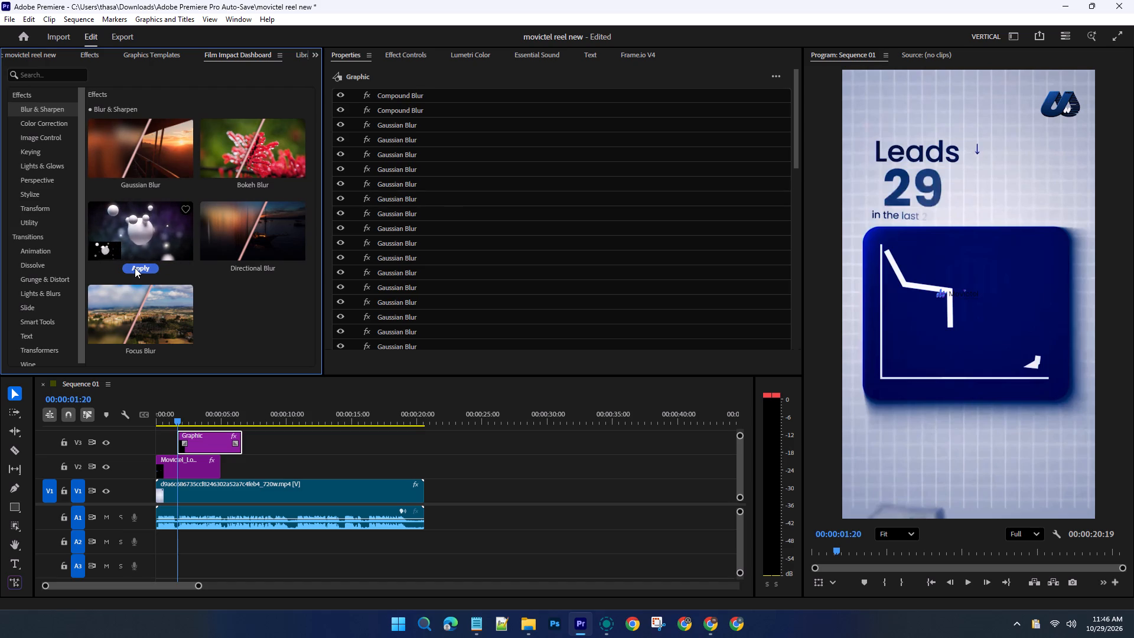
triple_click(135, 266)
triple_click(135, 266)
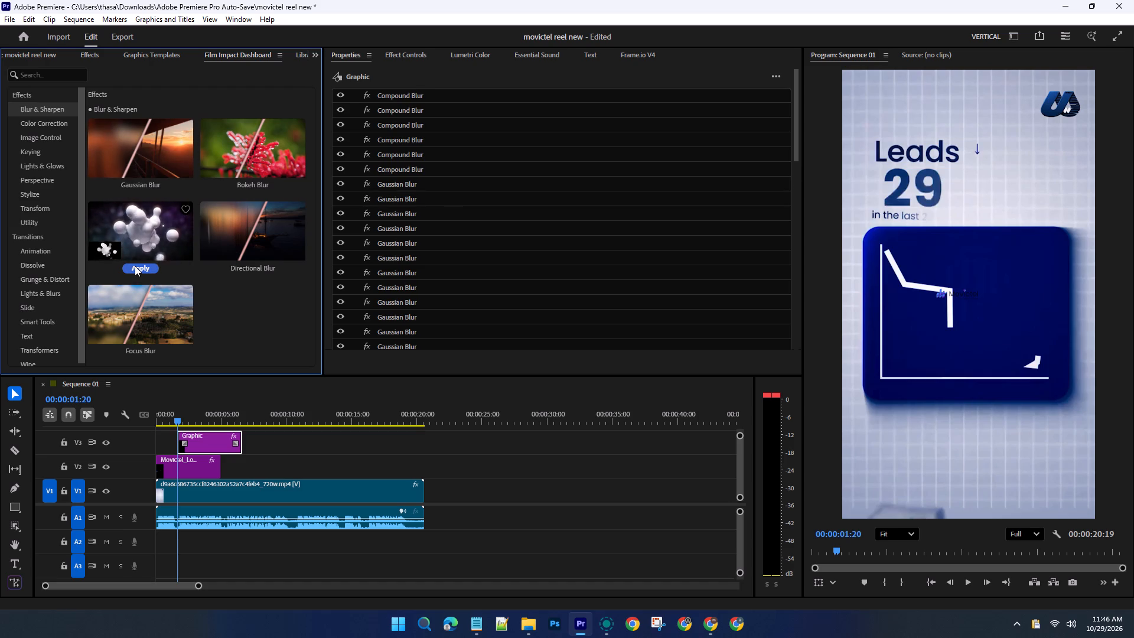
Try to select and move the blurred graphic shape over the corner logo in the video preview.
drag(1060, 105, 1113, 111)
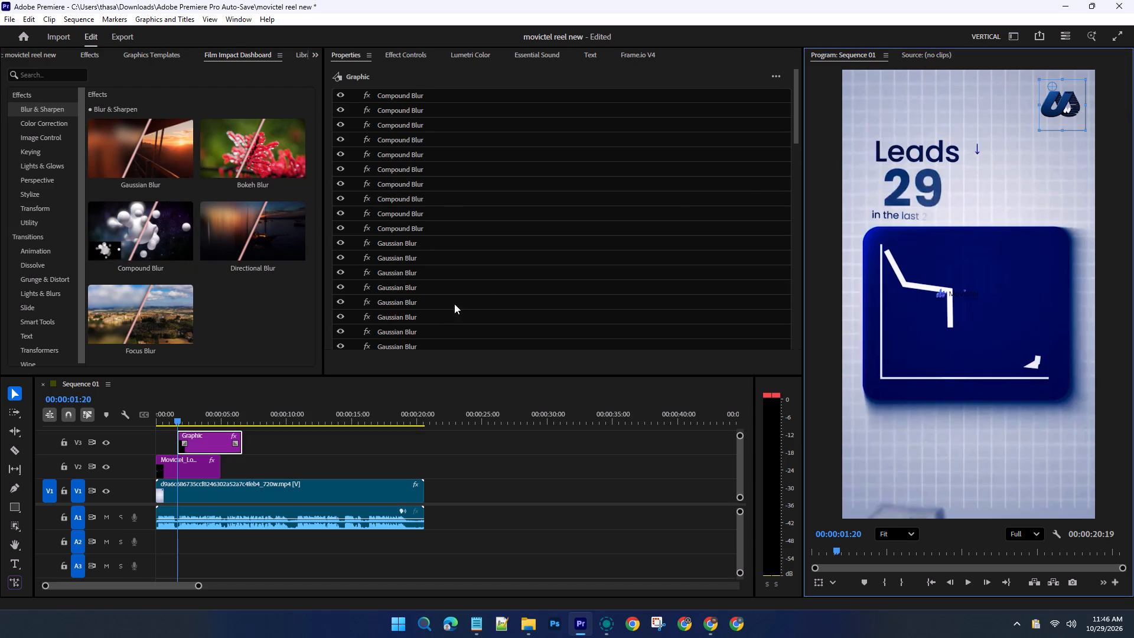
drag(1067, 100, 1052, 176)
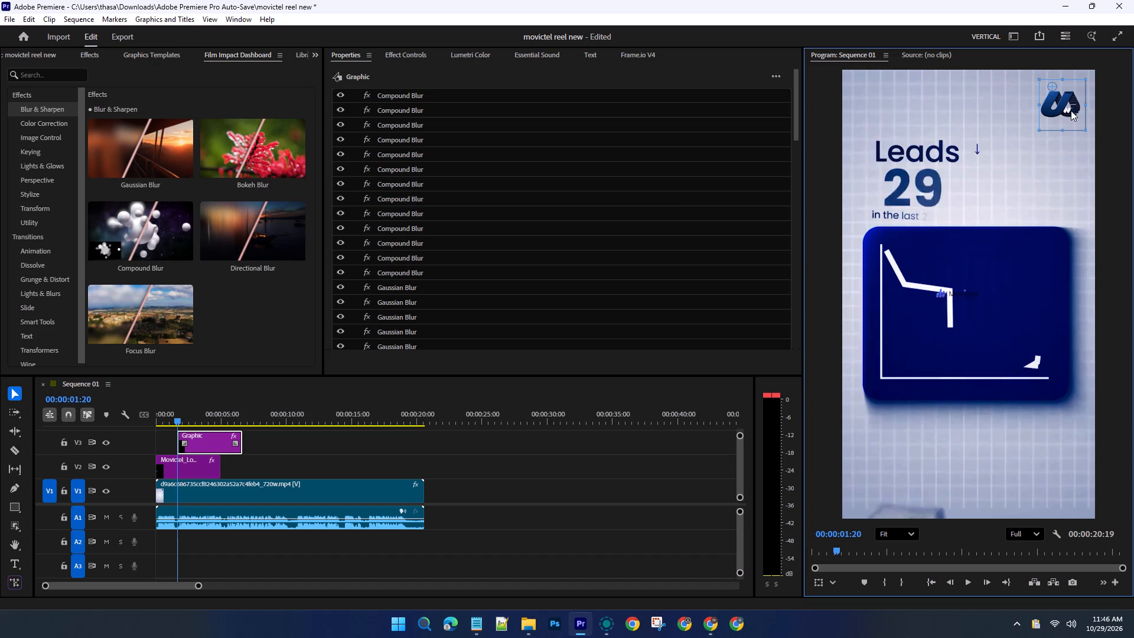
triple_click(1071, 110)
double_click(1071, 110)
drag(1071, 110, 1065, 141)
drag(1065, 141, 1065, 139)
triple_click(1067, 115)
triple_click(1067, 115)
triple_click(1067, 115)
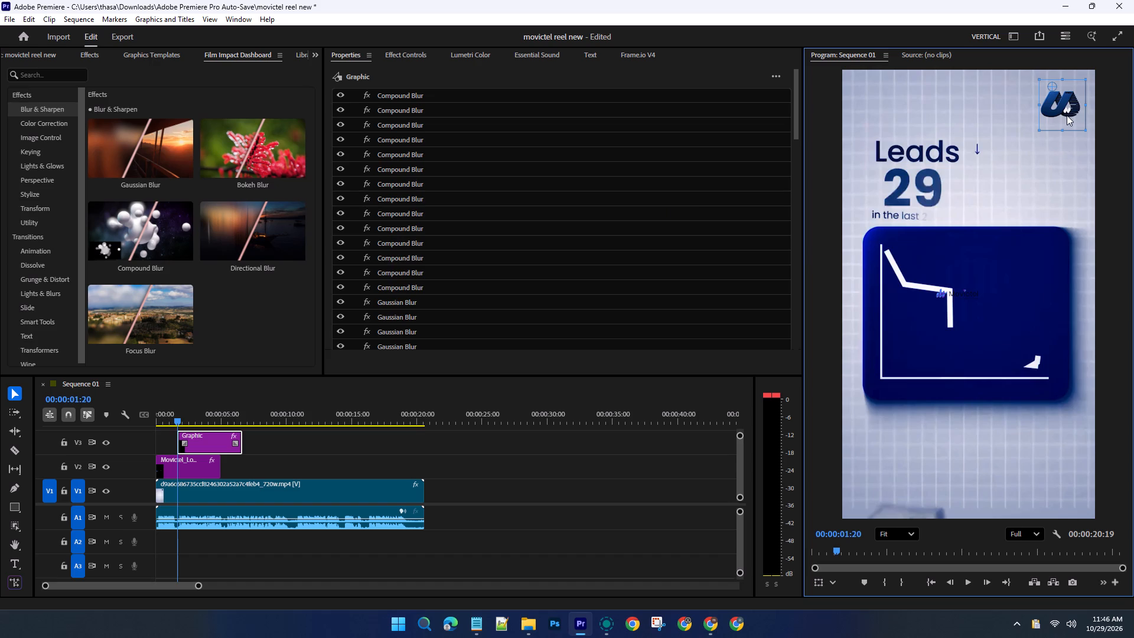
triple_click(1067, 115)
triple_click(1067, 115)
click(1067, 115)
Undo the recent effect changes on the track V3 graphic until its stacked Compound Blur effects are removed.
key(ctrl+z)
key(ctrl+z)
key(ctrl+z)
key(ctrl+z)
key(ctrl+z)
key(ctrl+z)
key(ctrl+z)
key(ctrl+z)
key(ctrl+z)
key(ctrl+z)
key(ctrl+z)
key(ctrl+z)
key(ctrl+z)
key(ctrl+z)
key(ctrl+z)
key(ctrl+z)
key(ctrl+z)
key(ctrl+z)
key(ctrl+z)
key(ctrl+z)
key(ctrl+z)
key(ctrl+z)
key(ctrl+z)
key(ctrl+z)
key(ctrl+z)
key(ctrl+z)
key(ctrl+z)
key(ctrl+z)
key(ctrl+z)
key(ctrl+z)
key(ctrl+z)
key(ctrl+z)
key(ctrl+z)
key(ctrl+z)
key(ctrl+z)
key(ctrl+z)
key(ctrl+z)
key(ctrl+z)
key(ctrl+z)
key(ctrl+z)
key(ctrl+z)
key(ctrl+z)
key(ctrl+z)
key(ctrl+z)
key(ctrl+z)
key(ctrl+z)
key(ctrl+z)
key(ctrl+z)
key(ctrl+z)
key(ctrl+z)
key(ctrl+z)
key(ctrl+z)
key(ctrl+z)
key(ctrl+z)
key(ctrl+z)
key(ctrl+z)
key(ctrl+z)
key(ctrl+z)
key(ctrl+z)
key(ctrl+z)
key(ctrl+z)
key(ctrl+z)
key(ctrl+z)
key(ctrl+z)
key(ctrl+z)
key(ctrl+z)
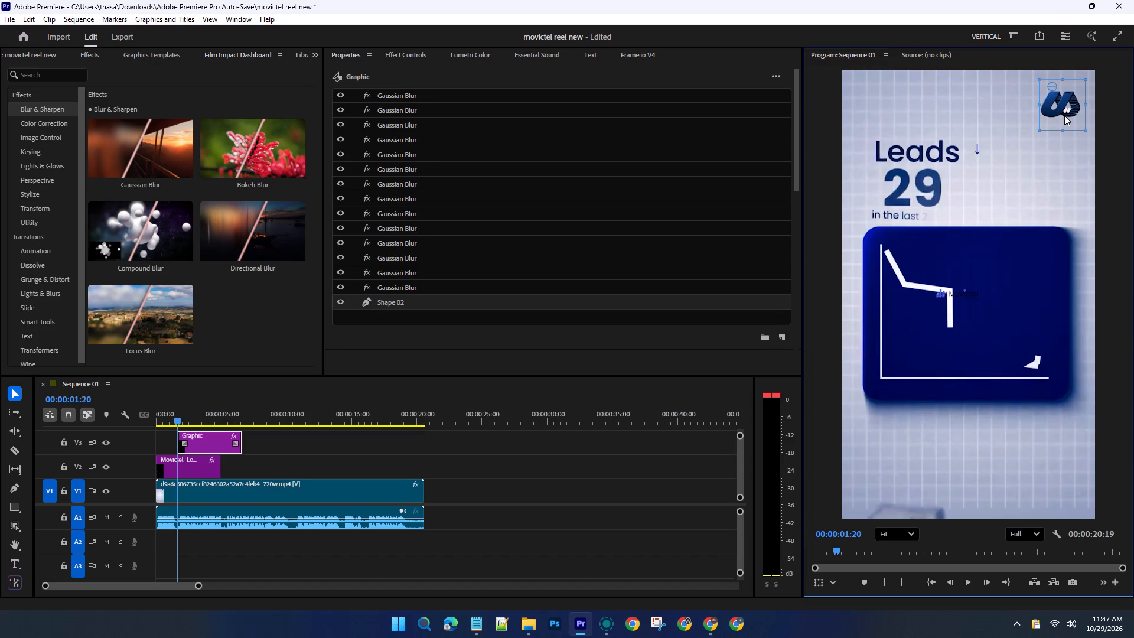
key(ctrl+z)
key(ctrl+z)
key(ctrl+z)
key(ctrl+z)
key(ctrl+z)
key(ctrl+z)
key(ctrl+z)
key(ctrl+z)
key(ctrl+z)
key(ctrl+z)
key(ctrl+z)
key(ctrl+z)
key(ctrl+z)
key(ctrl+z)
key(ctrl+z)
key(ctrl+z)
key(ctrl+z)
key(ctrl+z)
key(ctrl+z)
key(ctrl+z)
key(ctrl+z)
key(ctrl+z)
key(ctrl+z)
key(ctrl+z)
key(ctrl+z)
key(ctrl+z)
key(ctrl+z)
key(ctrl+z)
key(ctrl+z)
key(ctrl+z)
key(ctrl+z)
key(ctrl+z)
key(ctrl+z)
key(ctrl+z)
key(ctrl+z)
key(ctrl+z)
key(ctrl+z)
key(ctrl+z)
key(ctrl+z)
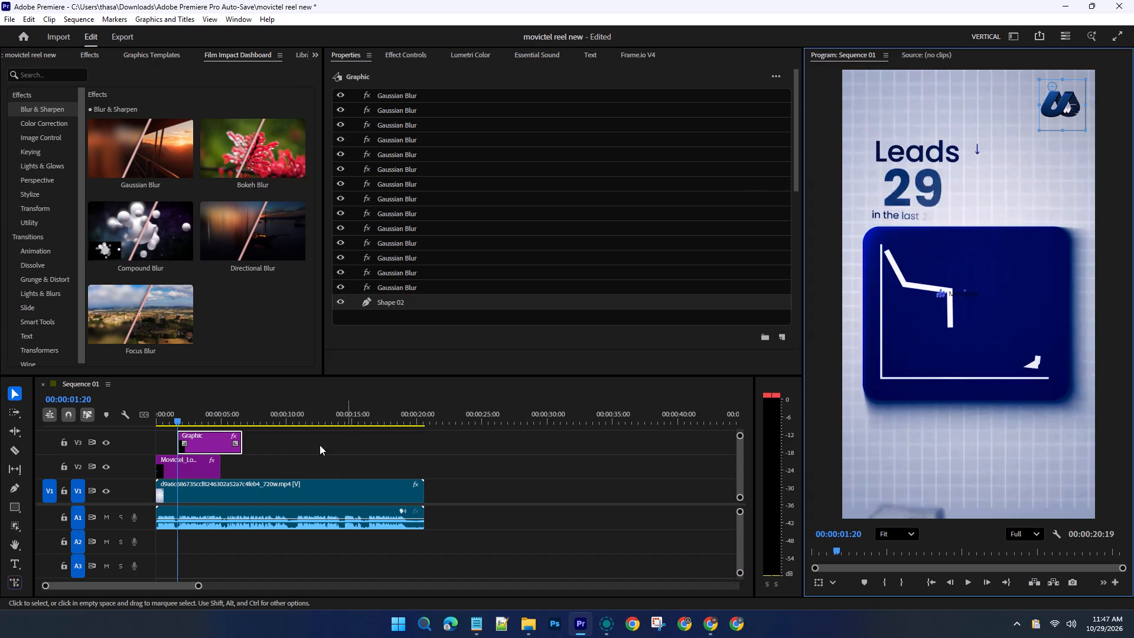
key(ctrl+z)
key(ctrl+z)
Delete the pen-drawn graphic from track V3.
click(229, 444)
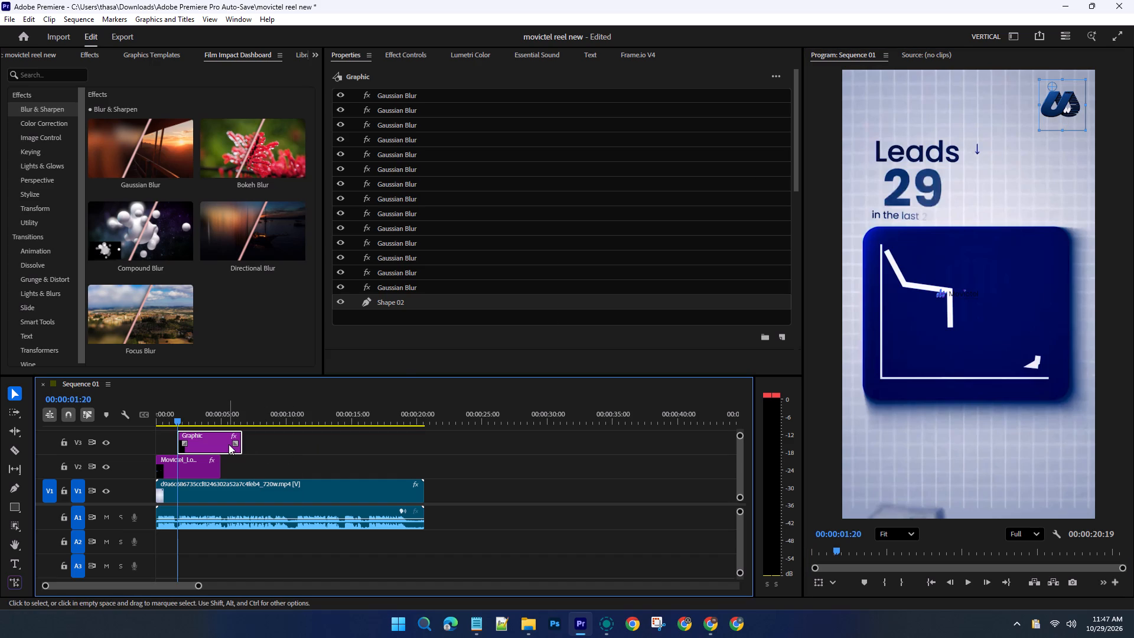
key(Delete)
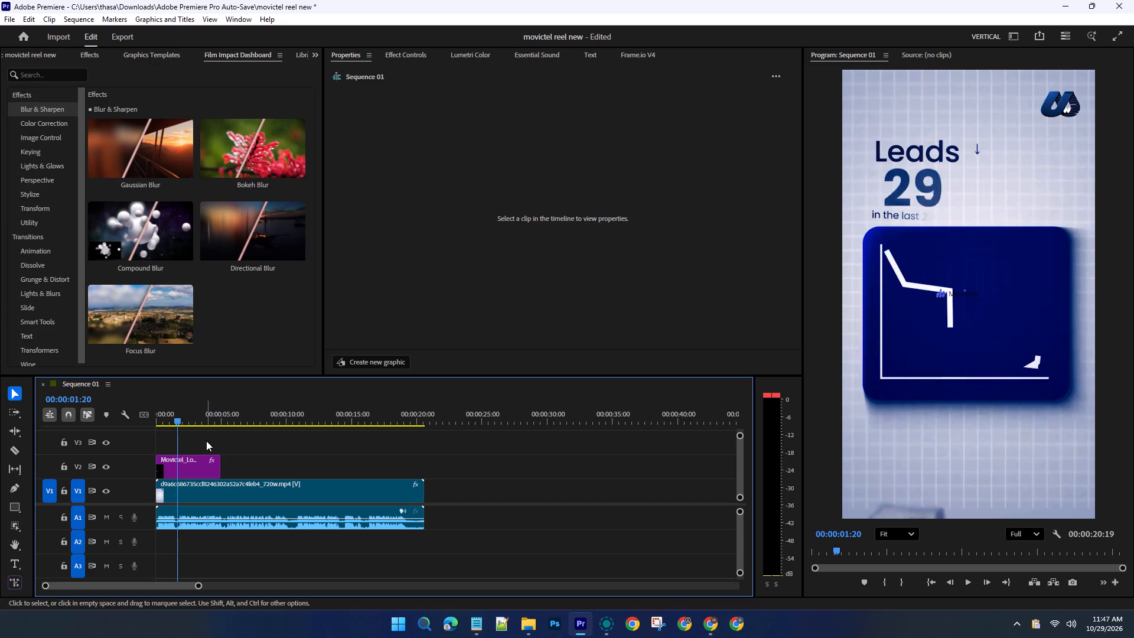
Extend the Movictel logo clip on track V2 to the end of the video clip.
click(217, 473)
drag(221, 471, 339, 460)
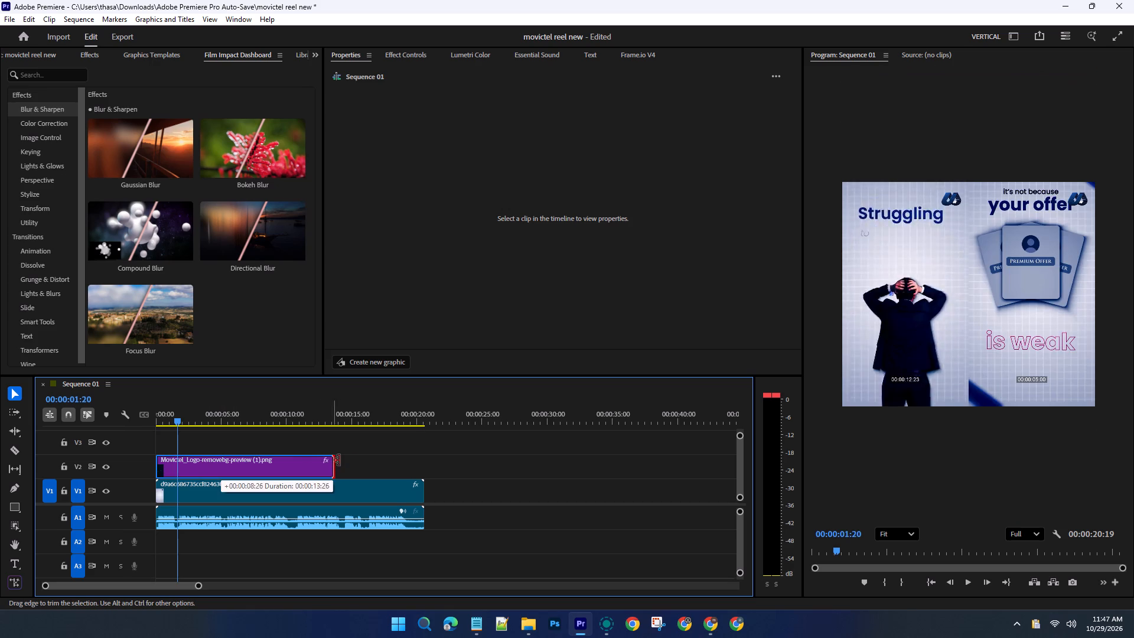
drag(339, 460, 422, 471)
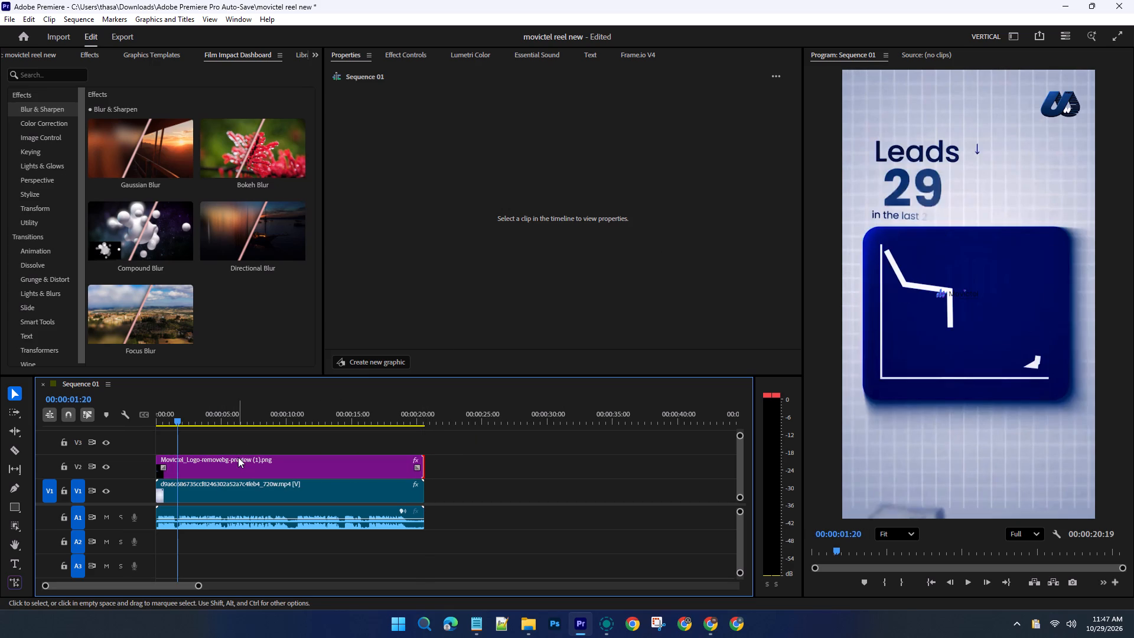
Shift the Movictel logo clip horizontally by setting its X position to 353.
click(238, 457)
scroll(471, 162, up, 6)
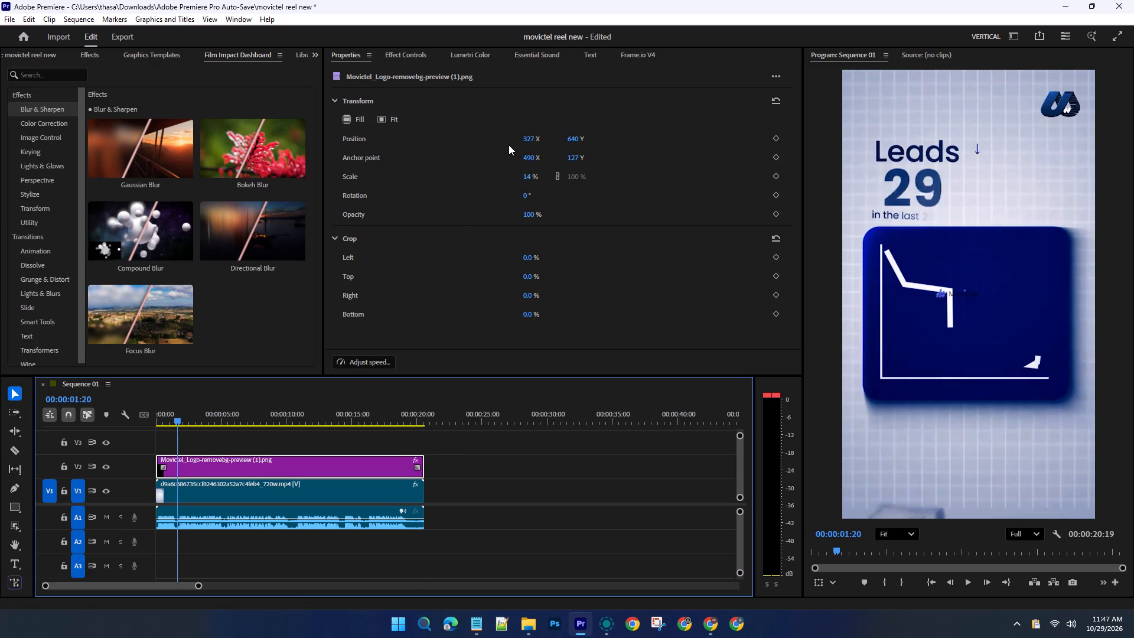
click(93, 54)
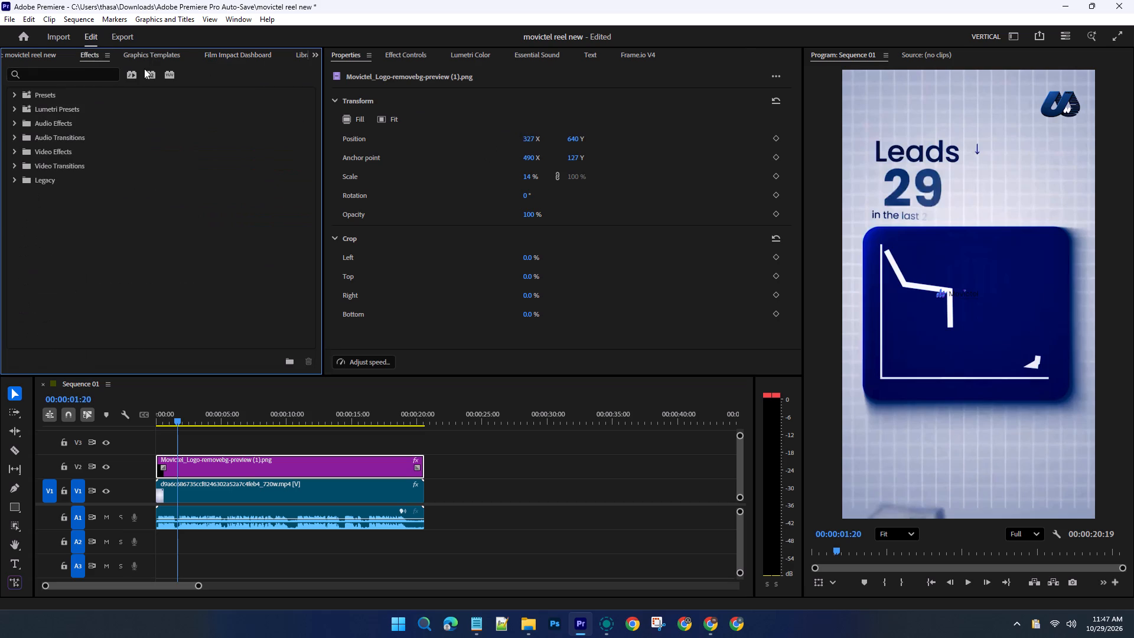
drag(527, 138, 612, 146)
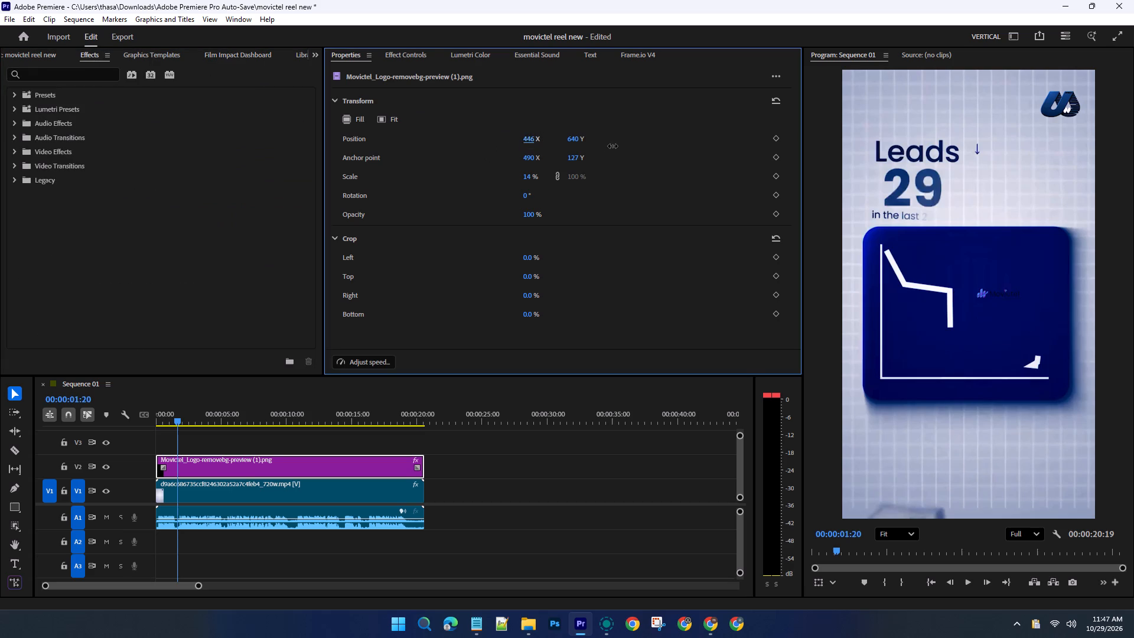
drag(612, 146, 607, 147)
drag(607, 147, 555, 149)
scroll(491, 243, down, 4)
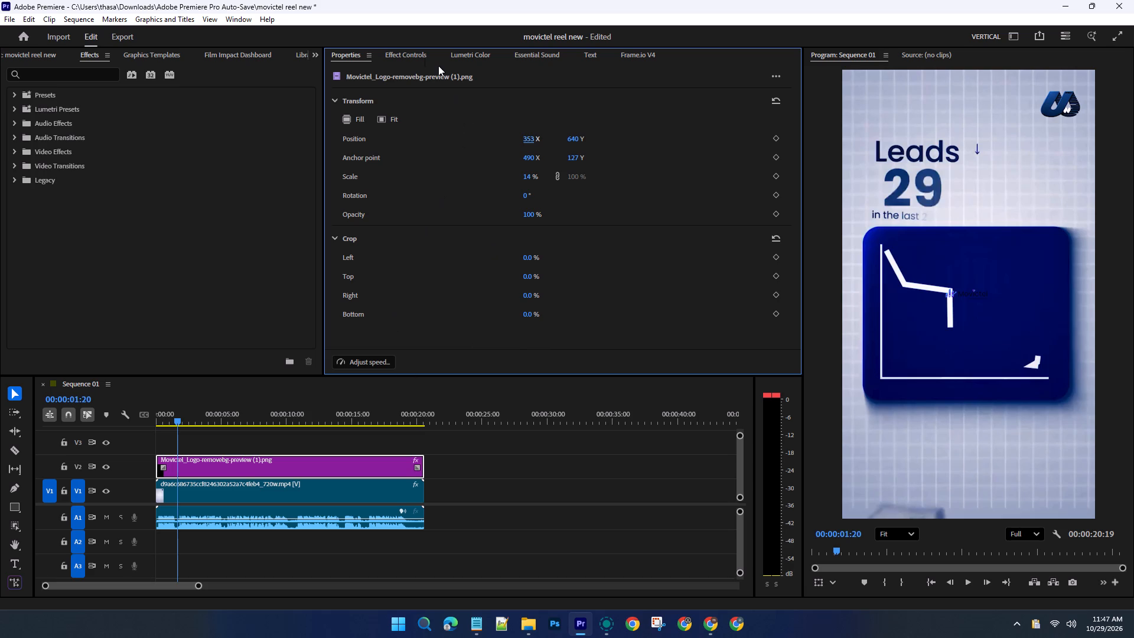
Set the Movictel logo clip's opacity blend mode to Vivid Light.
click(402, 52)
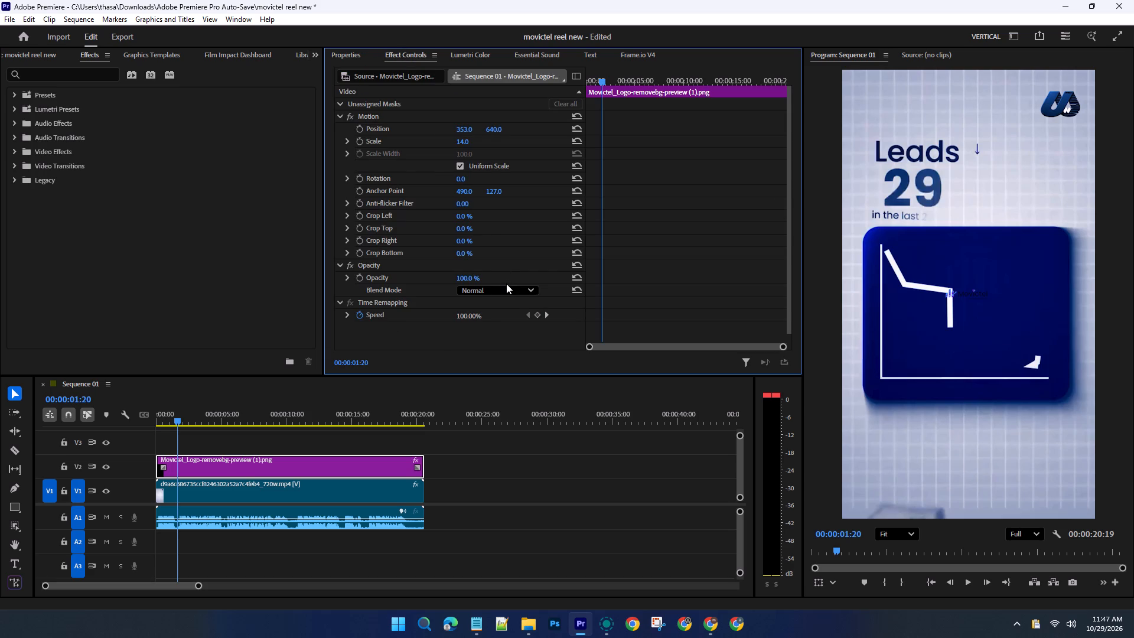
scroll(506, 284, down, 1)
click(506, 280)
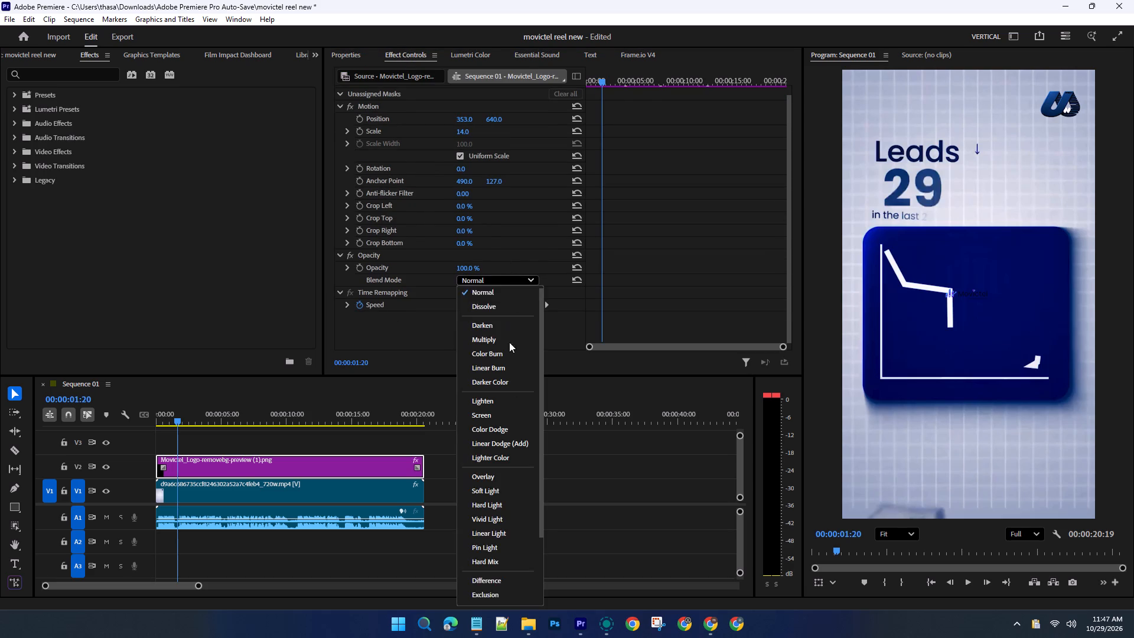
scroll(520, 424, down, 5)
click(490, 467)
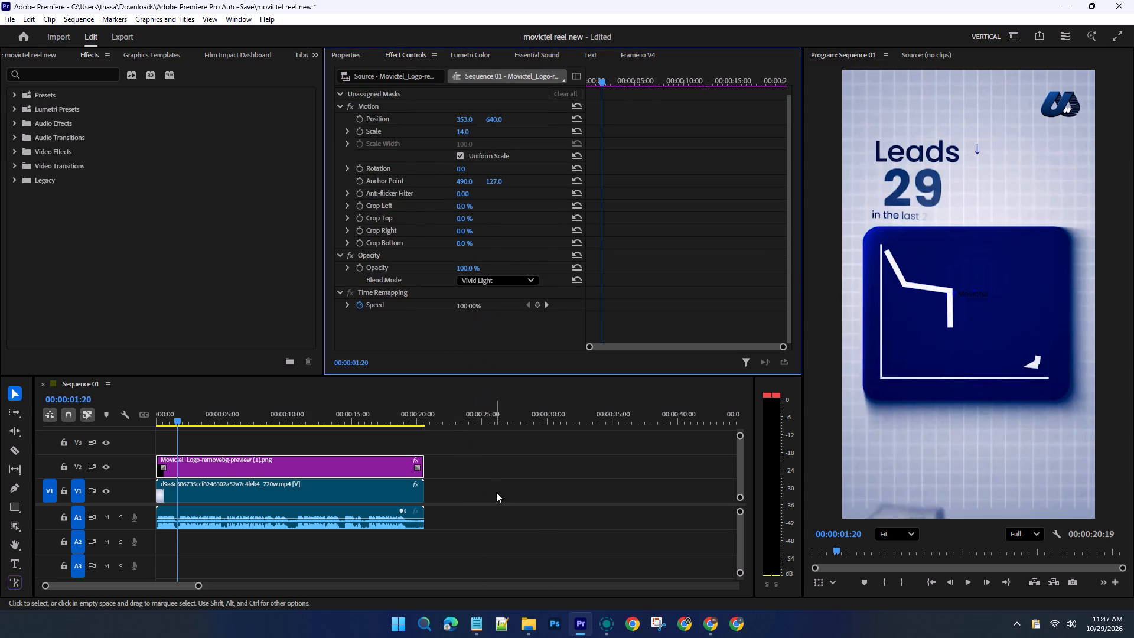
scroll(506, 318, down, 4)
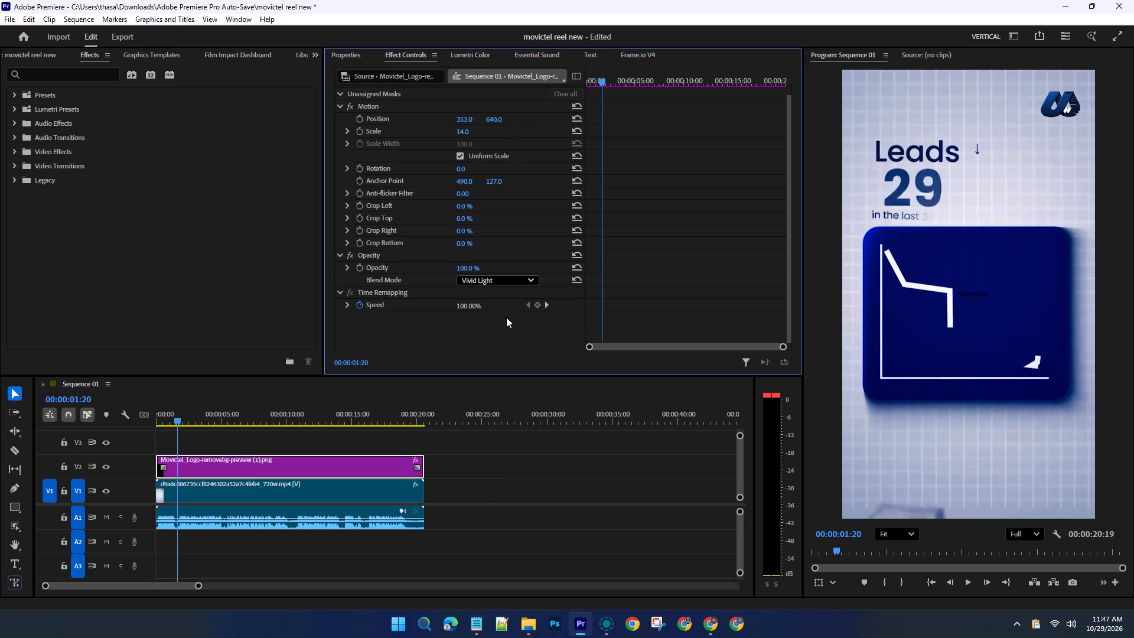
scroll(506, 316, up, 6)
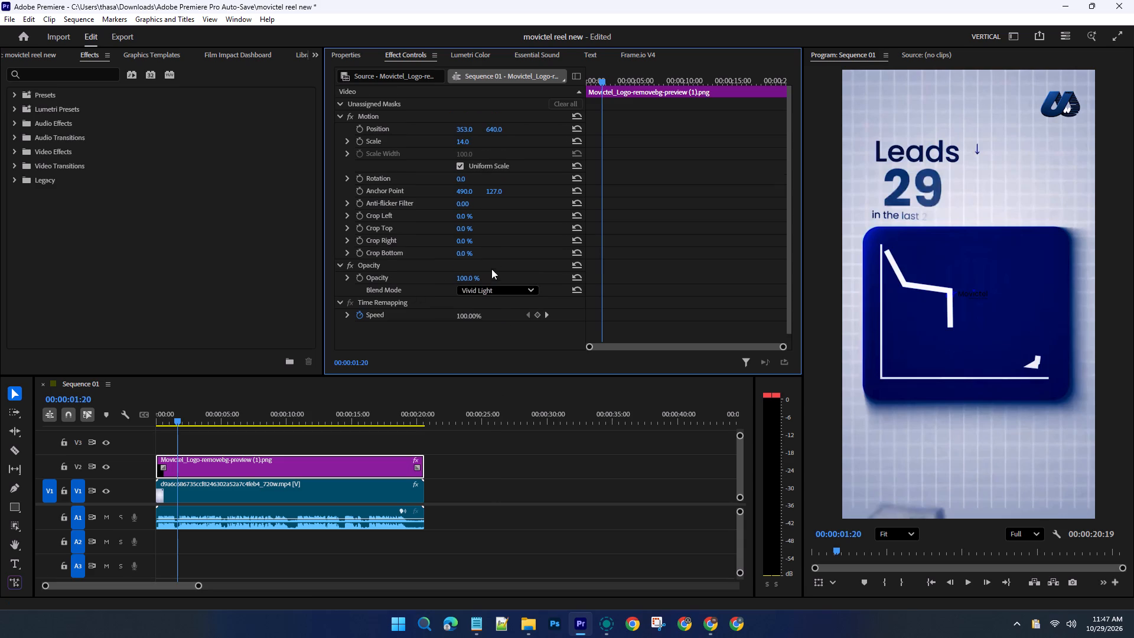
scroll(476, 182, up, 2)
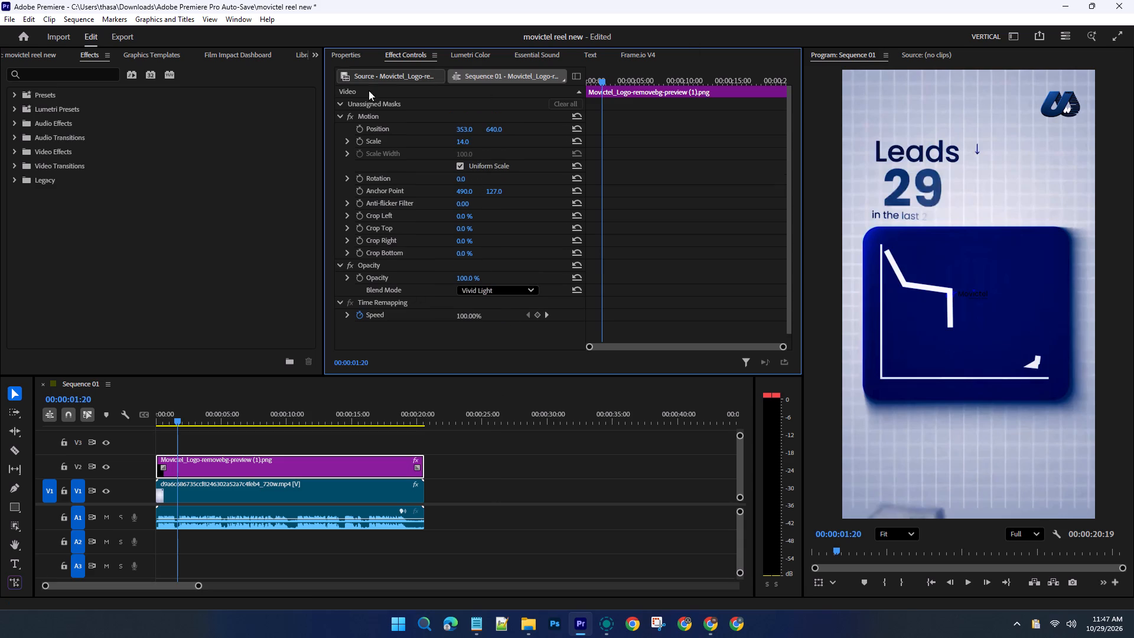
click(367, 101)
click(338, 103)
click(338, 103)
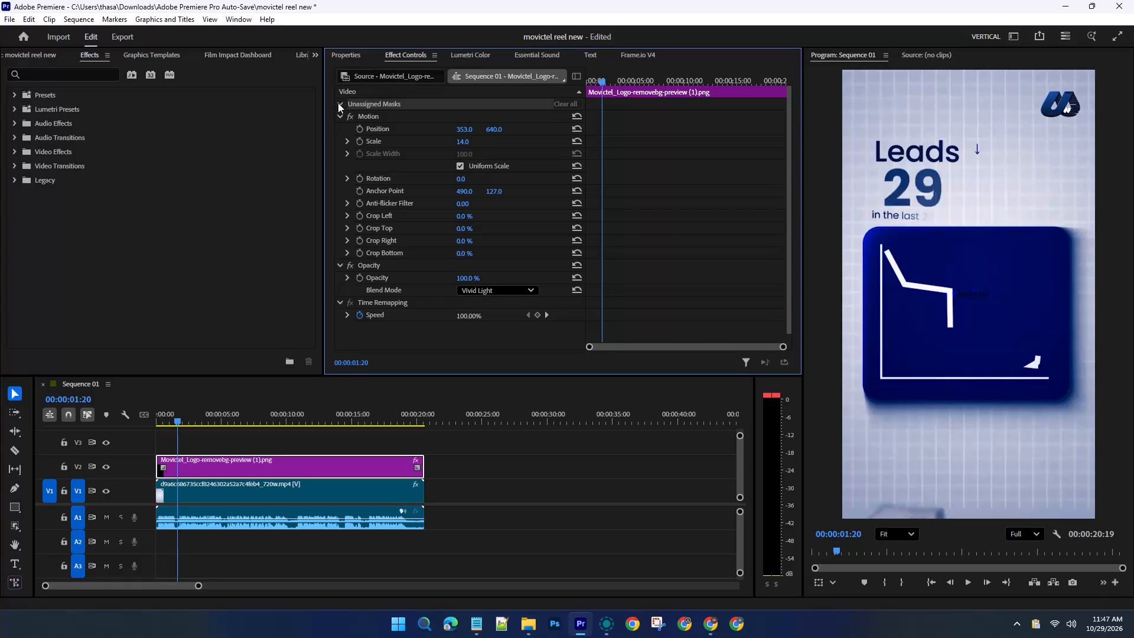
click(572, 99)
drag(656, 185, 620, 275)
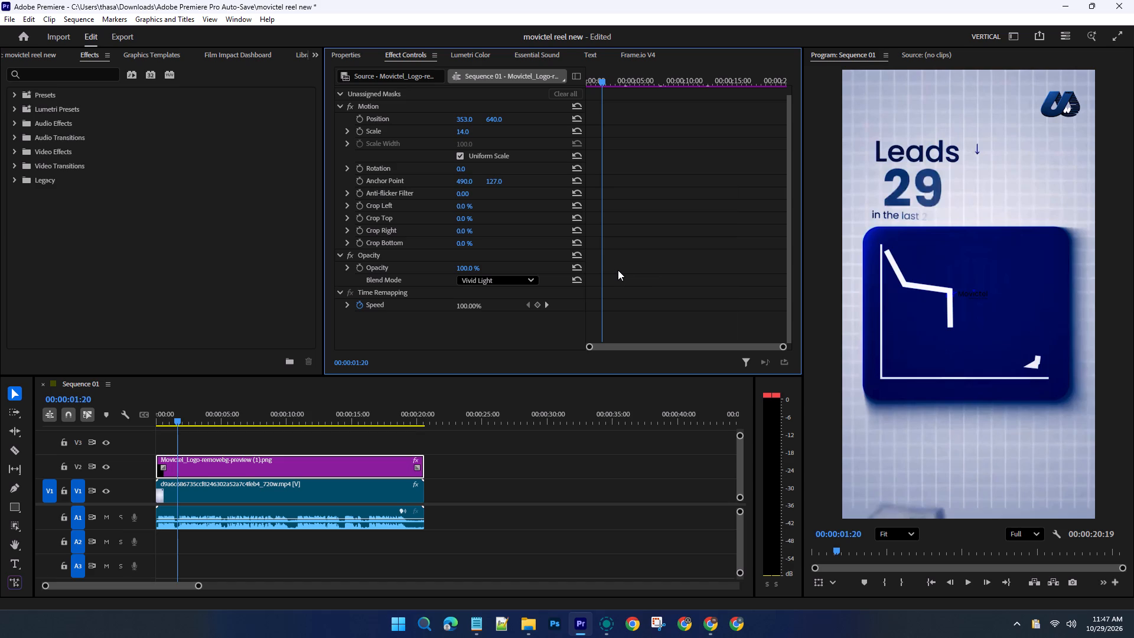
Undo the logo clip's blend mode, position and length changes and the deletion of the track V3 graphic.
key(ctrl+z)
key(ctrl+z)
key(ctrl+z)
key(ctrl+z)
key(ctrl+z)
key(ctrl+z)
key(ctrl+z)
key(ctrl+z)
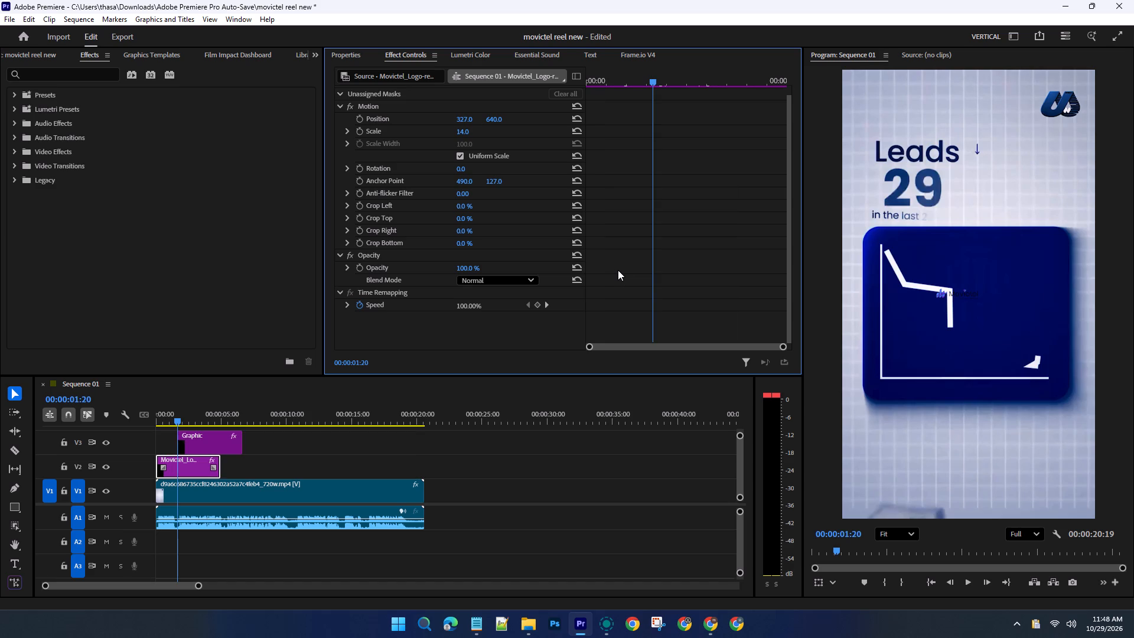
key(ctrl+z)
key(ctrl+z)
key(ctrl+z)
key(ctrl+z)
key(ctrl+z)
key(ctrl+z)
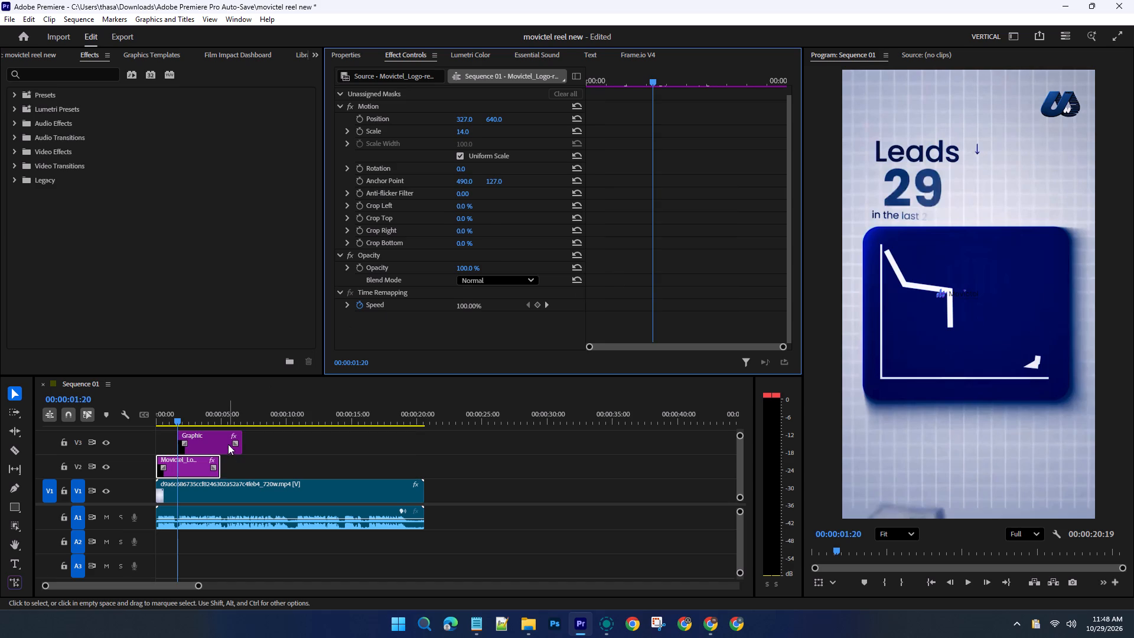
Delete the graphic clip on track V3.
click(228, 444)
key(Delete)
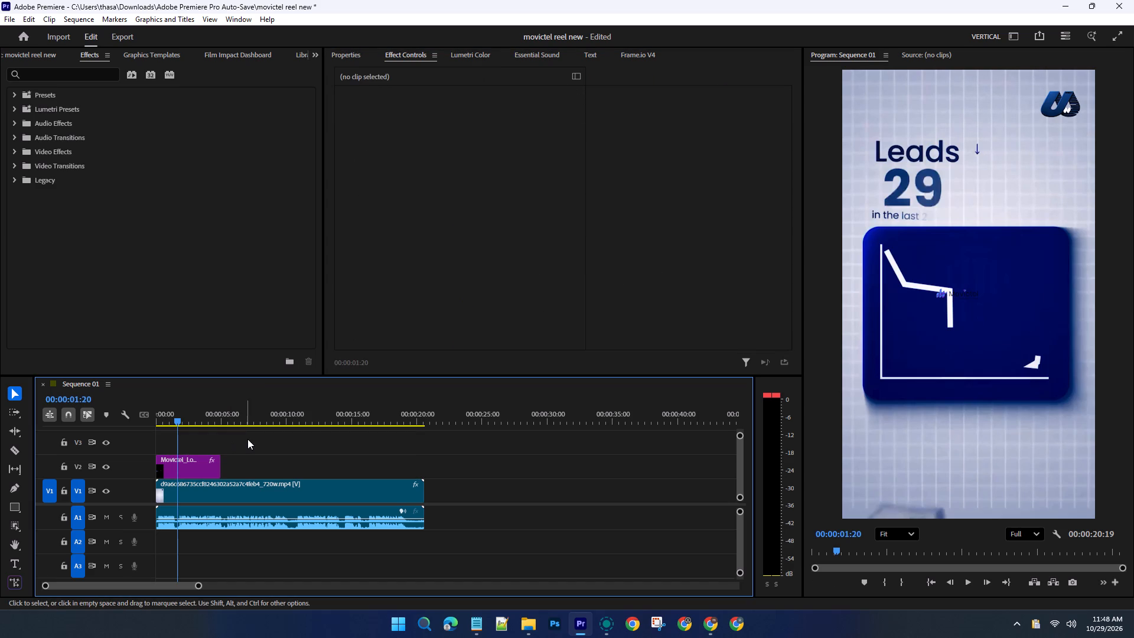
Return the playhead to the start of the sequence and examine the opening frames and the centred Movictel logo in the preview.
drag(181, 419, 180, 419)
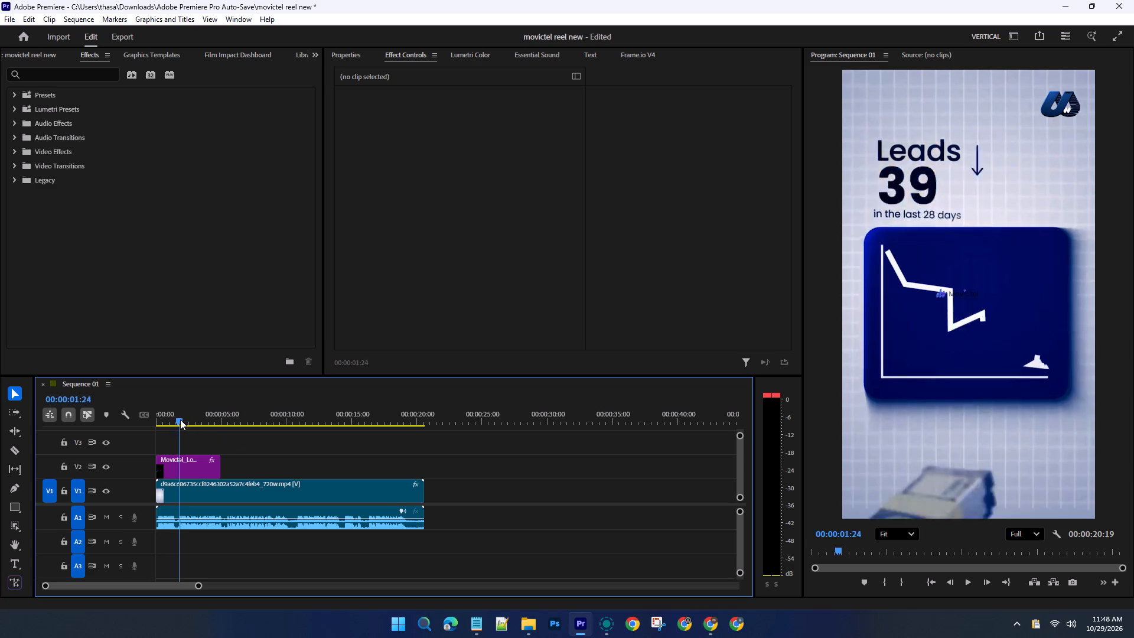
drag(180, 419, 145, 422)
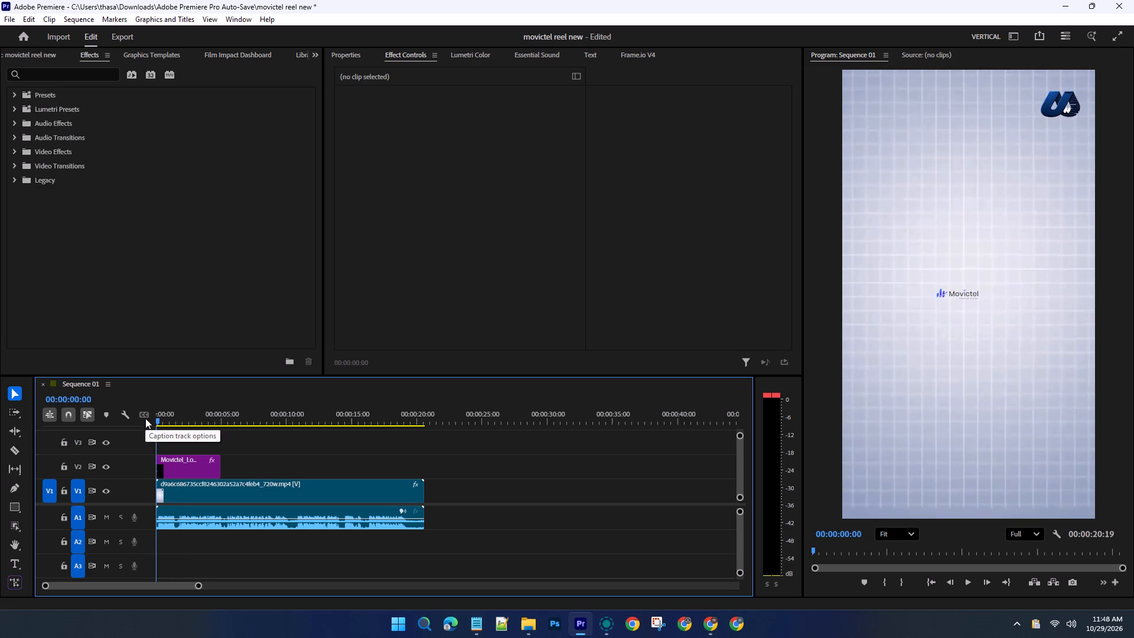
scroll(1032, 248, up, 3)
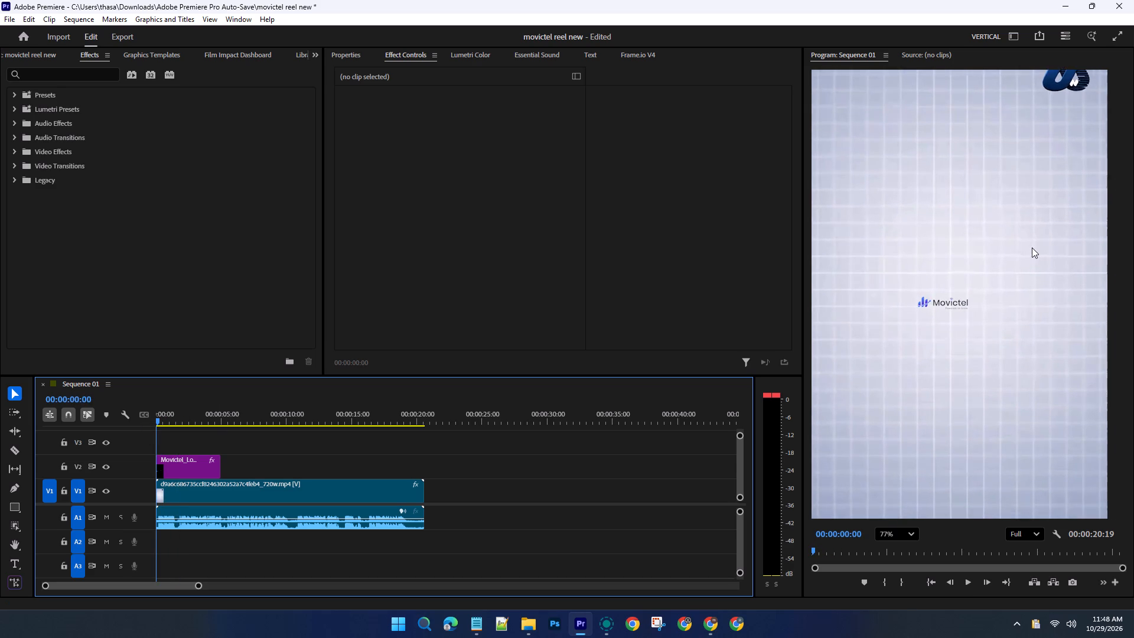
scroll(1032, 248, up, 2)
scroll(1100, 592, down, 5)
middle_click(1008, 517)
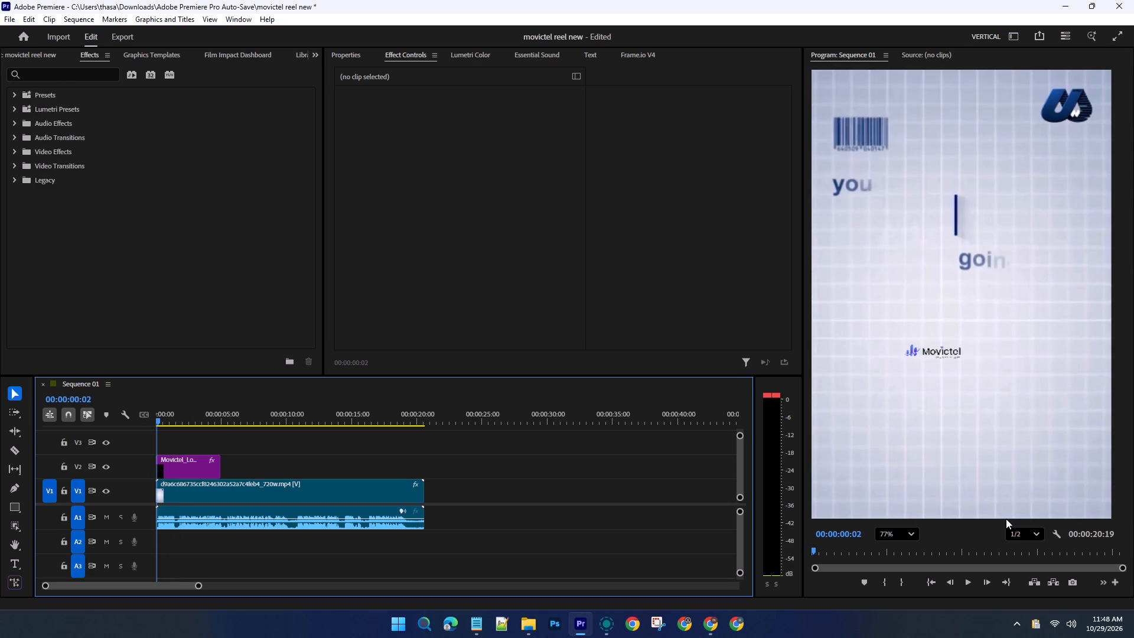
drag(959, 384, 982, 295)
scroll(980, 298, down, 16)
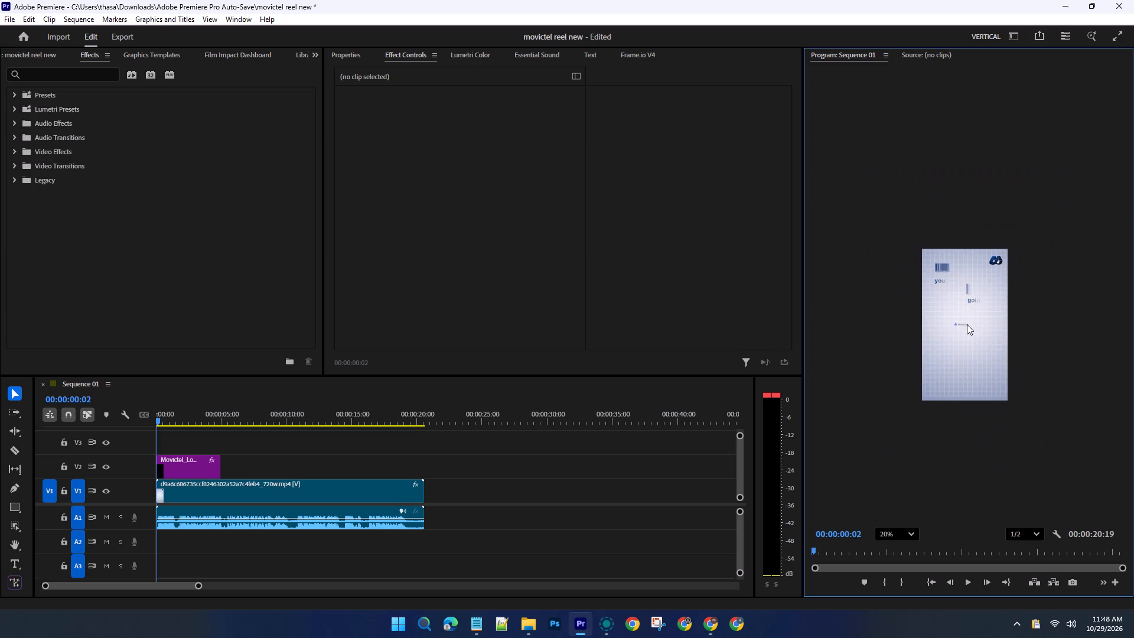
scroll(966, 324, up, 11)
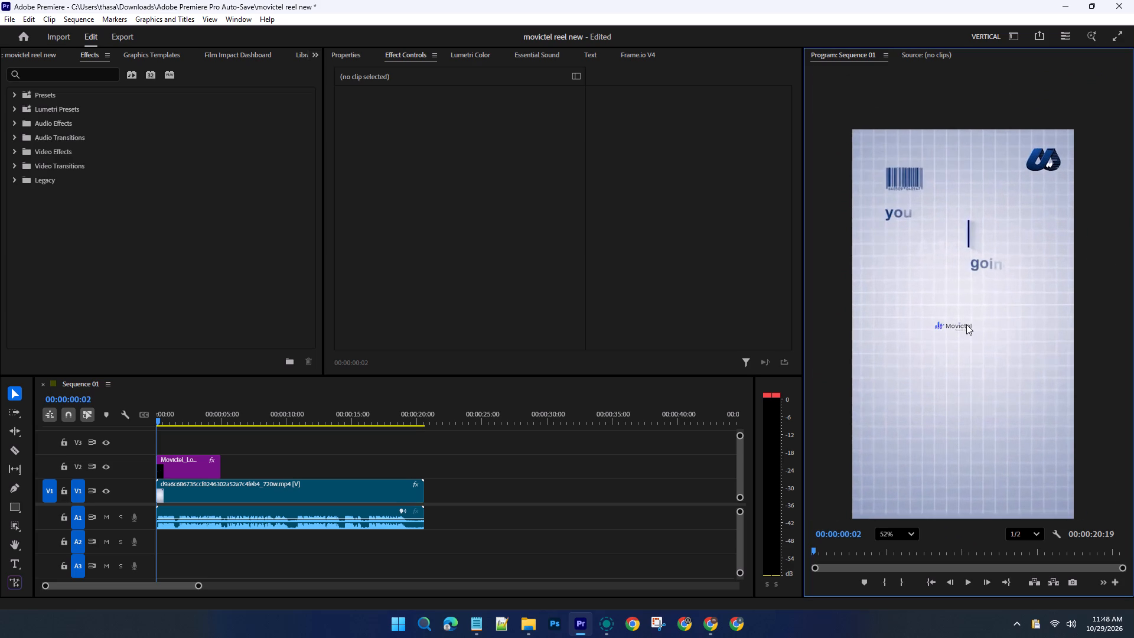
scroll(972, 323, down, 1)
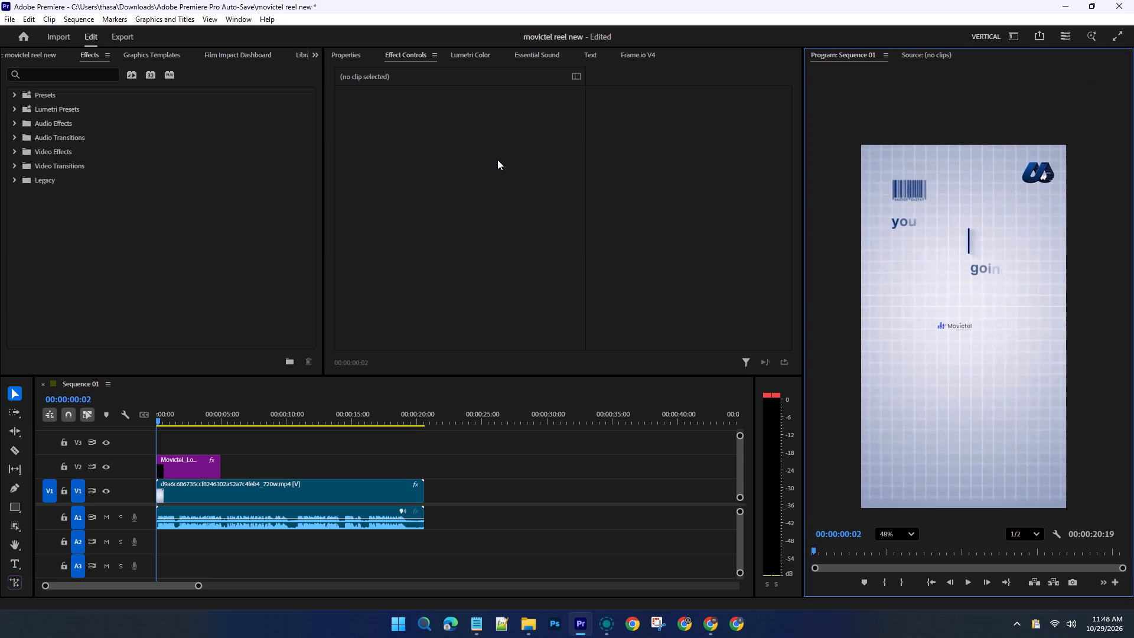
Enlarge the video clip on track V1 to a scale of 146 and play back the result.
click(195, 486)
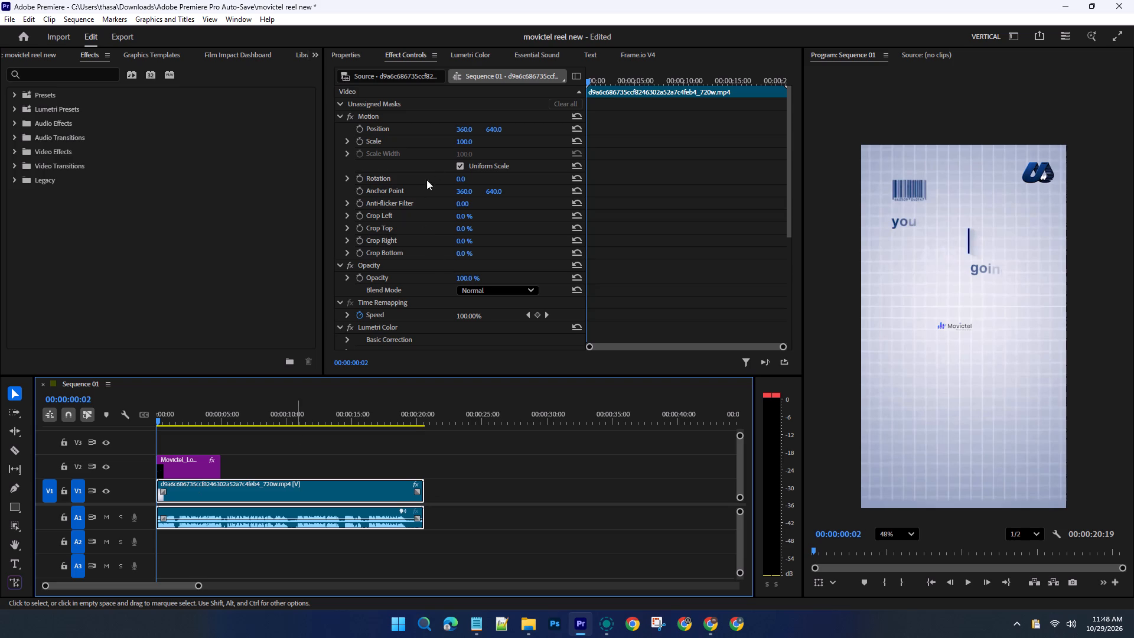
drag(458, 140, 460, 140)
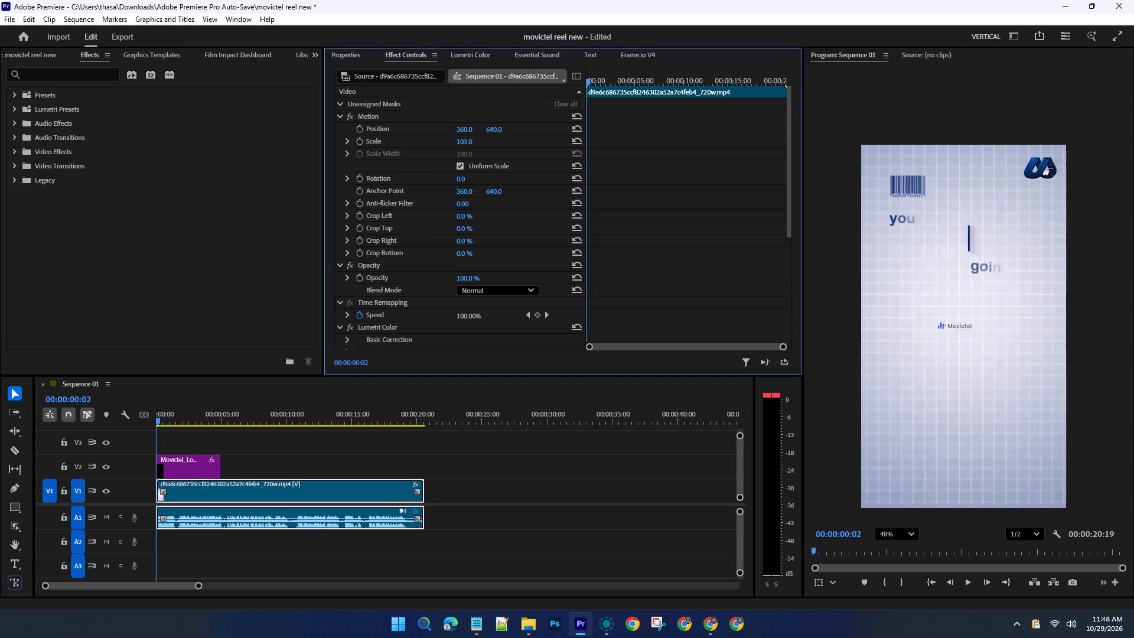
drag(460, 140, 470, 141)
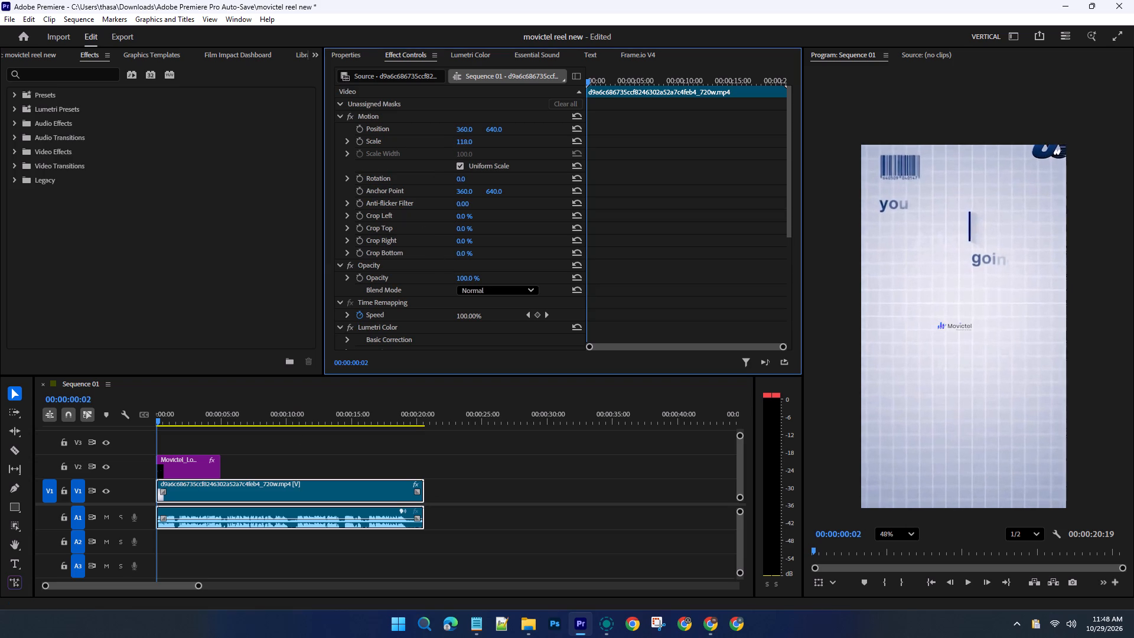
drag(470, 141, 475, 142)
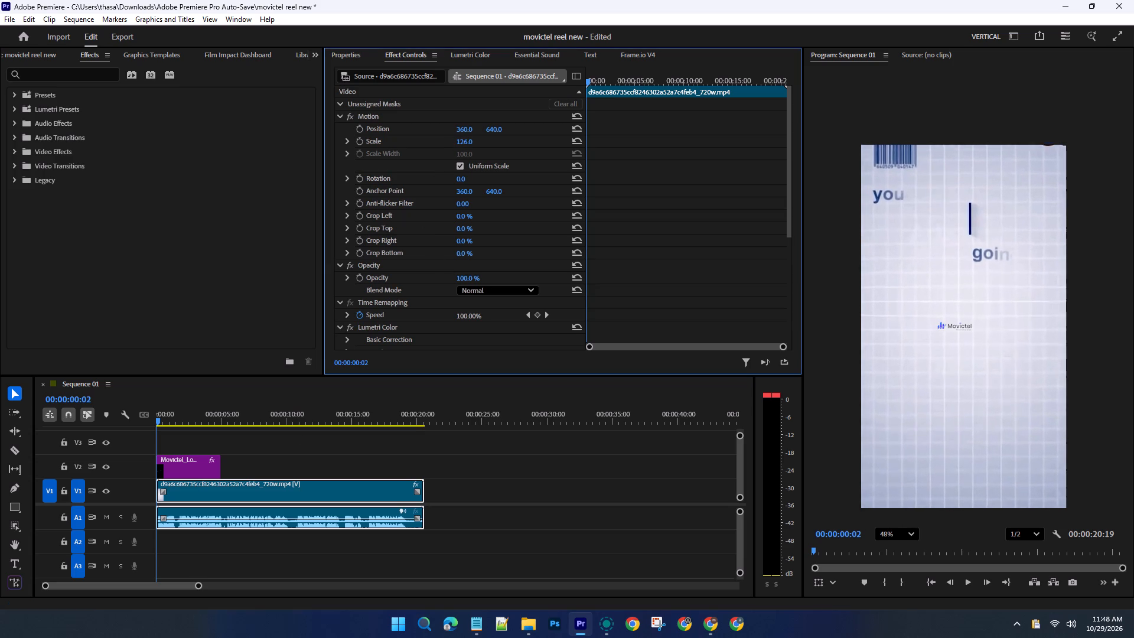
drag(475, 142, 489, 145)
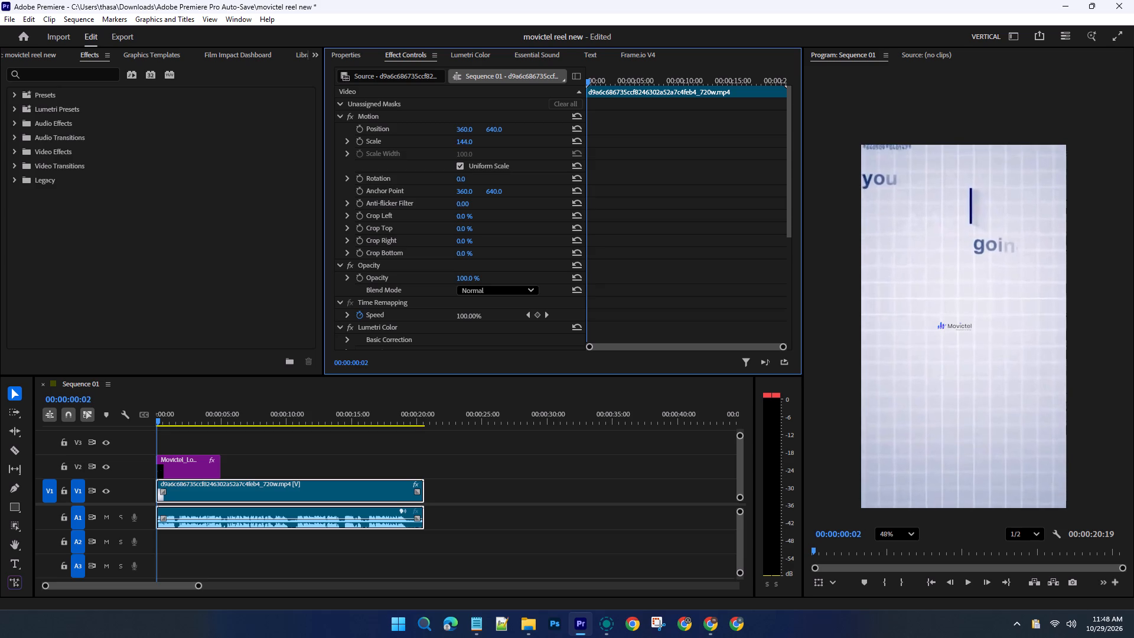
drag(489, 145, 490, 145)
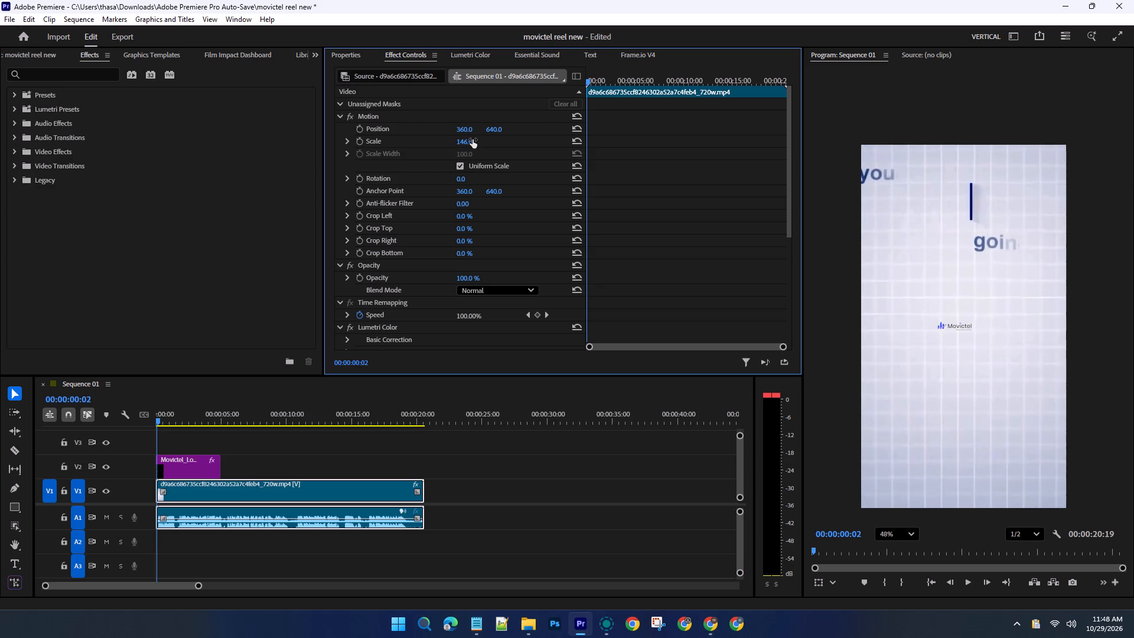
click(975, 582)
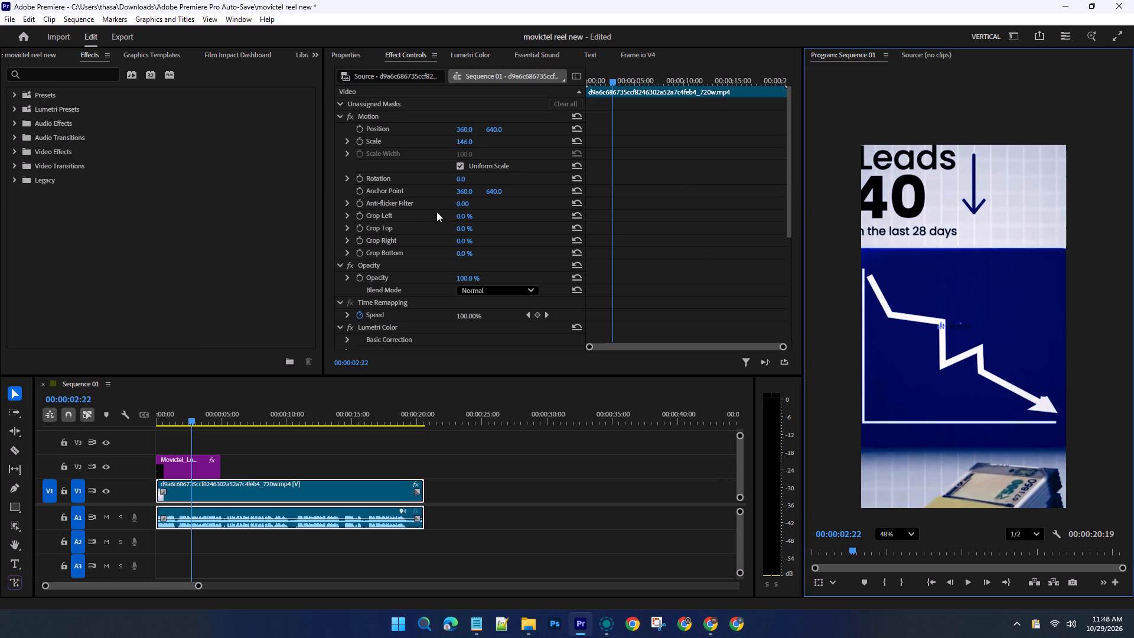
scroll(410, 454, down, 3)
scroll(410, 454, up, 6)
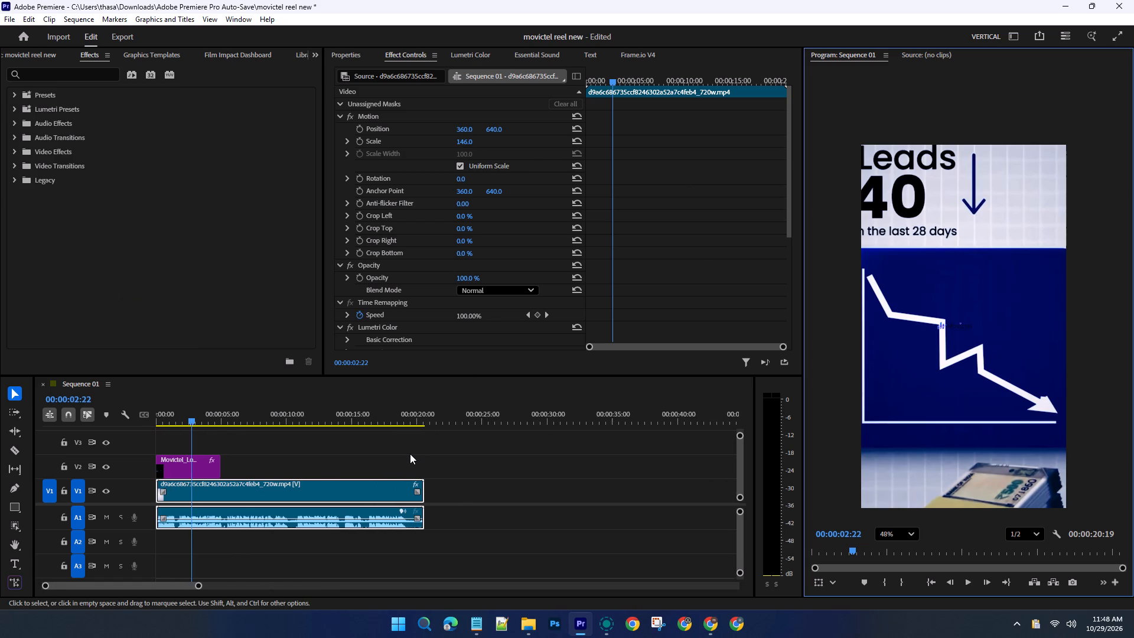
scroll(1032, 283, down, 4)
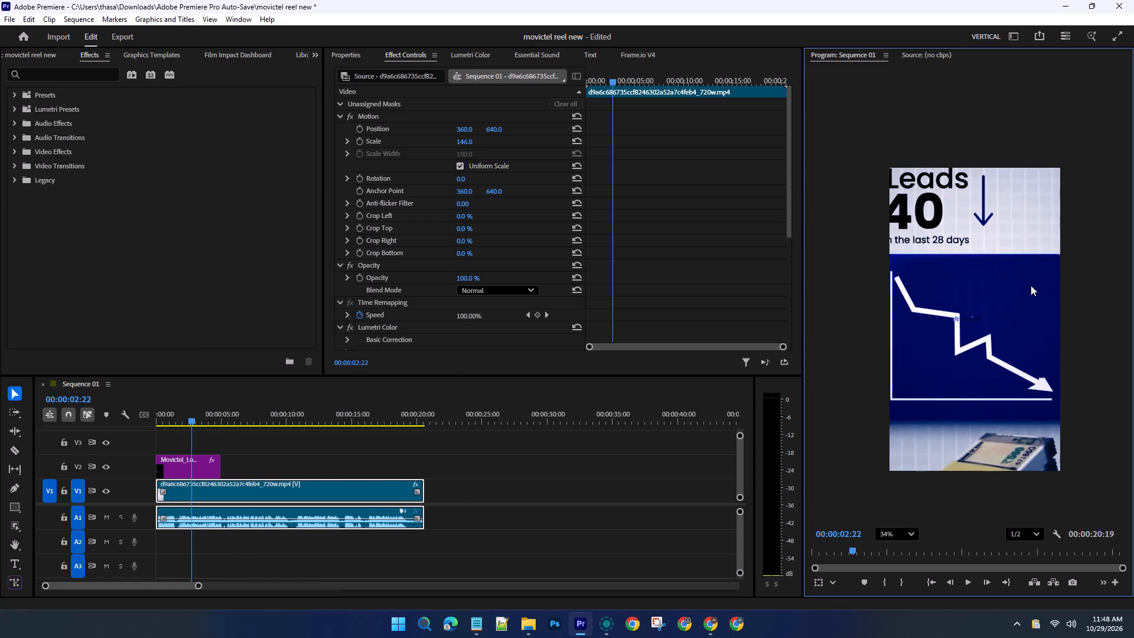
scroll(1031, 285, down, 3)
Switch to the Everything file search app and search for "movictel logo".
click(1067, 0)
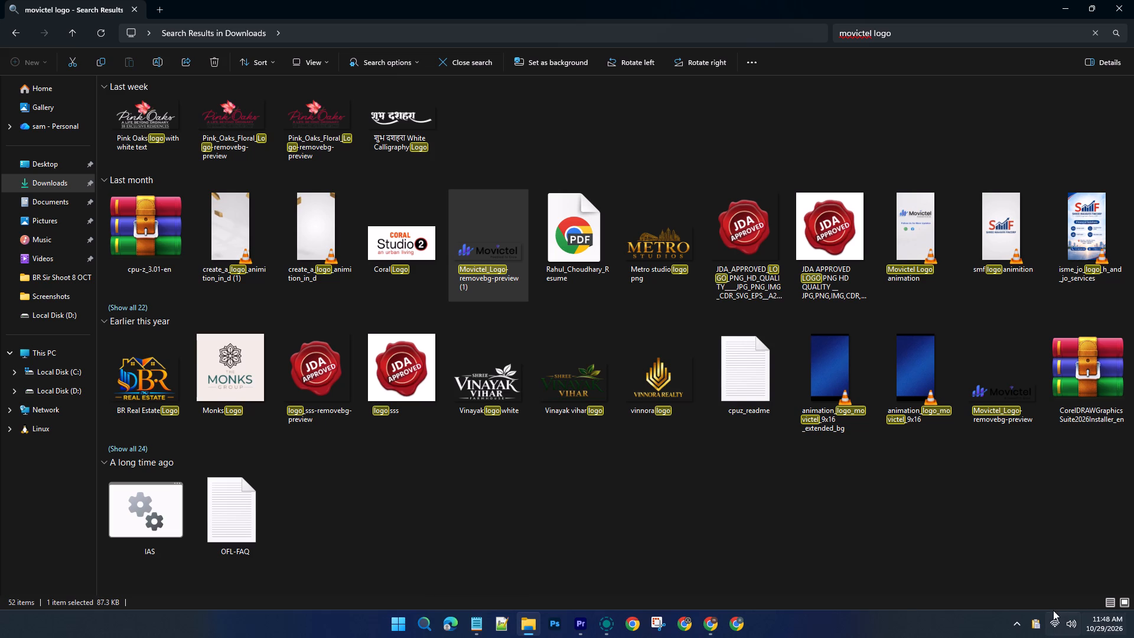
click(1016, 620)
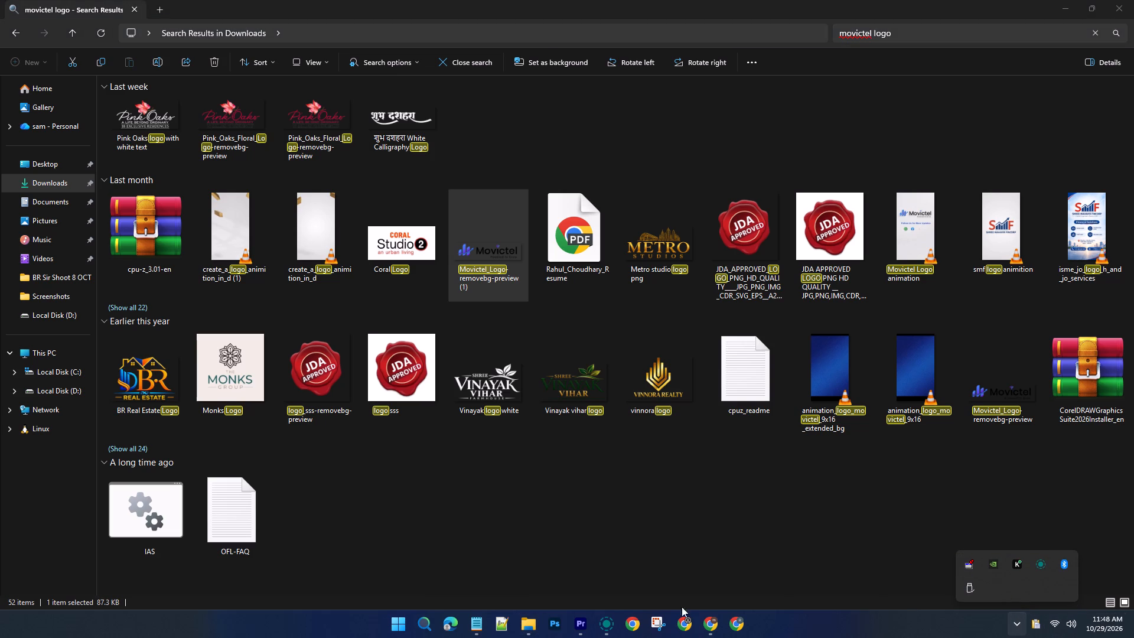
click(403, 627)
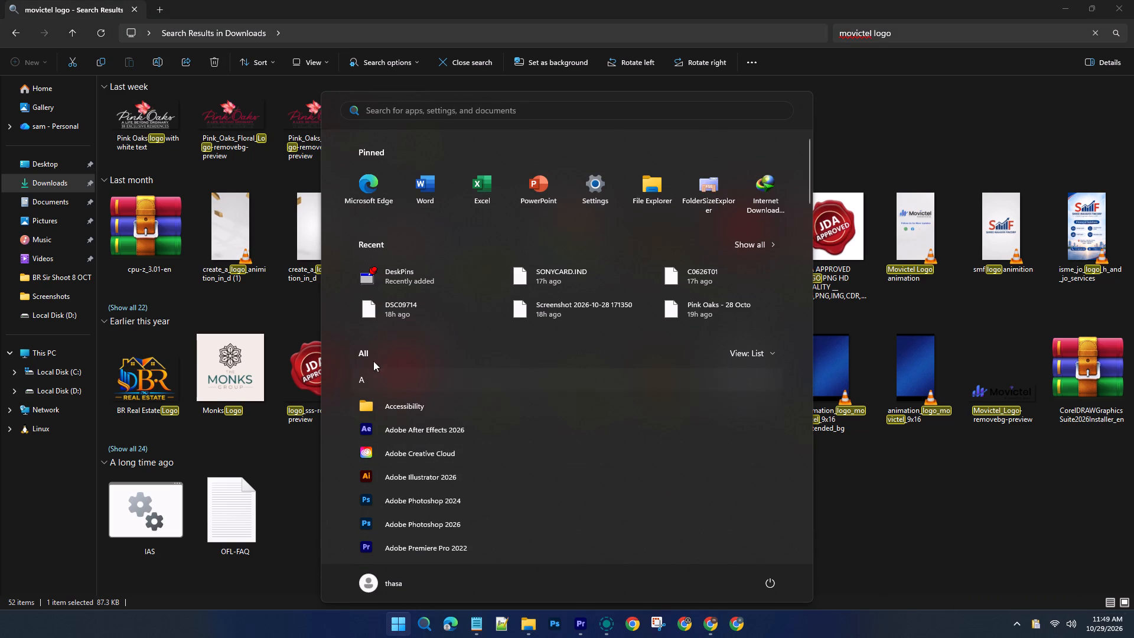
text(ev)
click(420, 203)
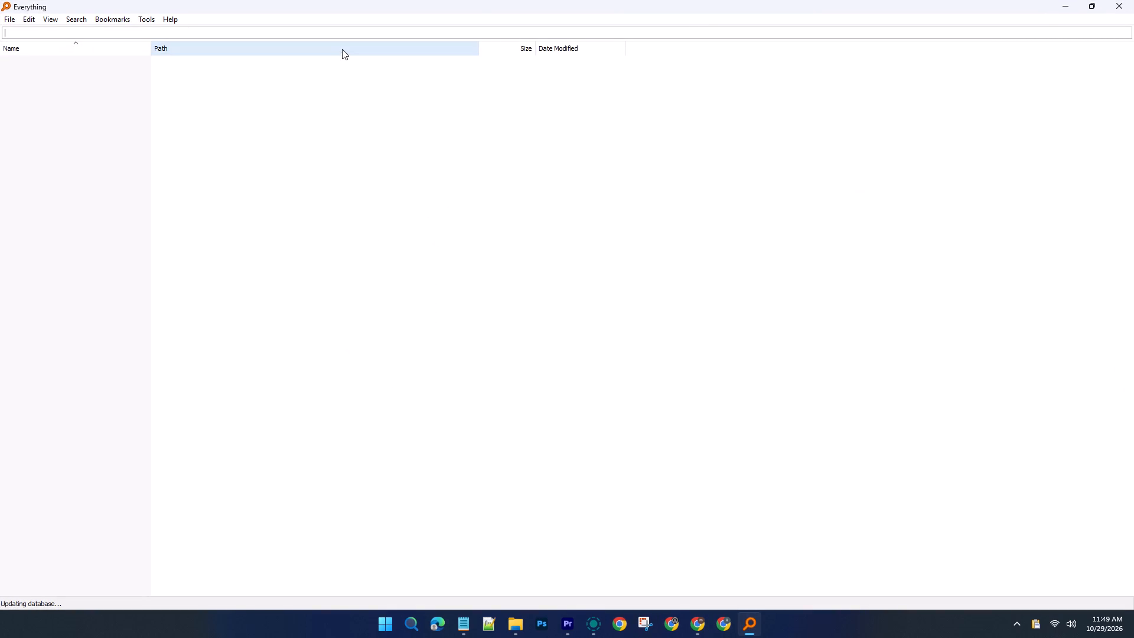
text(movictel)
key(space)
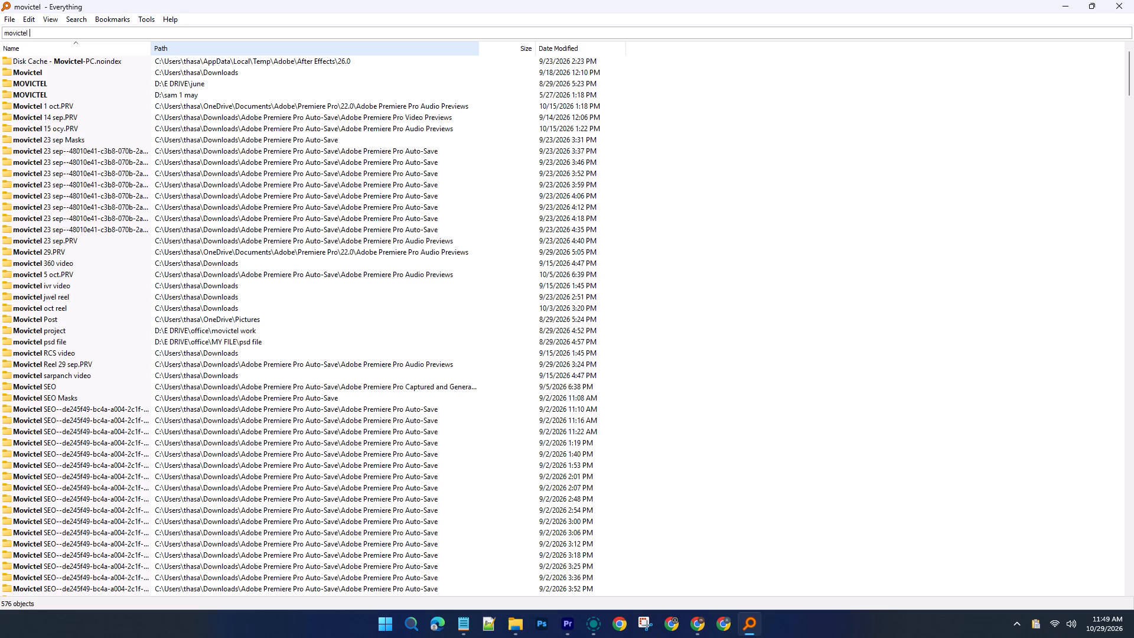
text(logo)
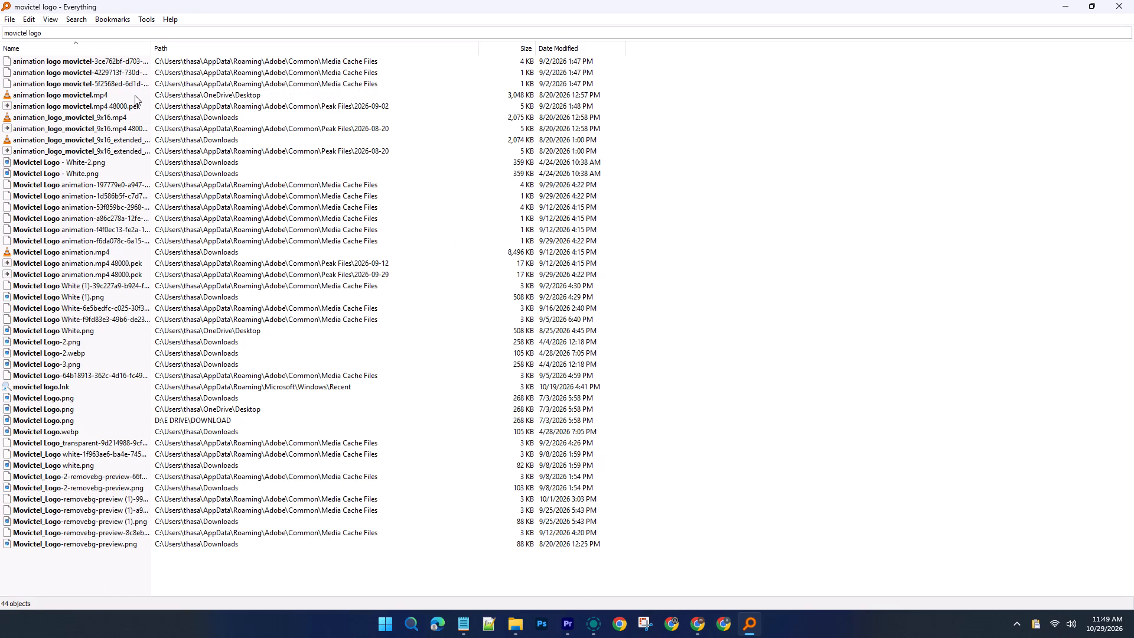
Preview the images Movictel Logo - White.png and Movictel Logo.png from the Downloads folder, closing each one.
click(107, 165)
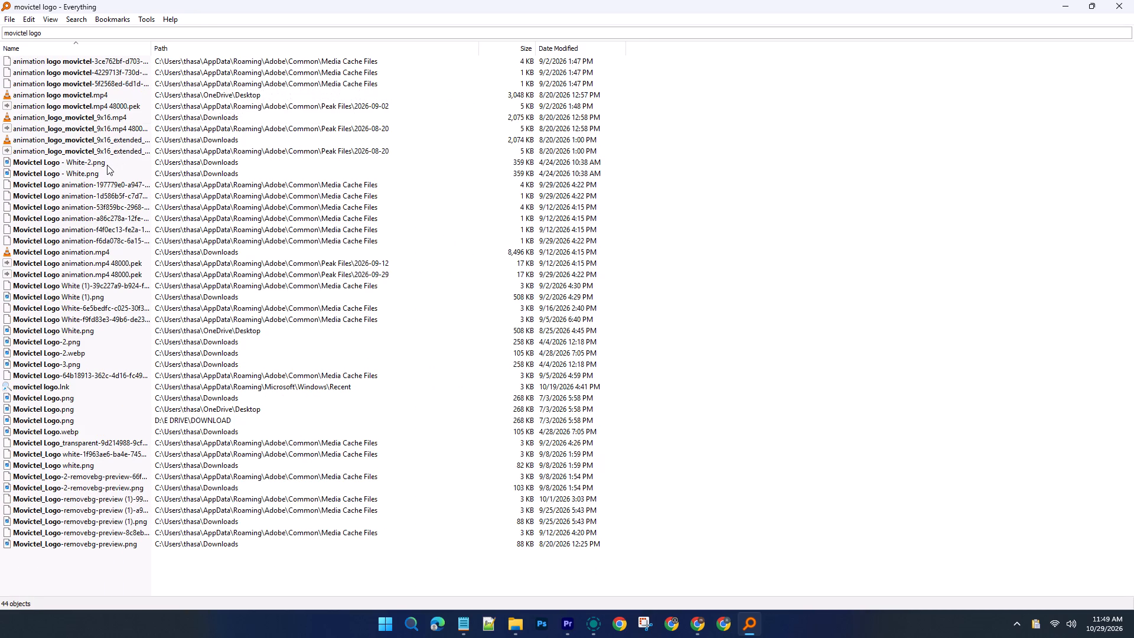
click(95, 173)
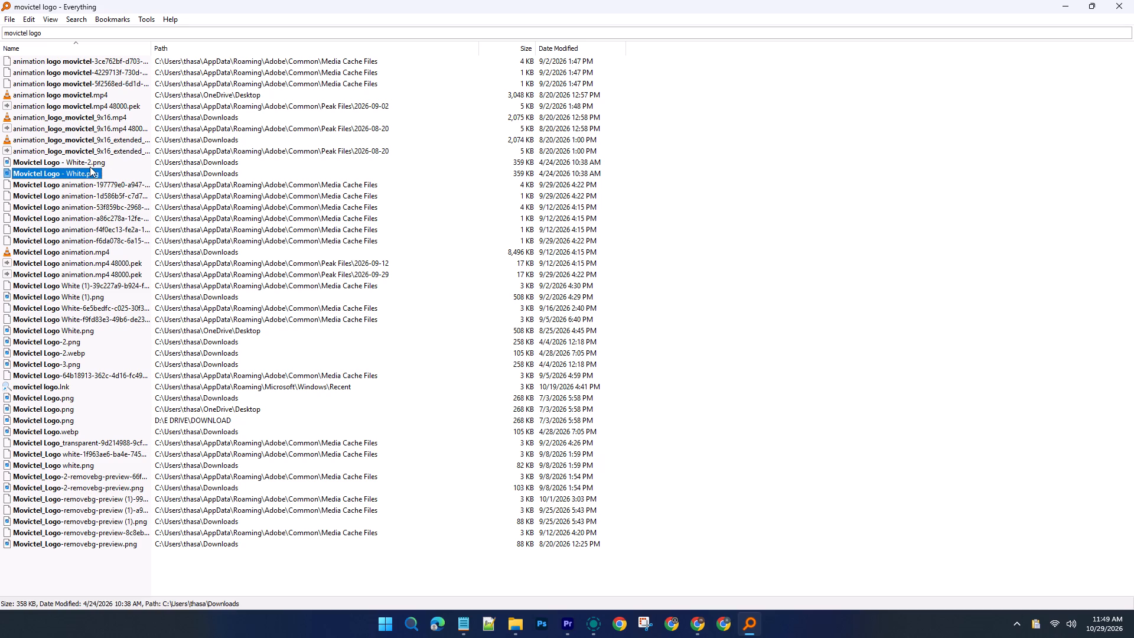
right_click(54, 168)
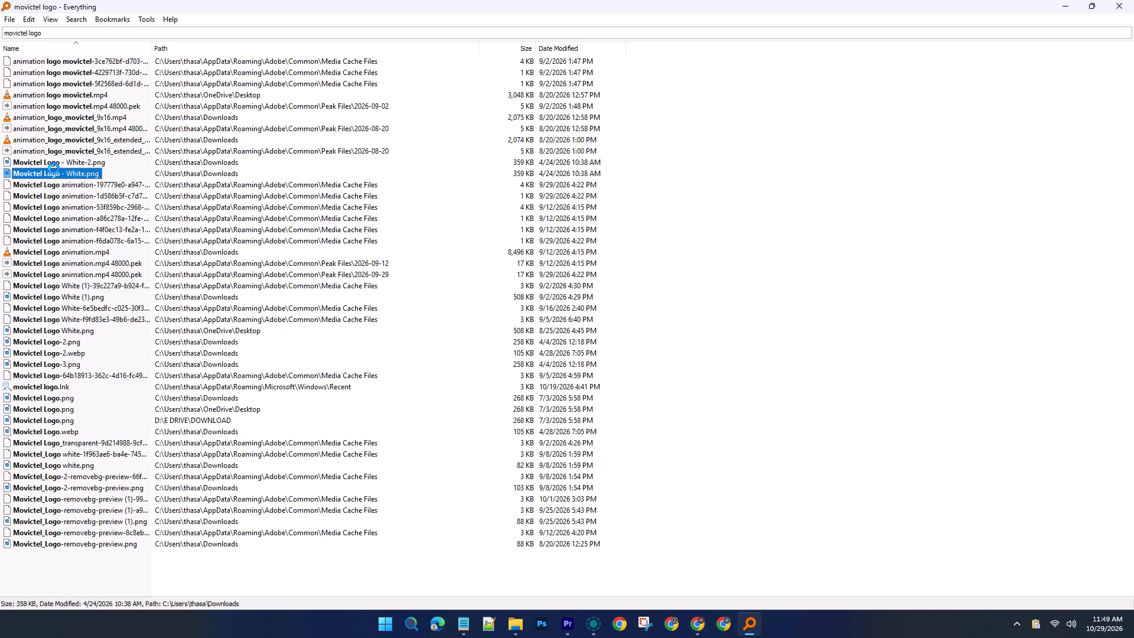
click(65, 176)
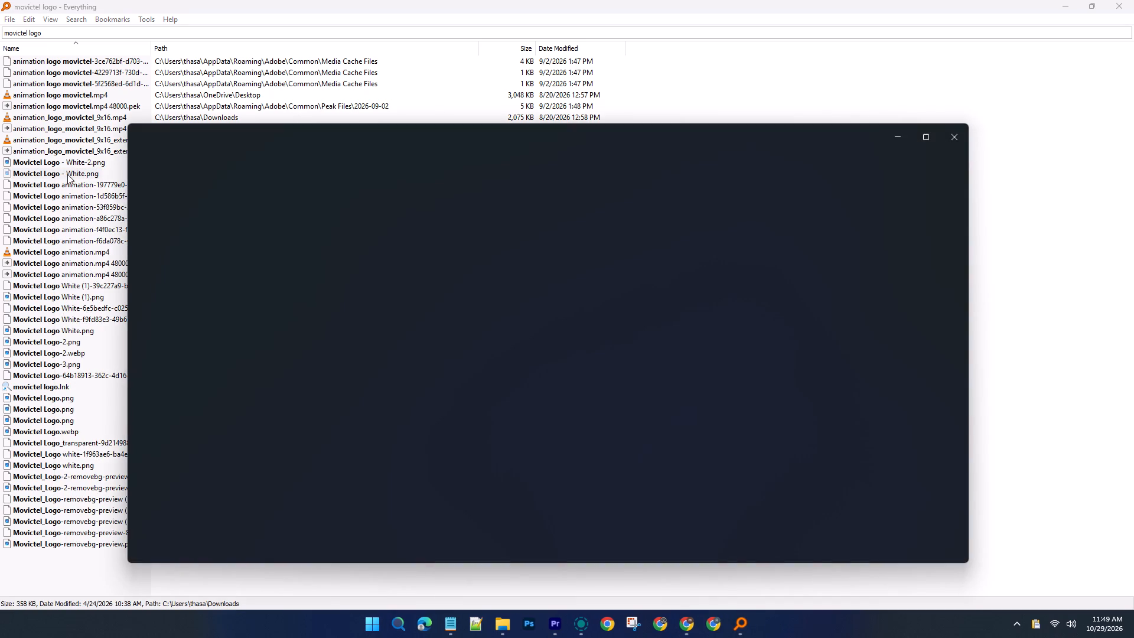
click(953, 132)
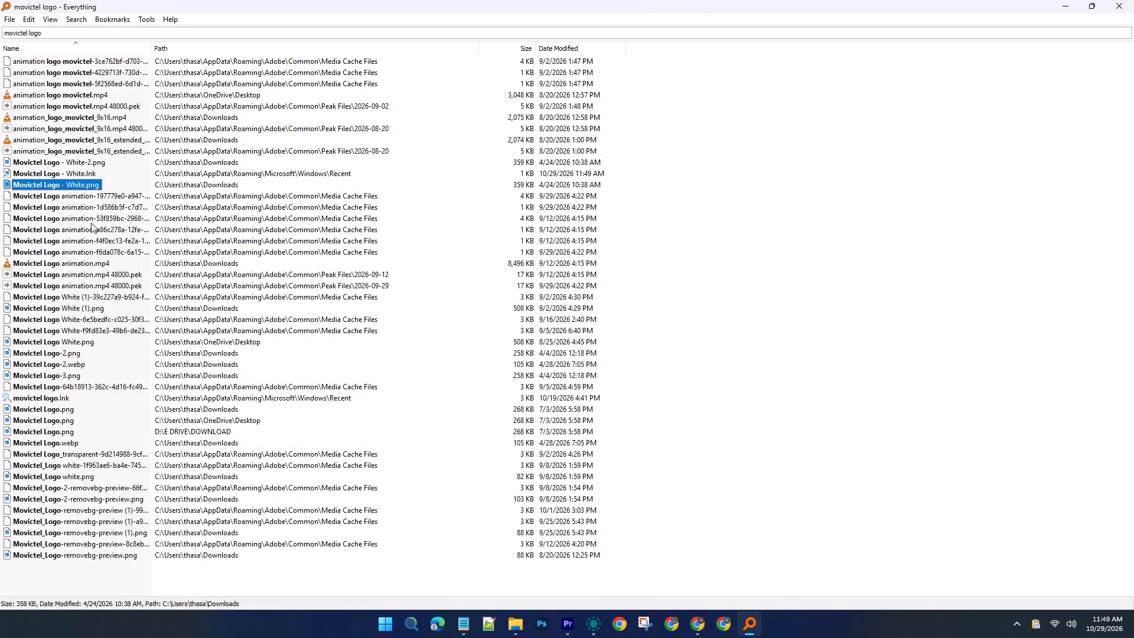
click(54, 408)
right_click(54, 408)
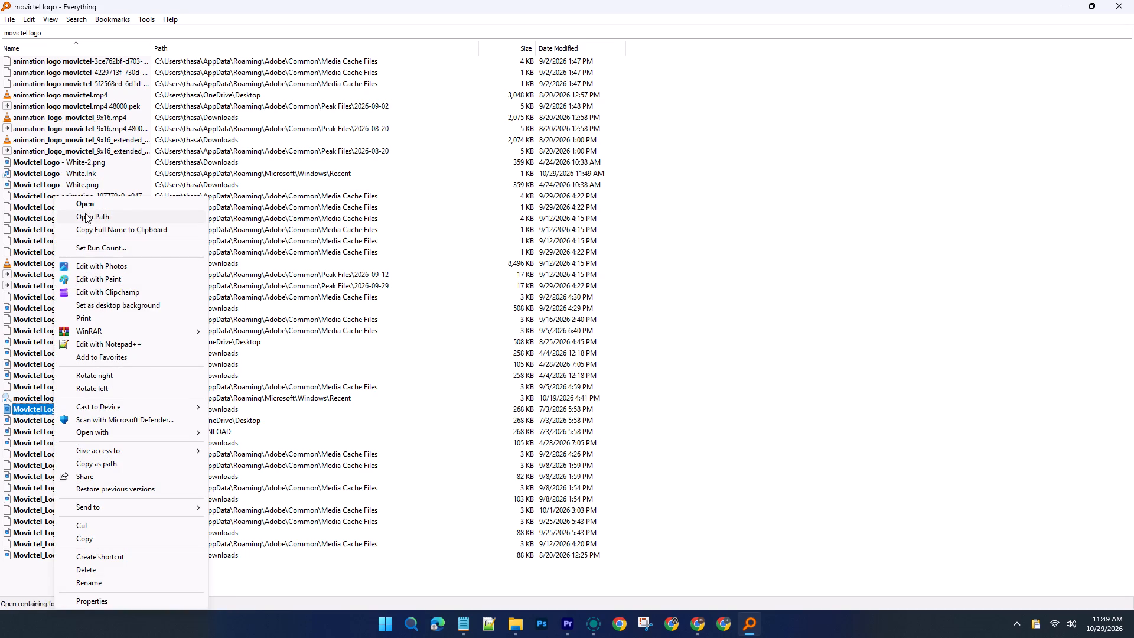
click(86, 205)
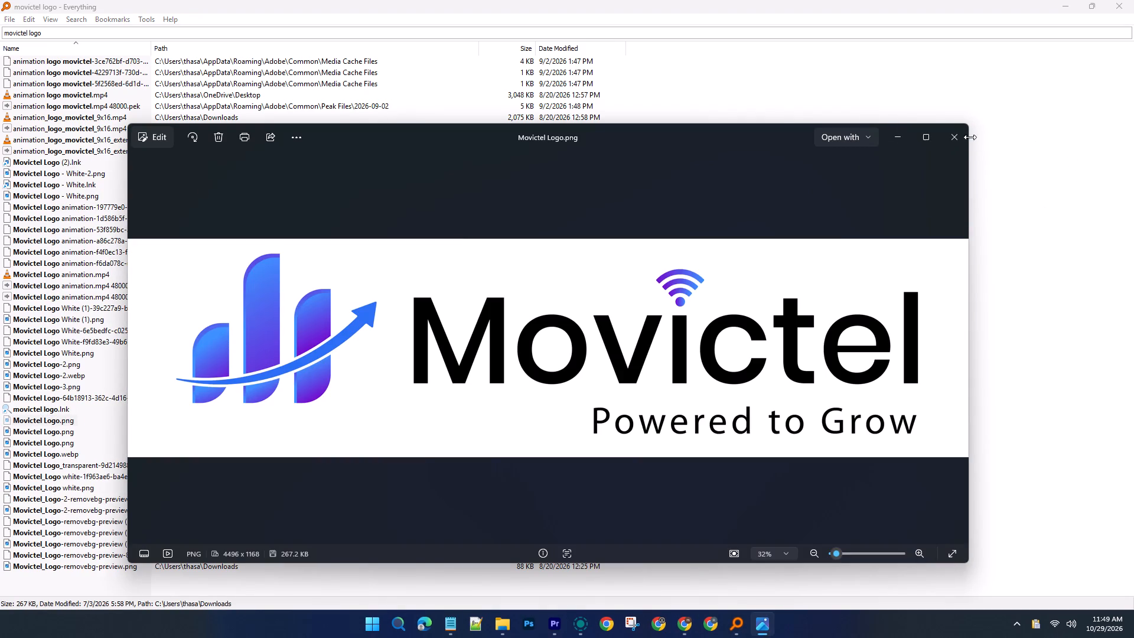
click(964, 137)
Bring Movictel Logo.png from Downloads into the Premiere sequence on track V2, starting at about 11 seconds.
drag(27, 419, 568, 629)
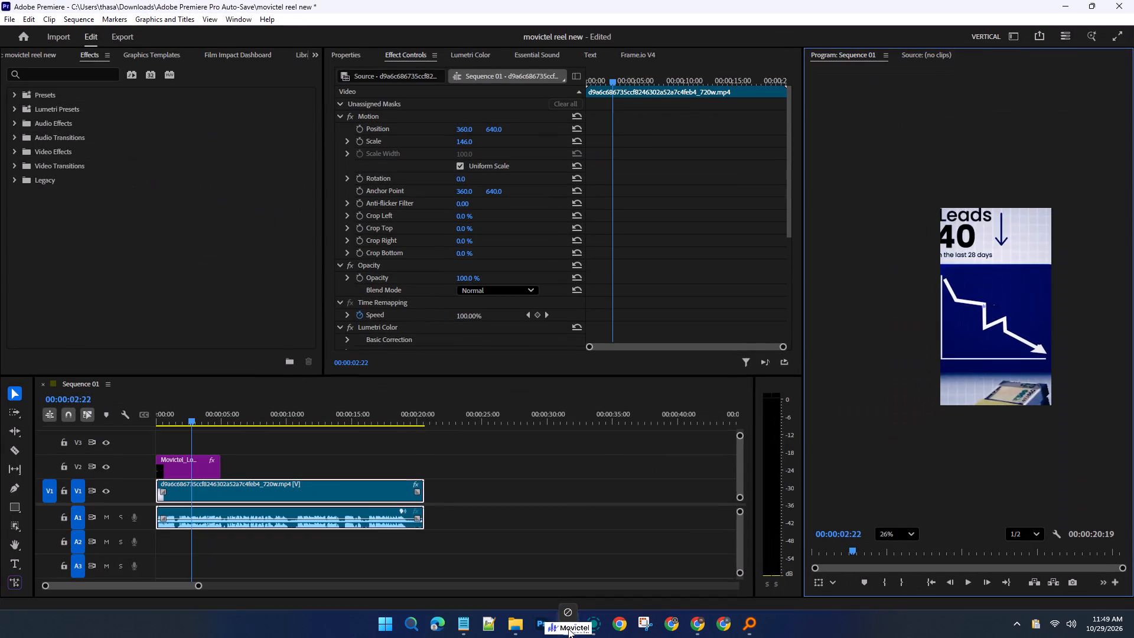
drag(568, 629, 304, 463)
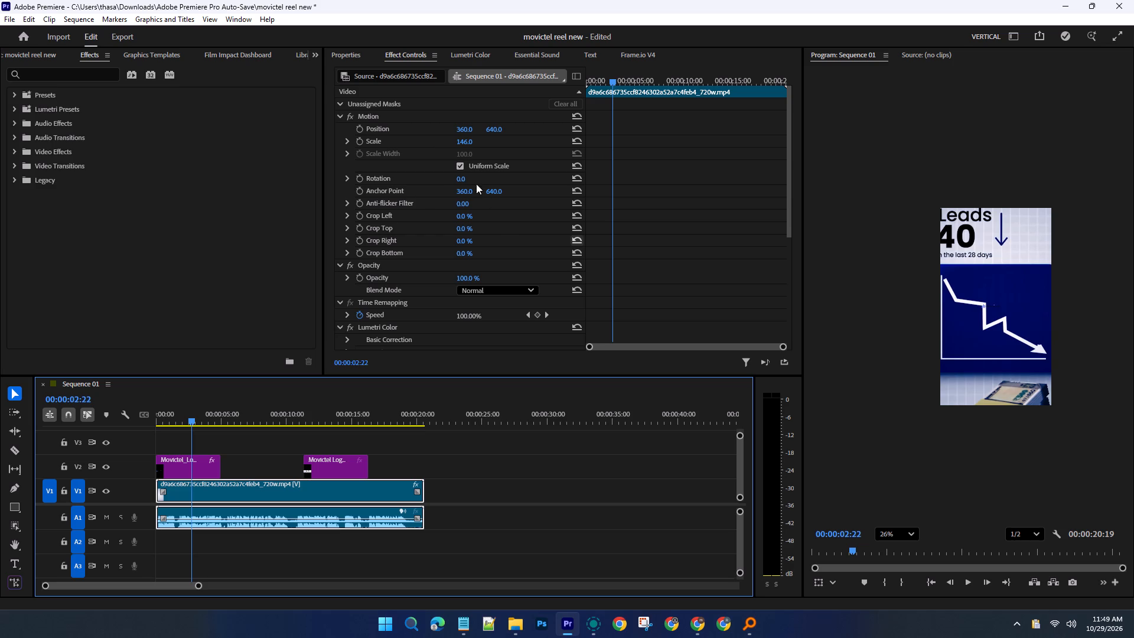
Set the scale of the video clip on track V1 back to 100.
drag(462, 139, 480, 142)
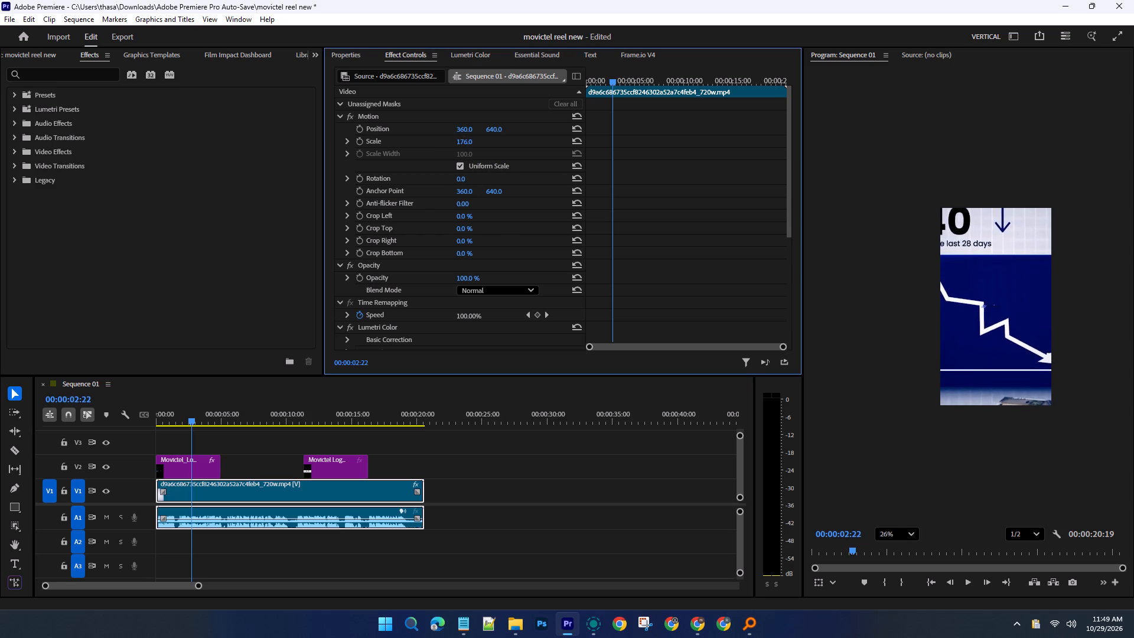
drag(480, 142, 388, 158)
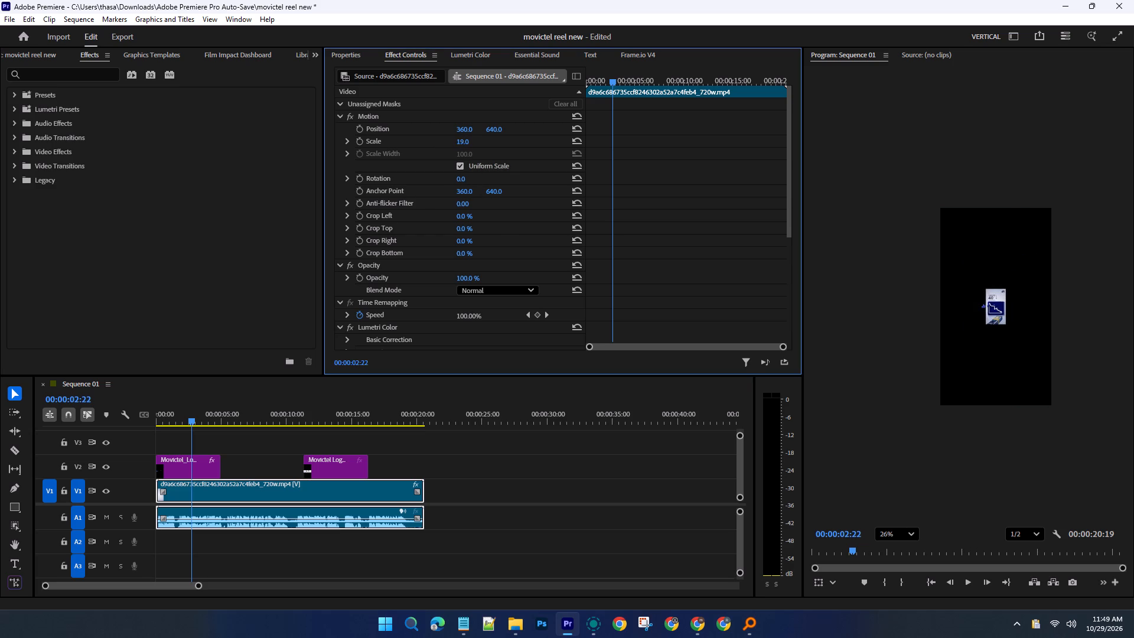
drag(388, 158, 439, 171)
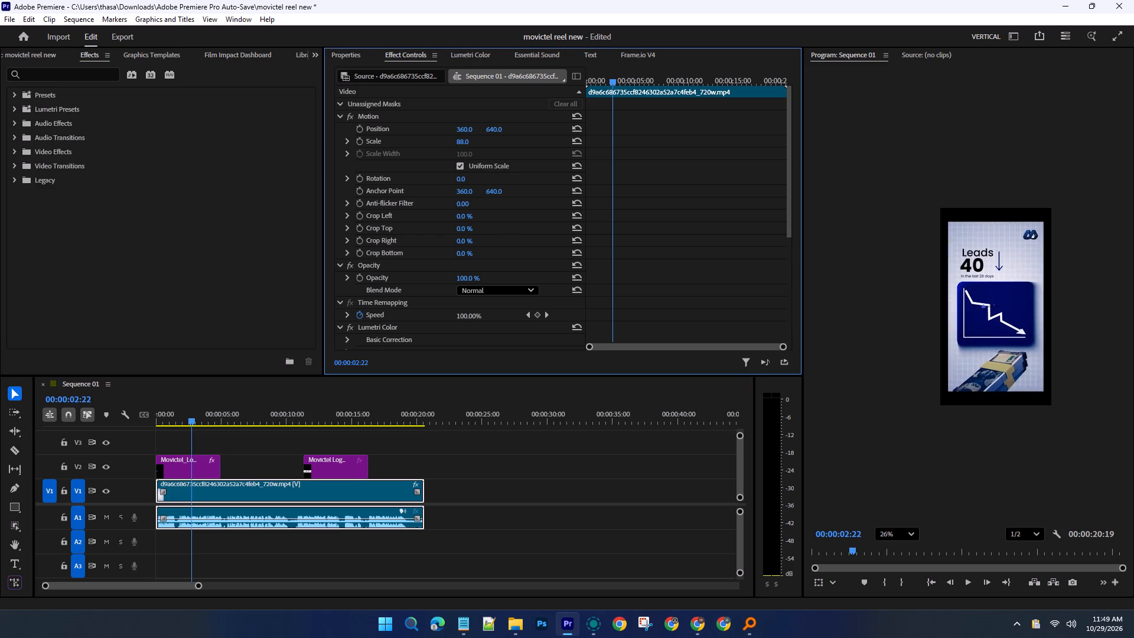
drag(439, 171, 450, 173)
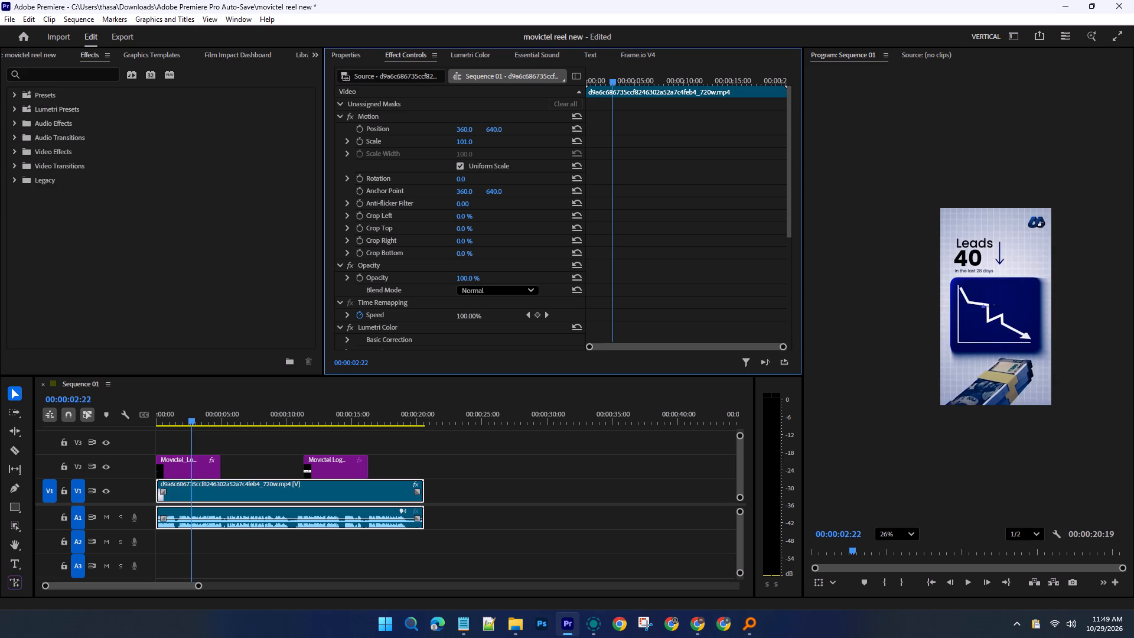
drag(450, 173, 449, 173)
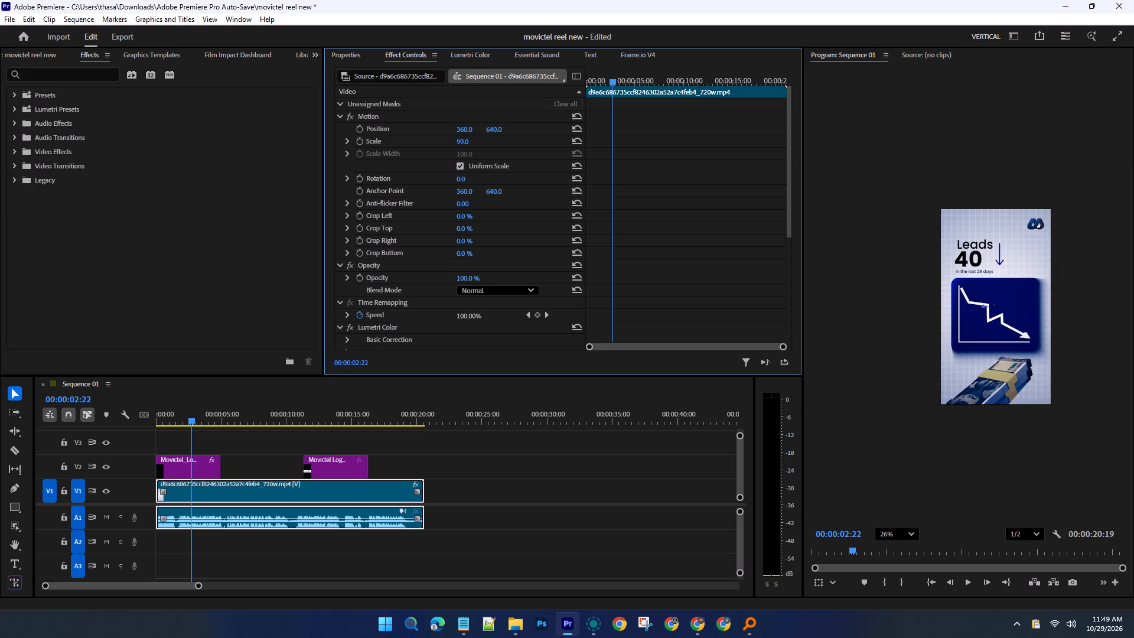
drag(449, 173, 449, 173)
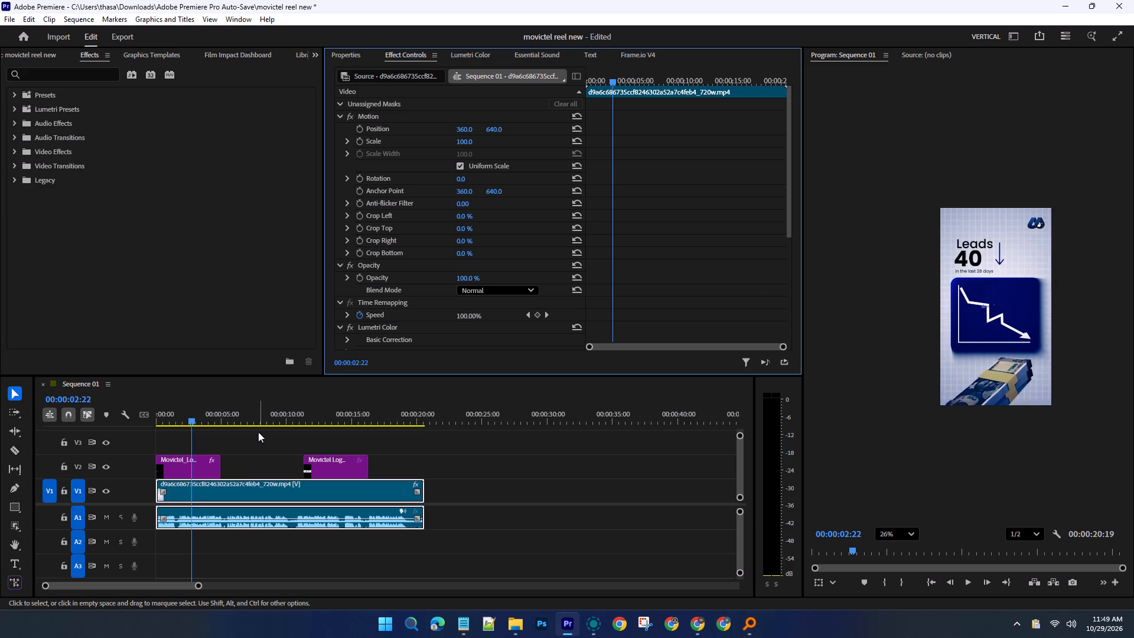
Delete the old Movictel_Logo-removebg-preview (1).png clip at the start of track V2.
click(326, 466)
drag(326, 466, 243, 460)
click(201, 472)
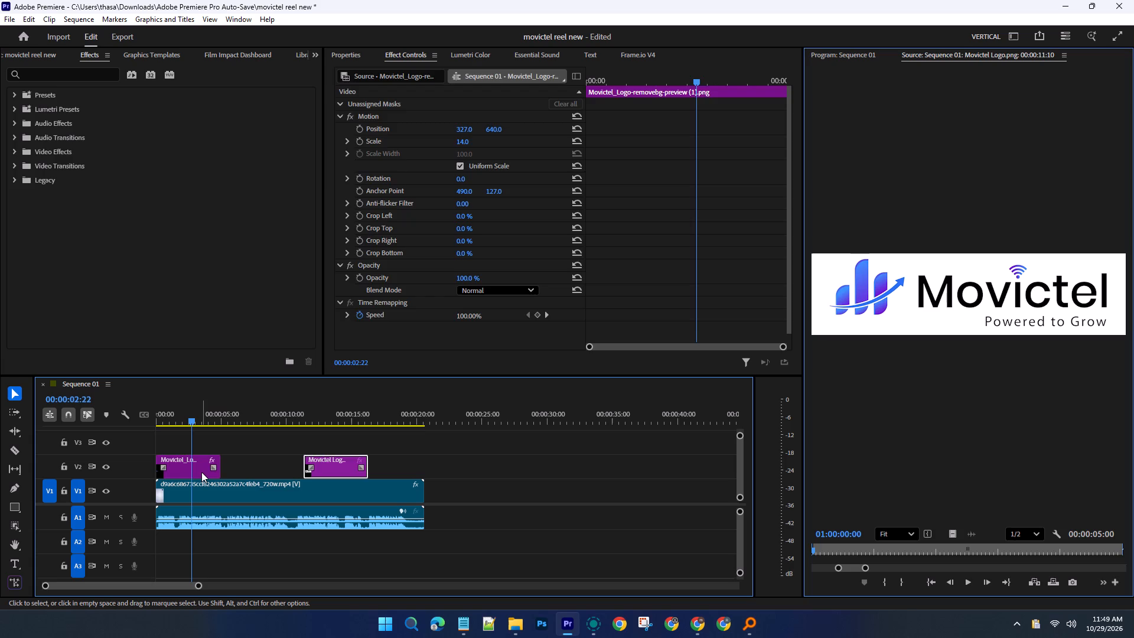
key(Delete)
Move the Movictel Logo.png clip to the start of track V2 and extend it to the end of the video clip.
drag(328, 464, 223, 464)
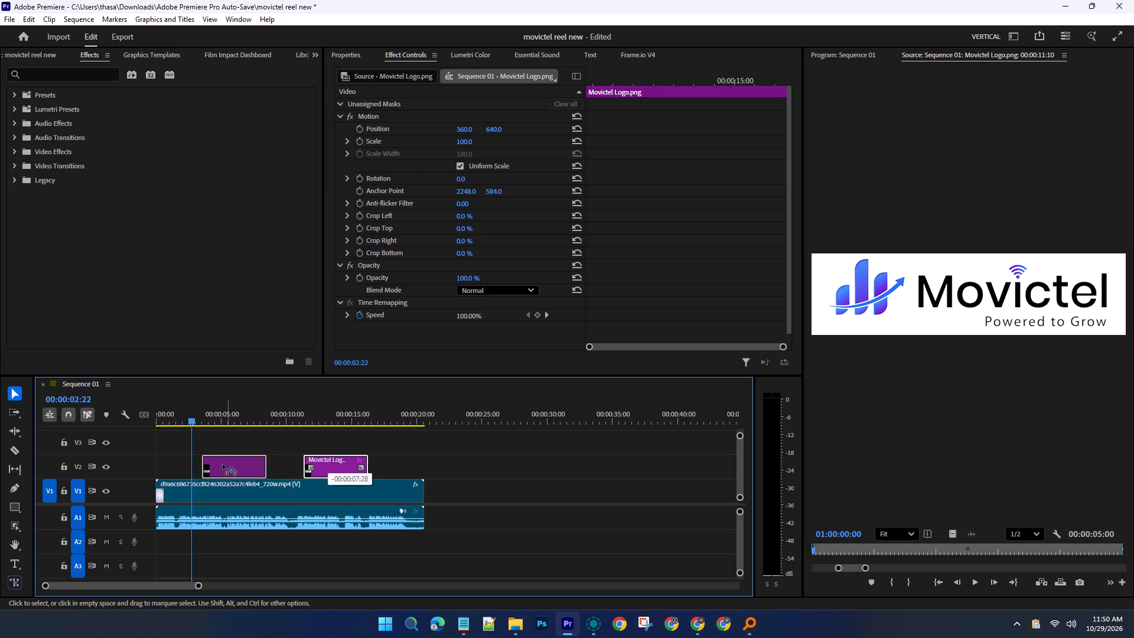
drag(223, 464, 177, 463)
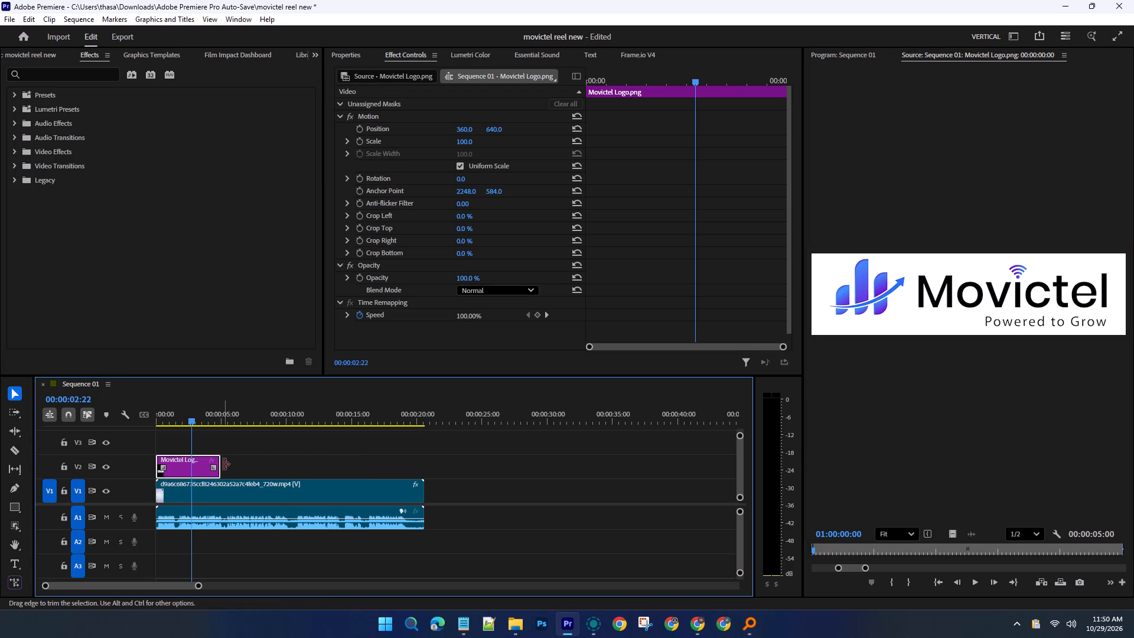
drag(221, 464, 305, 465)
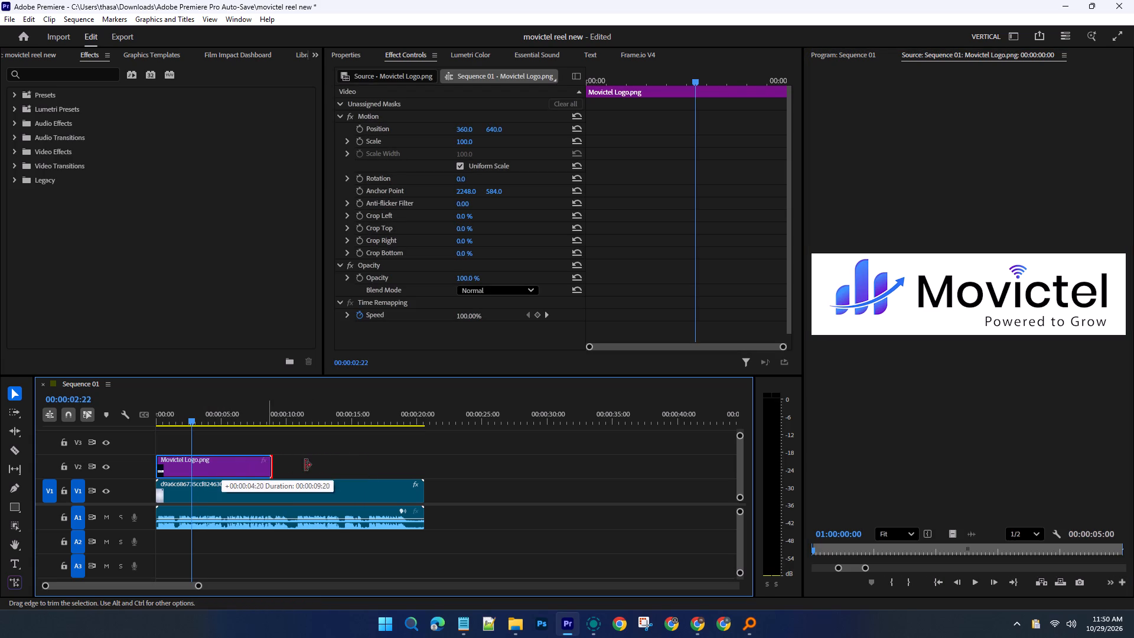
drag(305, 465, 426, 464)
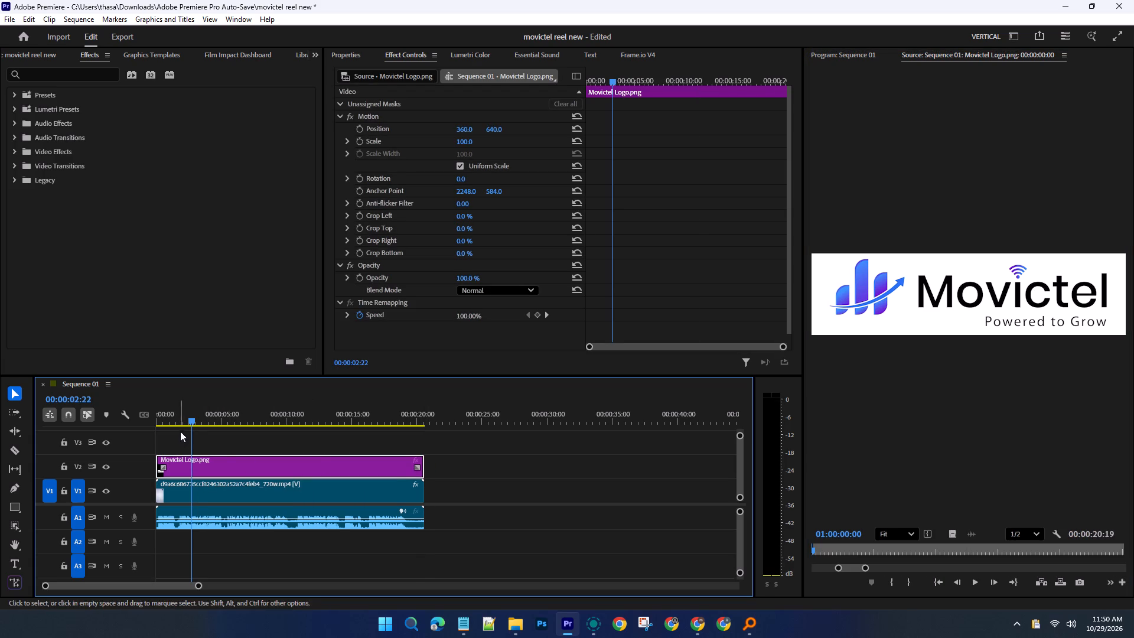
Scale Movictel Logo.png down to 10, with the playhead near the start of the sequence at 00:00:00:18.
drag(194, 423, 166, 422)
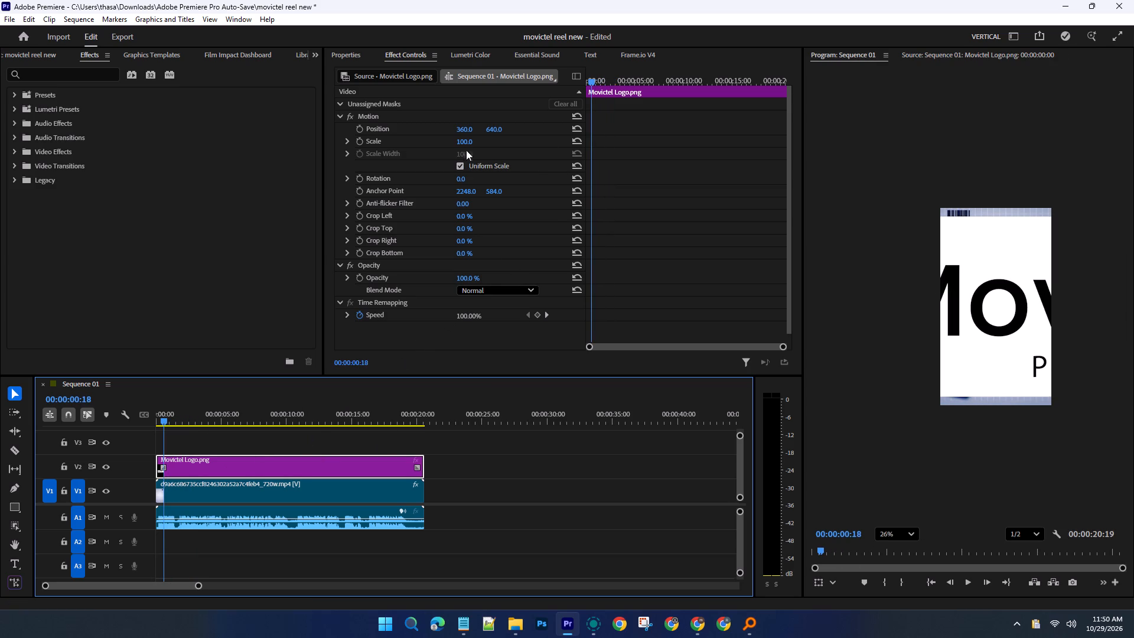
drag(467, 139, 445, 141)
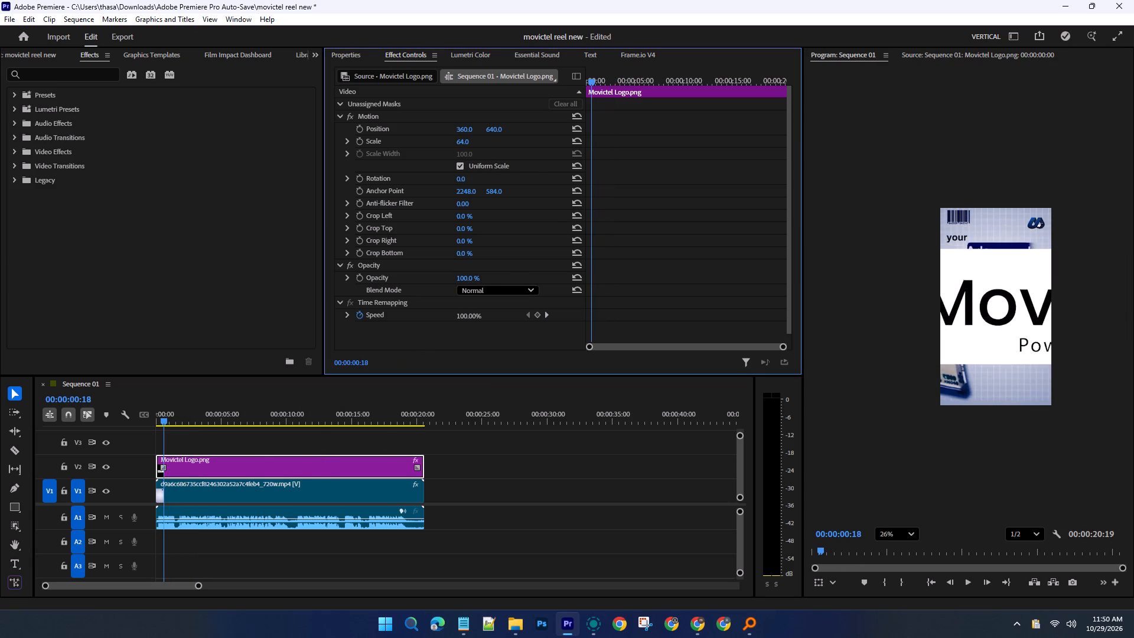
drag(445, 141, 413, 147)
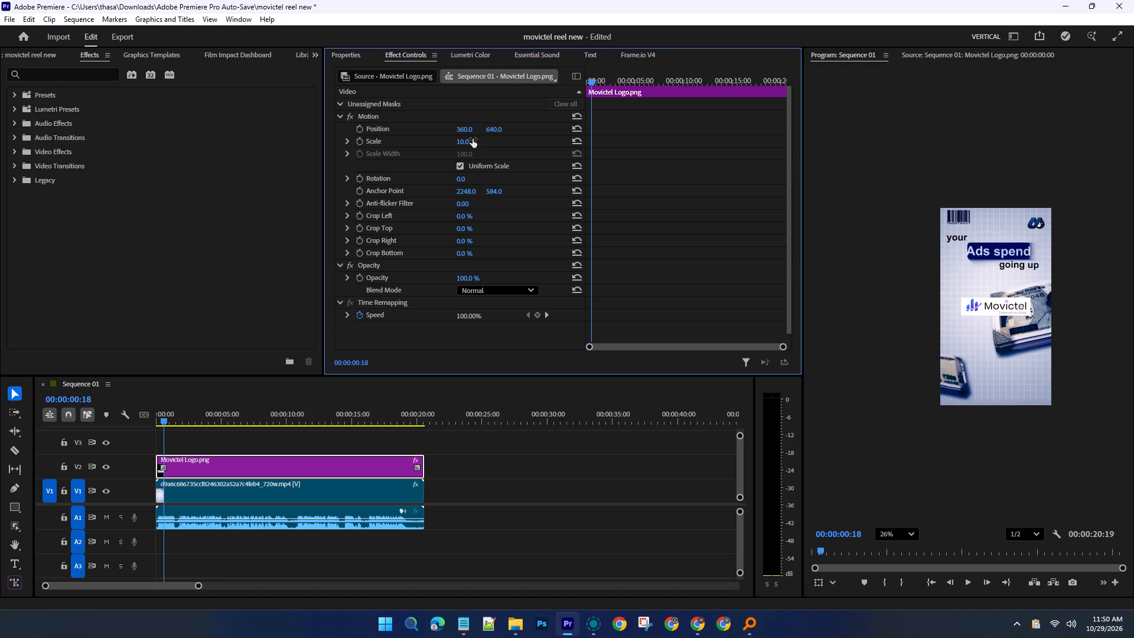
Reposition Movictel Logo.png to 472, 110 so it covers the video's upper corner logo.
drag(467, 129, 466, 135)
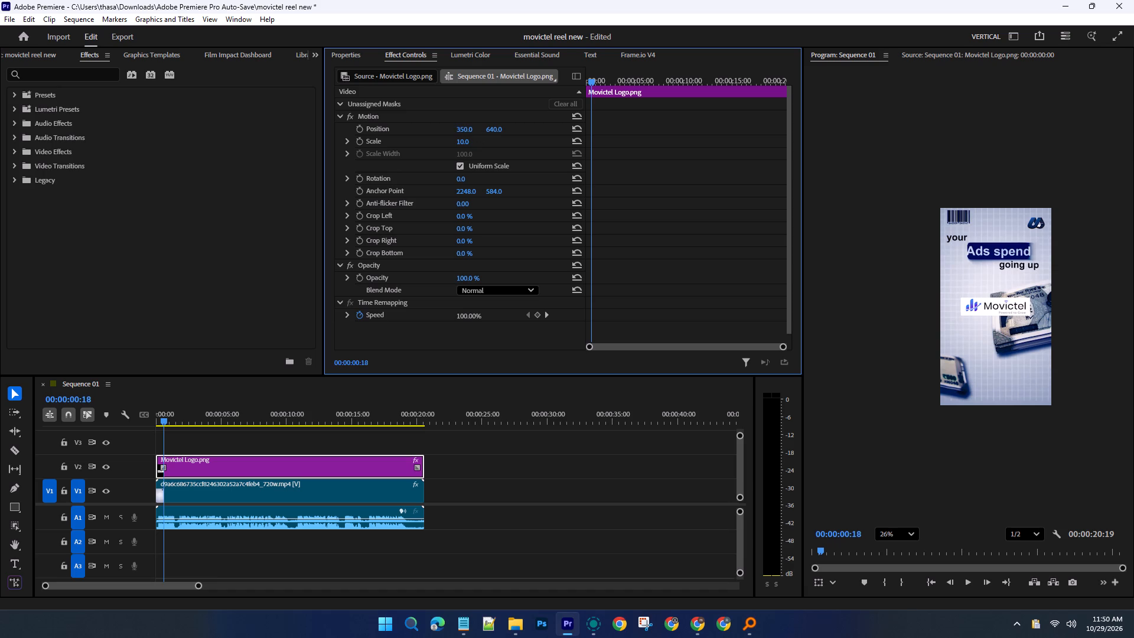
drag(466, 135, 475, 142)
drag(496, 128, 517, 447)
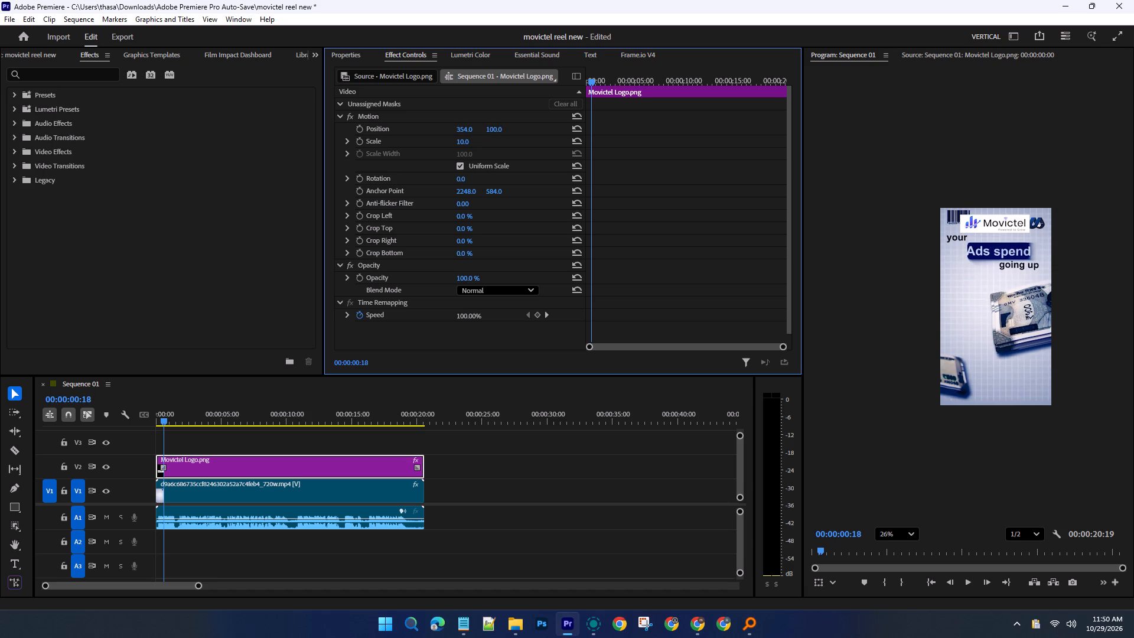
drag(517, 447, 519, 442)
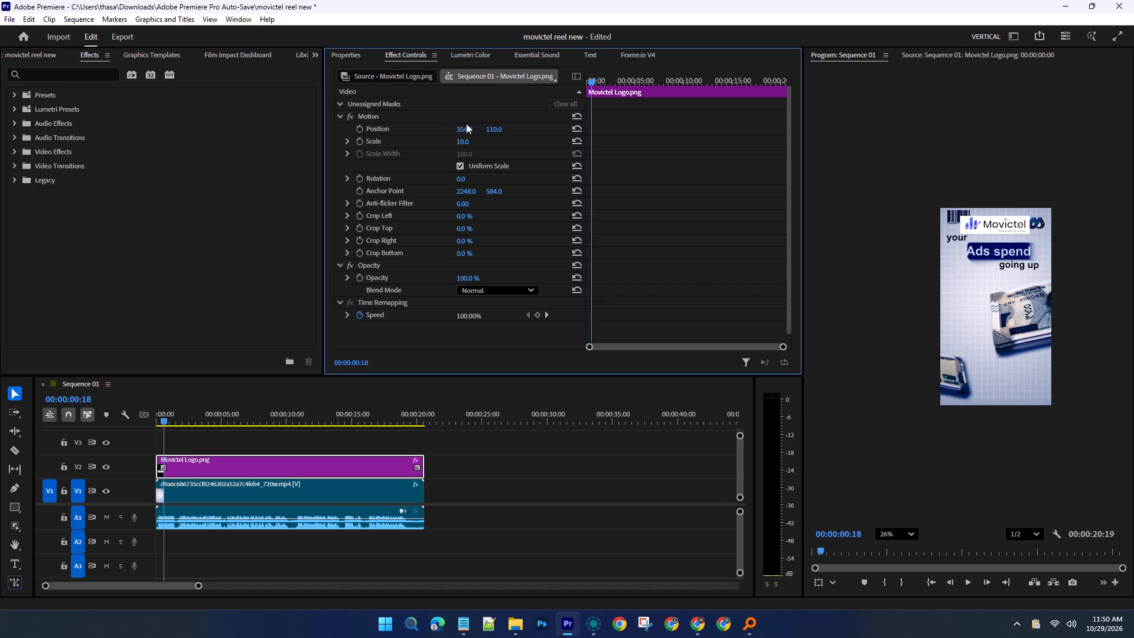
click(460, 134)
drag(464, 128, 460, 128)
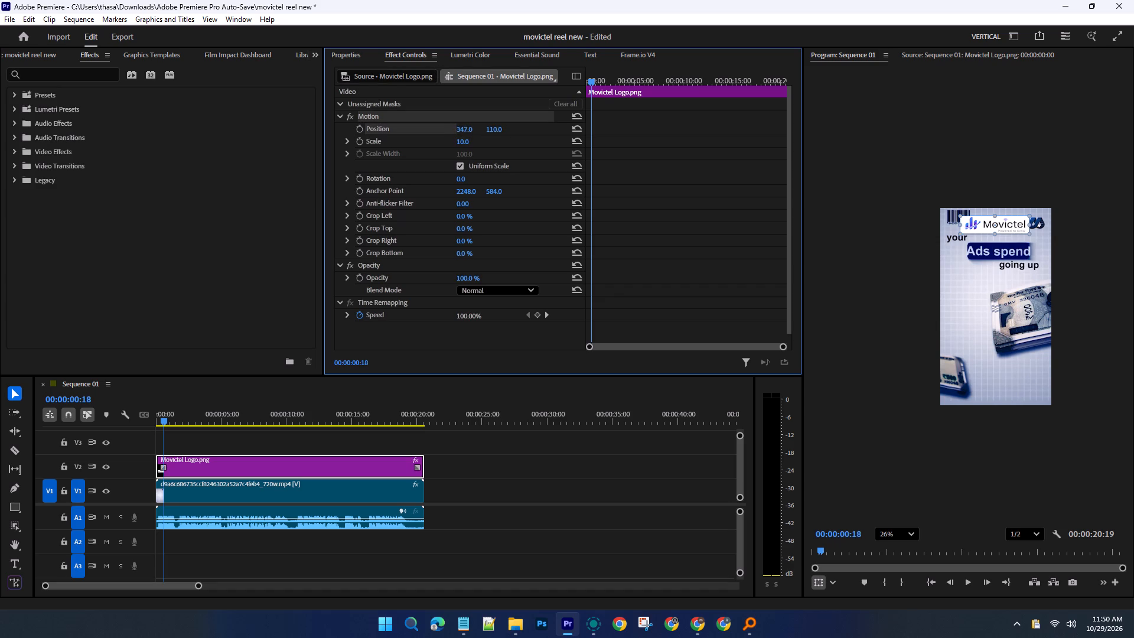
drag(460, 128, 493, 128)
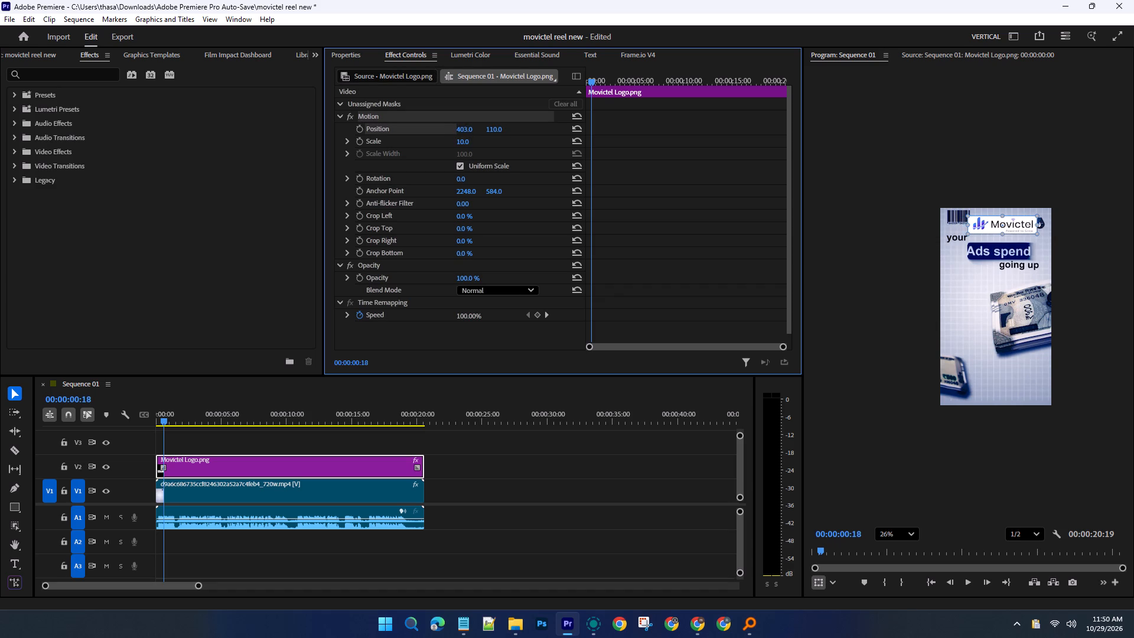
drag(493, 128, 532, 128)
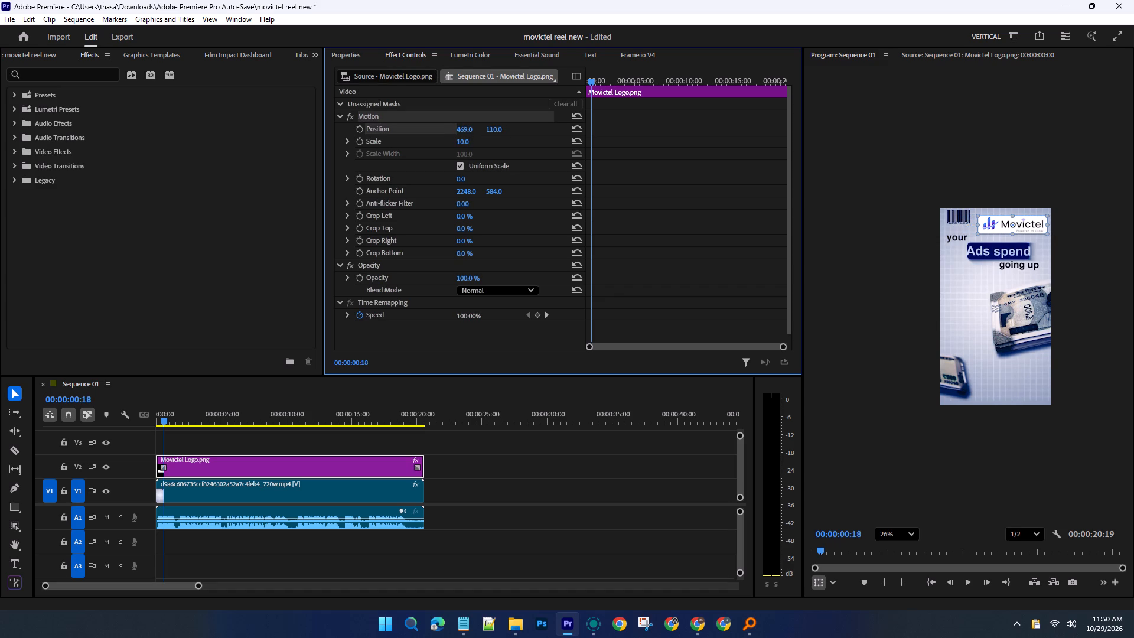
drag(532, 128, 533, 128)
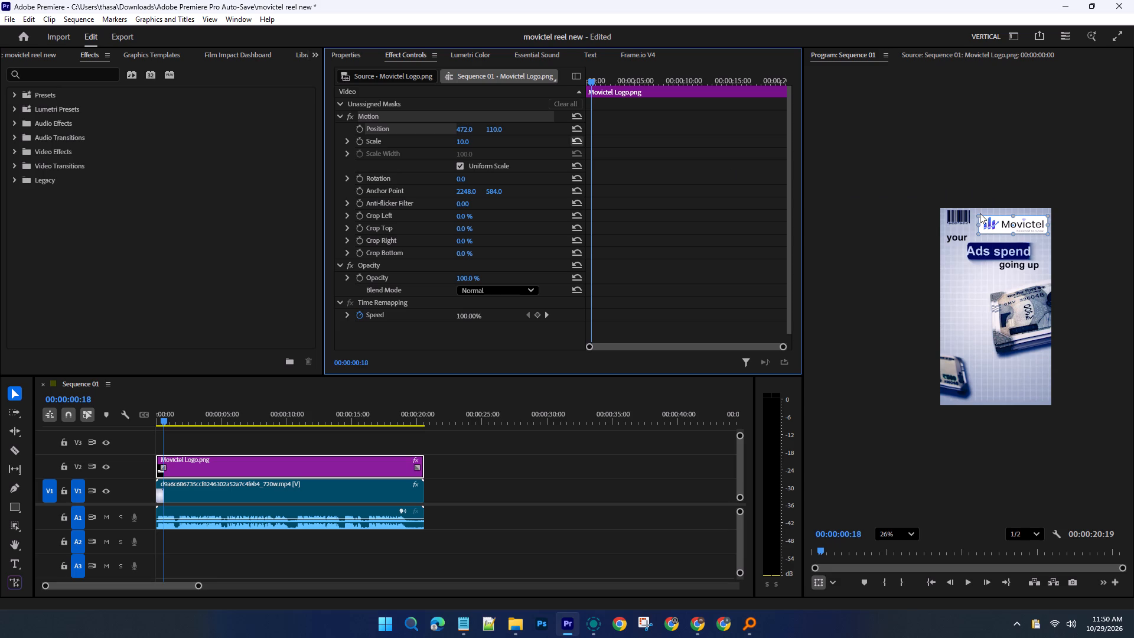
Shrink Movictel Logo.png to a scale of 9.3, nudge it to position 501, 99, and deselect its frame.
click(979, 214)
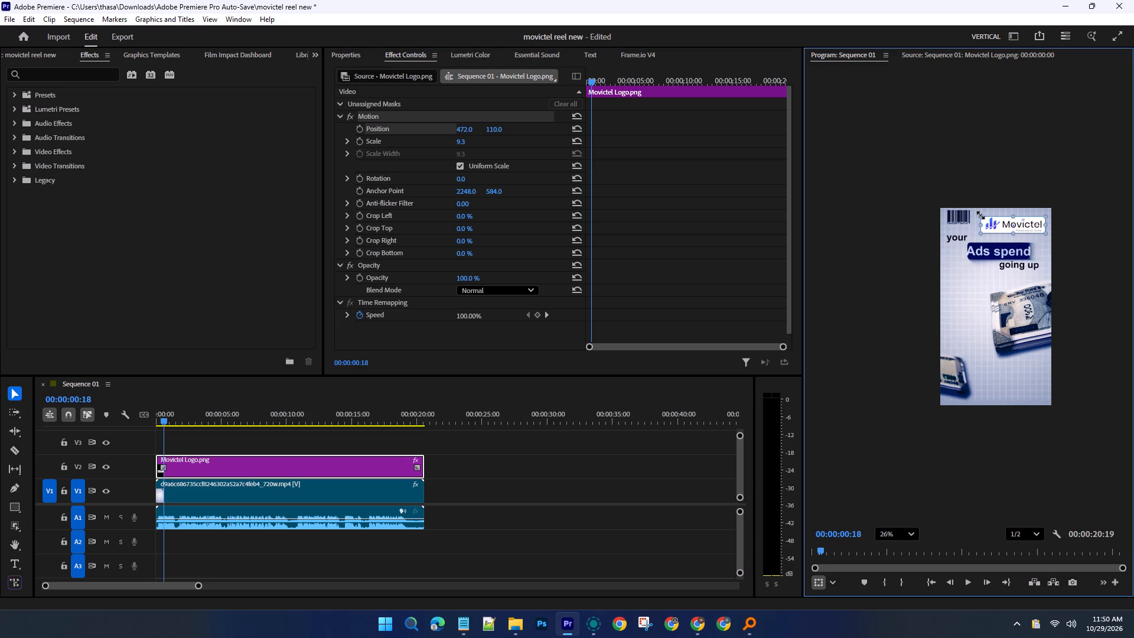
key(Right)
key(Right)
key(Right)
key(Right)
key(Right)
key(Right)
key(Right)
key(Right)
key(Right)
key(Right)
key(Right)
key(Right)
key(Right)
key(Right)
key(Right)
key(Right)
key(Right)
key(Right)
key(Right)
key(Right)
key(Up)
key(Up)
key(Up)
key(Up)
key(Up)
key(Up)
key(Up)
key(Up)
key(Up)
key(Up)
key(Up)
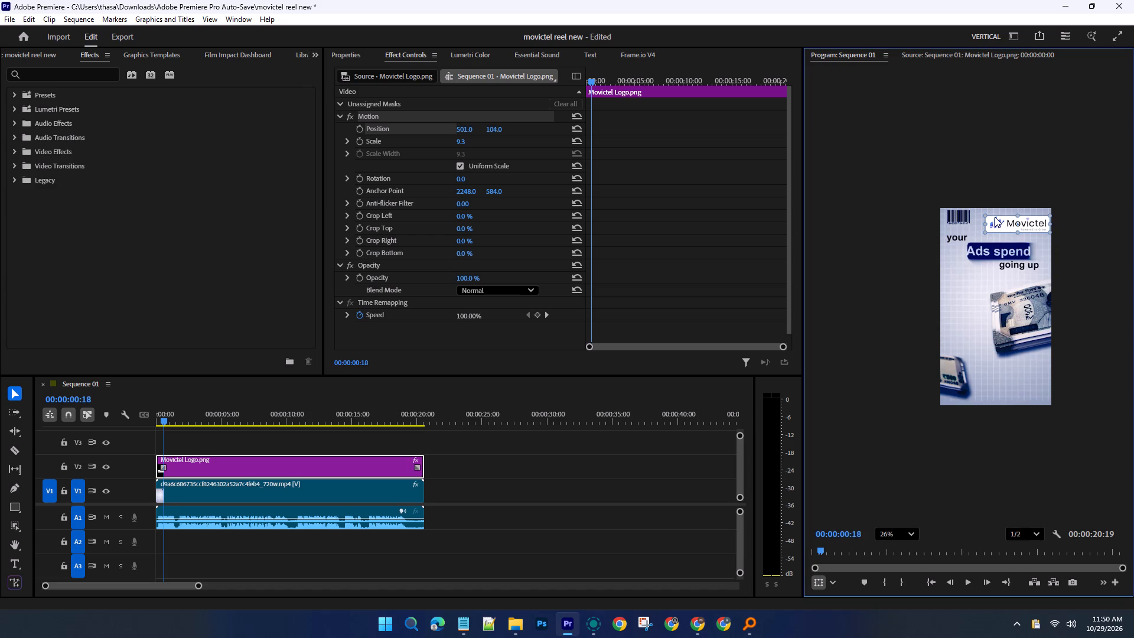
click(1087, 219)
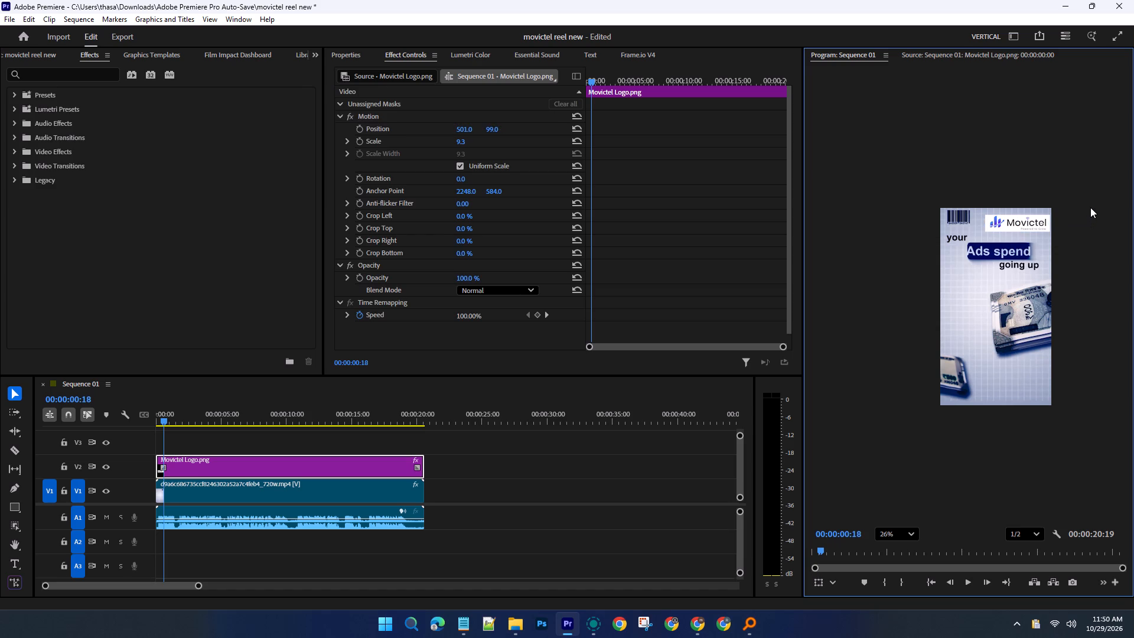
click(1011, 224)
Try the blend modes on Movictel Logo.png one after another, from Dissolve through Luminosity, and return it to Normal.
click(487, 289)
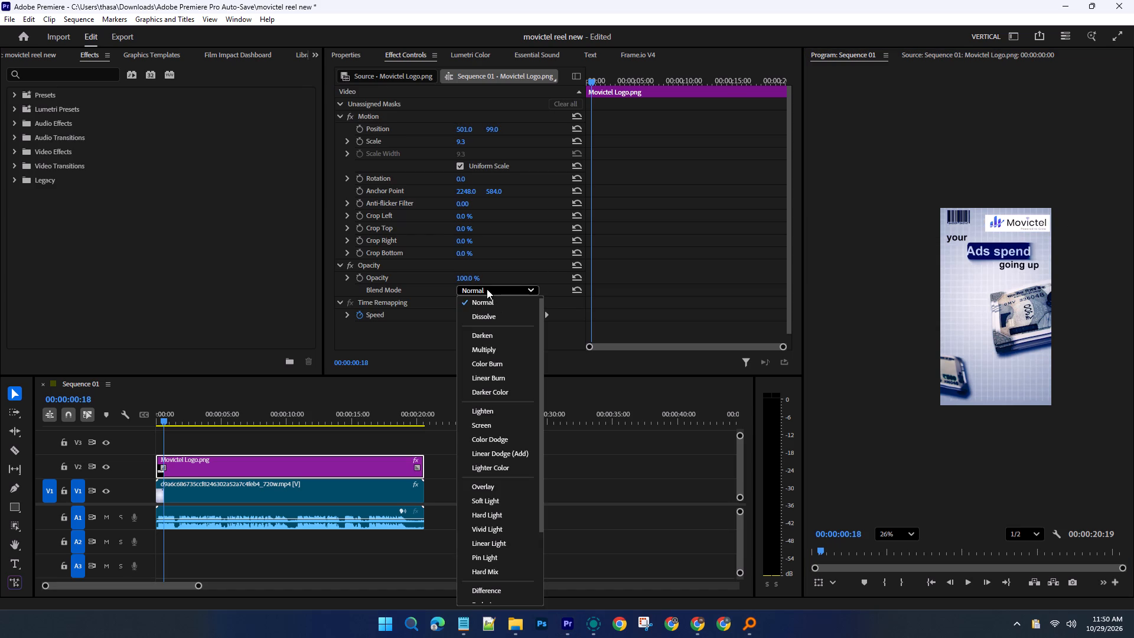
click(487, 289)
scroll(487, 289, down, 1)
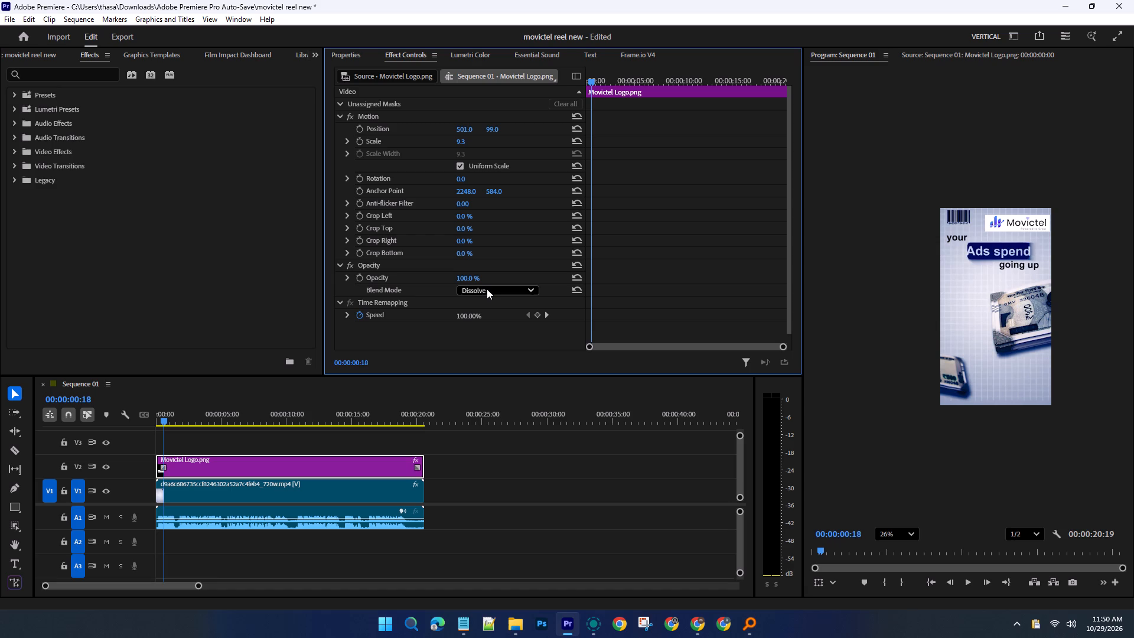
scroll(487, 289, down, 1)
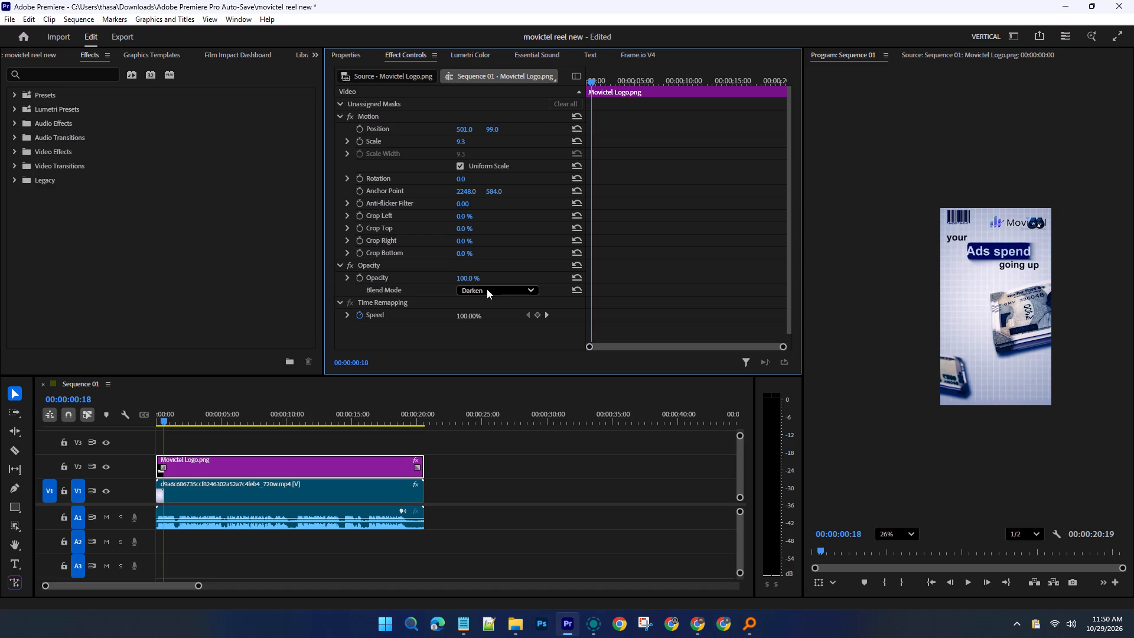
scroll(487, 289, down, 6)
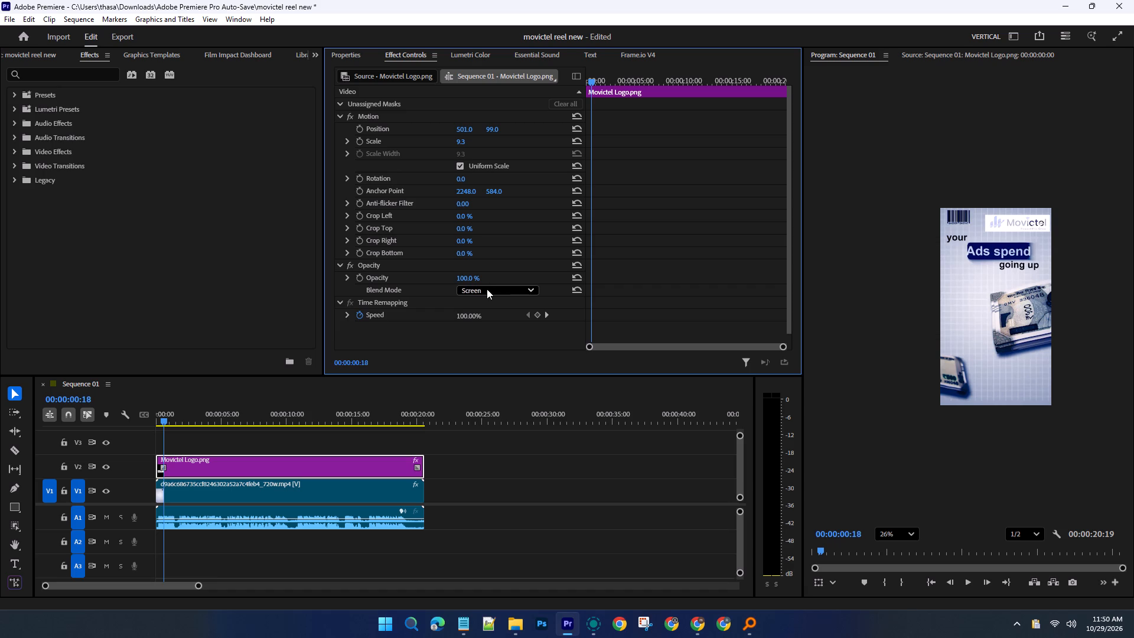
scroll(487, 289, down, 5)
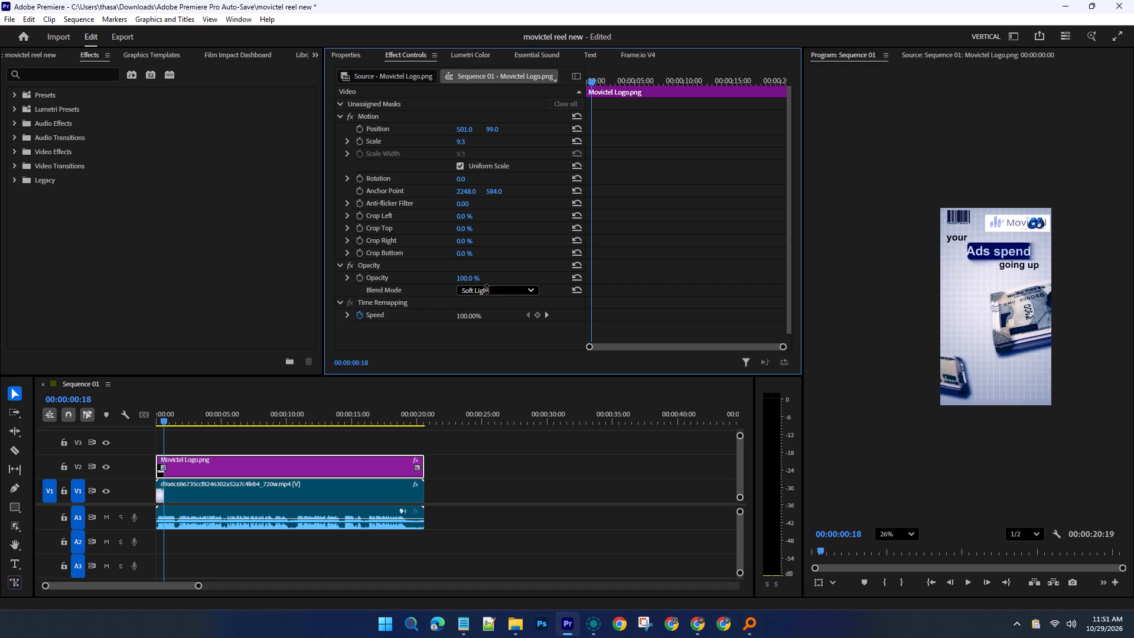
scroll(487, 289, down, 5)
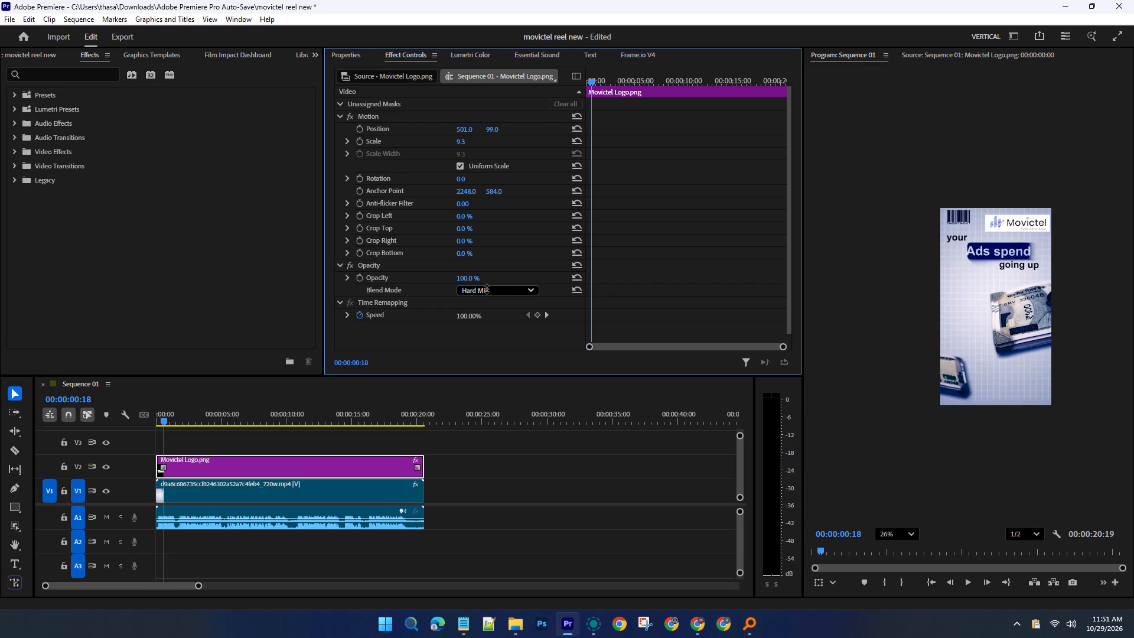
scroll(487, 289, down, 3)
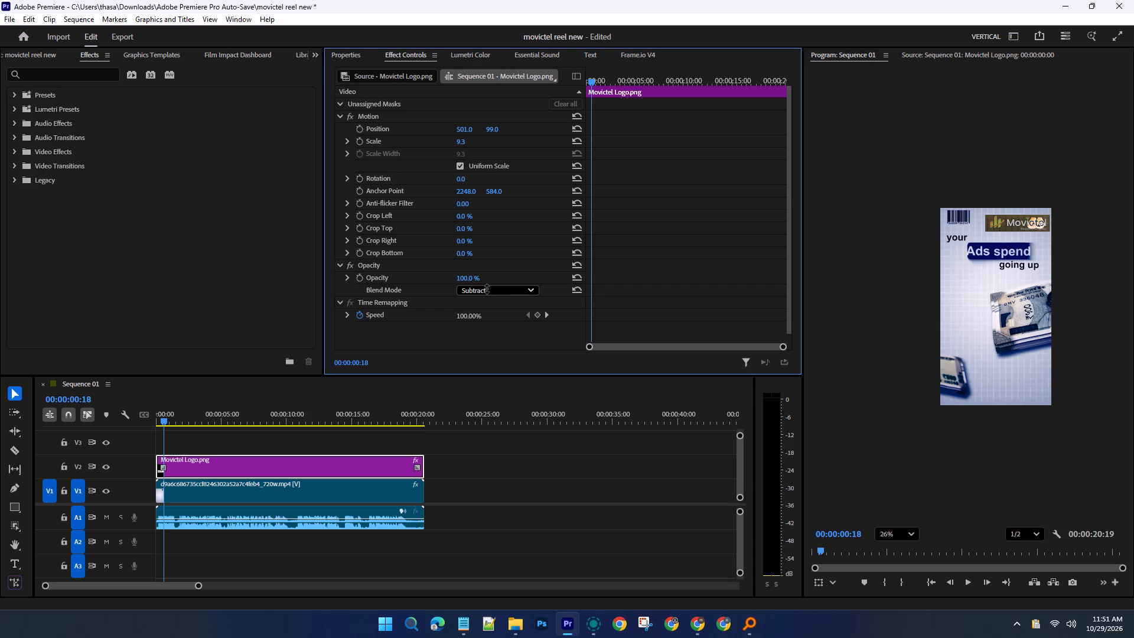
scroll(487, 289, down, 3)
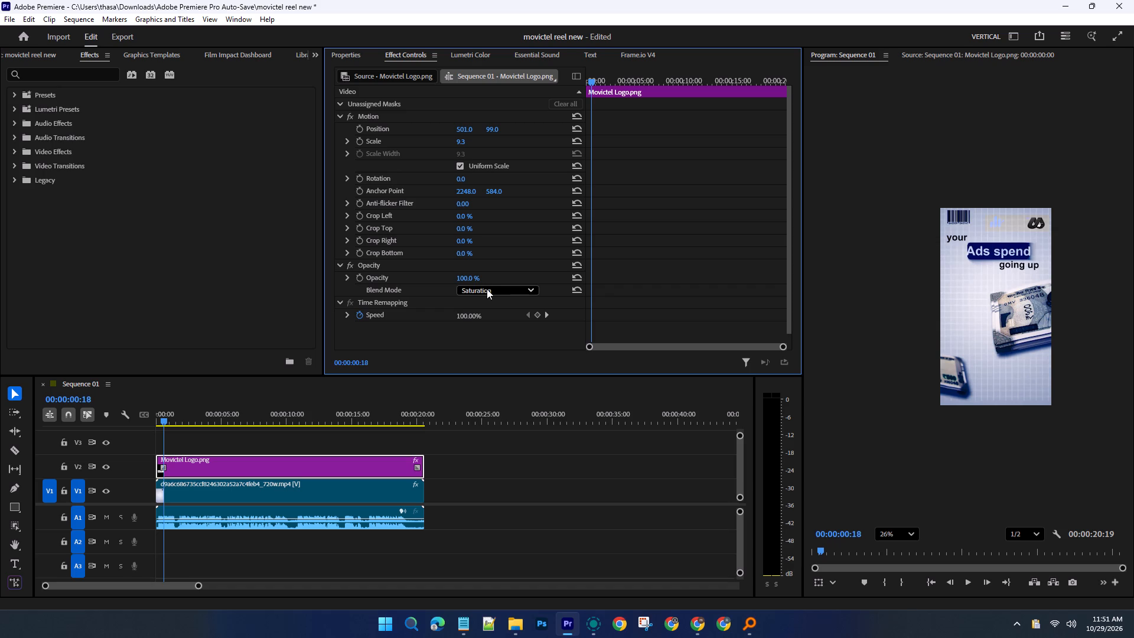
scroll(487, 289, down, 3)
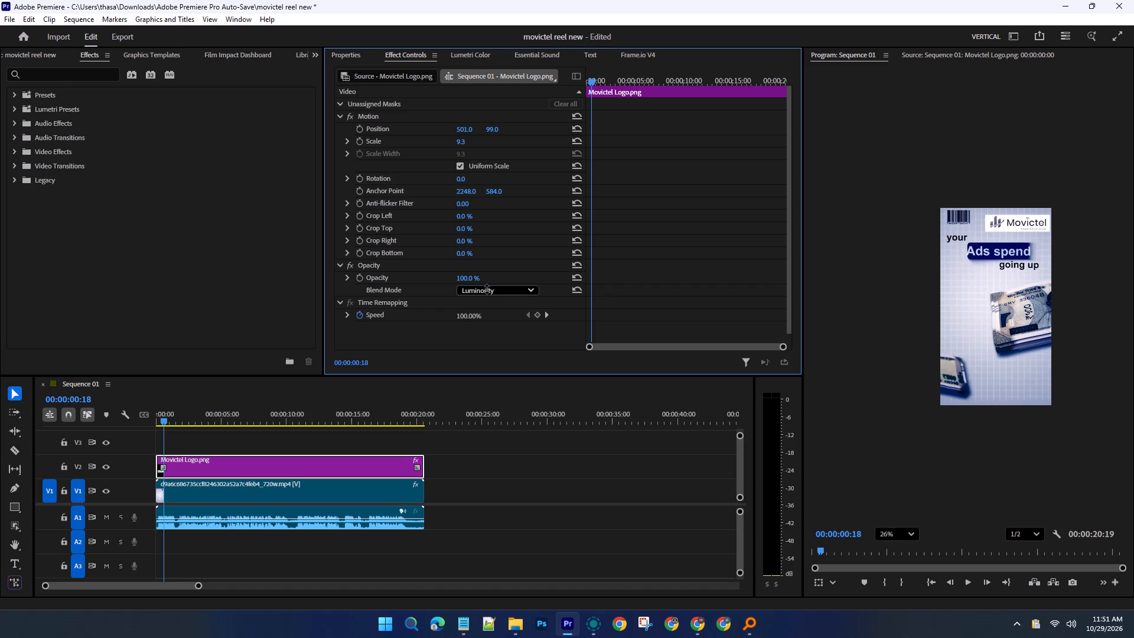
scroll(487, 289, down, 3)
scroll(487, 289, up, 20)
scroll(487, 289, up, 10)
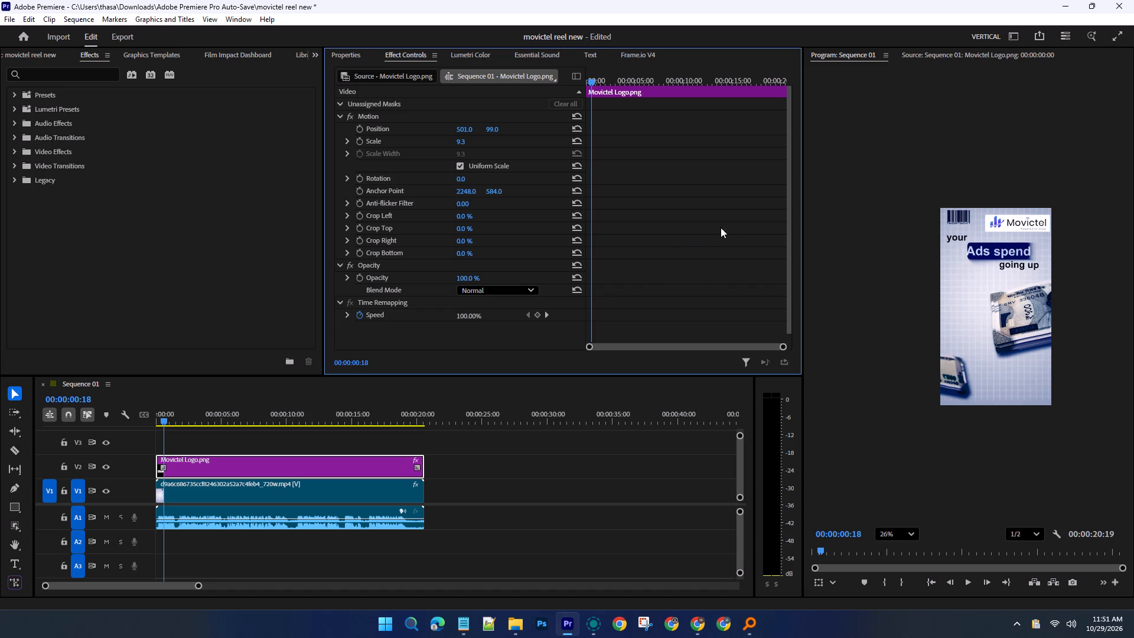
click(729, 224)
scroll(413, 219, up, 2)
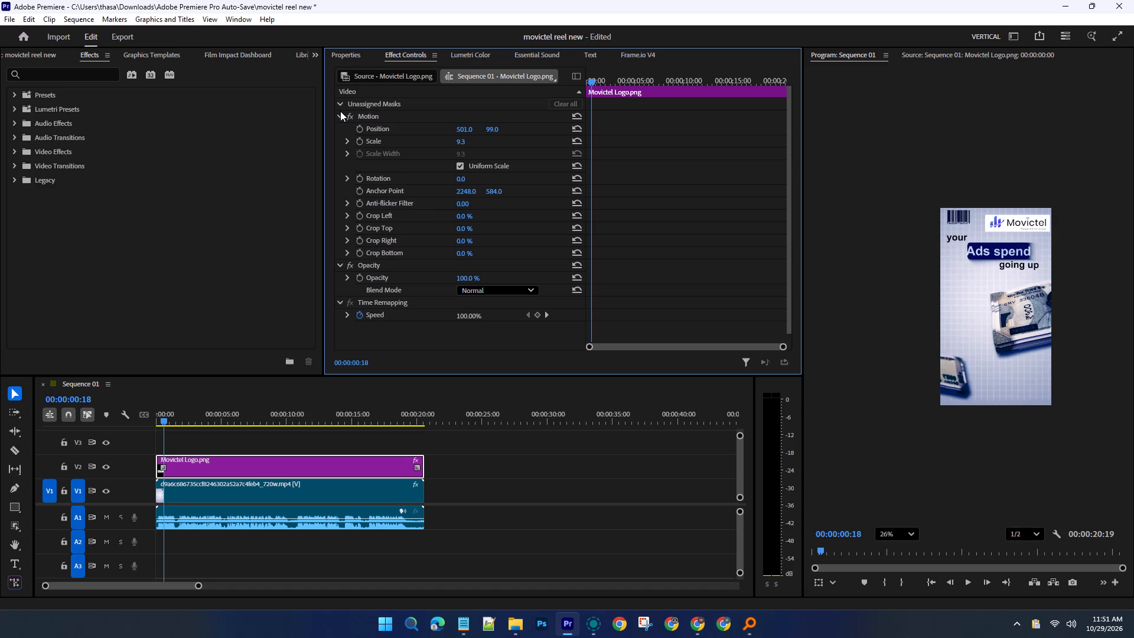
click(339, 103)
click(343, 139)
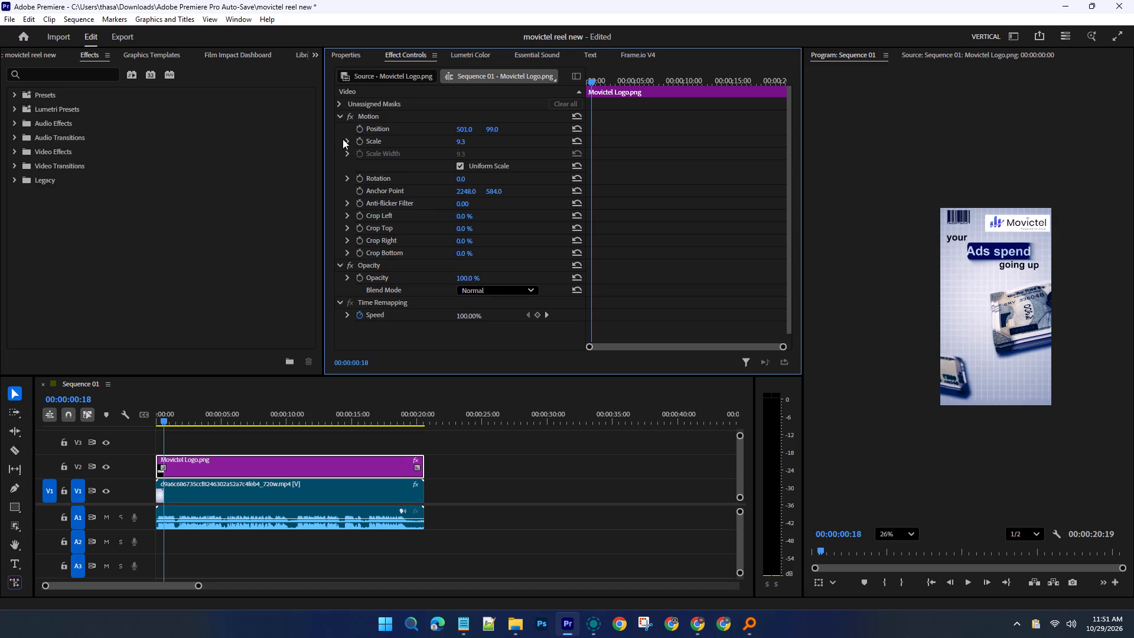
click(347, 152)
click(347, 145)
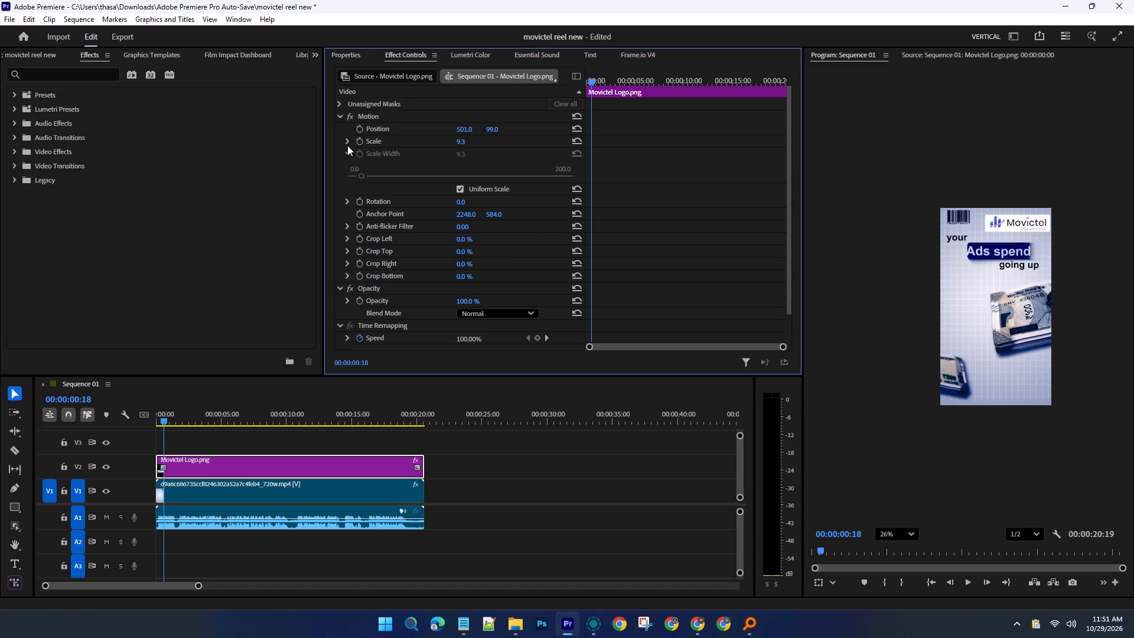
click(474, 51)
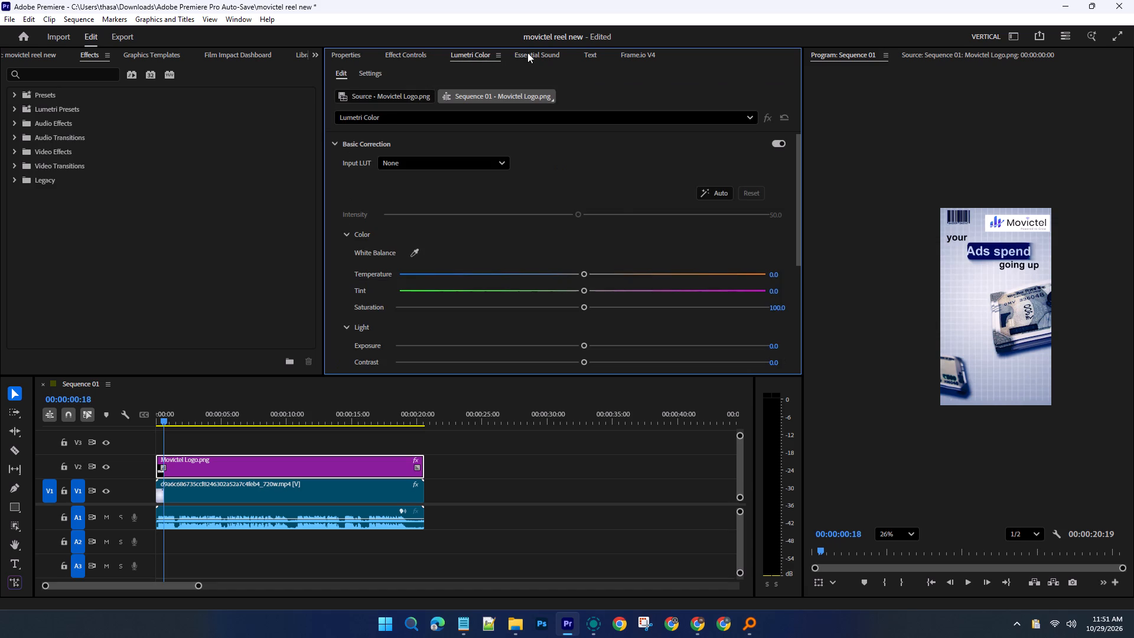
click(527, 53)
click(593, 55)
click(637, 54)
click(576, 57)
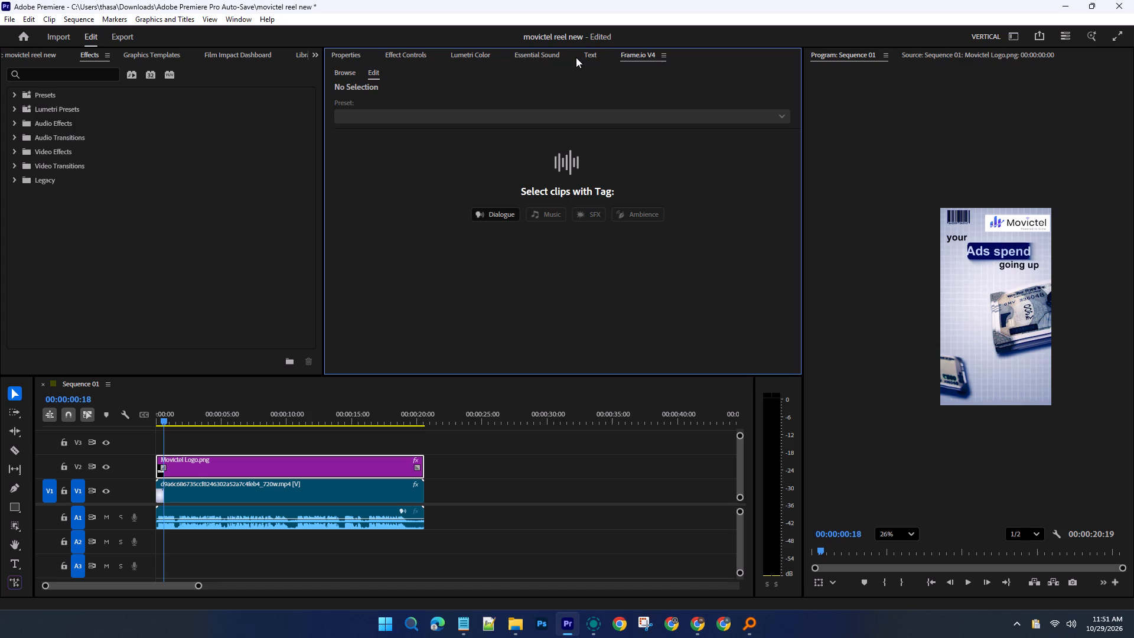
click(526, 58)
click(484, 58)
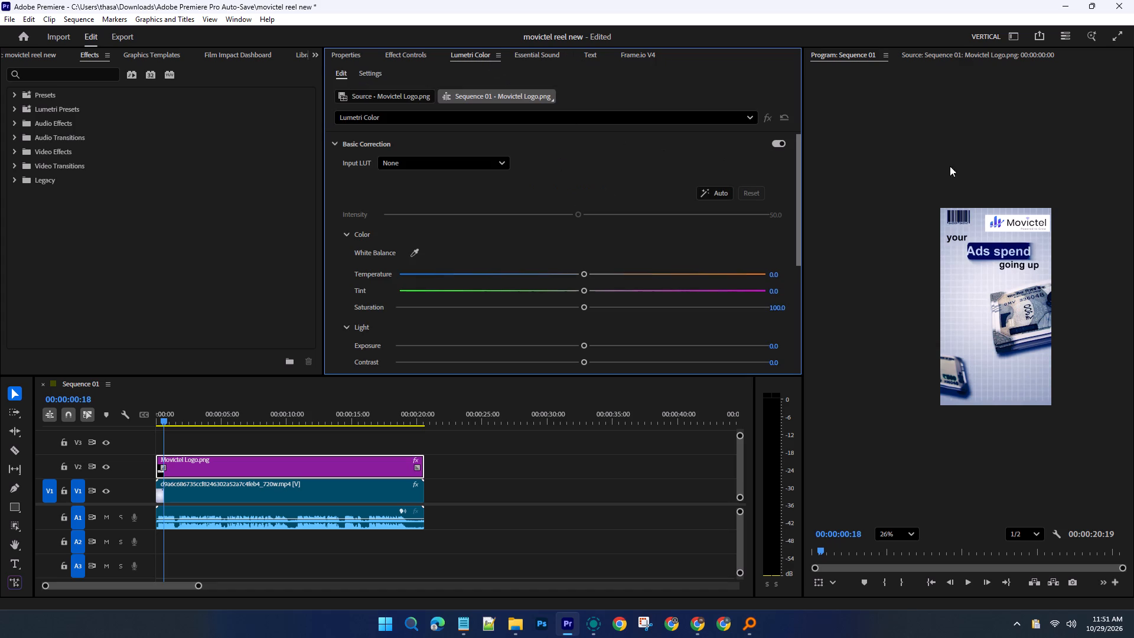
Play the sequence from 00:00:00:18 to 00:00:05:17 and scrub the opening two seconds to examine how the logo covers the original.
click(961, 584)
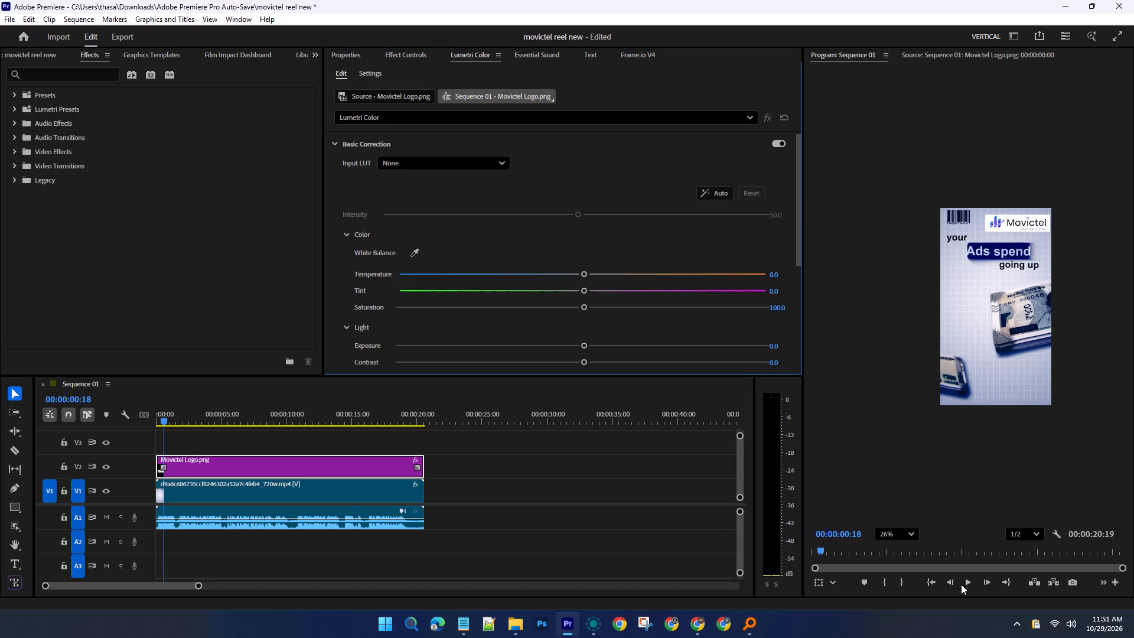
click(964, 579)
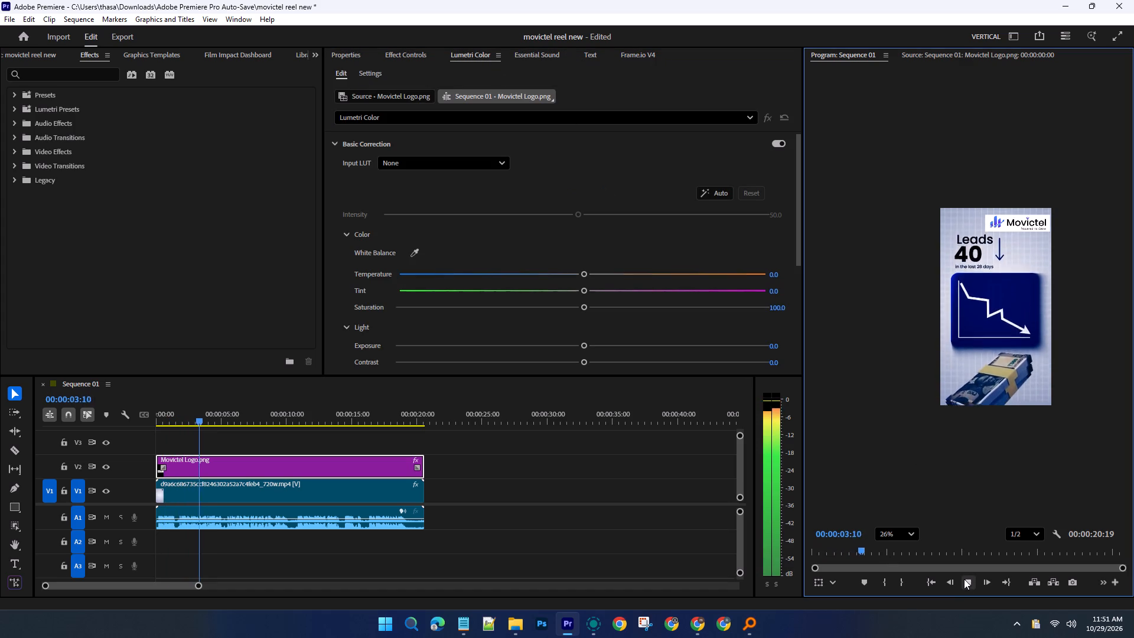
click(964, 579)
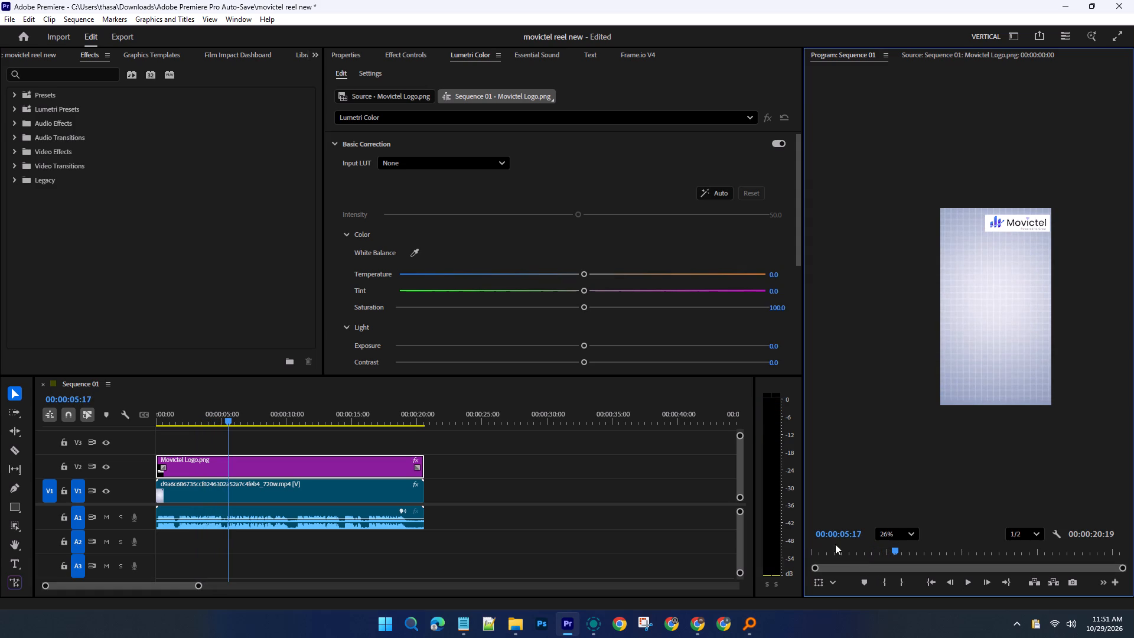
drag(226, 421, 175, 425)
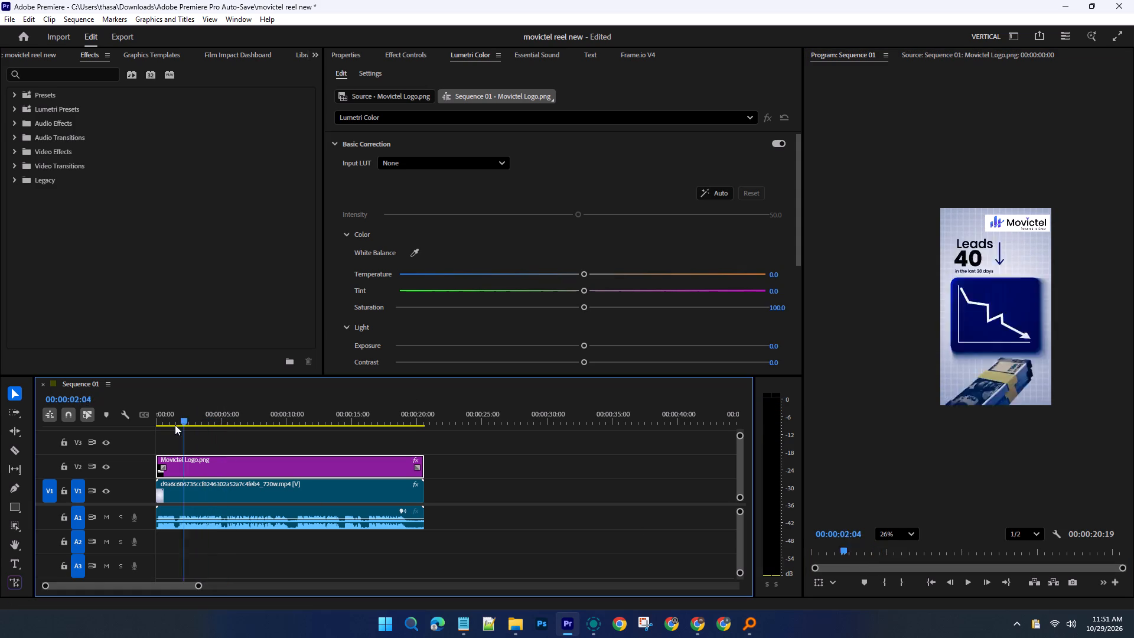
drag(175, 425, 154, 432)
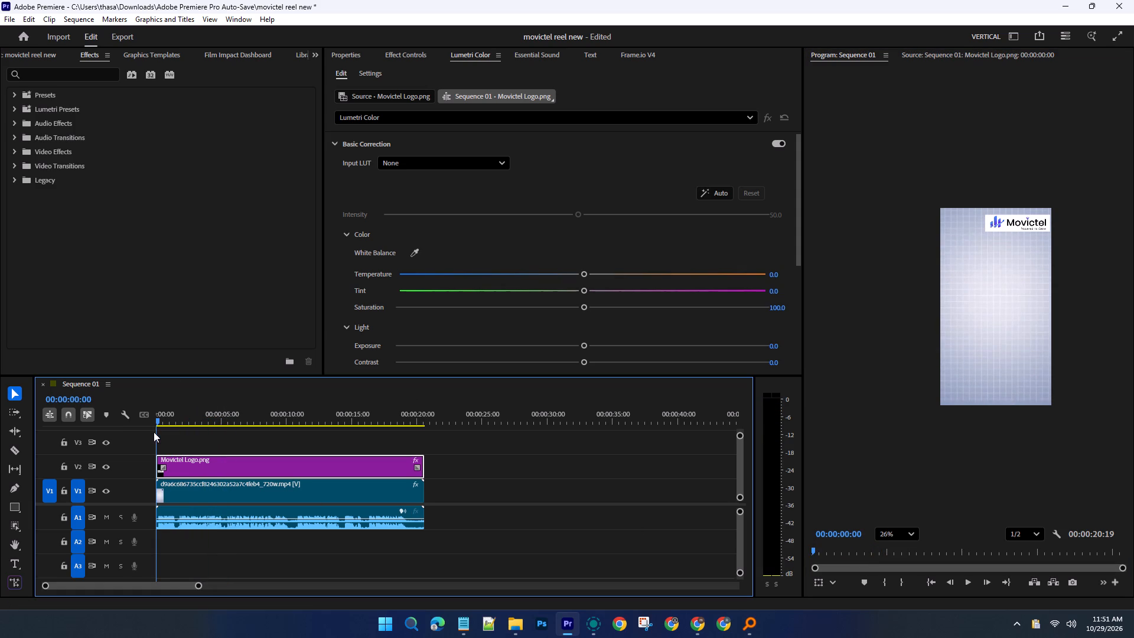
drag(154, 432, 173, 437)
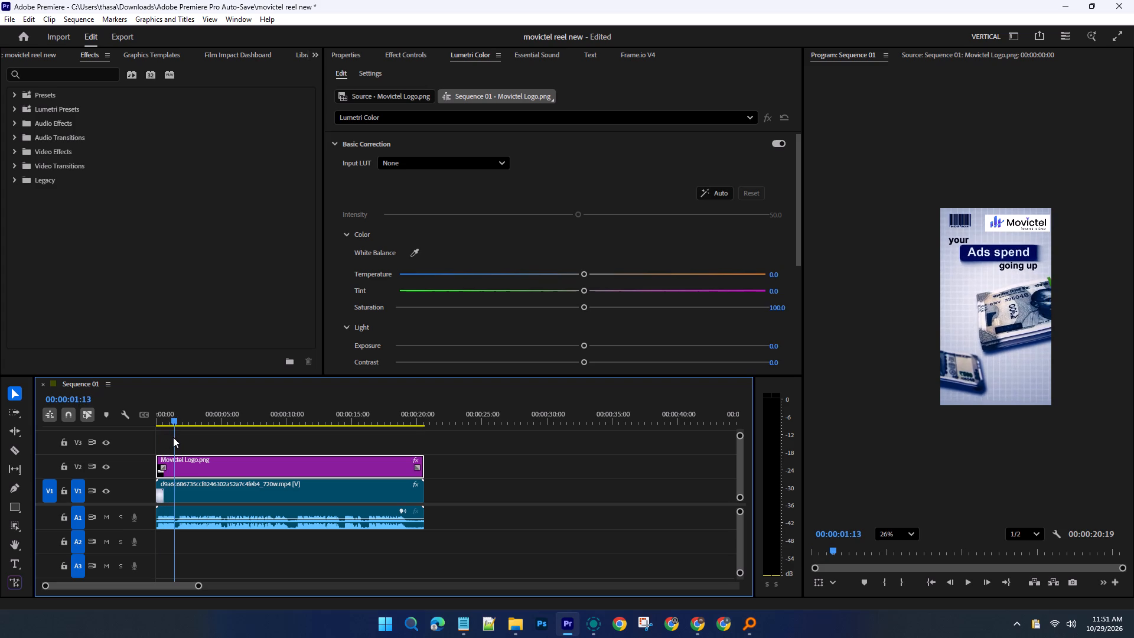
drag(173, 437, 177, 438)
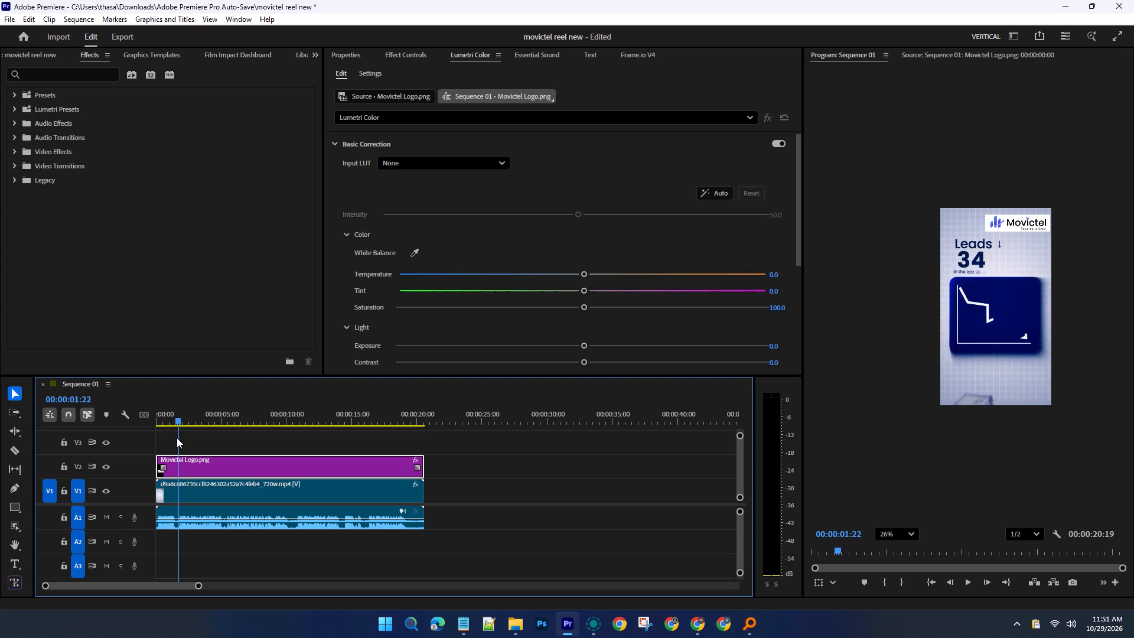
drag(177, 438, 174, 440)
Trim the end of the Movictel Logo.png clip on V2 back to the playhead at 00:00:01:16.
click(186, 465)
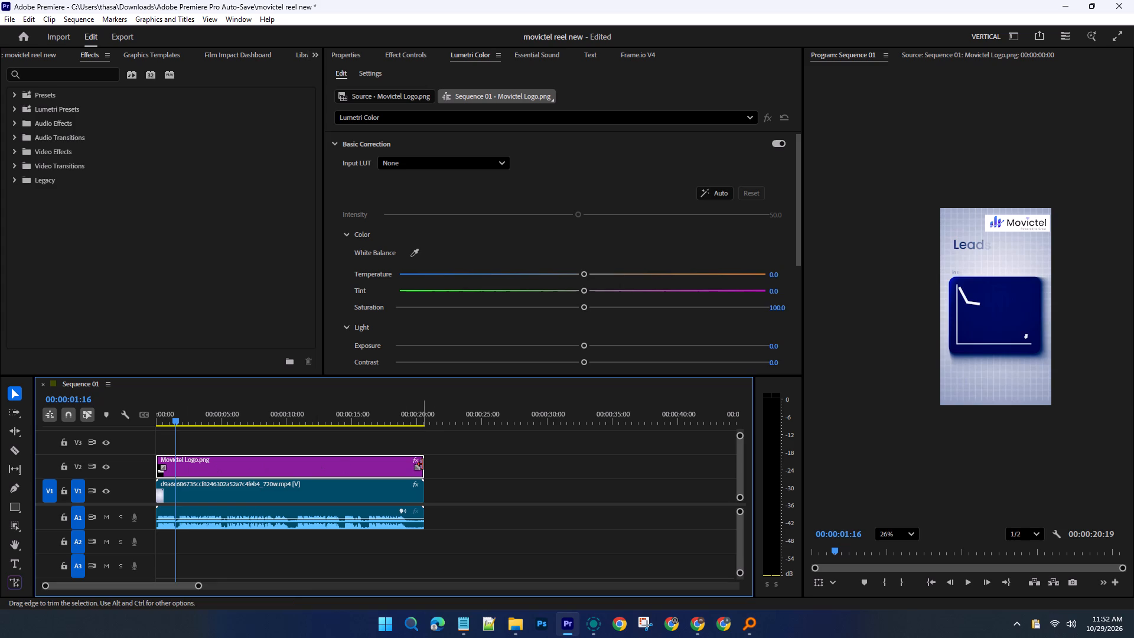
drag(422, 464, 201, 458)
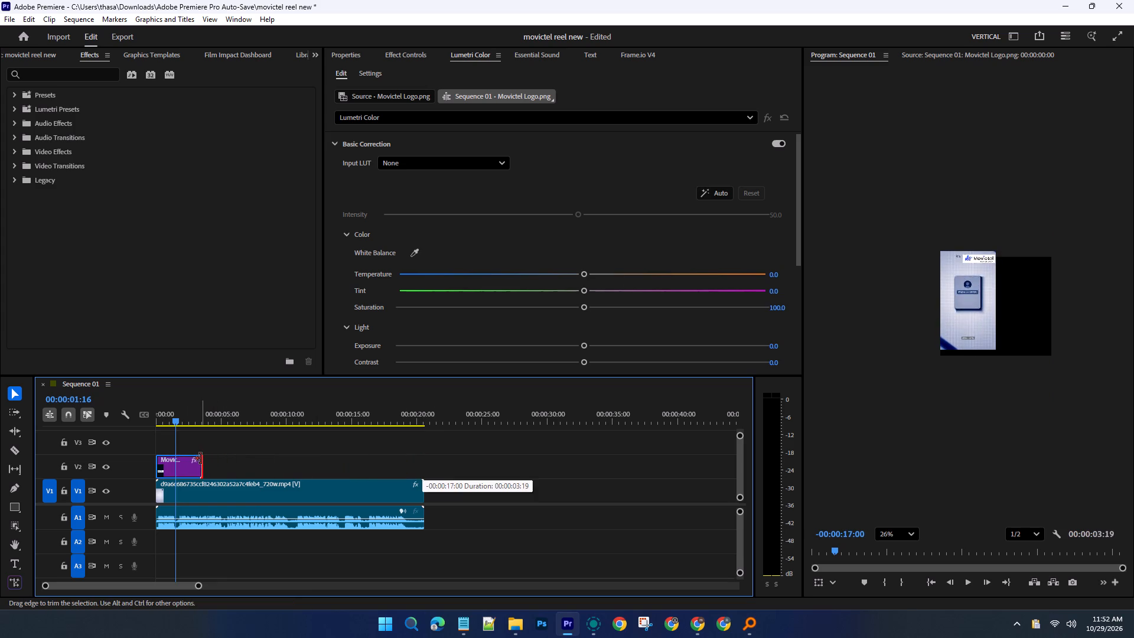
drag(201, 458, 185, 457)
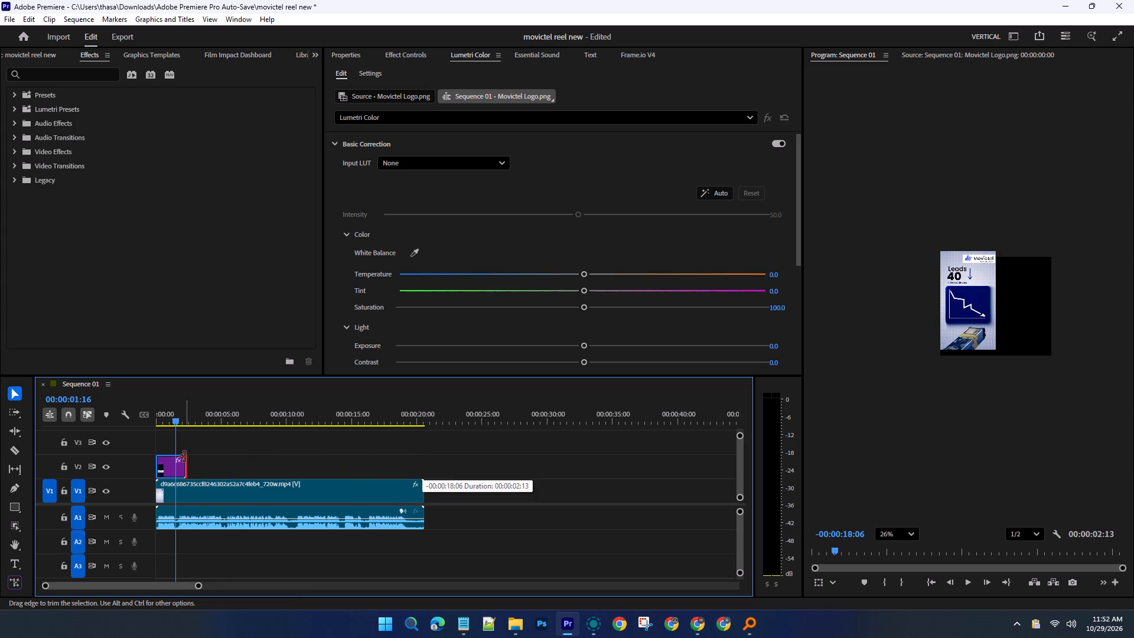
drag(185, 457, 157, 457)
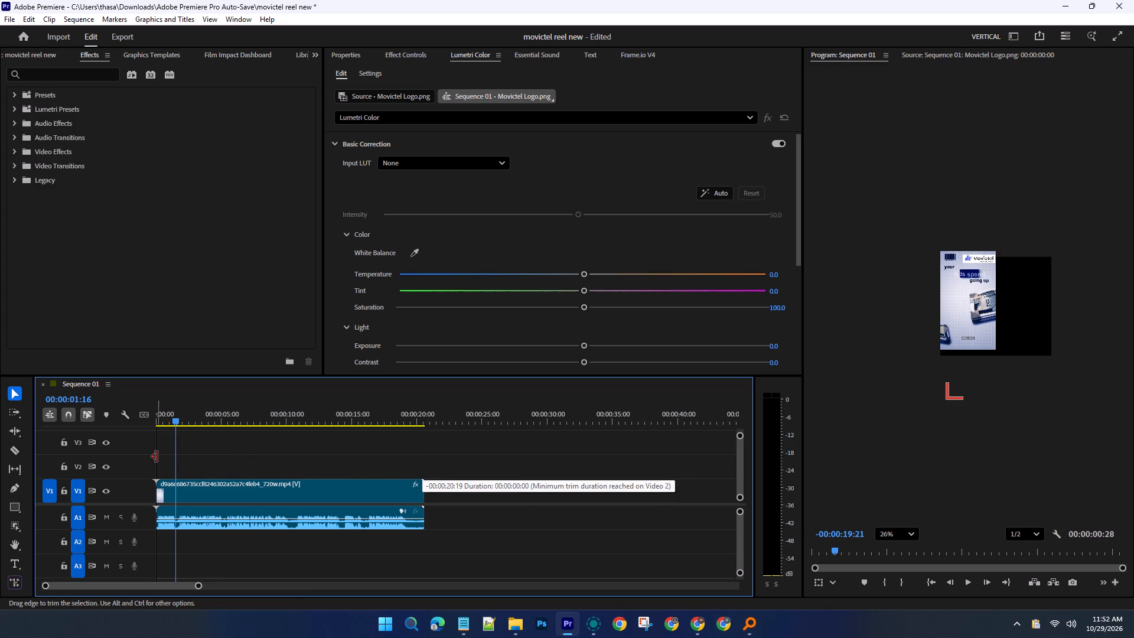
drag(157, 457, 178, 463)
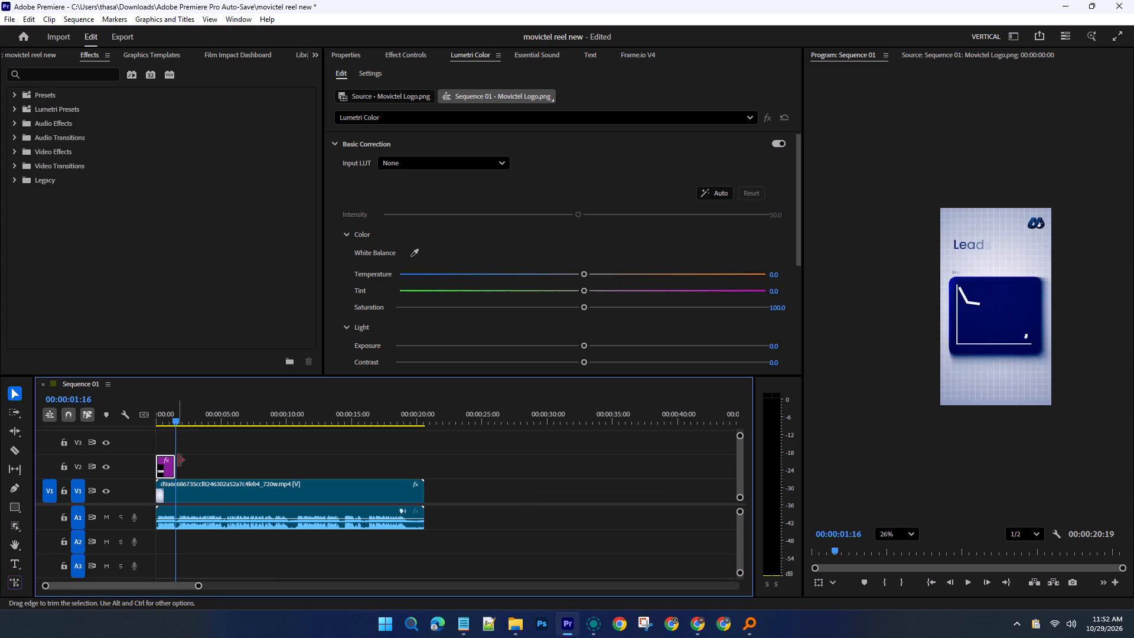
Play the sequence from the start to 00:00:12:00, with pauses, to examine the video's original corner logo after the shortened overlay ends.
drag(177, 422, 136, 422)
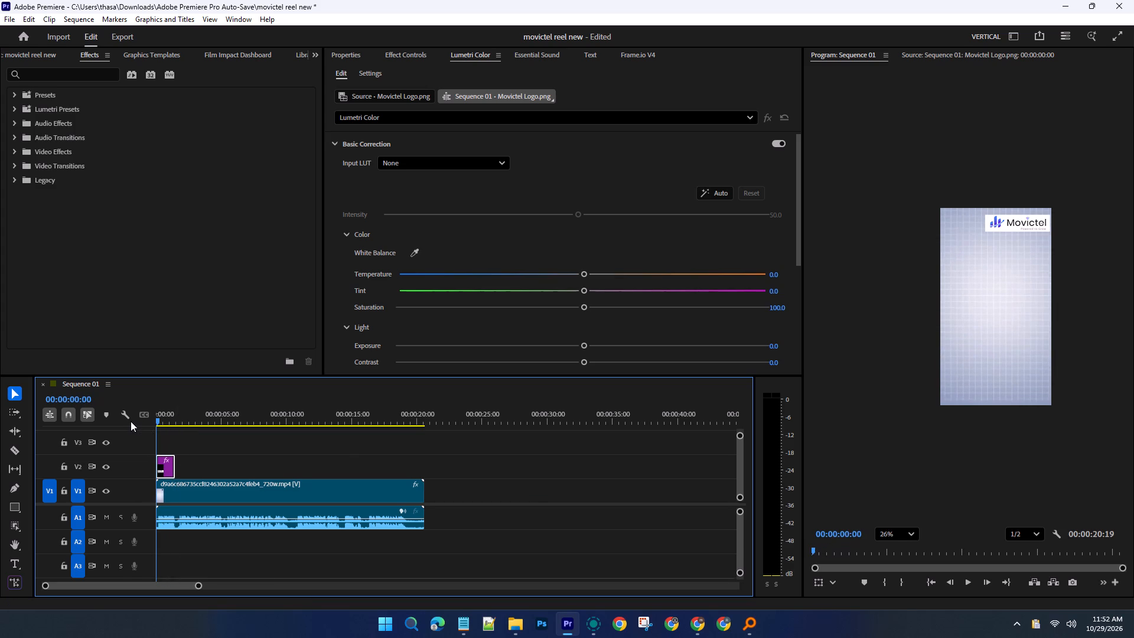
click(973, 578)
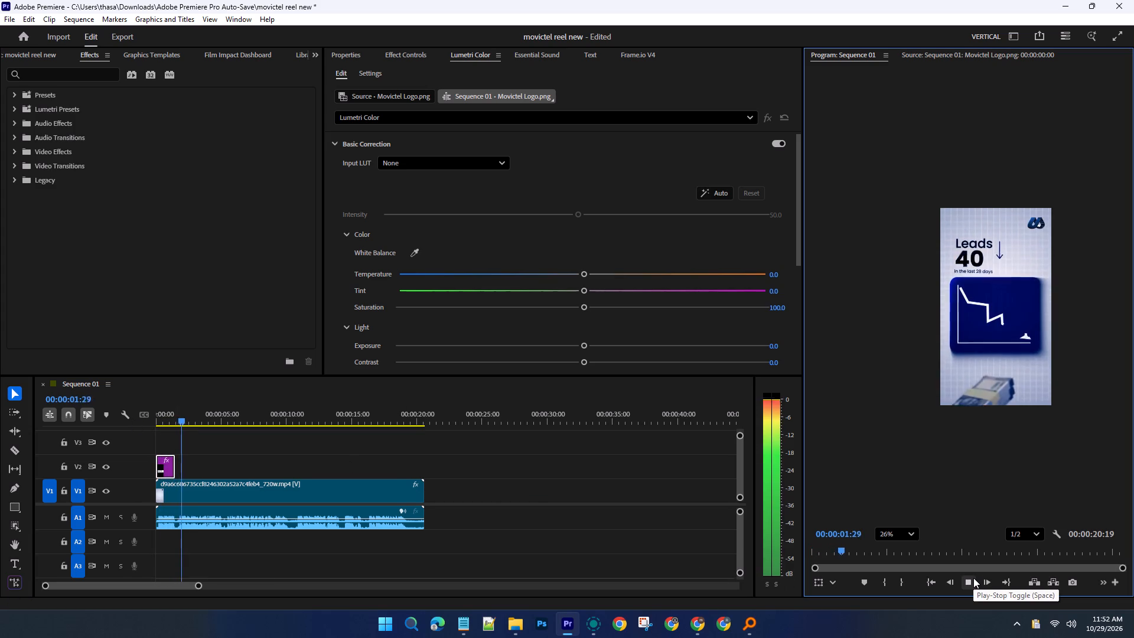
click(973, 578)
click(973, 578)
triple_click(973, 578)
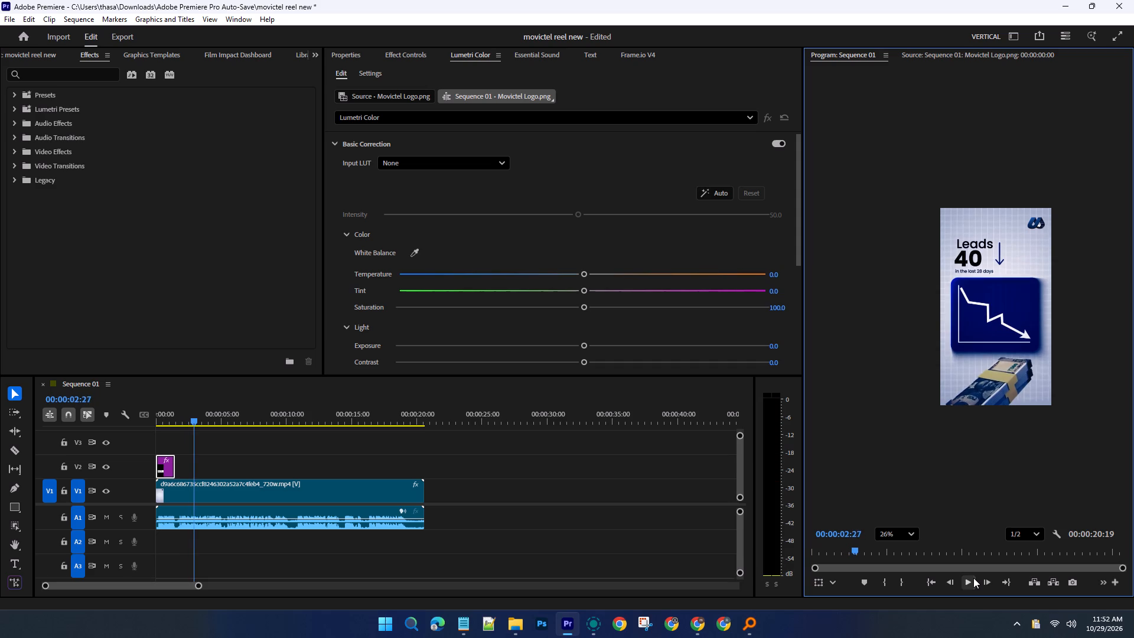
triple_click(973, 578)
double_click(973, 578)
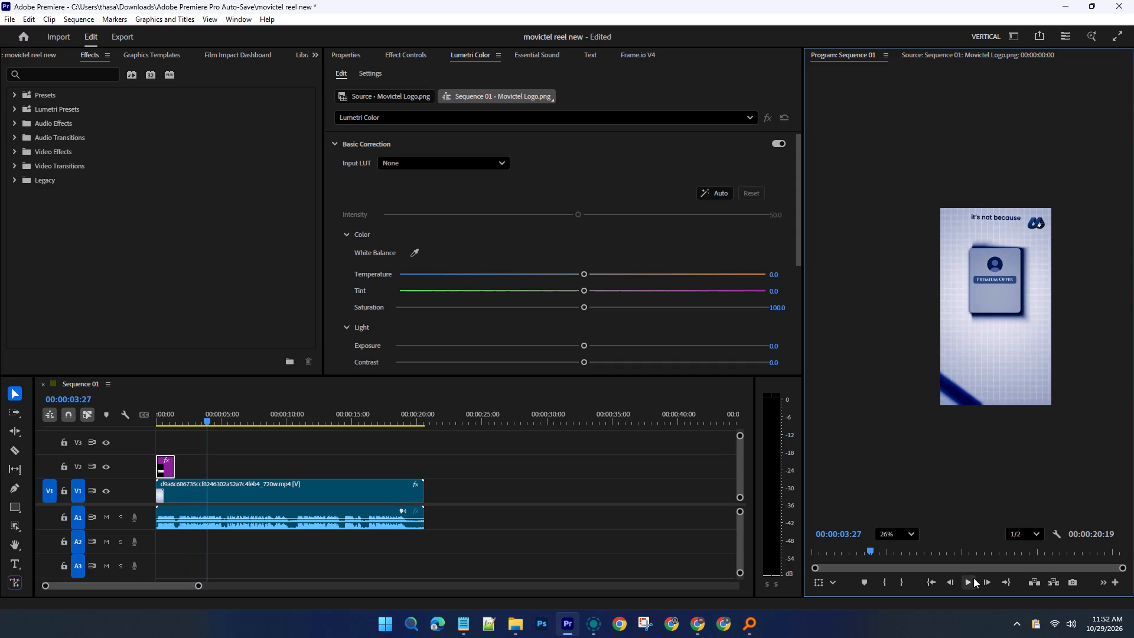
click(973, 578)
click(973, 578)
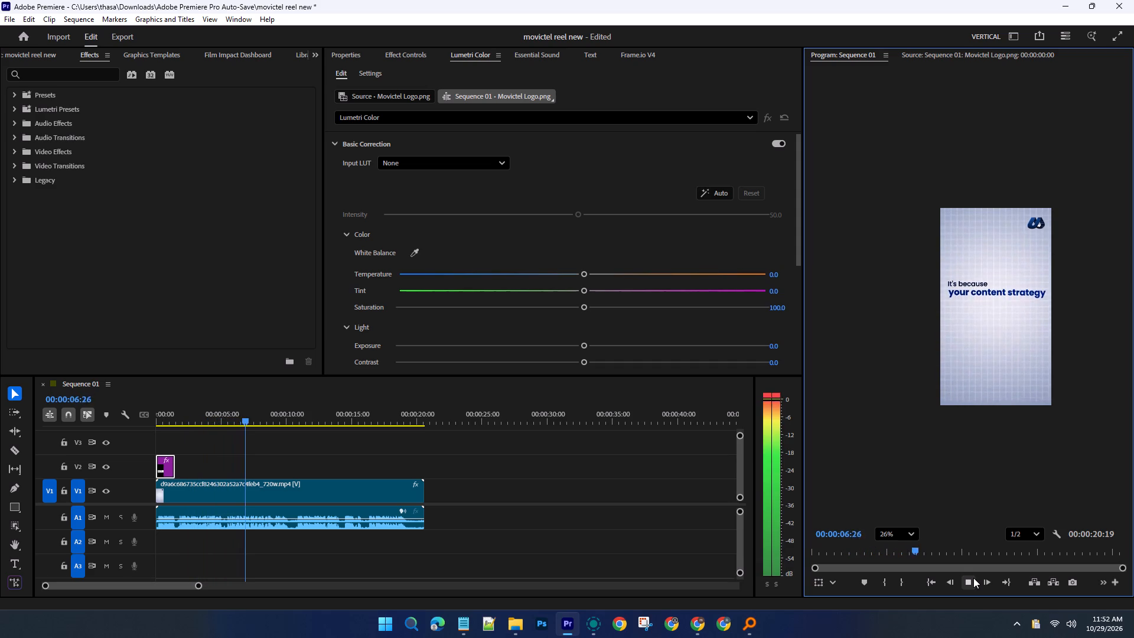
click(973, 578)
click(973, 578)
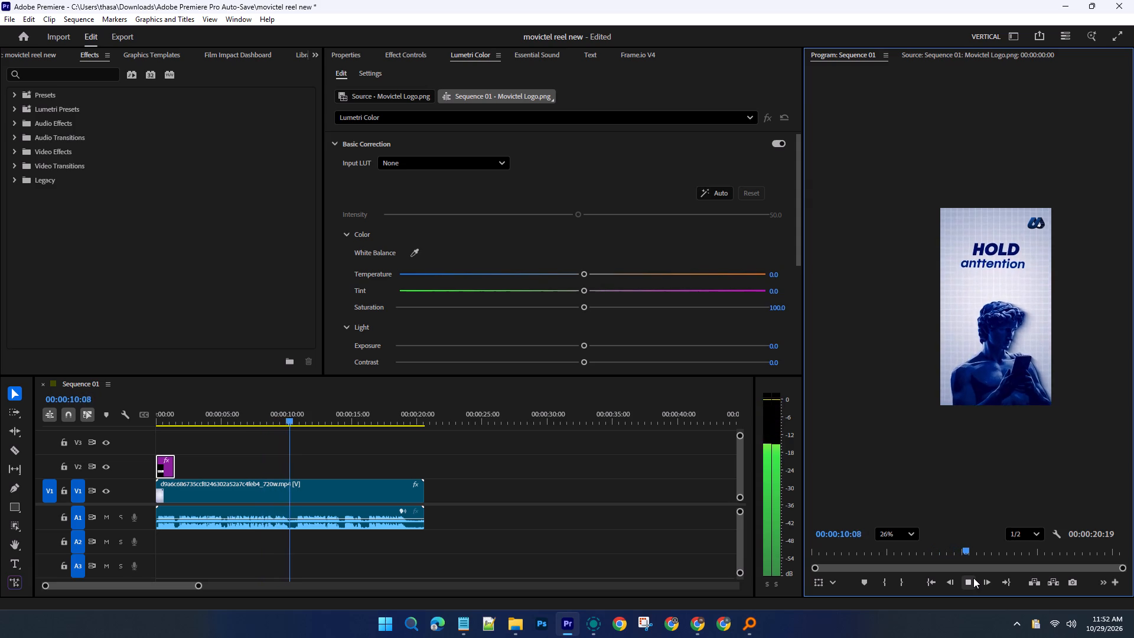
click(973, 578)
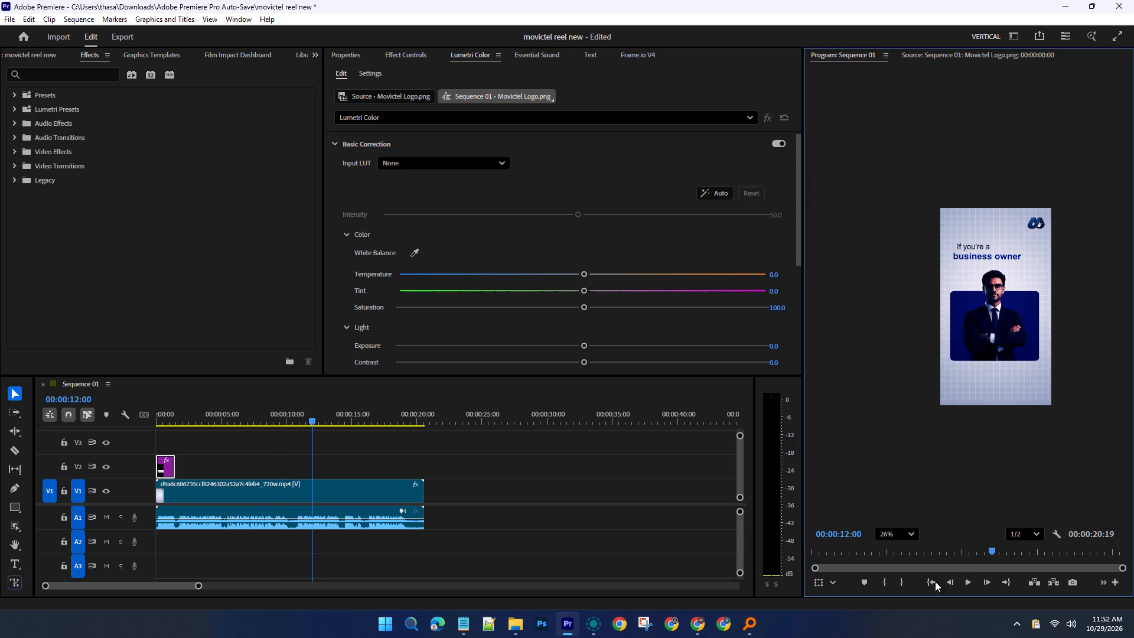
Switch to Chrome, search Google for "prints" in a new tab, and open the Pinterest result.
click(688, 624)
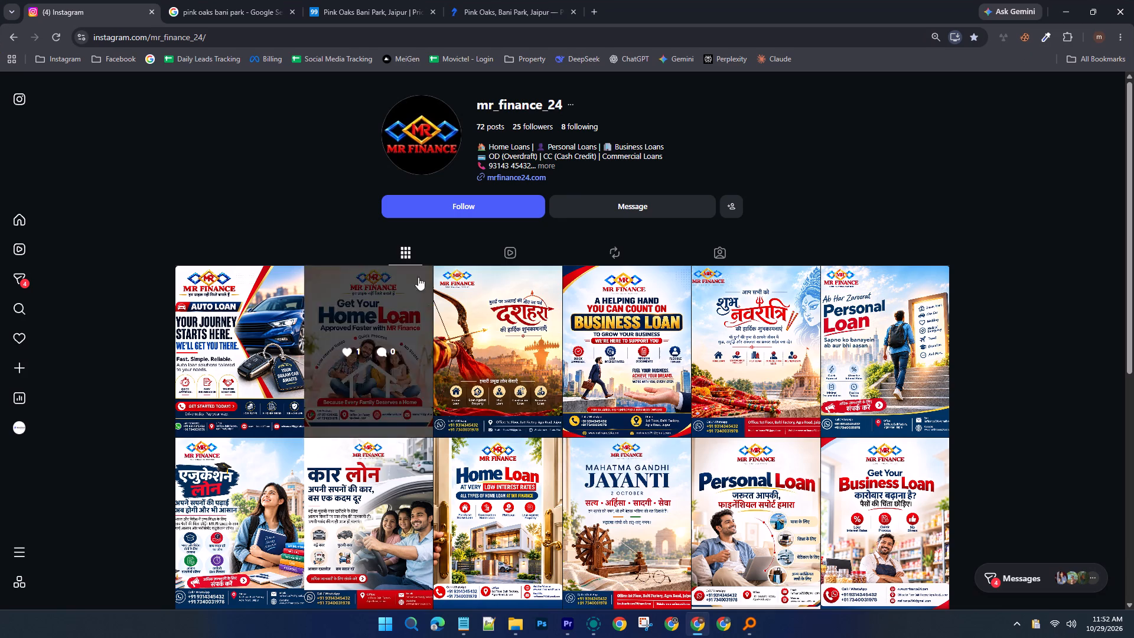
click(606, 0)
click(596, 5)
click(556, 35)
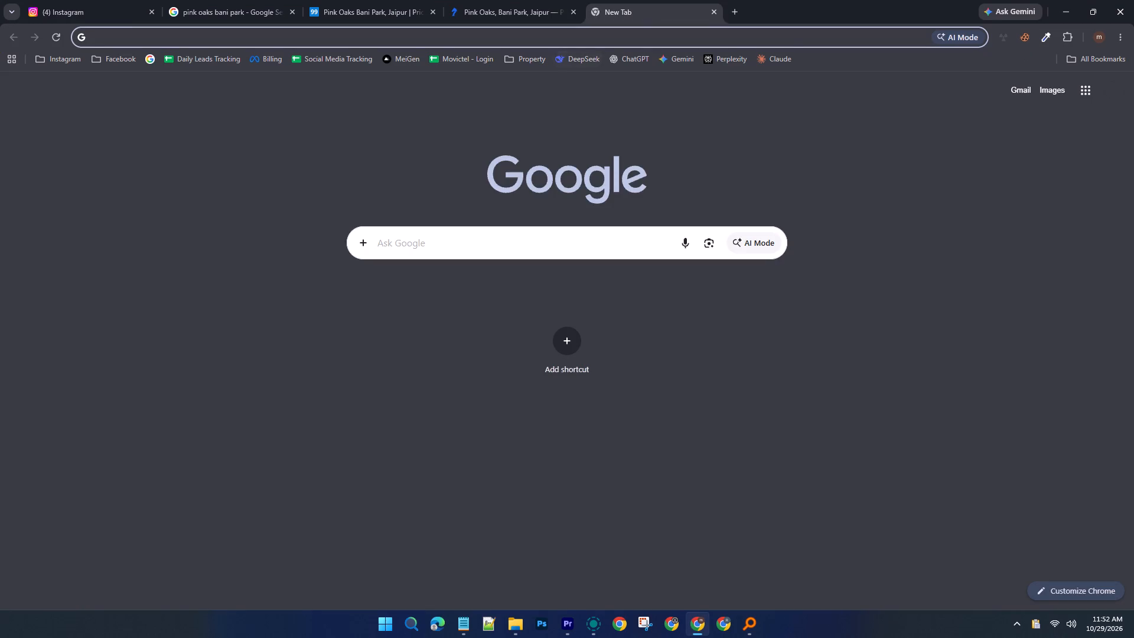
text(prints)
key(Return)
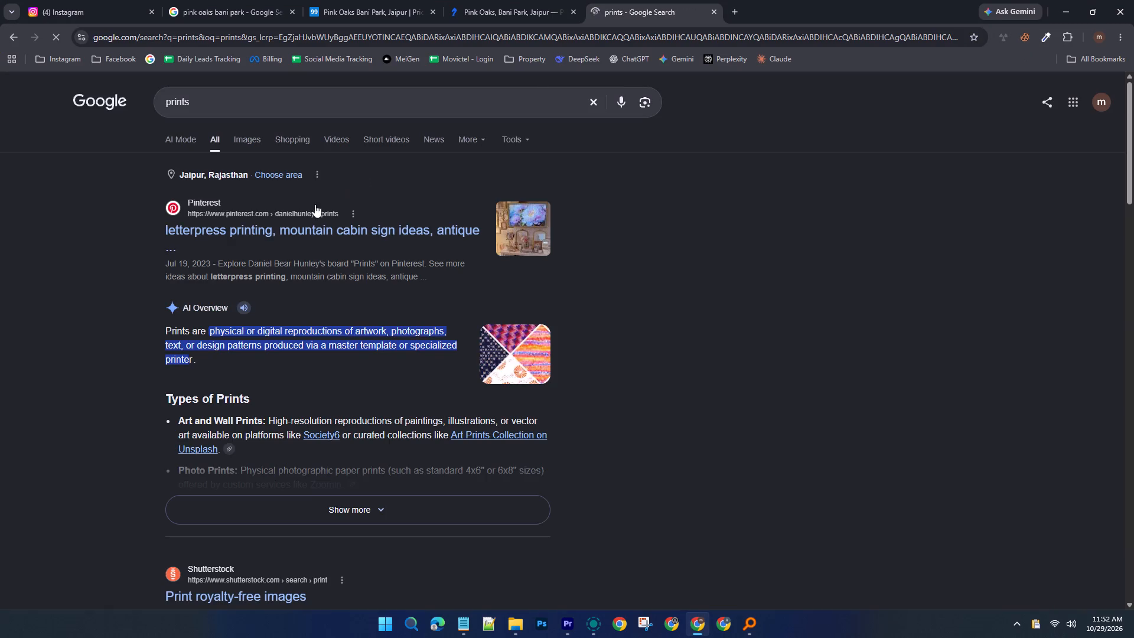
click(304, 229)
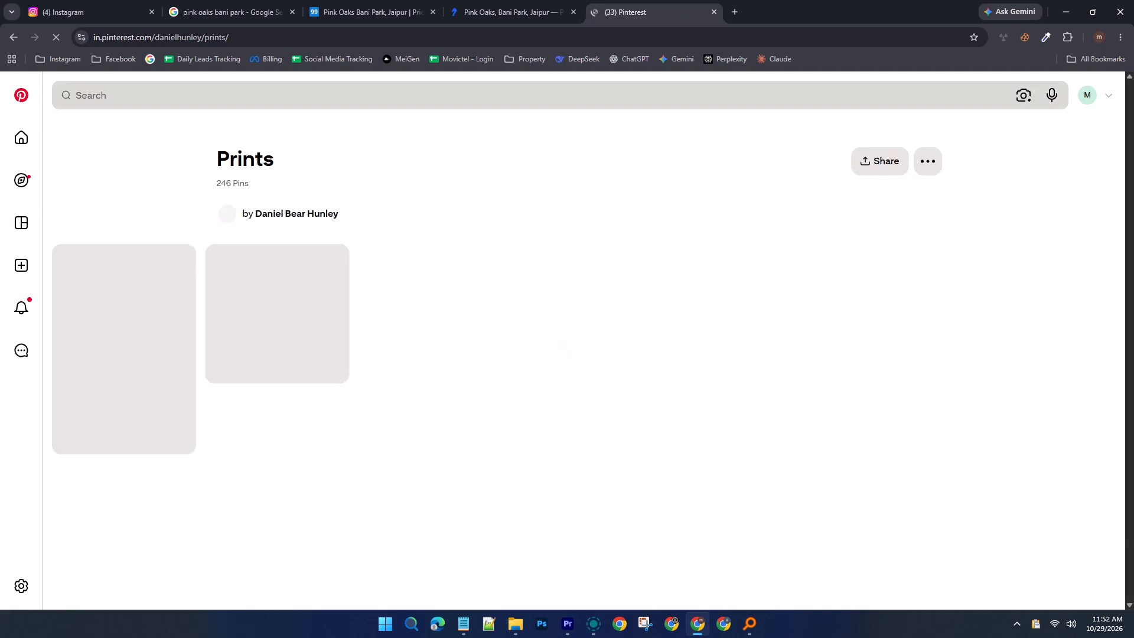
Enter a Pinterest search beginning with "digital".
click(253, 99)
text(digital)
key(space)
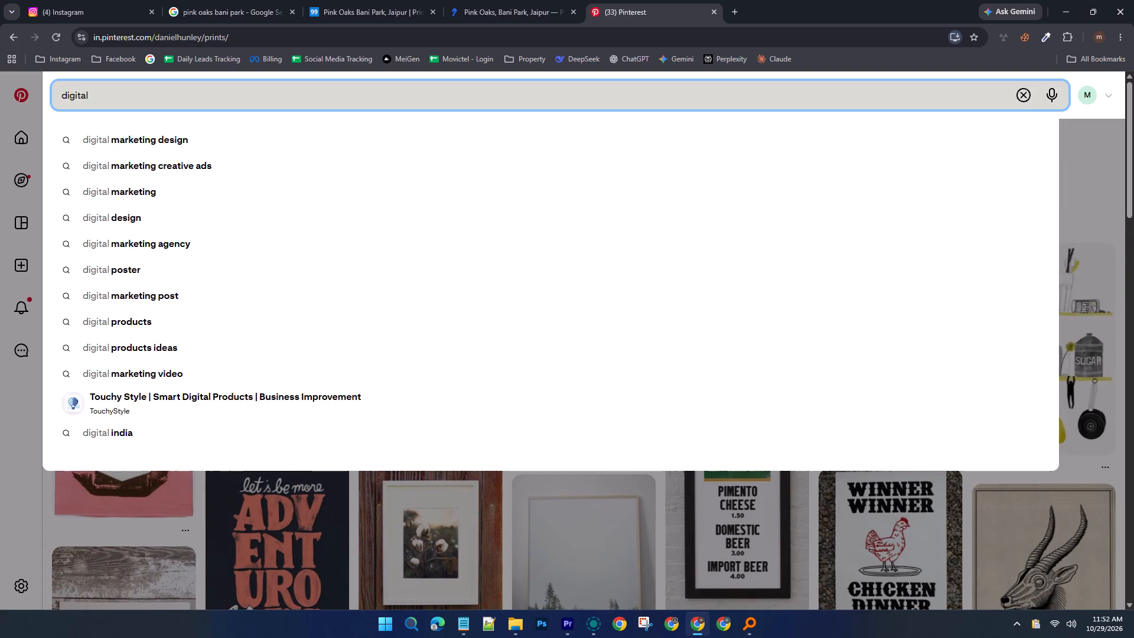
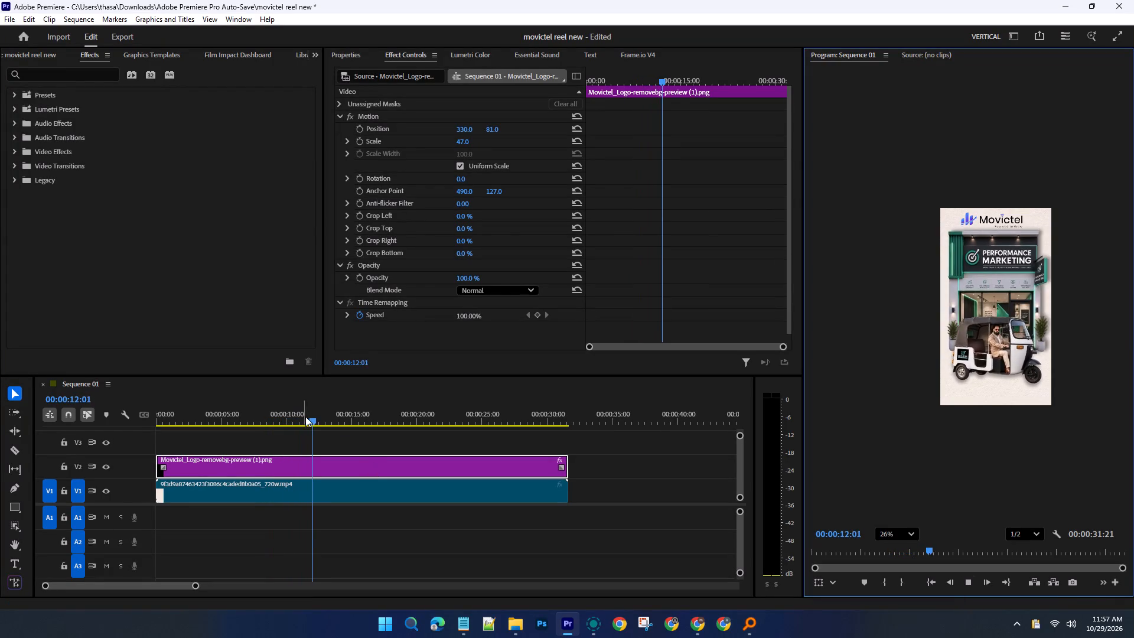
Reposition the Movictel logo overlay on V2 to 347.0, 74.0 and reduce its scale to 26.0 during playback from the start.
drag(315, 421, 63, 441)
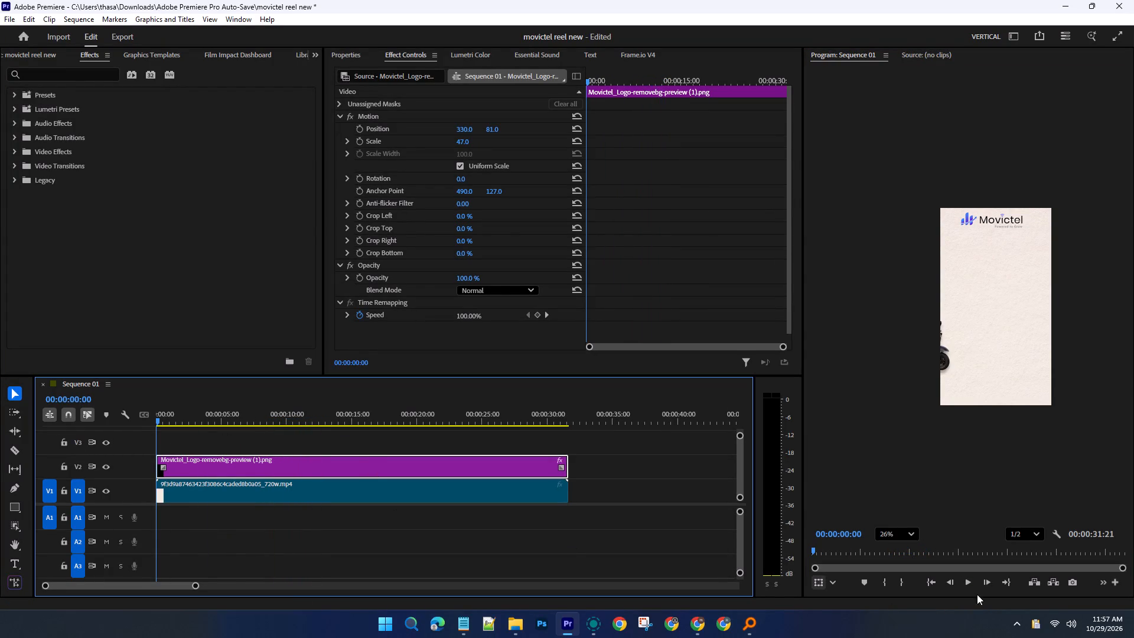
click(964, 580)
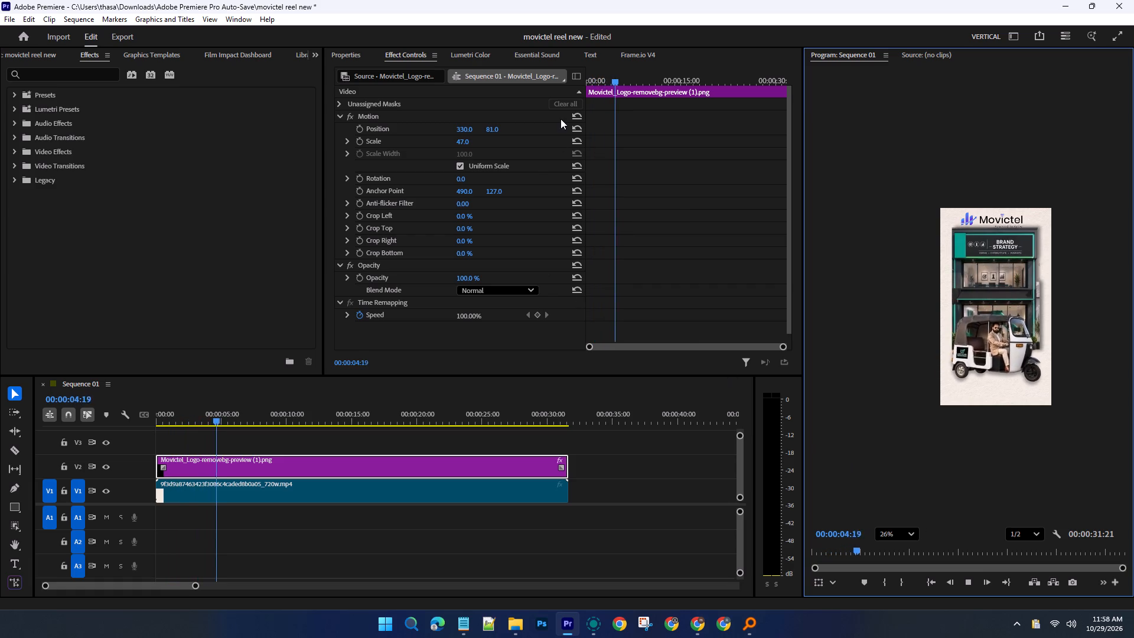
click(493, 129)
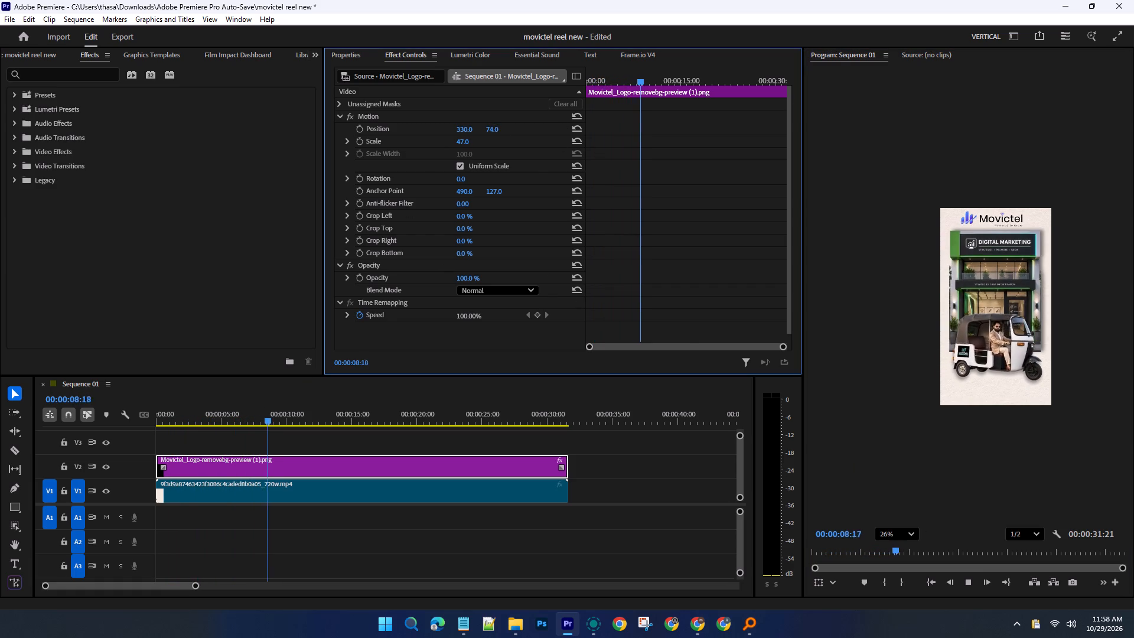
drag(464, 129, 455, 129)
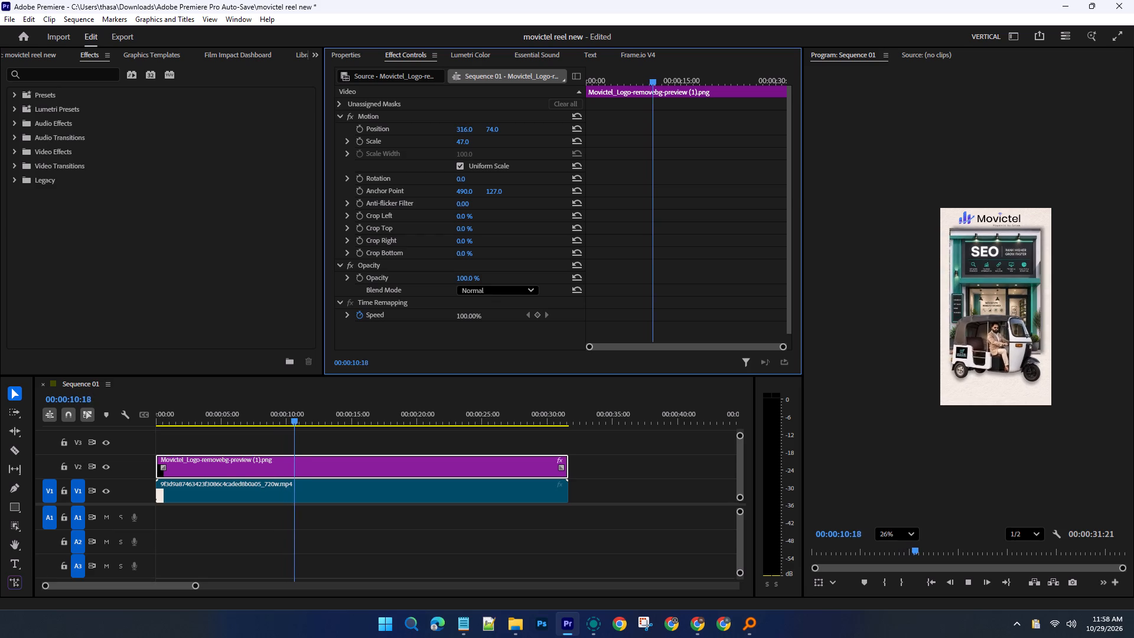
drag(455, 129, 474, 129)
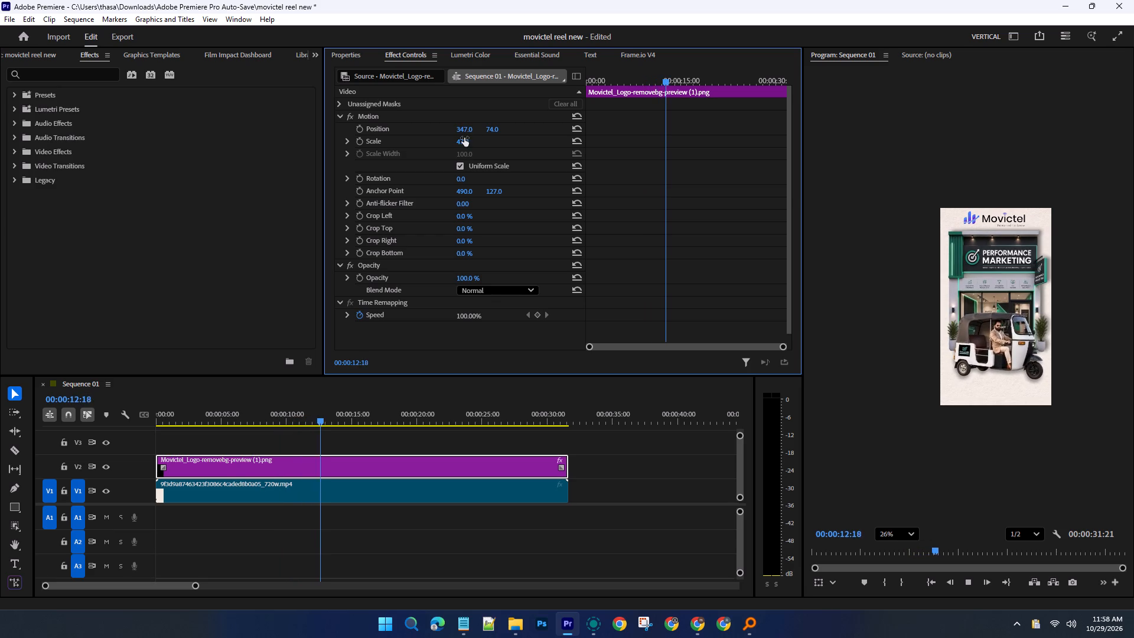
drag(463, 141, 458, 141)
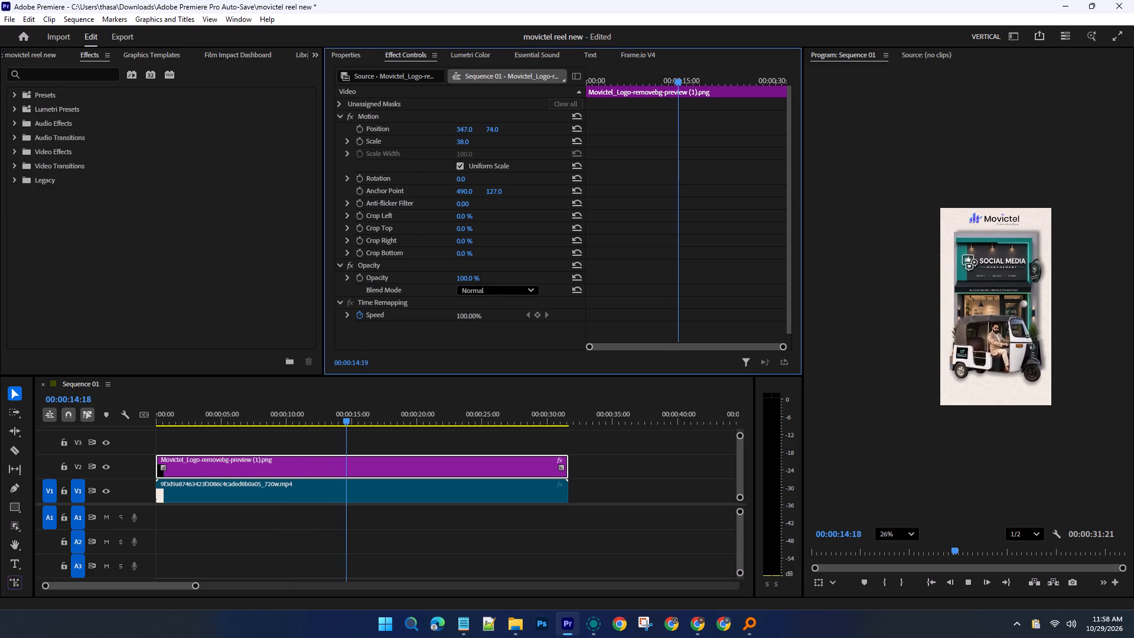
drag(458, 141, 451, 141)
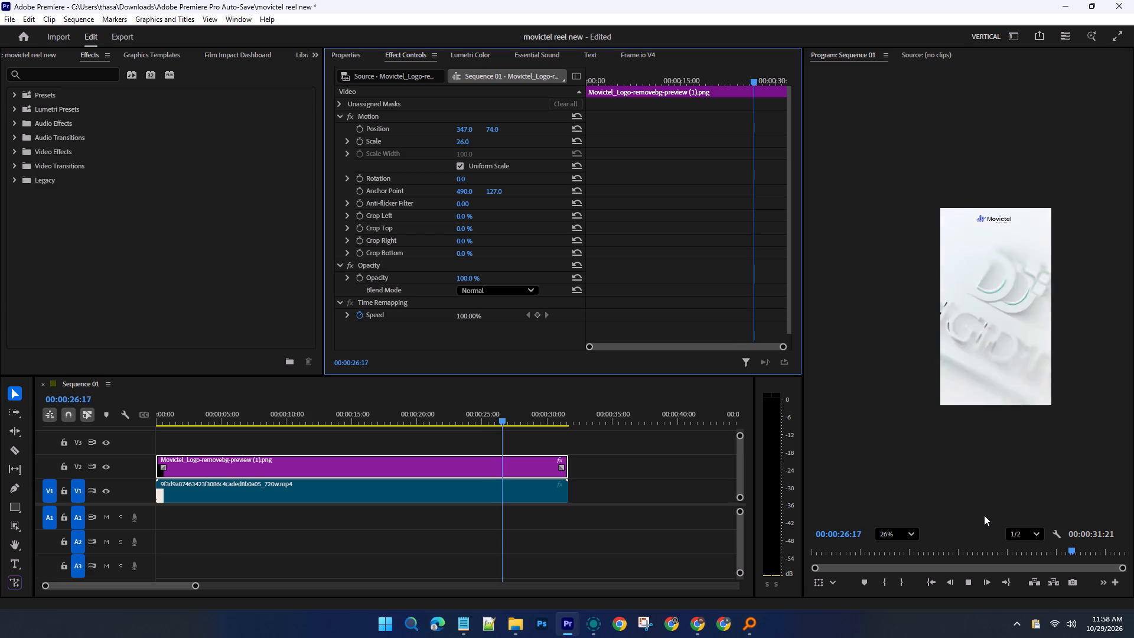
click(966, 583)
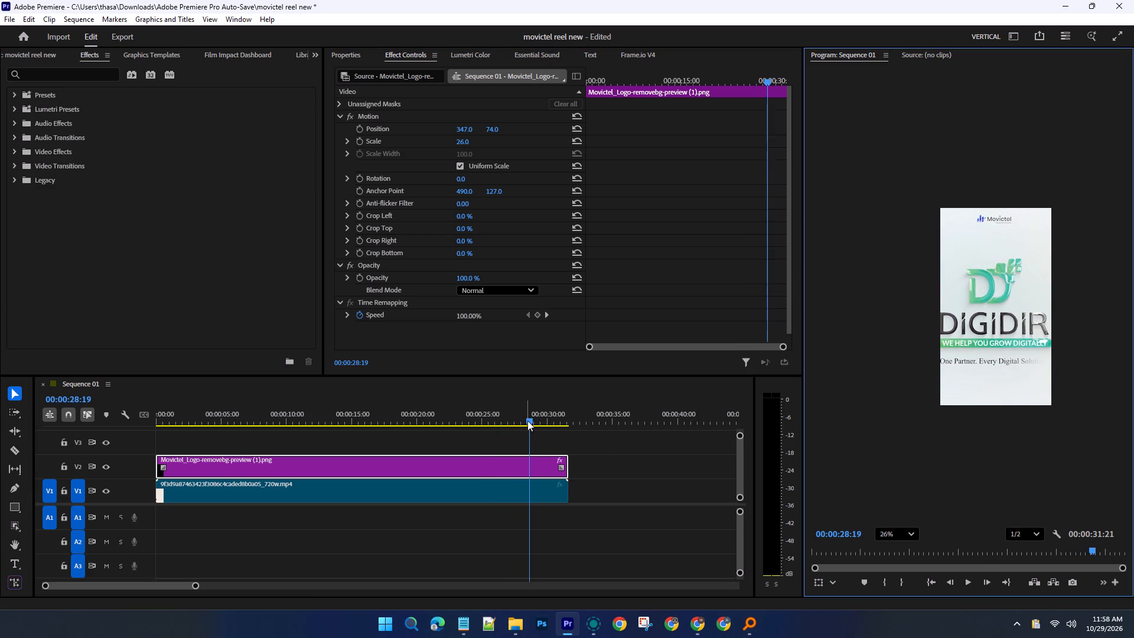
Scrub the sequence between 00:00:25:08 and 00:00:26:26 to locate the transition into the closing brand screen, stopping at 00:00:26:03.
drag(527, 420, 504, 421)
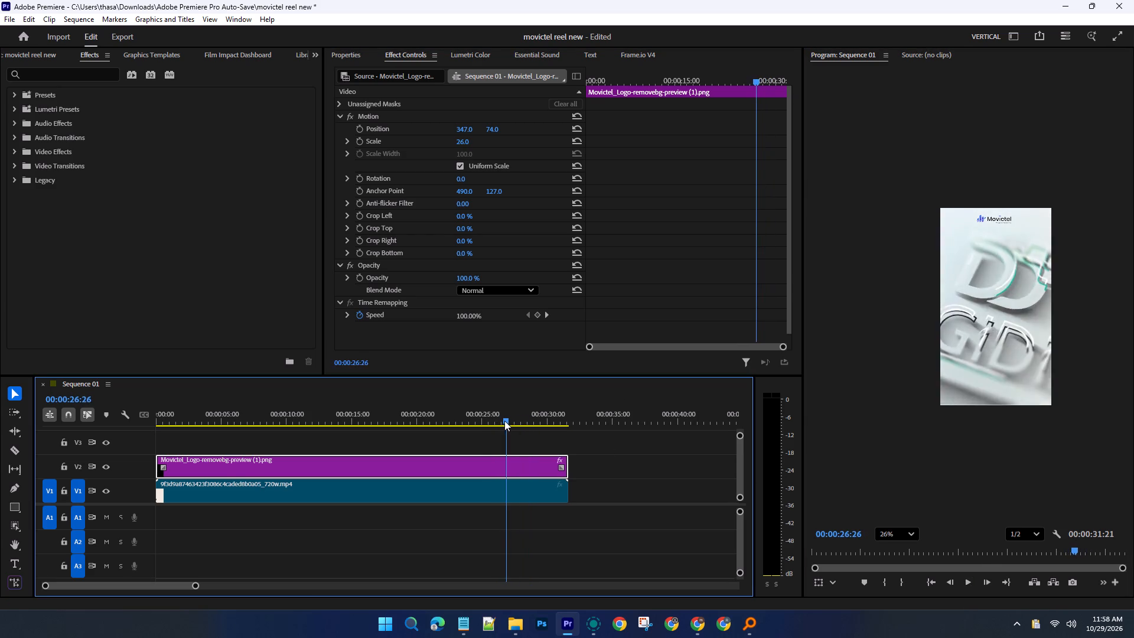
drag(504, 421, 484, 426)
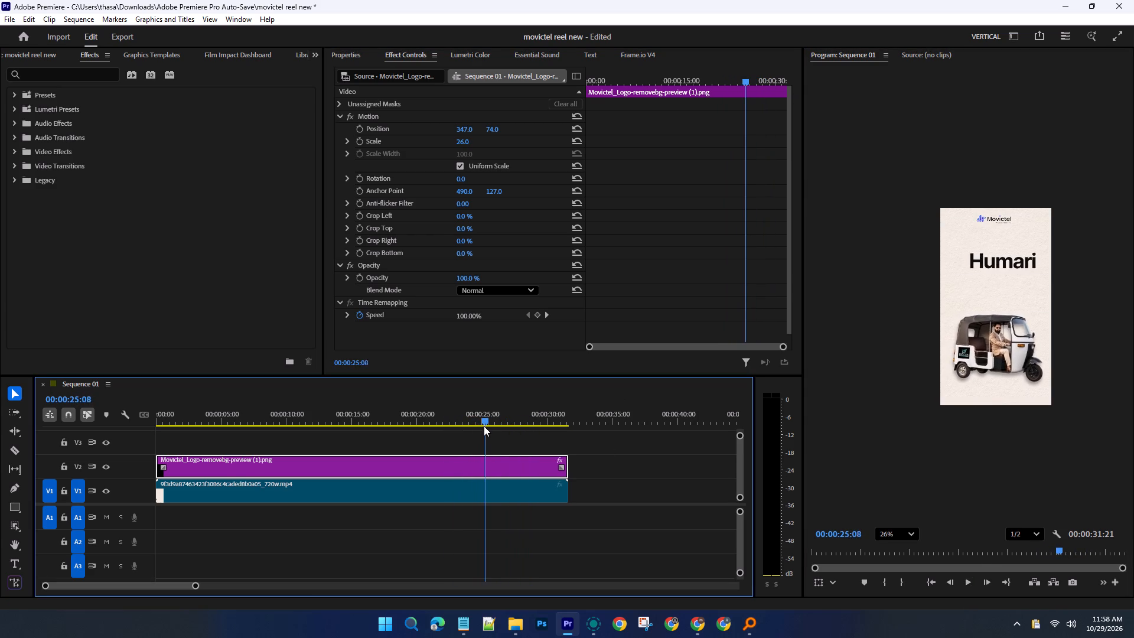
drag(484, 426, 498, 431)
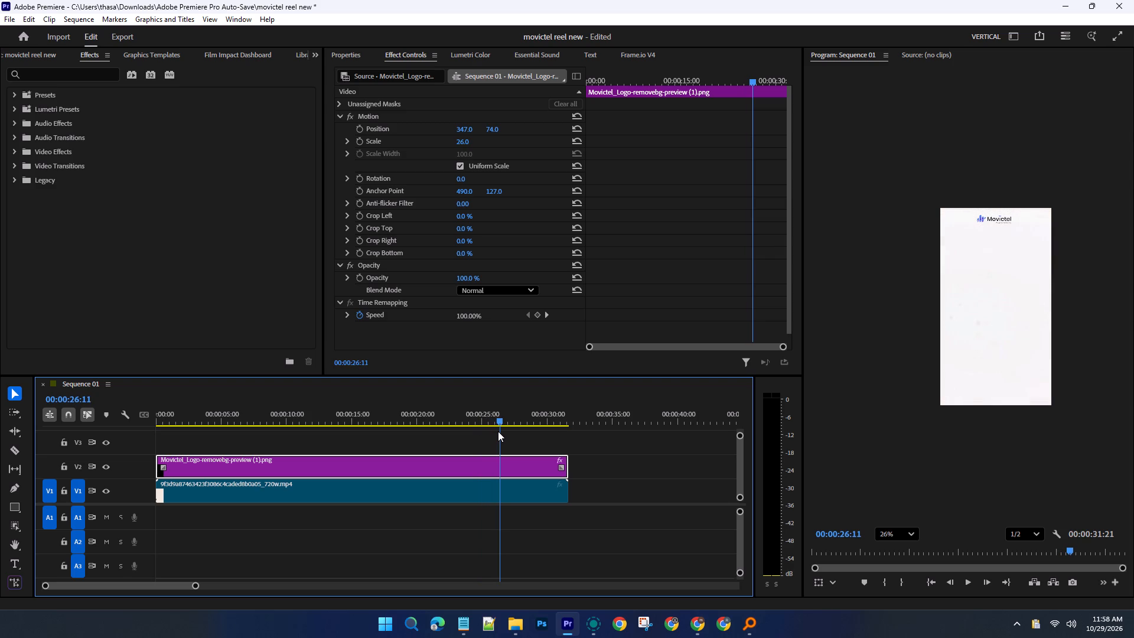
drag(498, 431, 491, 430)
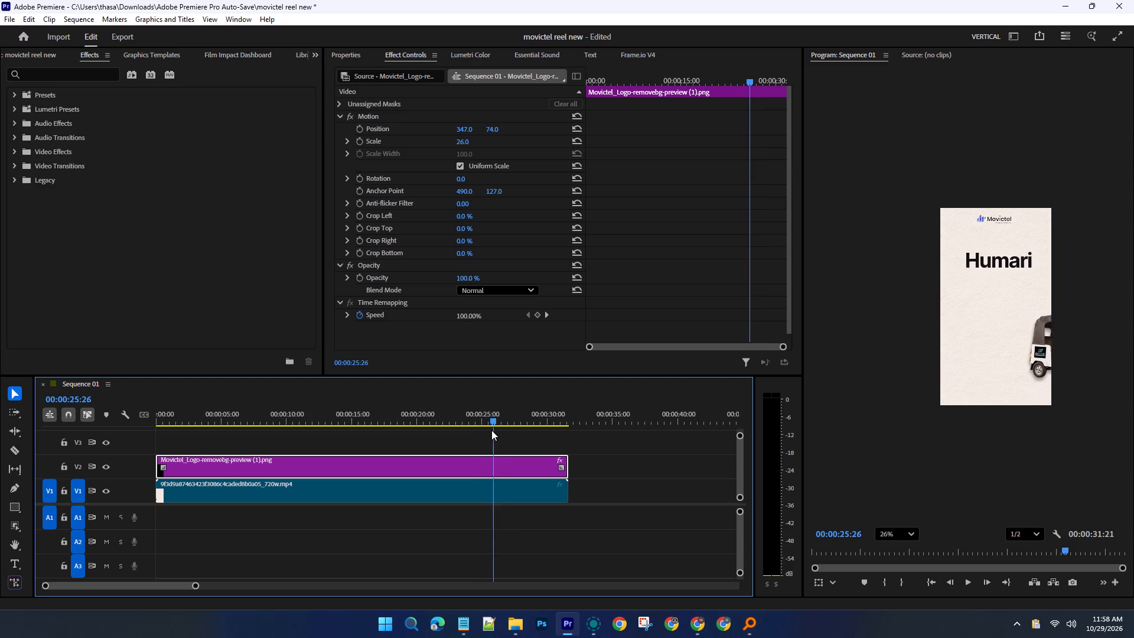
drag(491, 430, 494, 430)
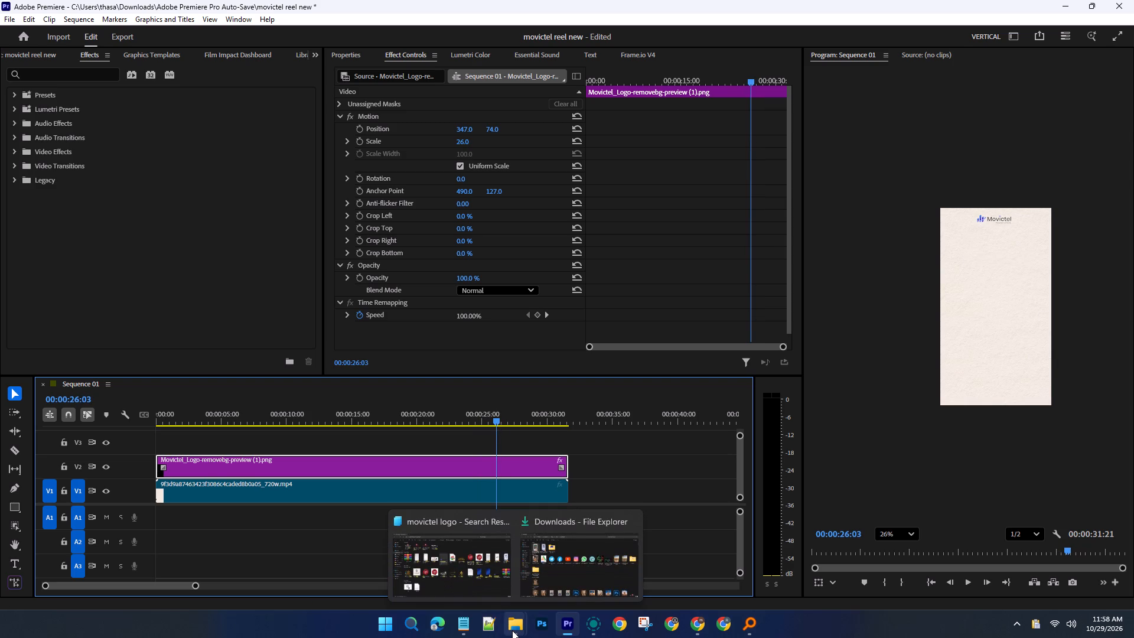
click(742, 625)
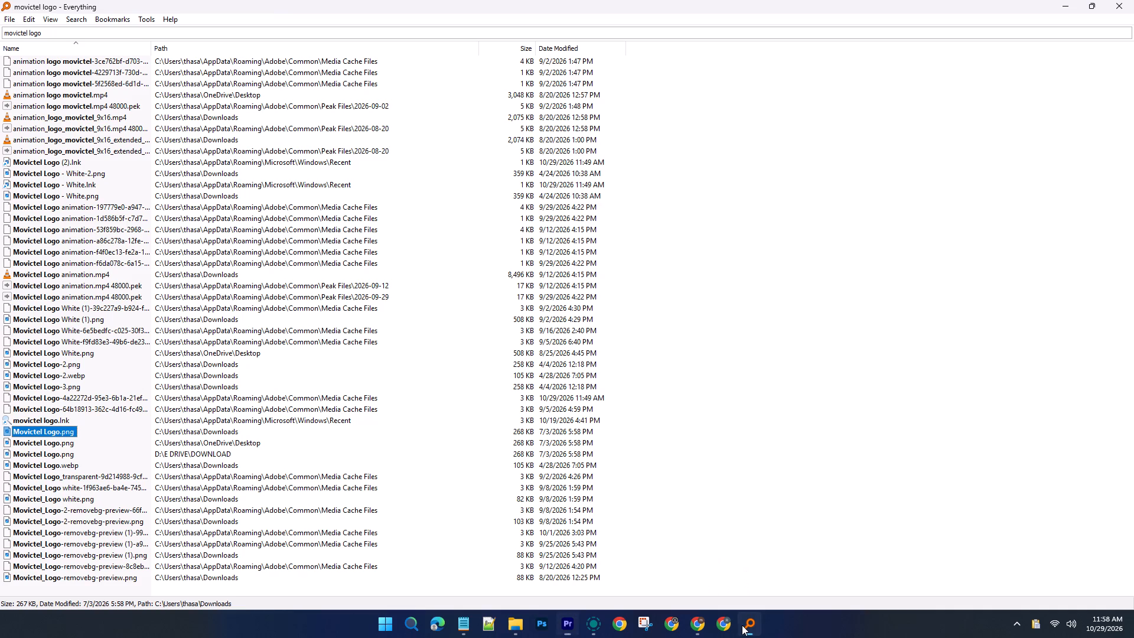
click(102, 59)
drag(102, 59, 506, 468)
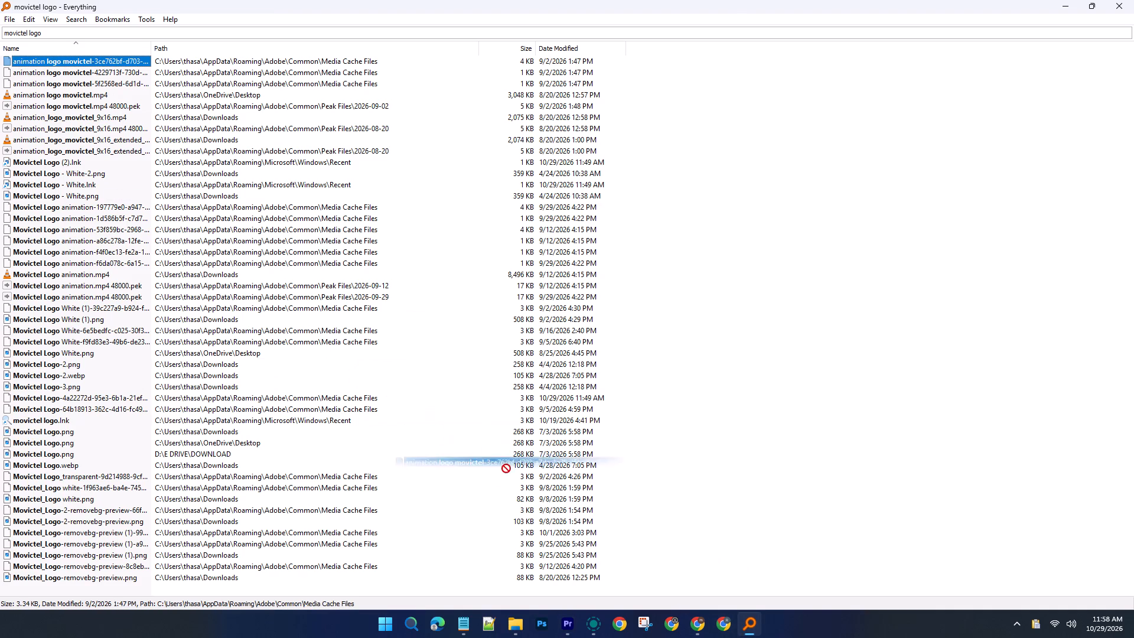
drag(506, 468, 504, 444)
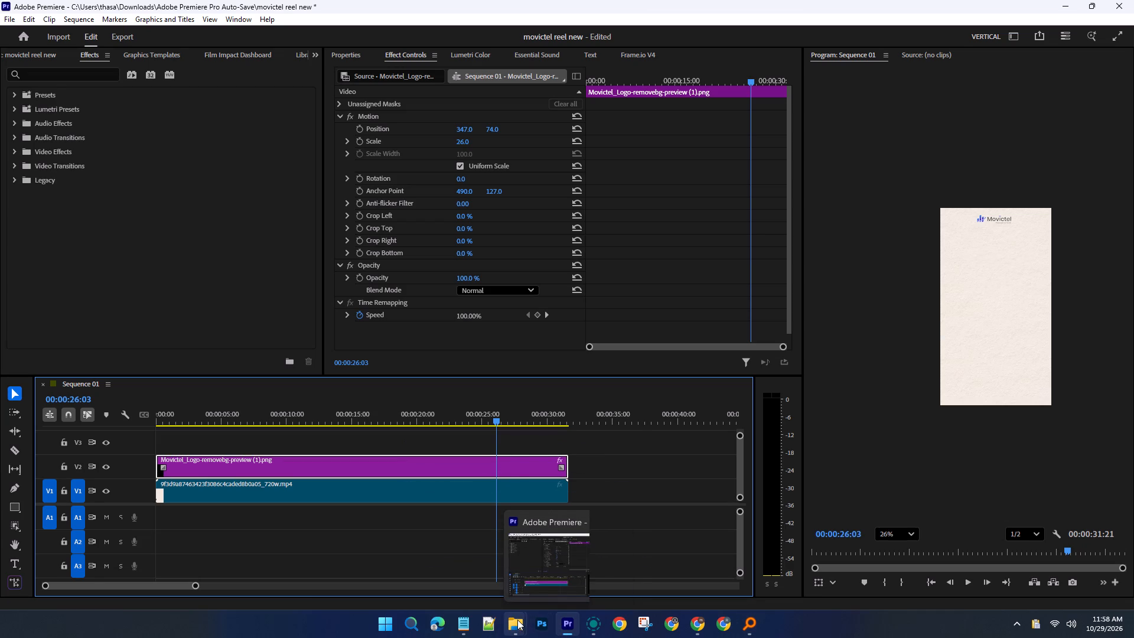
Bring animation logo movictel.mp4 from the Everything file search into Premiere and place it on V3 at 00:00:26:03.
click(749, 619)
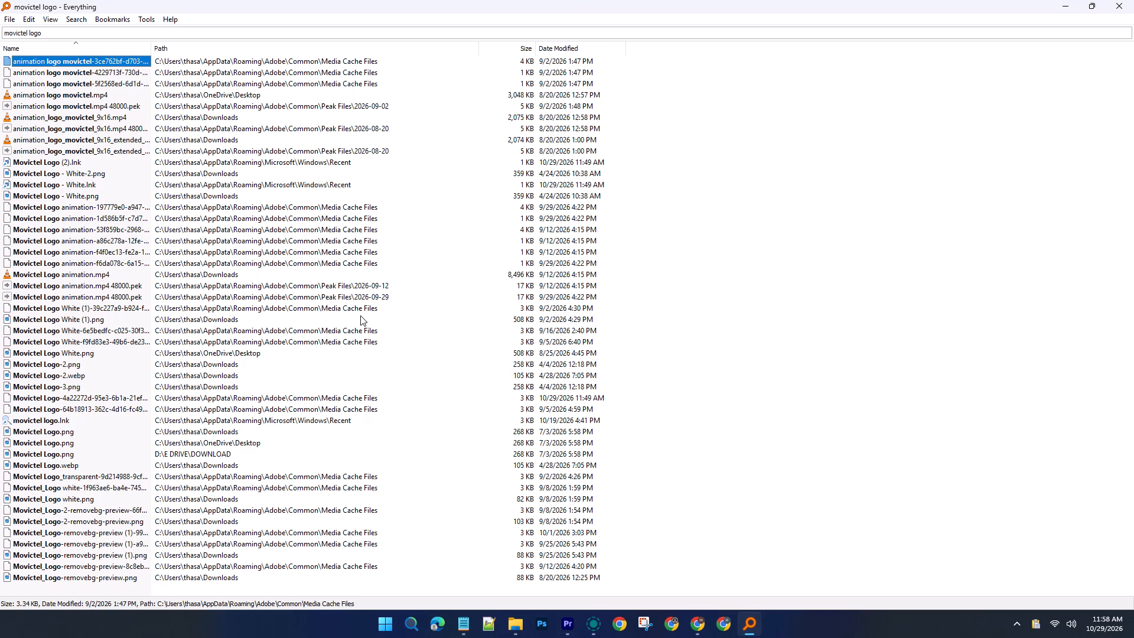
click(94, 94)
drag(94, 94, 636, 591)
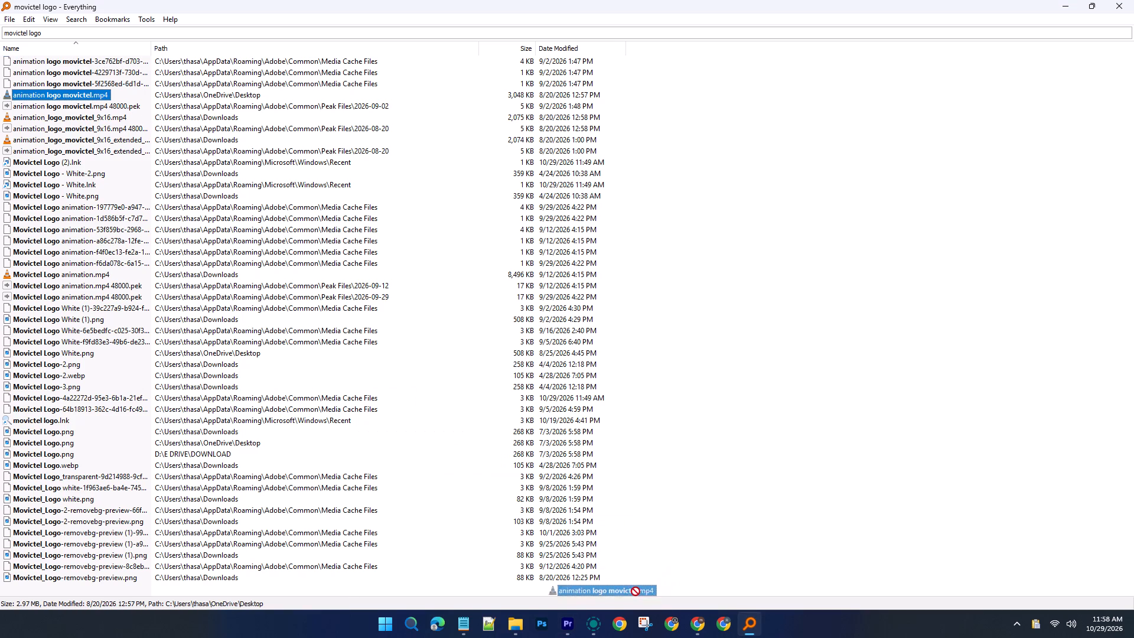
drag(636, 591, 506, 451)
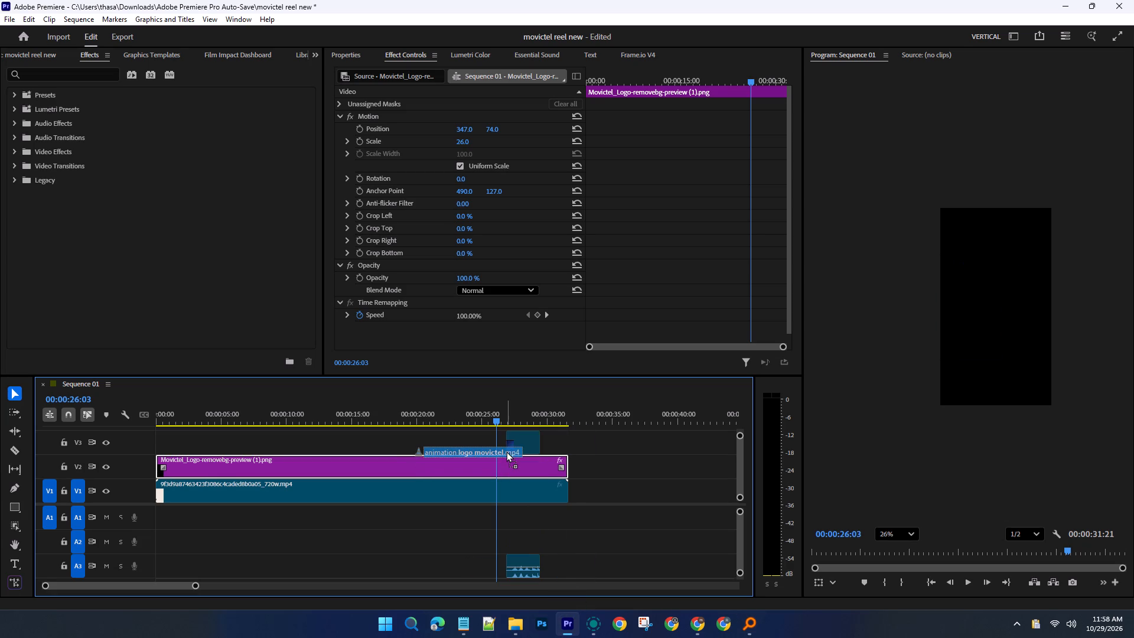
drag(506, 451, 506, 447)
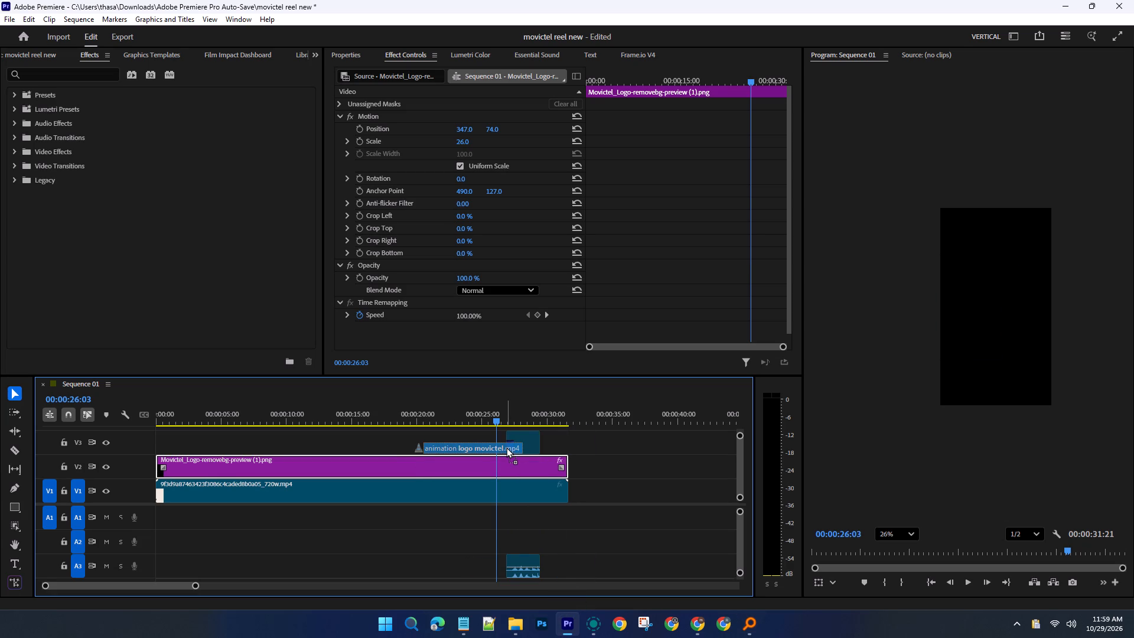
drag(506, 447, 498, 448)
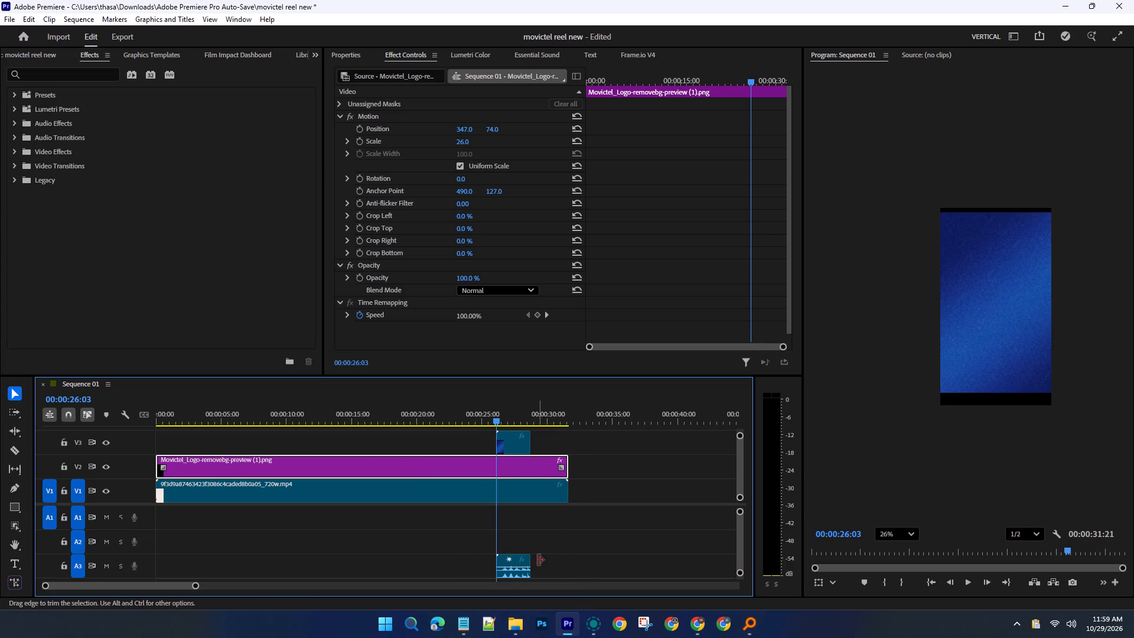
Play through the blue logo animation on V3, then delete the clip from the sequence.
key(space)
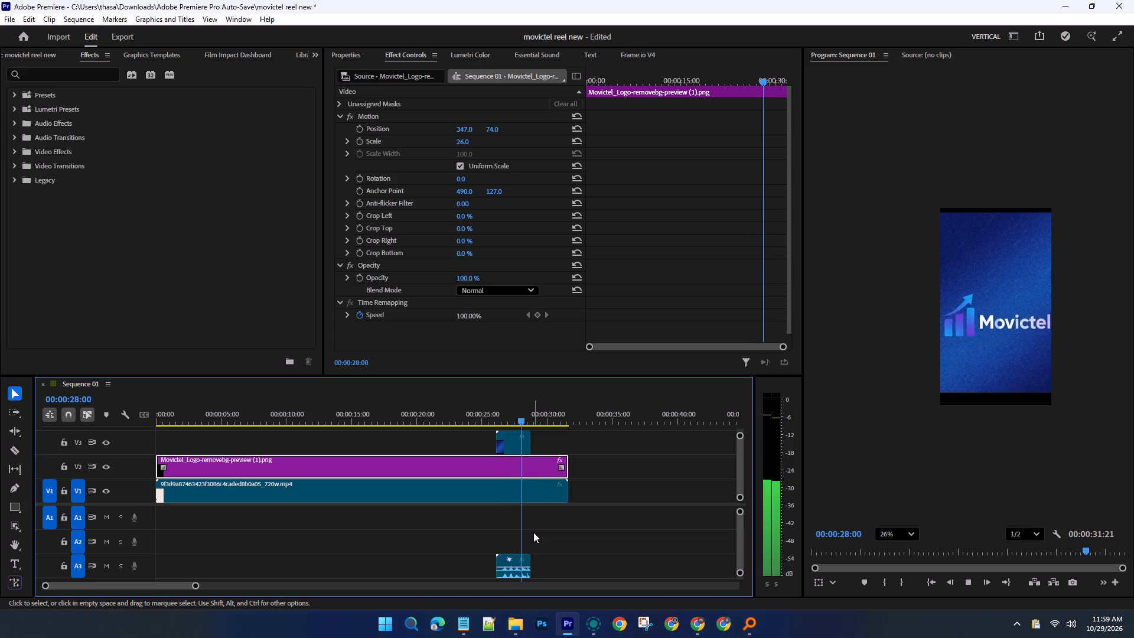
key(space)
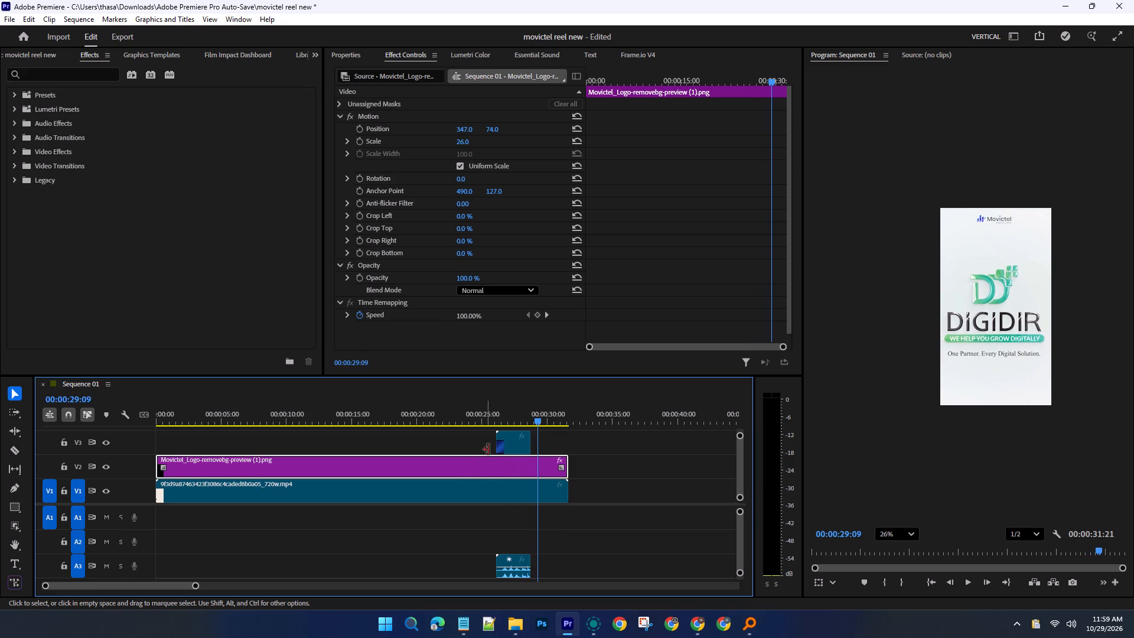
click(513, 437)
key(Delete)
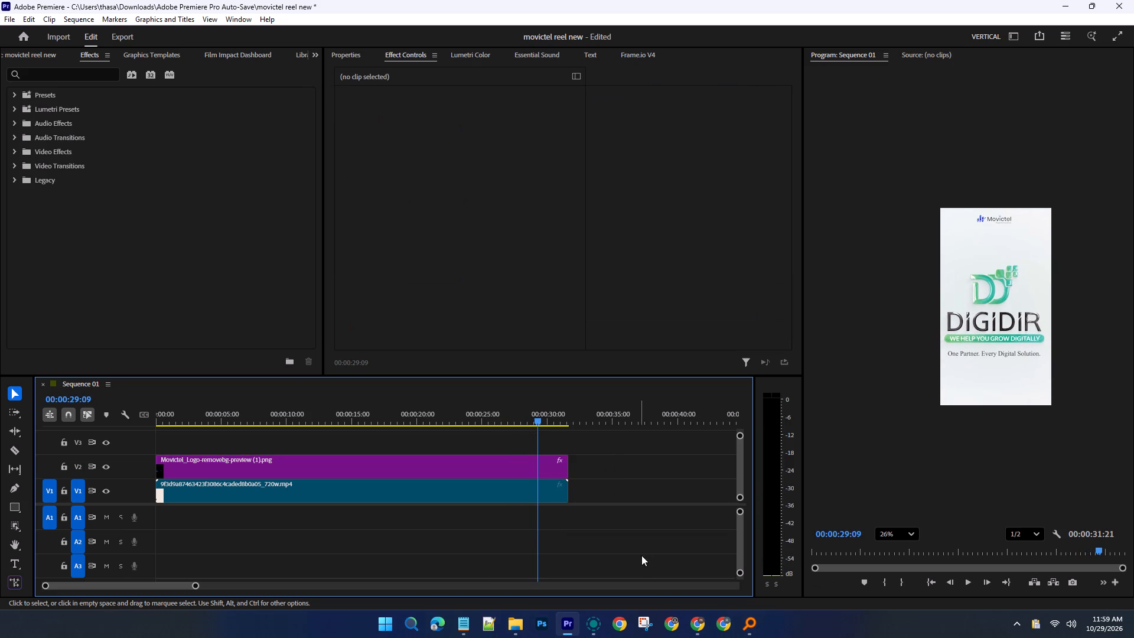
Preview the animation_logo_movictel_9x16_extended video and Movictel Logo animation.mp4 in VLC from the Everything search list.
click(742, 618)
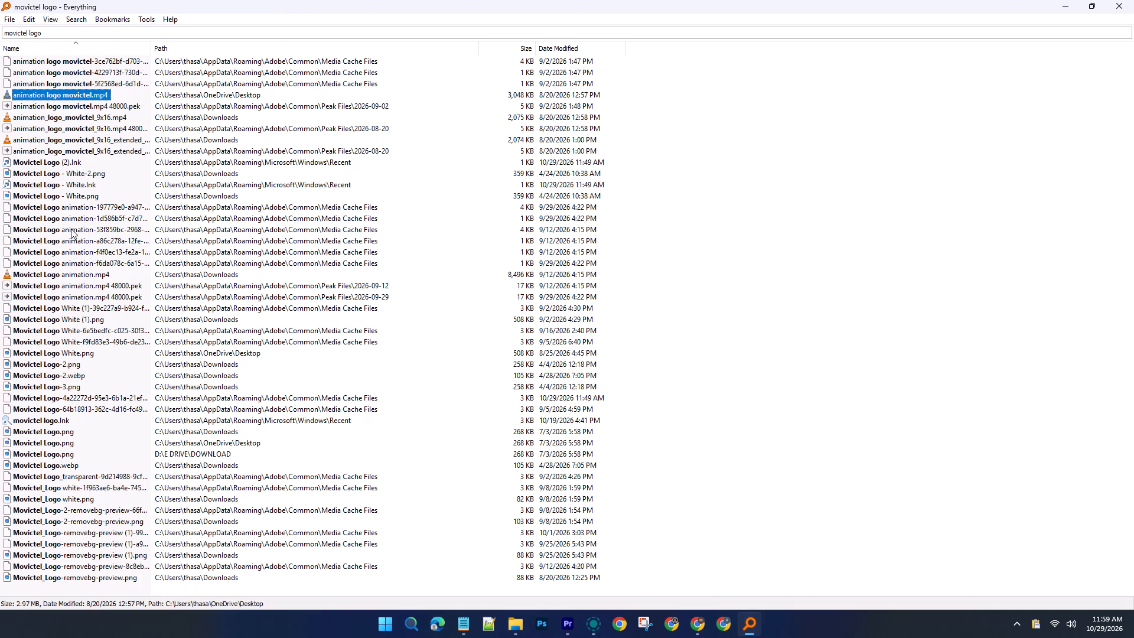
click(70, 138)
right_click(70, 138)
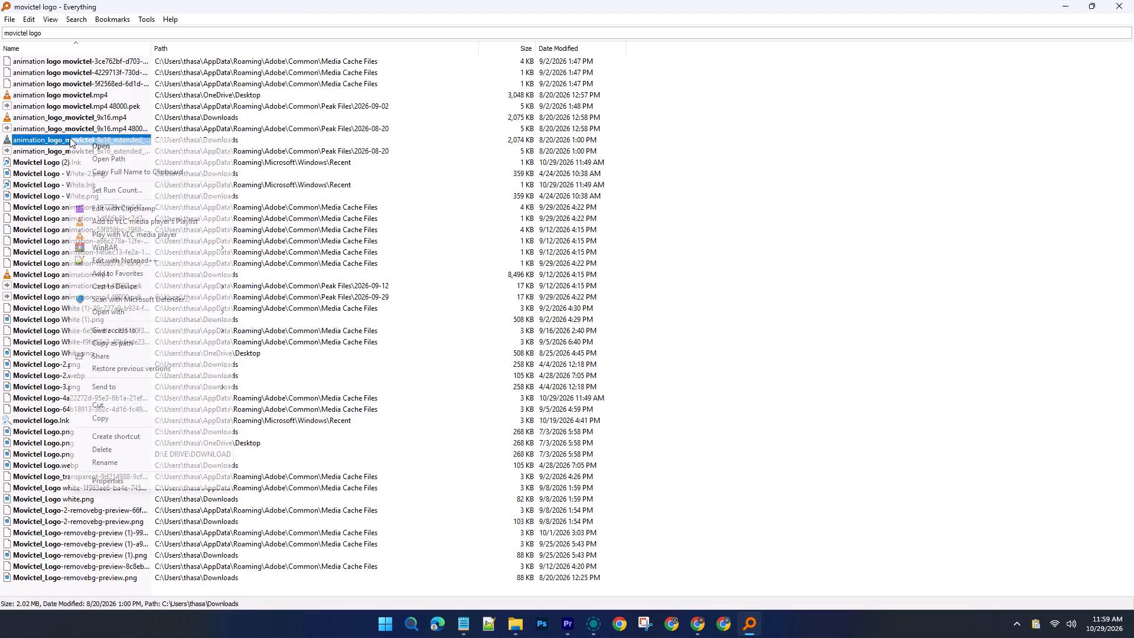
click(92, 146)
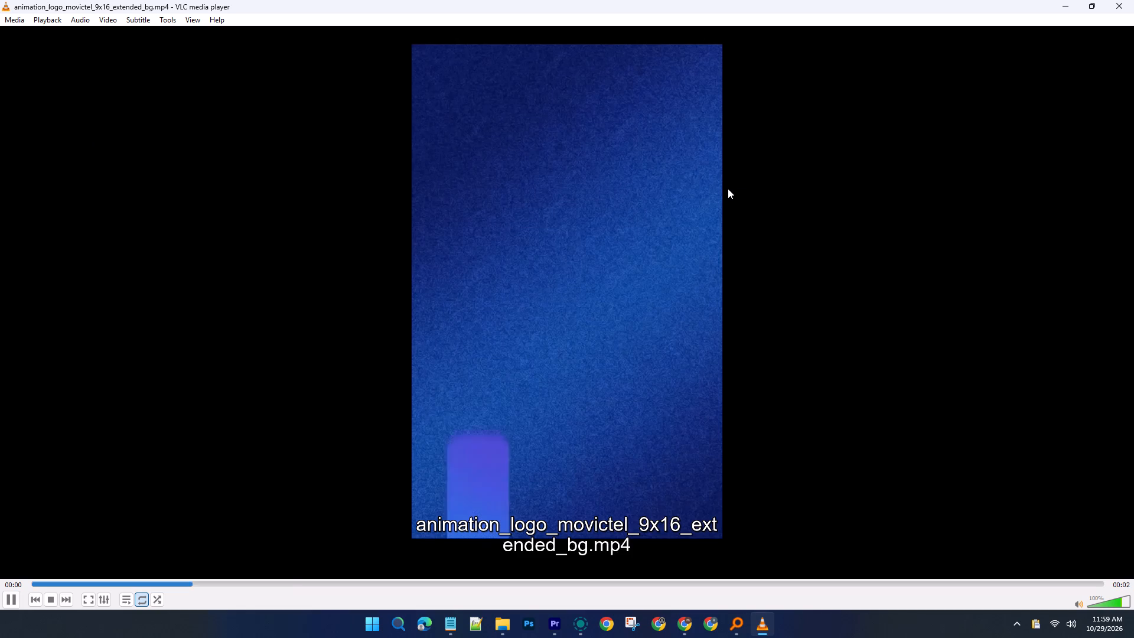
click(1120, 0)
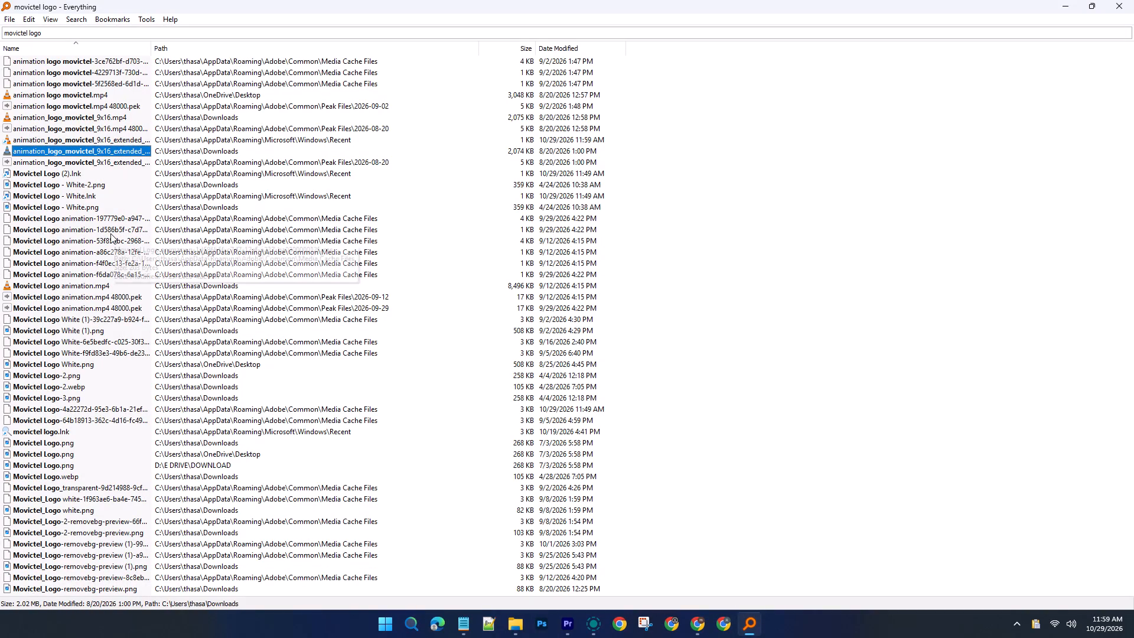
click(65, 285)
right_click(65, 285)
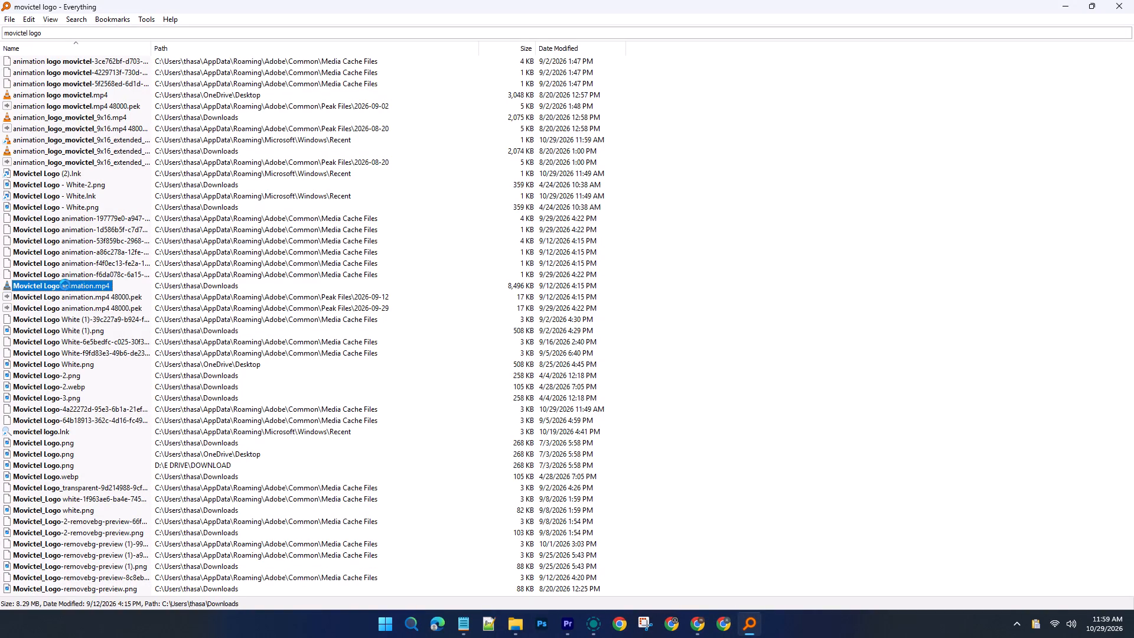
click(92, 269)
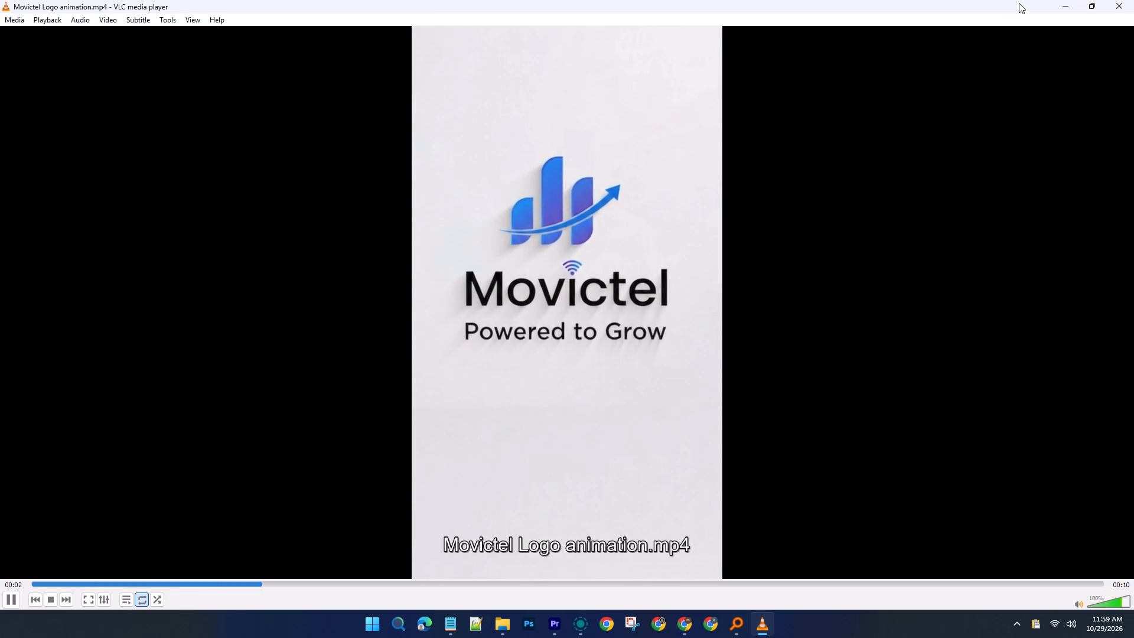
click(1129, 0)
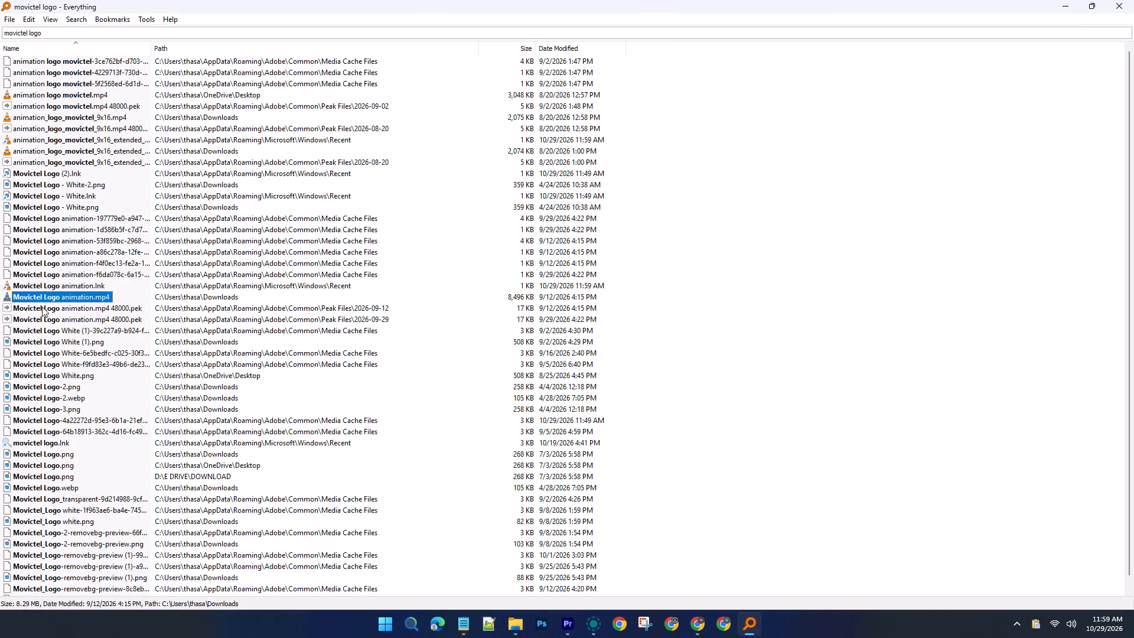
Place Movictel Logo animation.mp4 from Everything onto V3 in Premiere at about 00:00:28, over the closing brand screen.
drag(44, 295, 597, 629)
drag(597, 629, 573, 541)
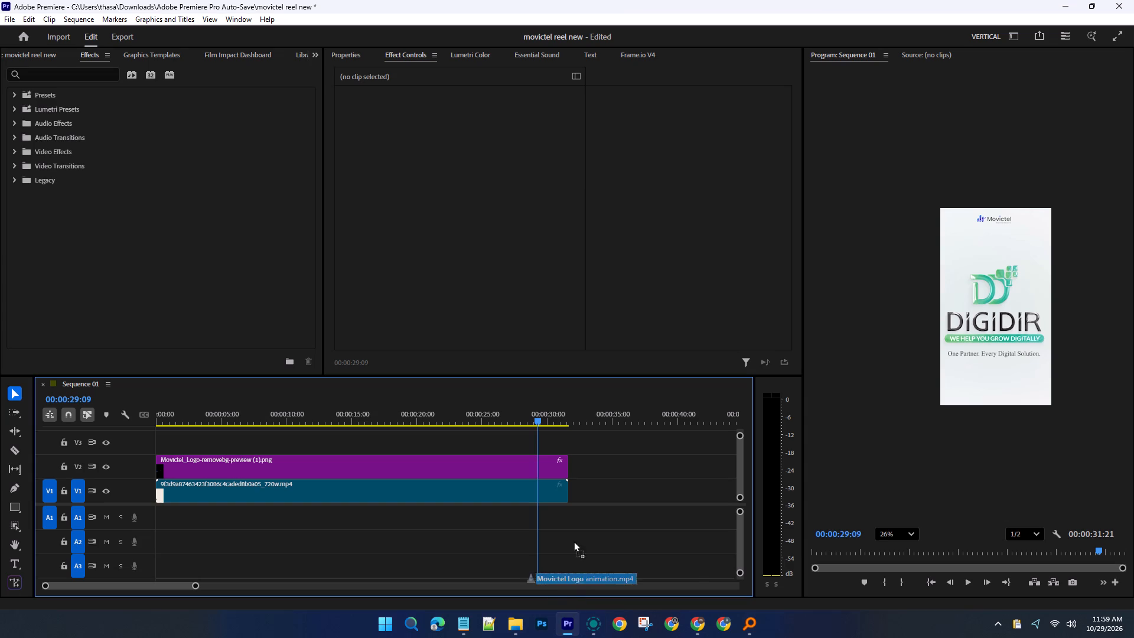
drag(573, 541, 527, 447)
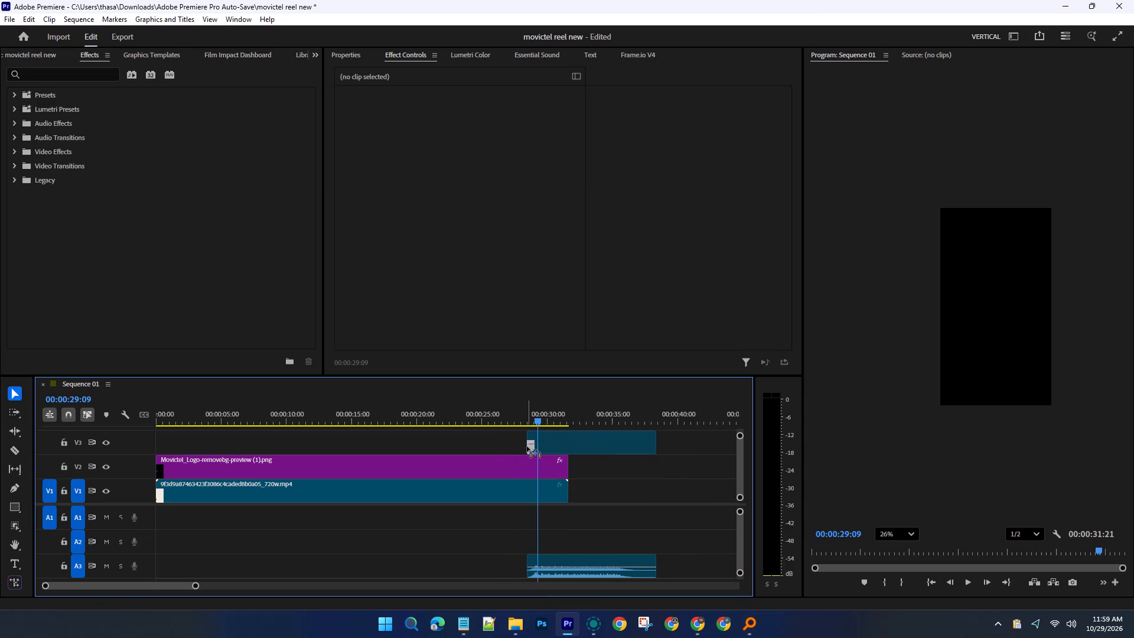
drag(537, 420, 529, 421)
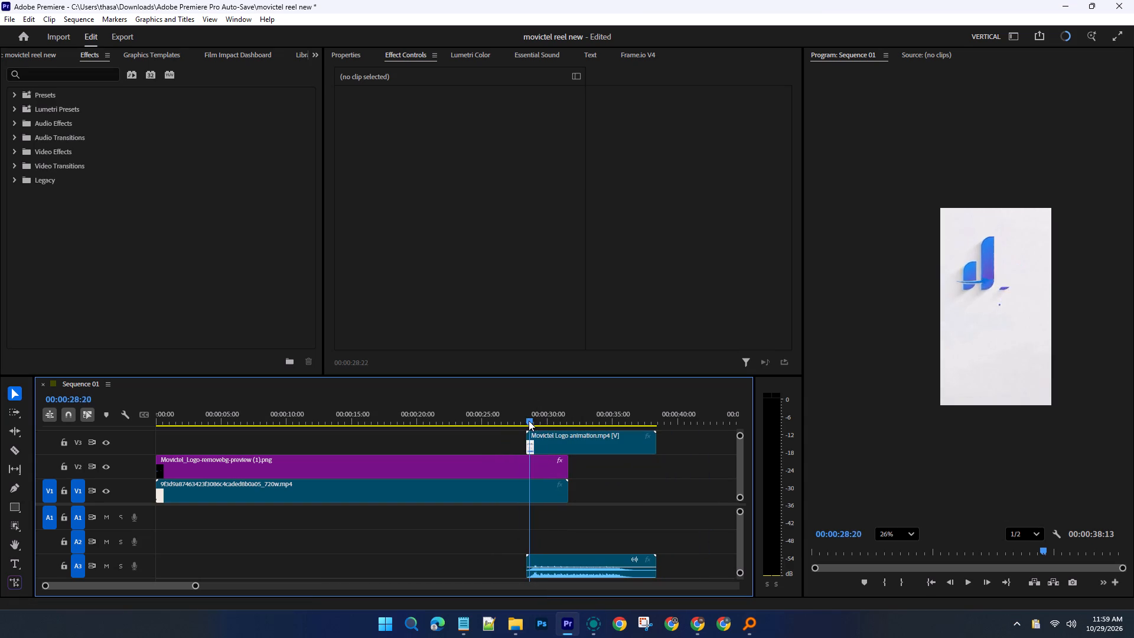
Move the Movictel Logo animation.mp4 clip on V3 earlier so it starts at 00:00:26:07, and play it back.
drag(529, 421, 499, 421)
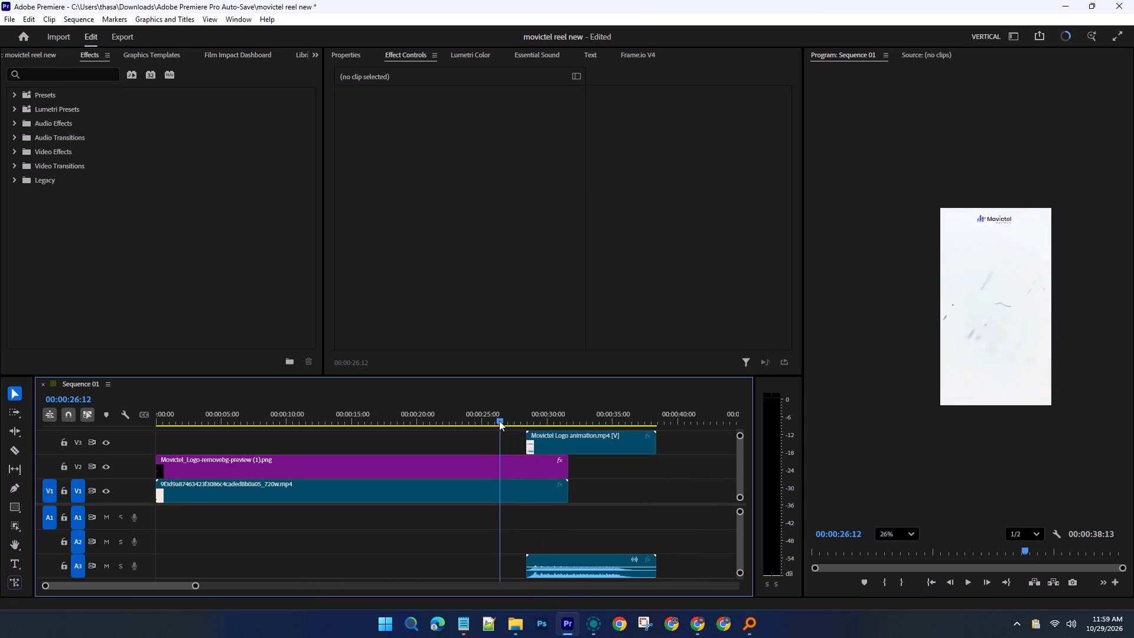
drag(499, 421, 497, 421)
drag(541, 443, 533, 442)
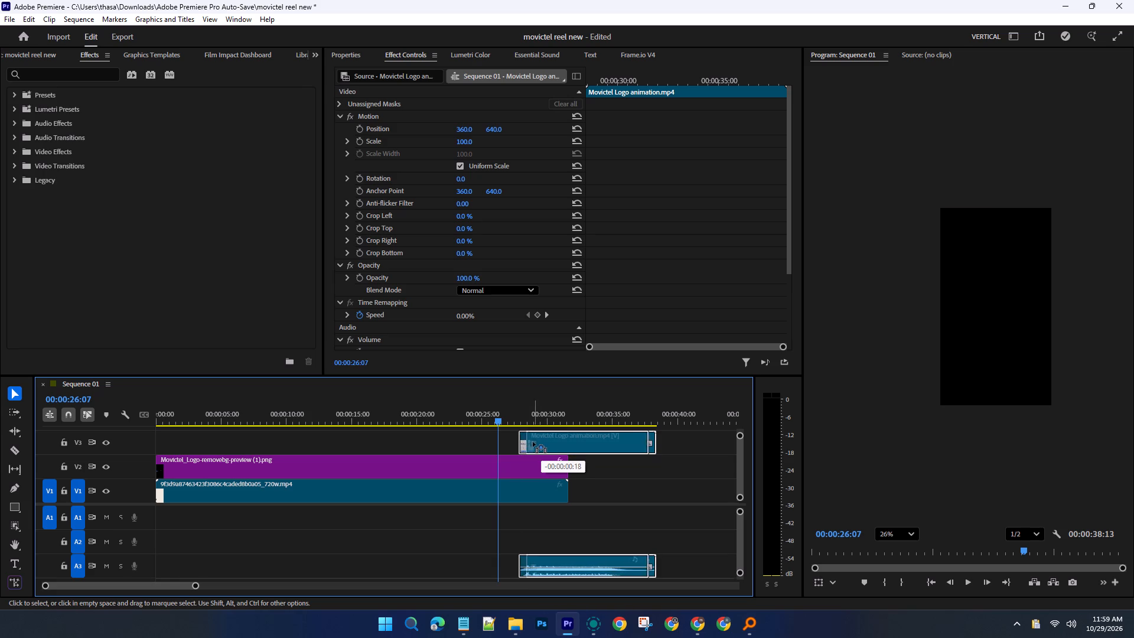
drag(533, 442, 514, 441)
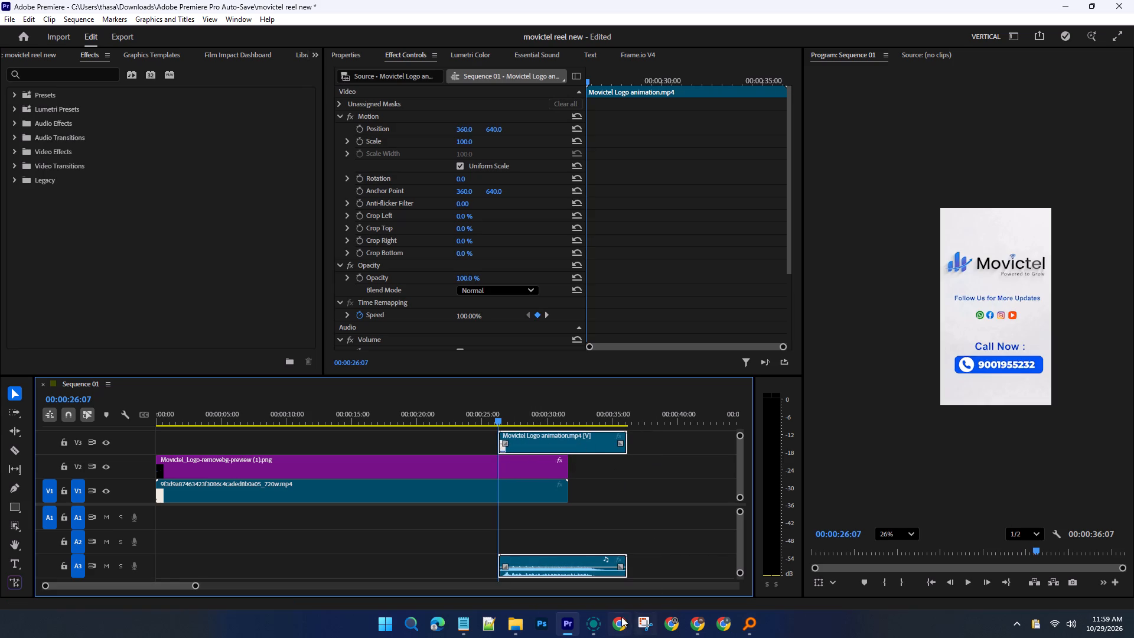
key(space)
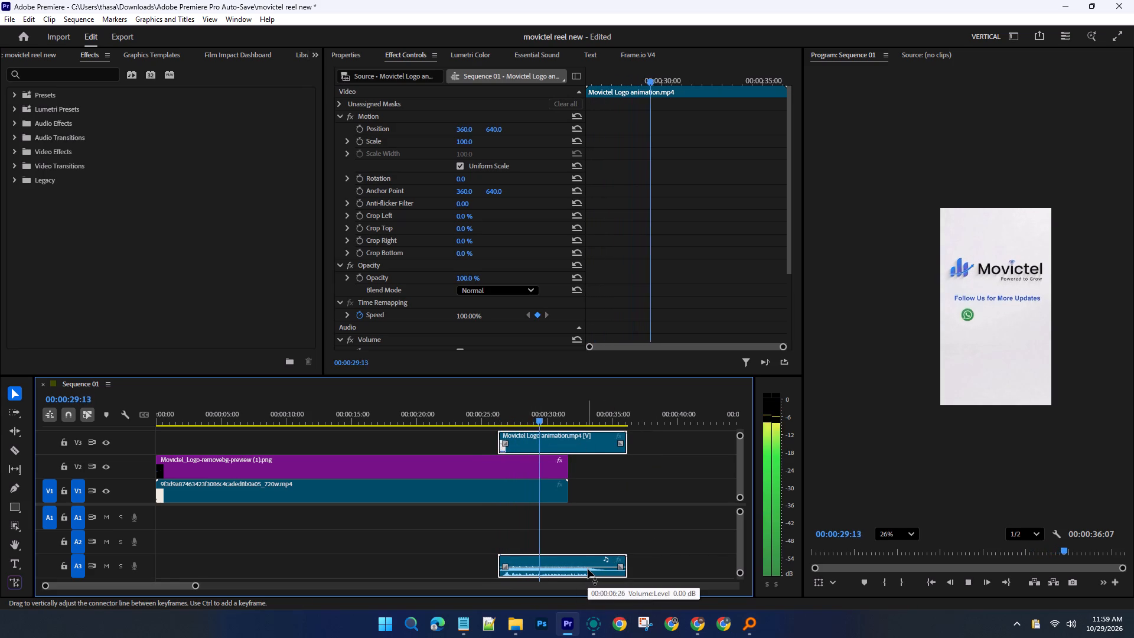
Unlink the Movictel Logo animation clip's audio from its video and delete the audio from A3.
click(588, 569)
right_click(588, 569)
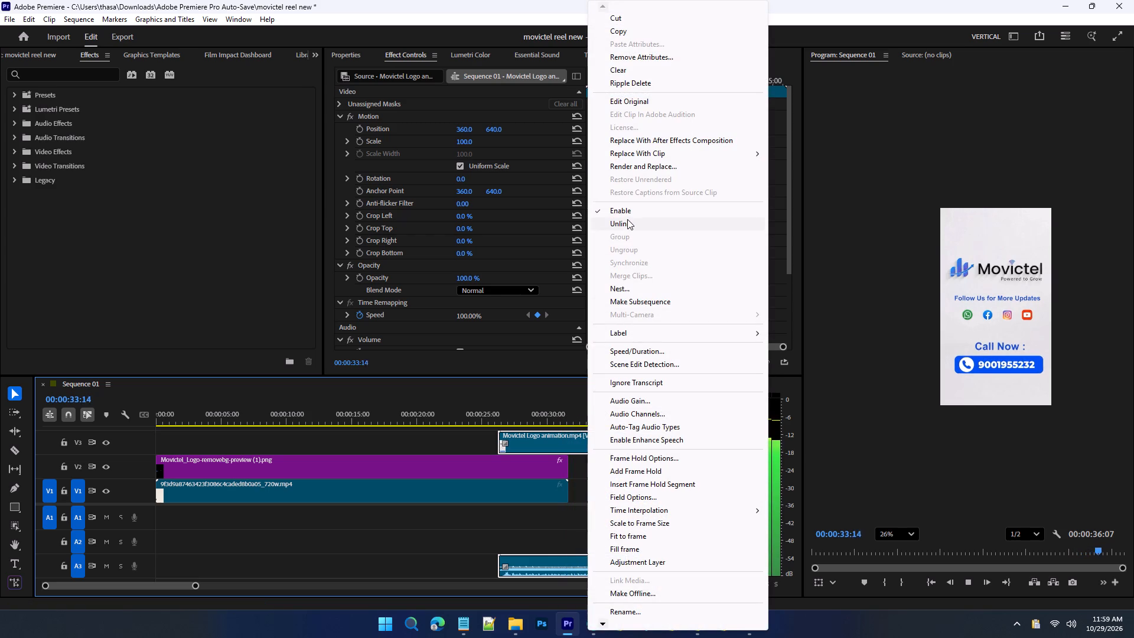
click(627, 219)
click(565, 571)
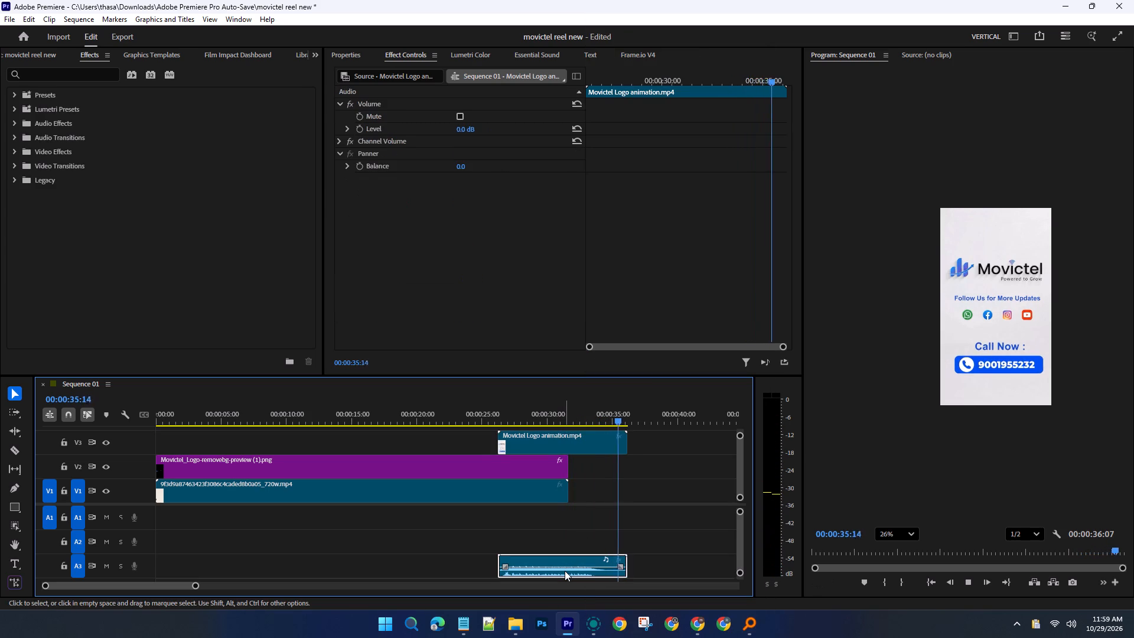
key(Delete)
Split the Movictel Logo animation clip on V3 at 00:00:31:21, the end of the main video, and delete the excess part.
drag(627, 419, 534, 427)
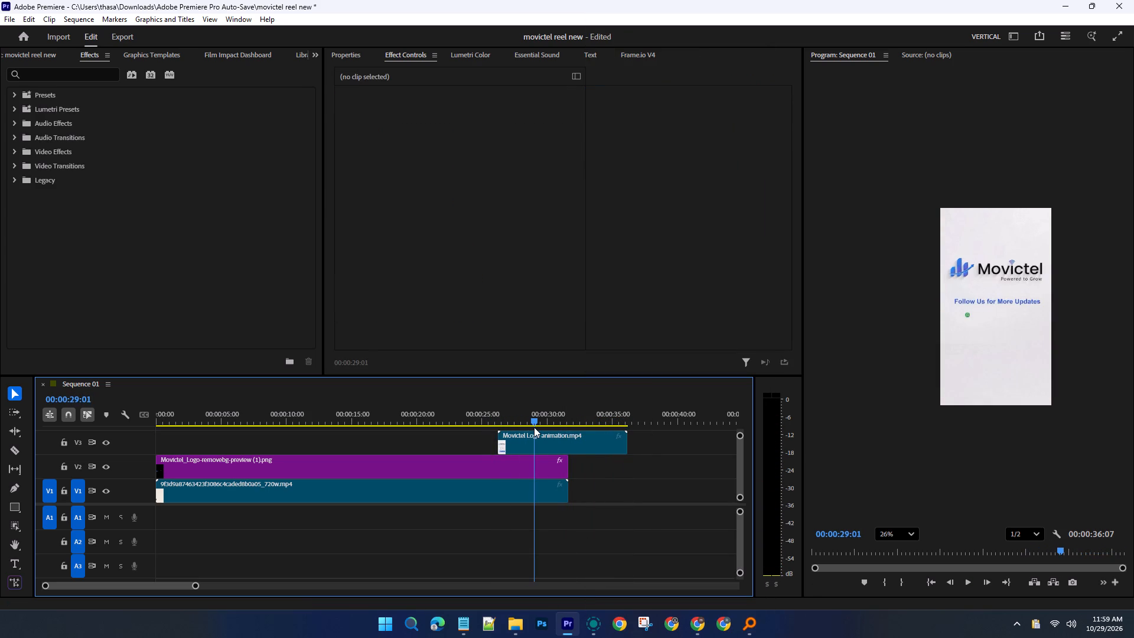
drag(534, 427, 566, 435)
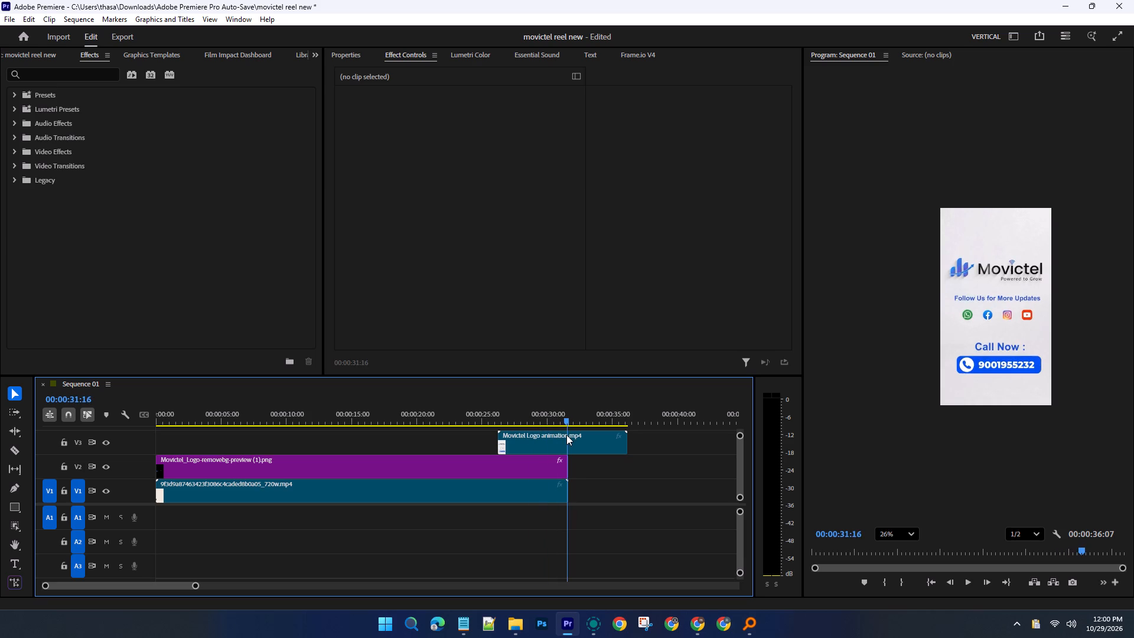
drag(566, 435, 569, 435)
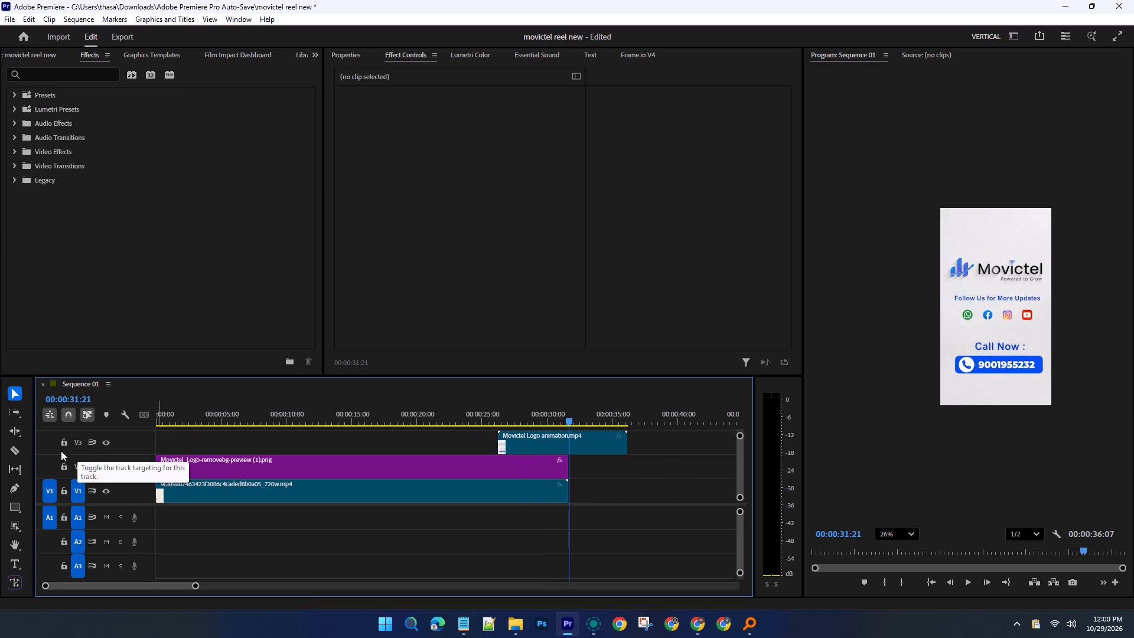
click(6, 451)
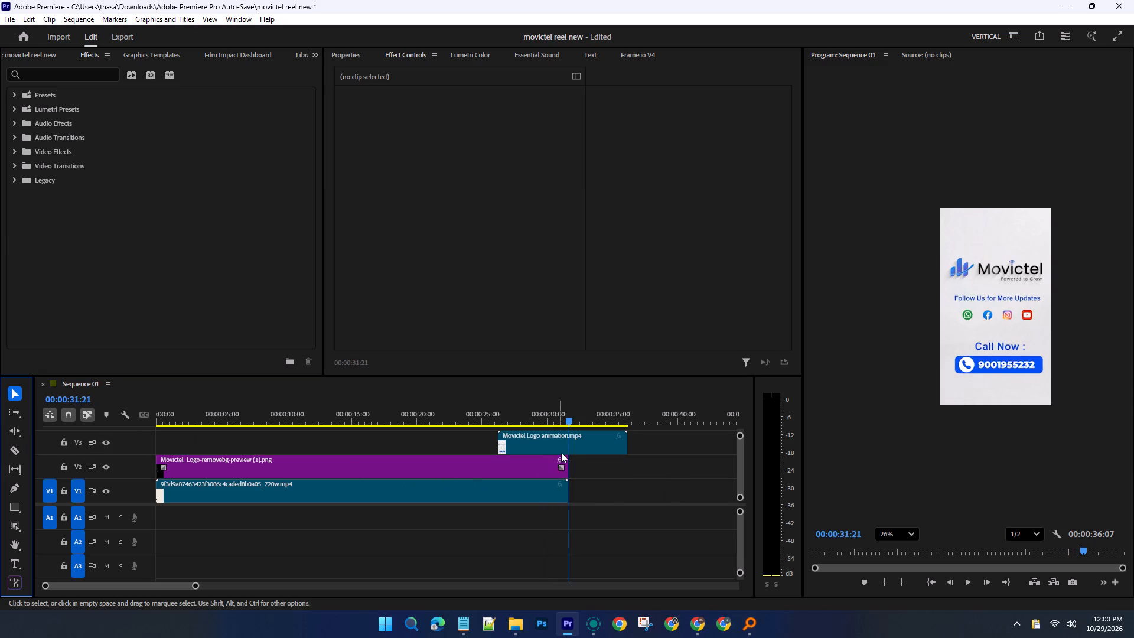
click(11, 445)
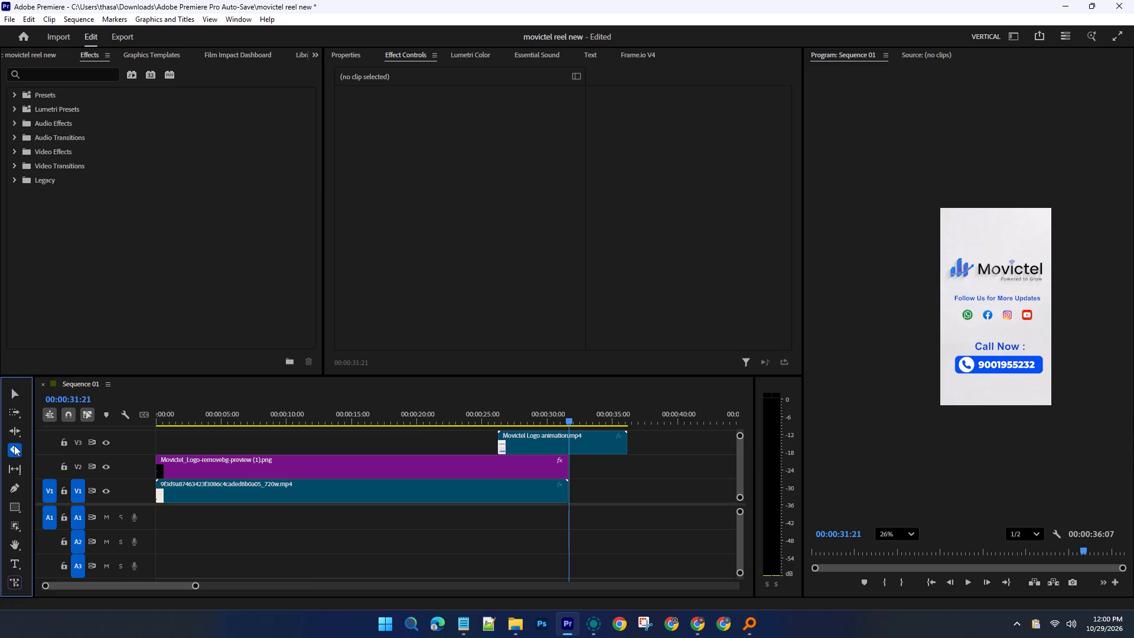
click(569, 443)
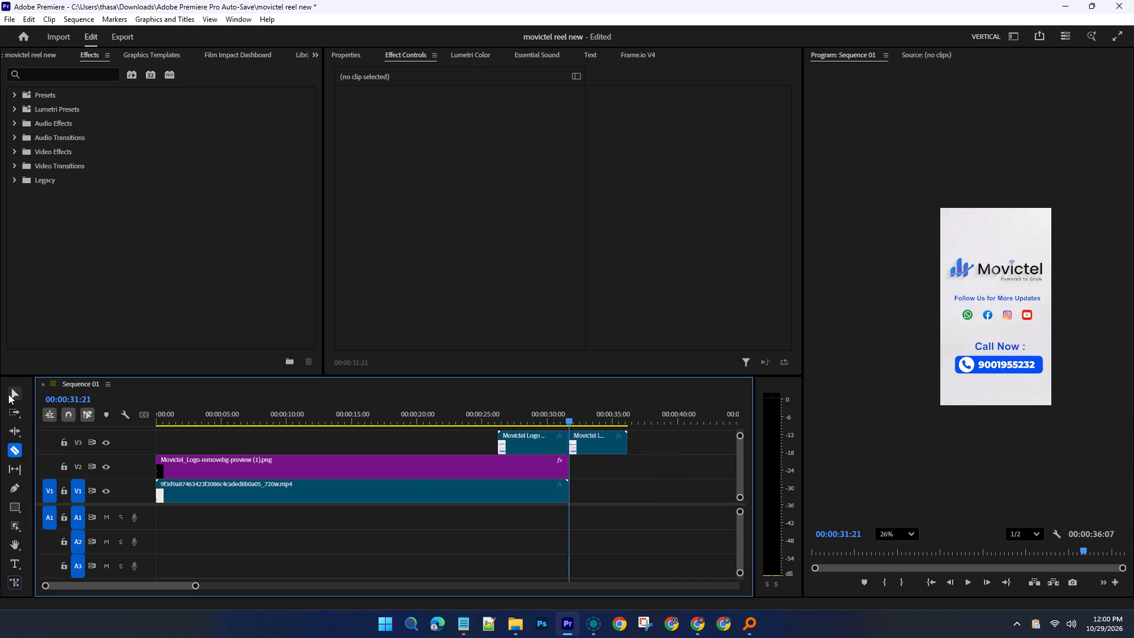
click(8, 394)
click(594, 447)
key(Delete)
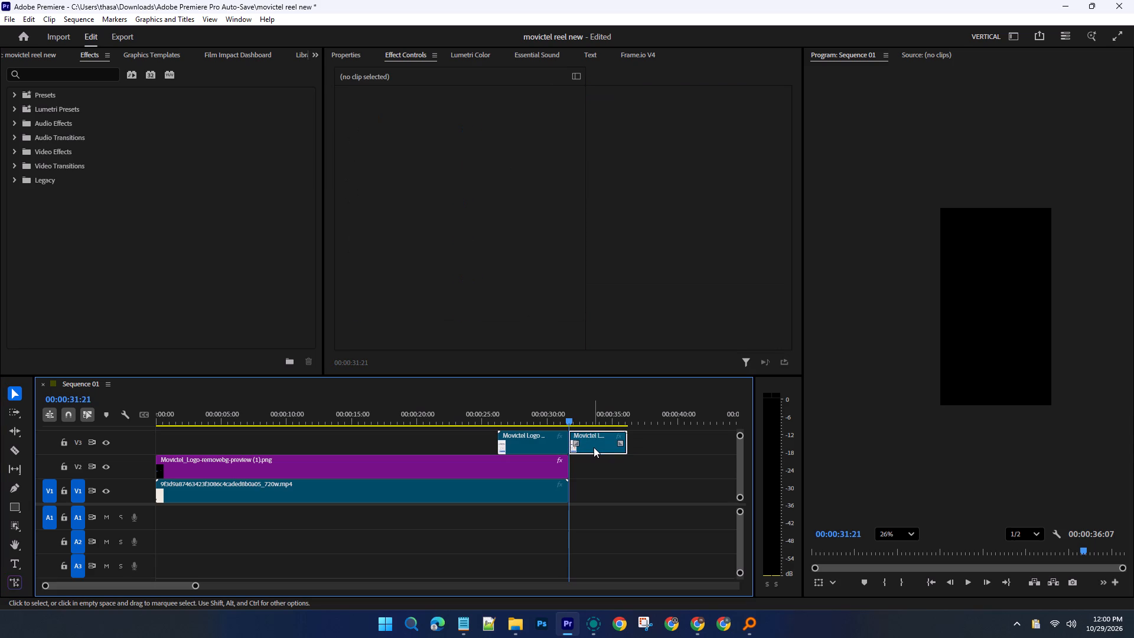
Play the sequence from the start with the preview set to Fit, reviewing the Movictel logo overlay and closing animation.
drag(569, 420, 56, 510)
key(space)
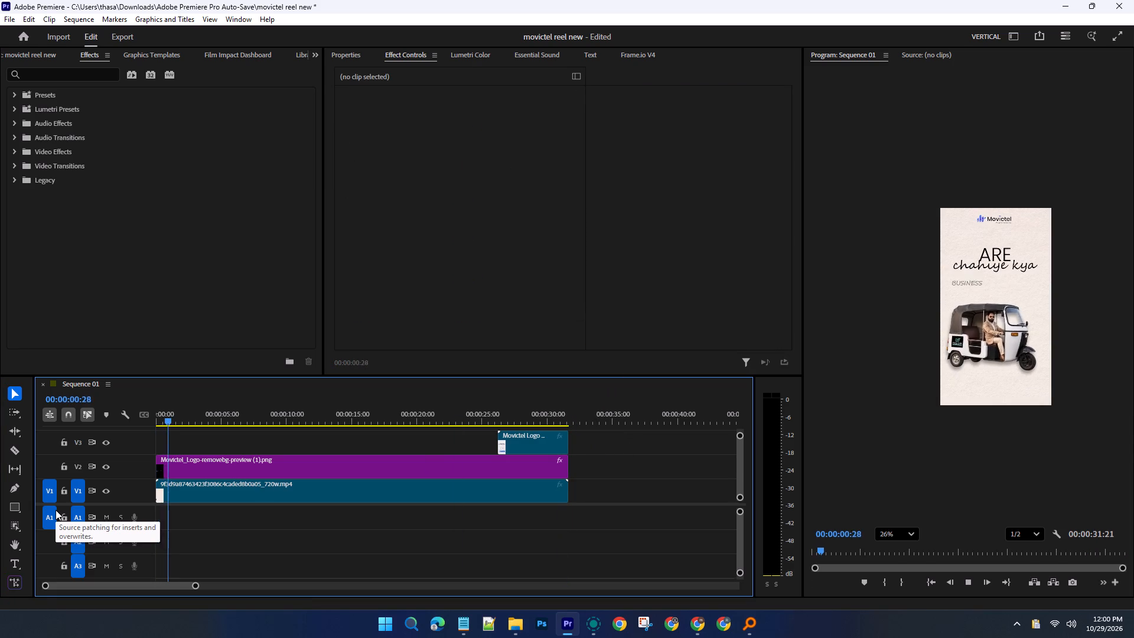
scroll(1016, 401, up, 2)
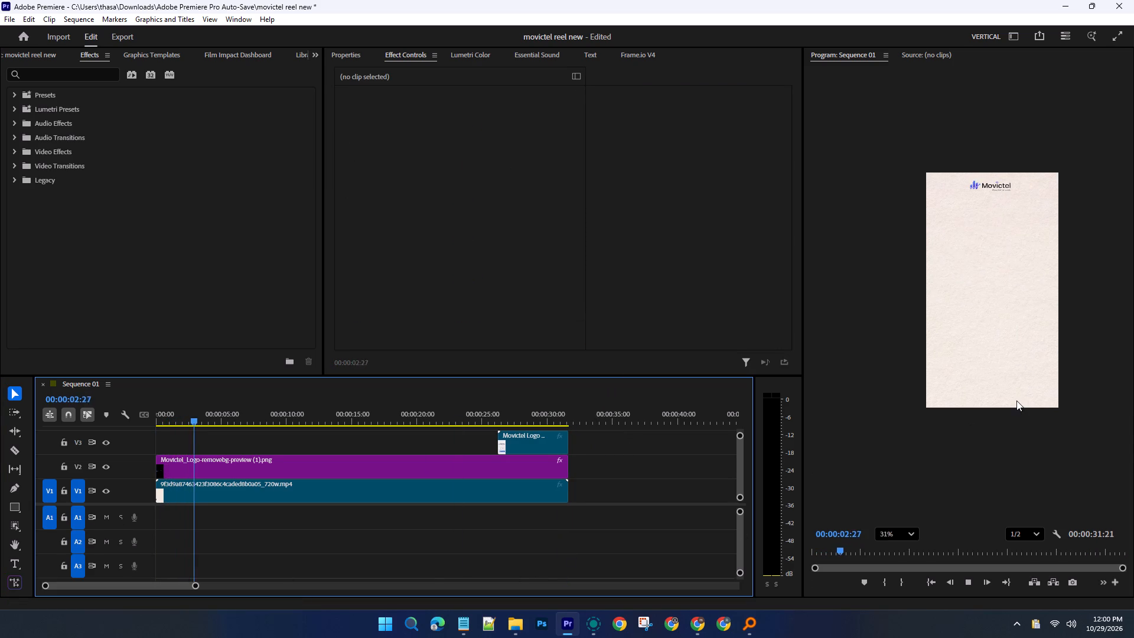
scroll(1016, 401, up, 4)
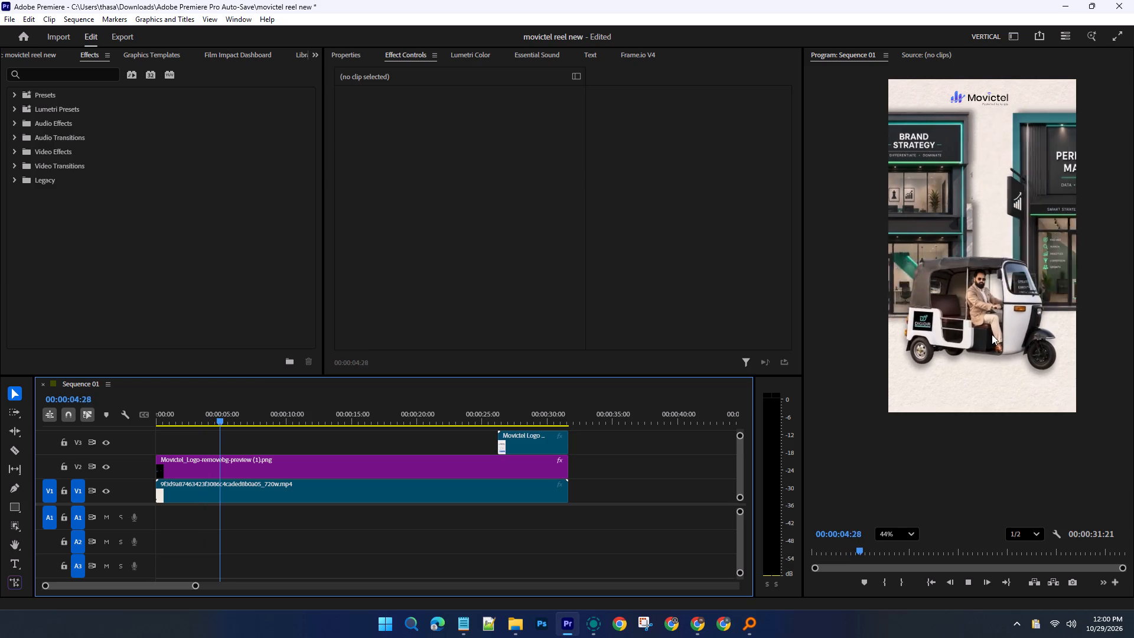
scroll(992, 334, up, 2)
drag(992, 334, 1002, 424)
scroll(1001, 427, down, 10)
scroll(955, 408, down, 3)
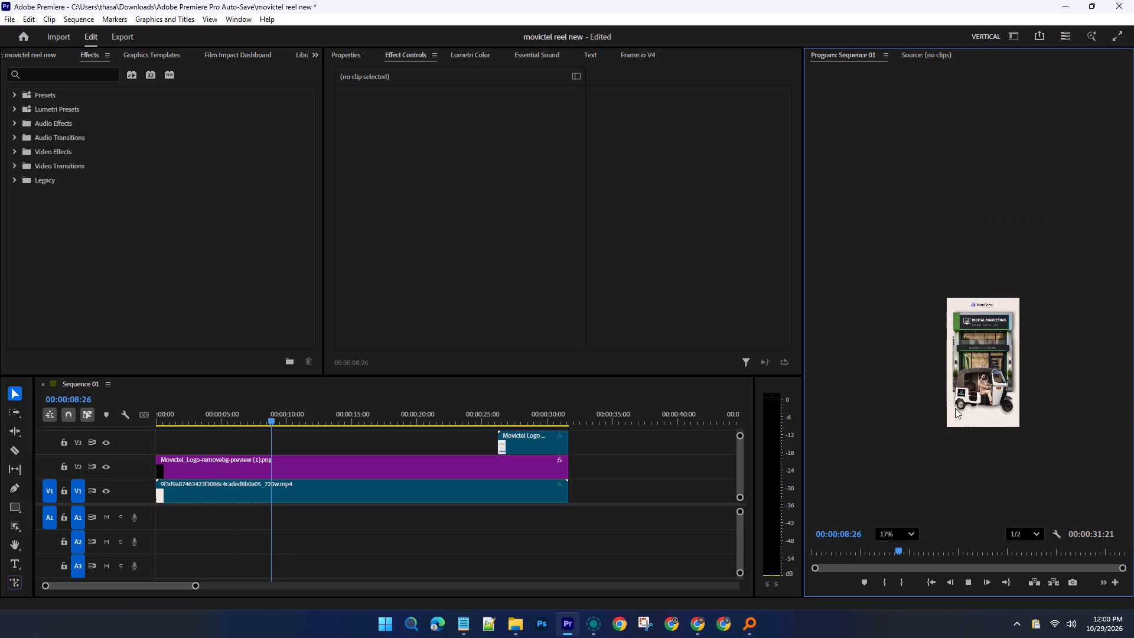
click(913, 527)
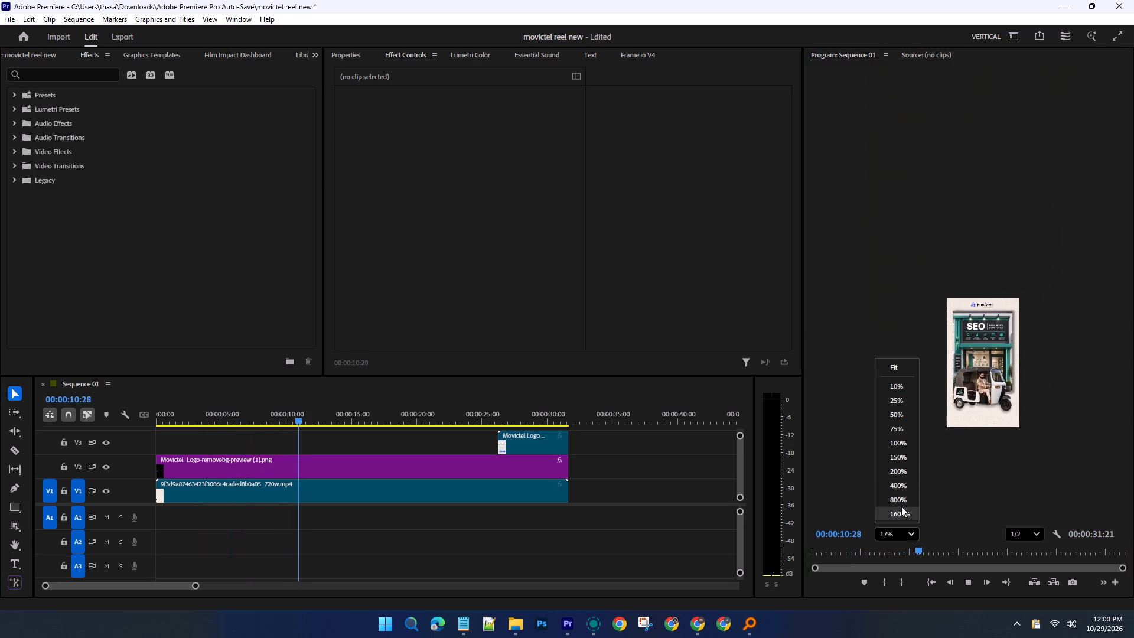
click(892, 445)
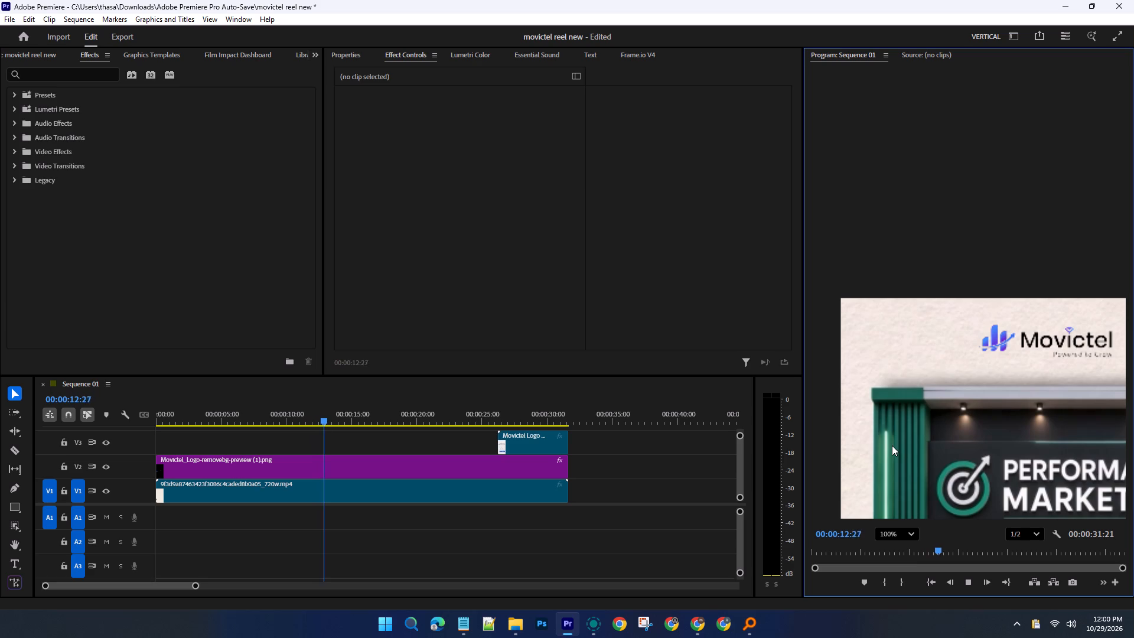
click(891, 535)
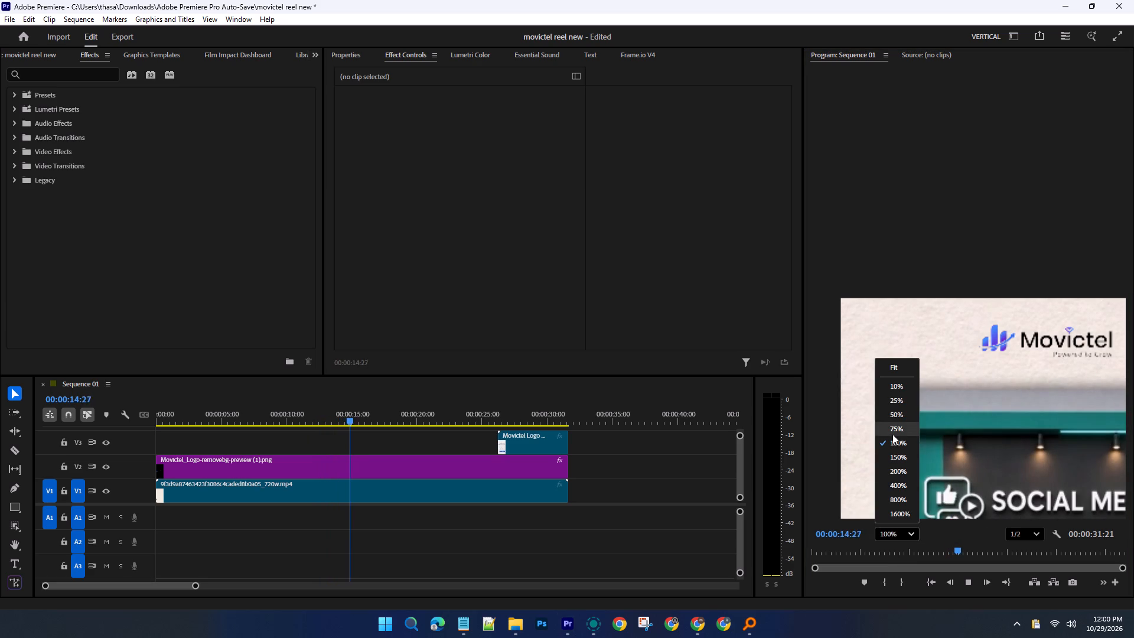
click(895, 364)
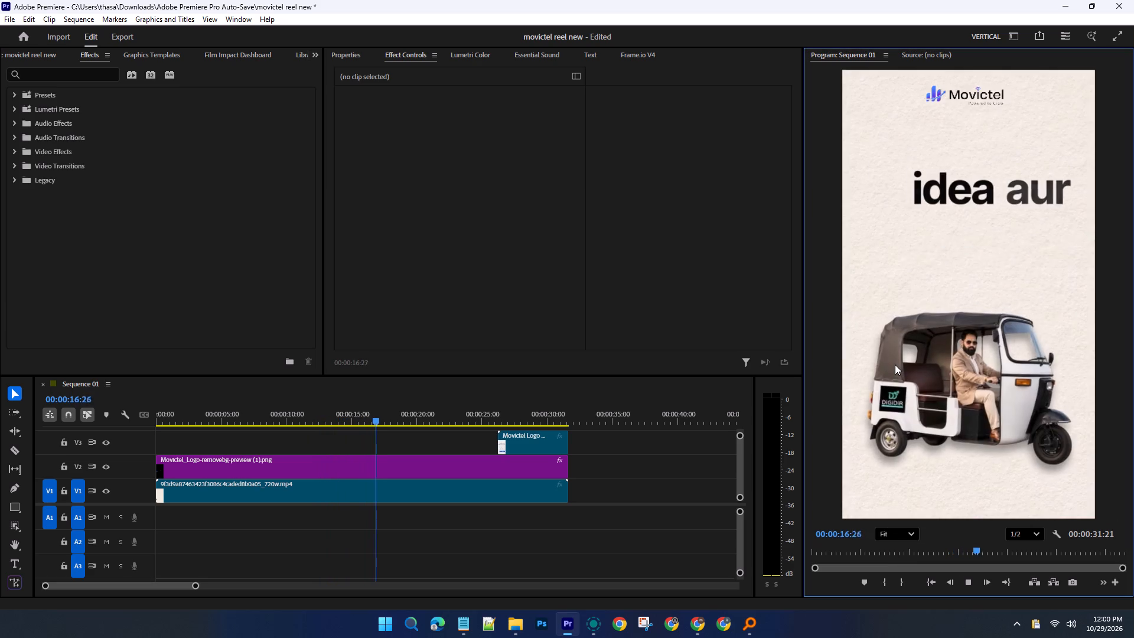
click(816, 406)
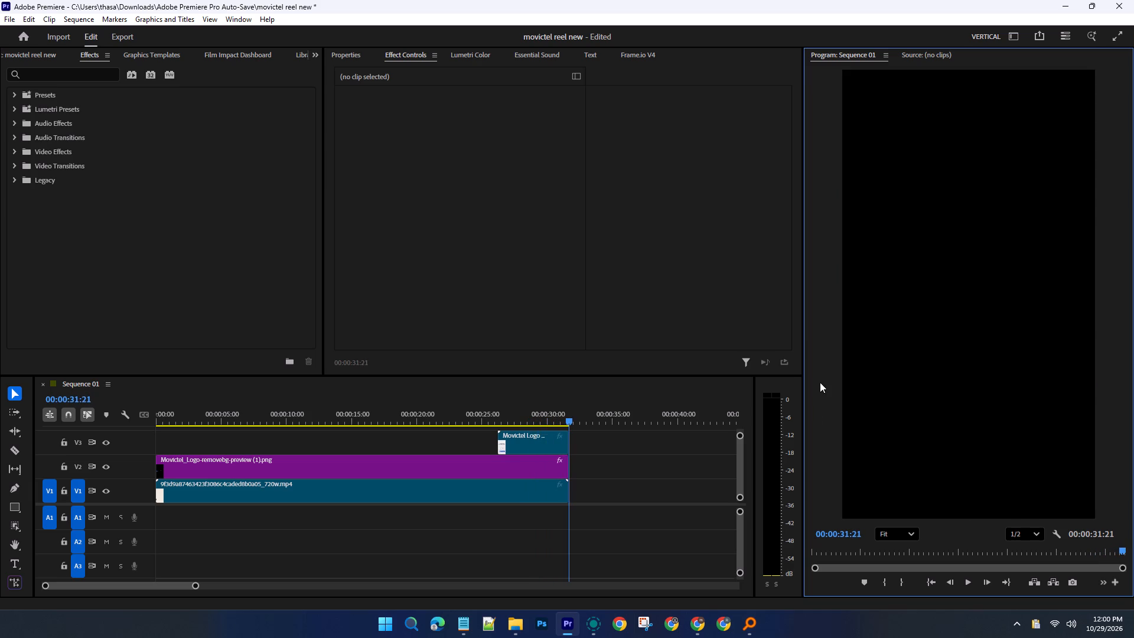
click(967, 578)
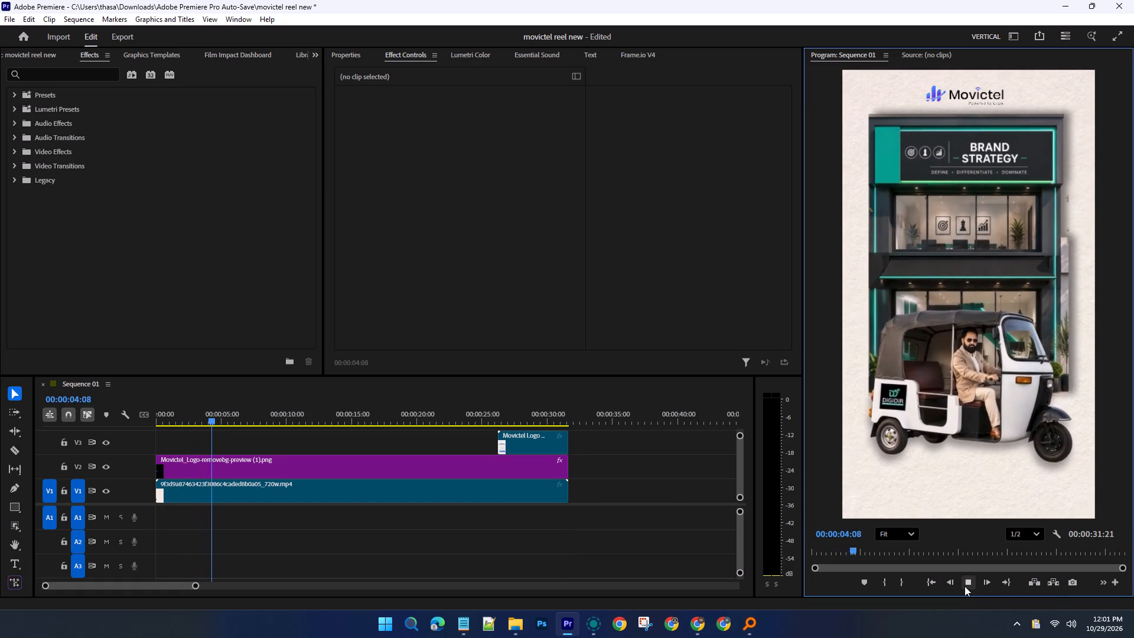
click(966, 585)
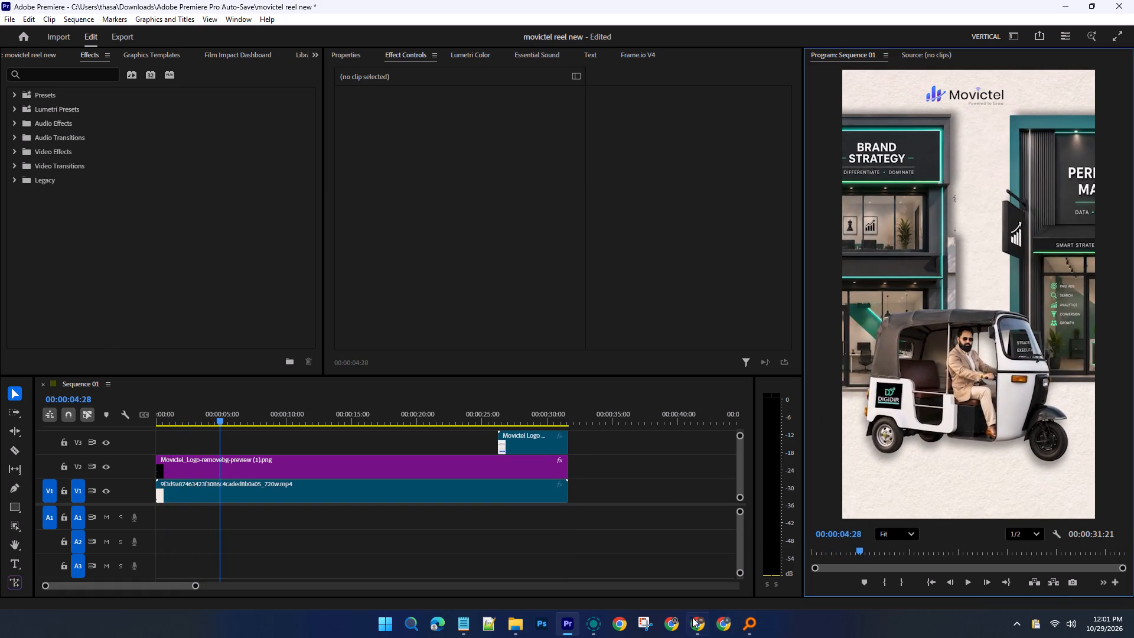
Switch to Chrome and search Google in a new tab for "instrumental music".
click(693, 626)
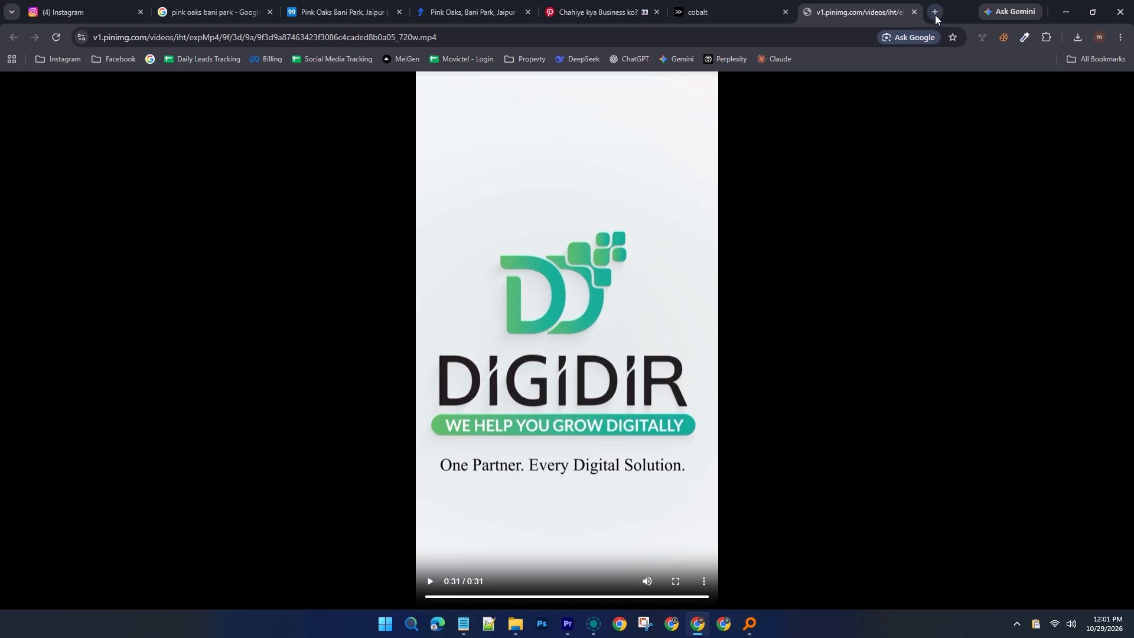
click(935, 15)
click(787, 33)
text(instru)
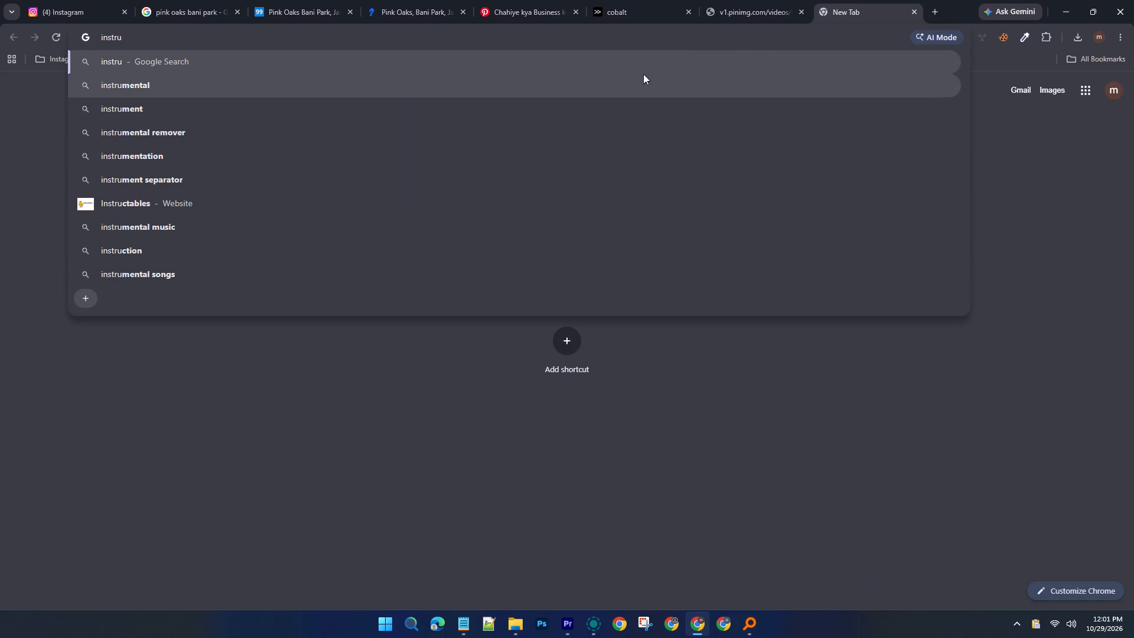
click(568, 73)
click(299, 87)
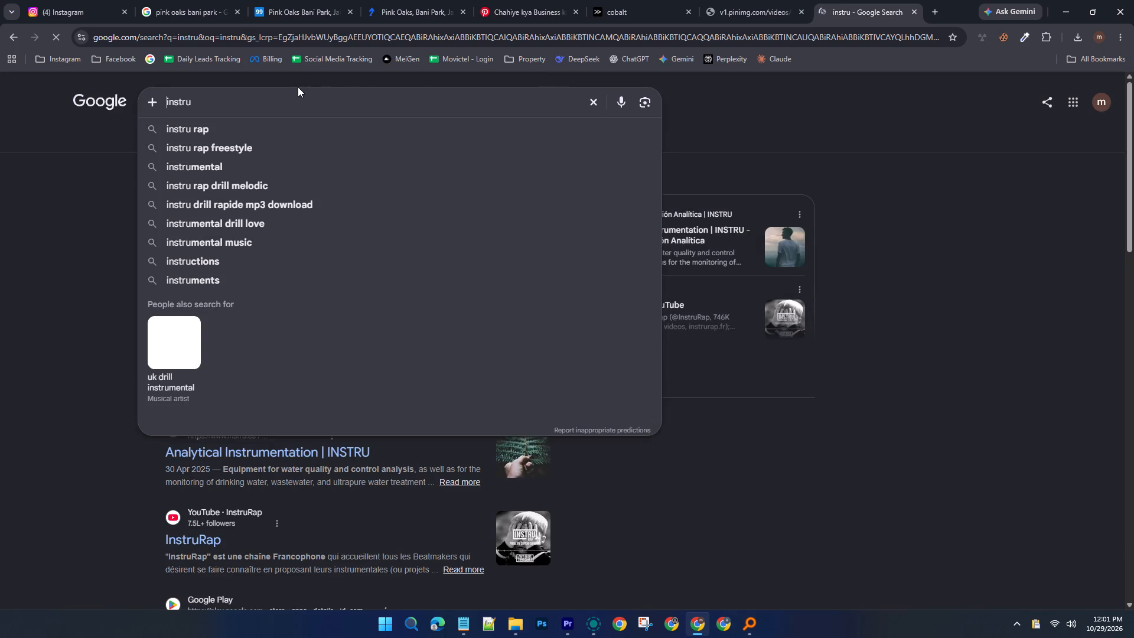
click(292, 92)
text(mental musi)
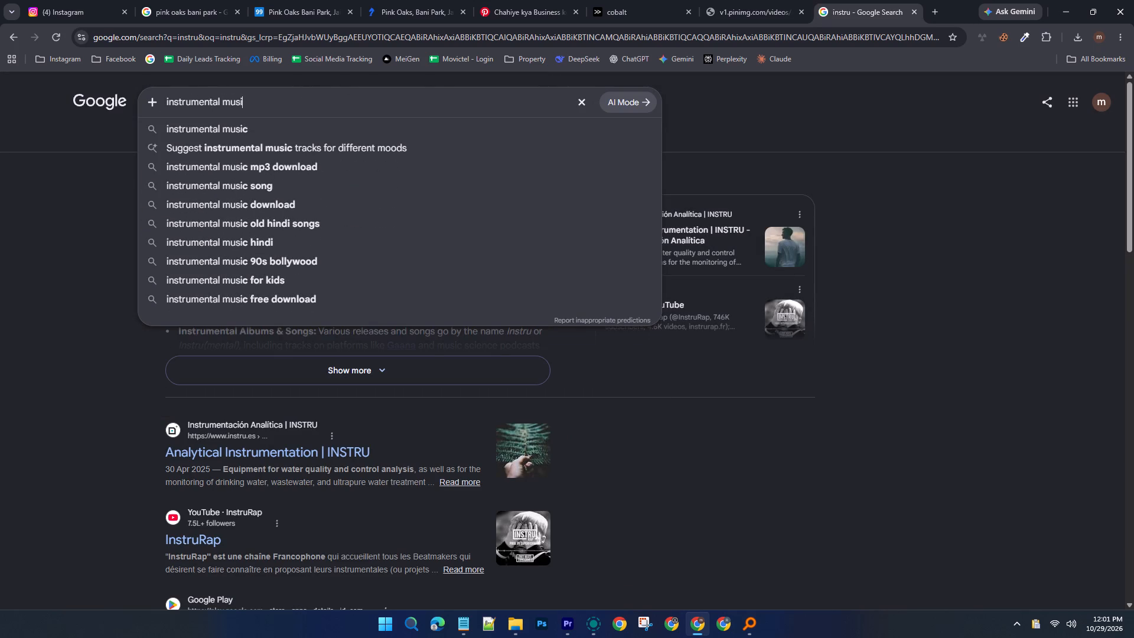
key(c)
key(Return)
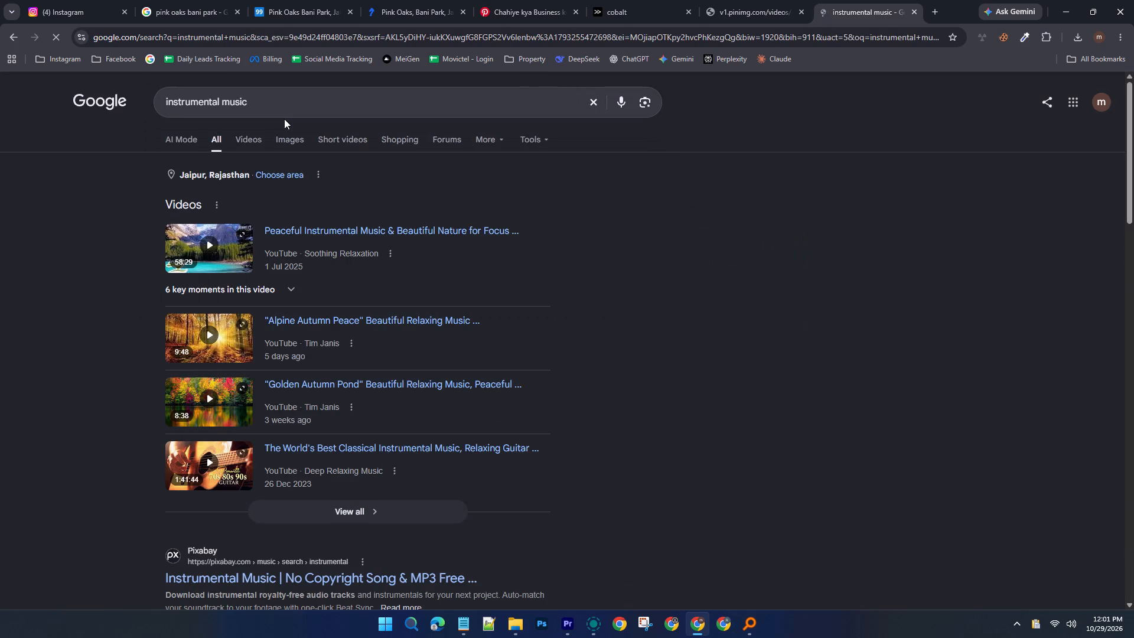
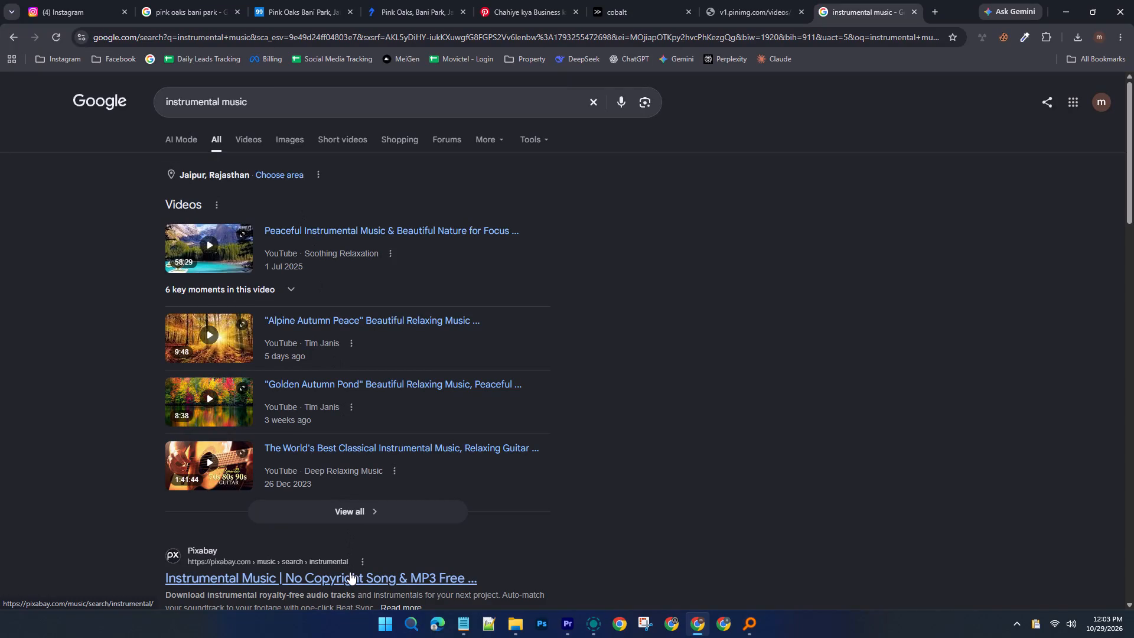
Open Pixabay's instrumental music results and preview the first tracks, starting with Ambient Instrumental and Instrumental by echoes_of_lumen.
click(350, 578)
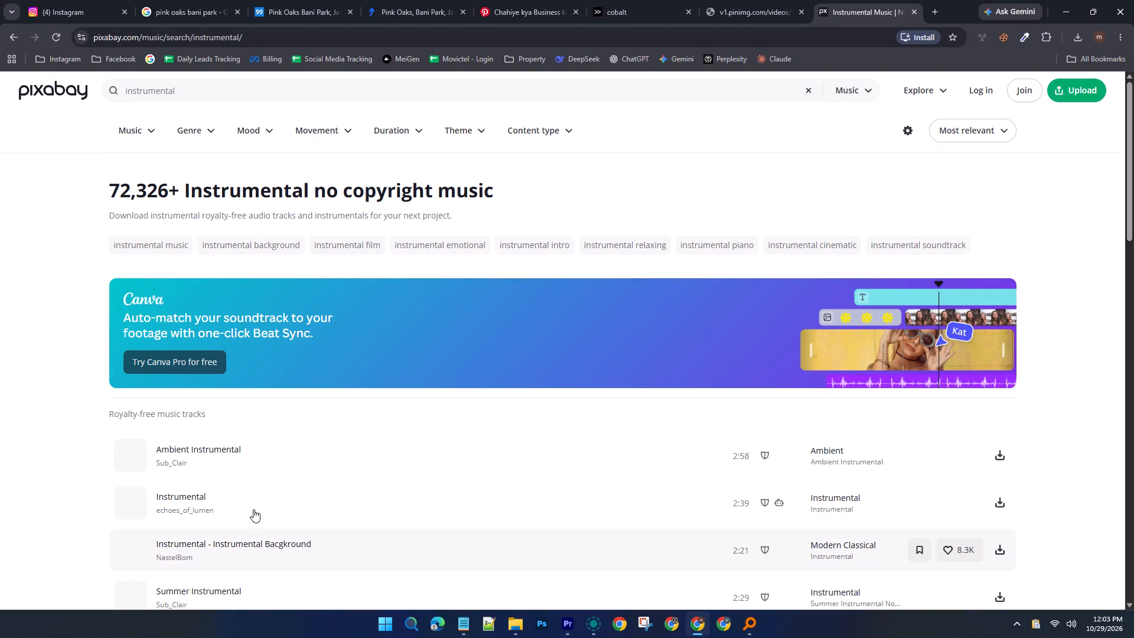
click(124, 453)
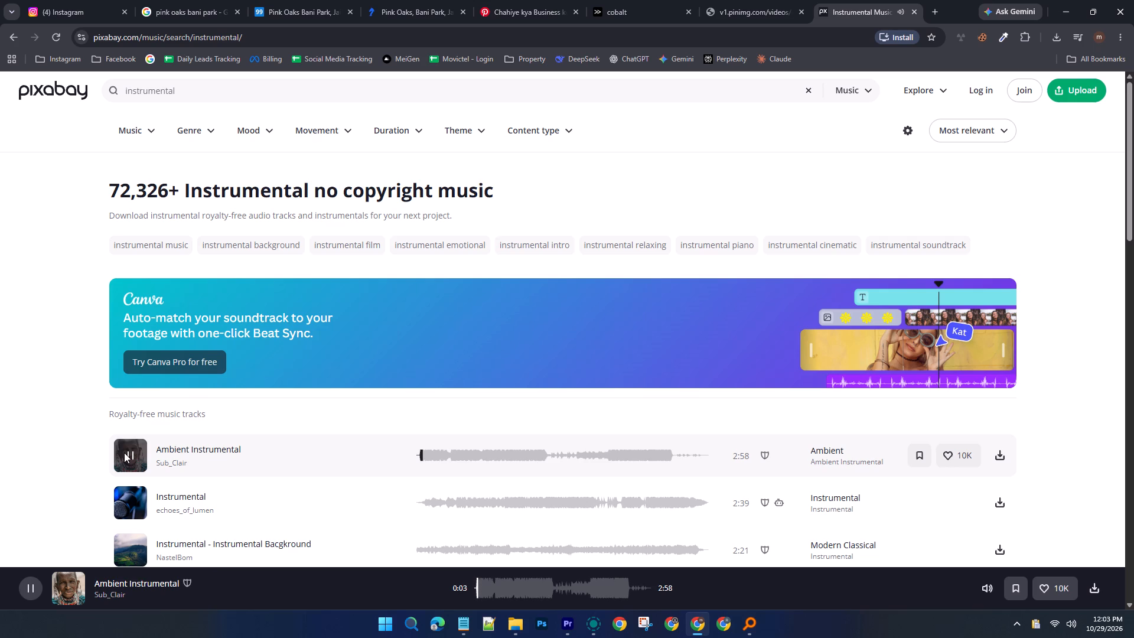
click(133, 500)
scroll(172, 454, down, 1)
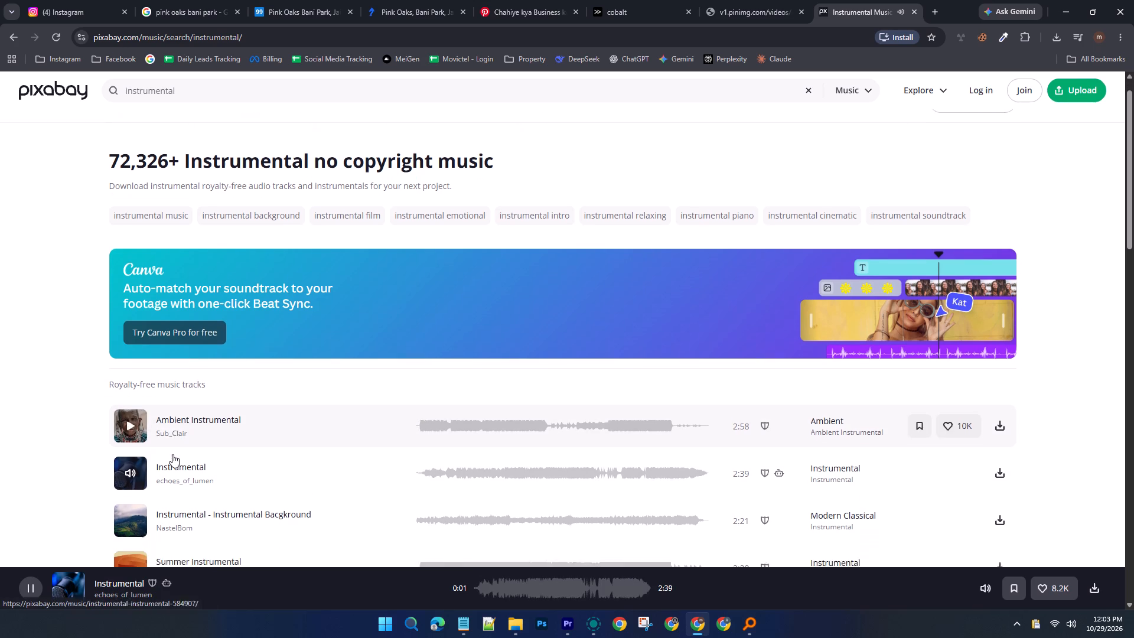
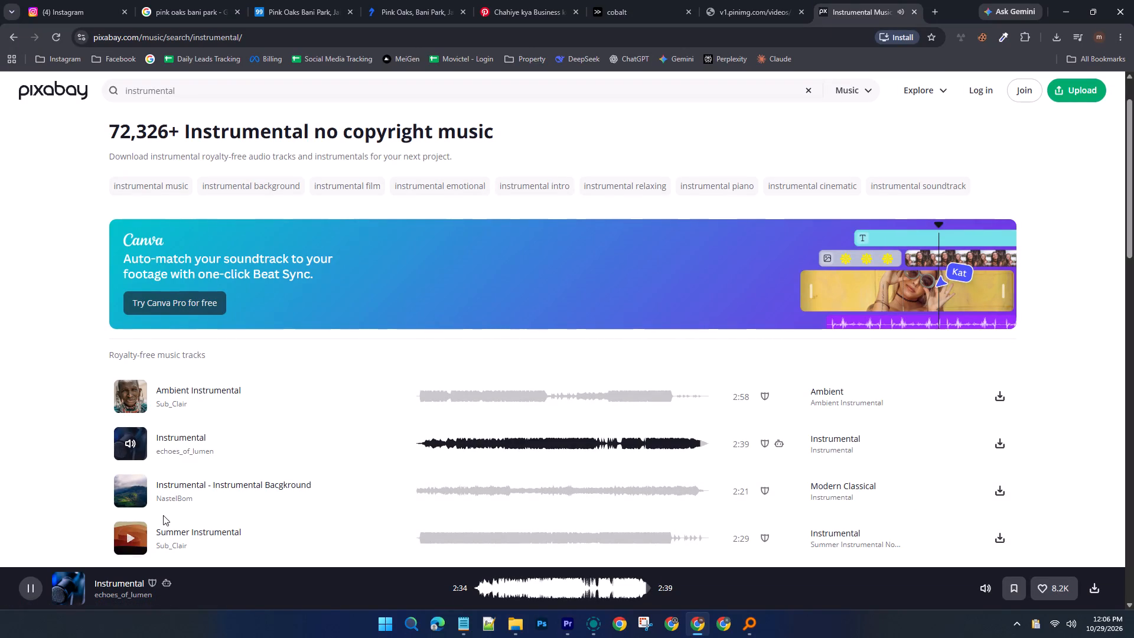
Preview the next instrumental tracks, Instrumental - Instrumental Bacgkround by NastelBom and Summer Instrumental by Sub_Clair.
click(129, 494)
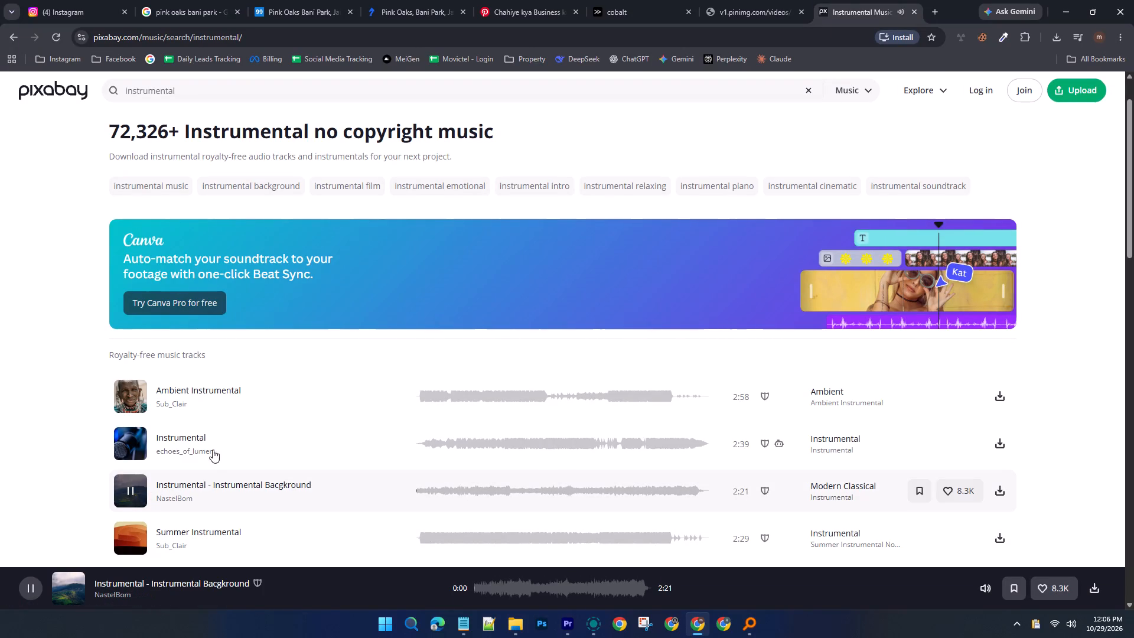
scroll(426, 455, down, 1)
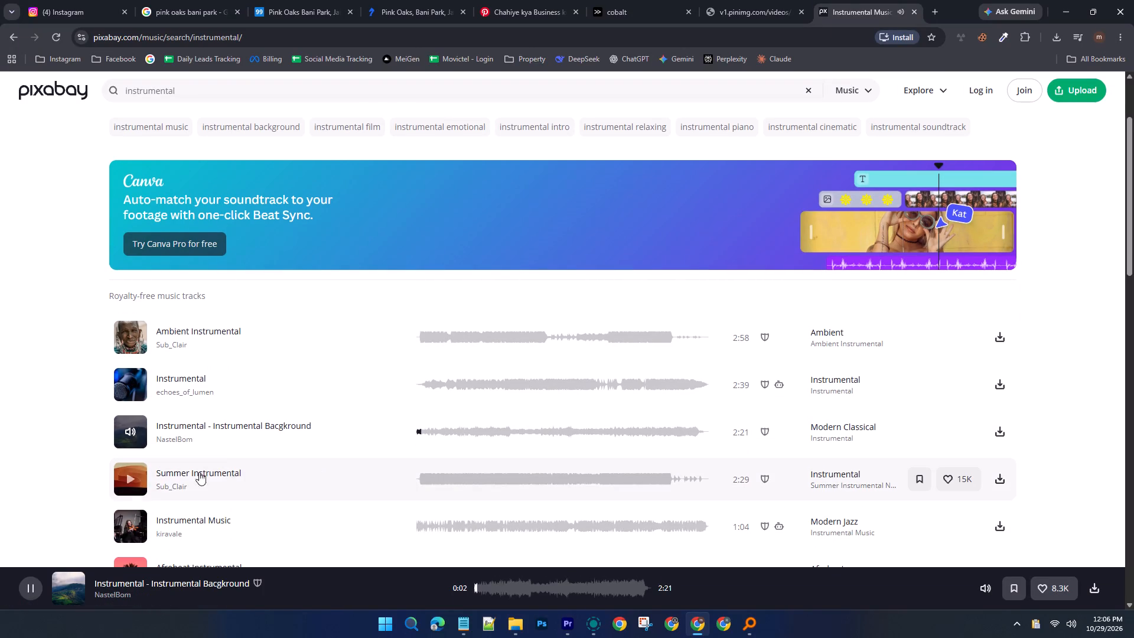
click(122, 474)
scroll(443, 473, down, 1)
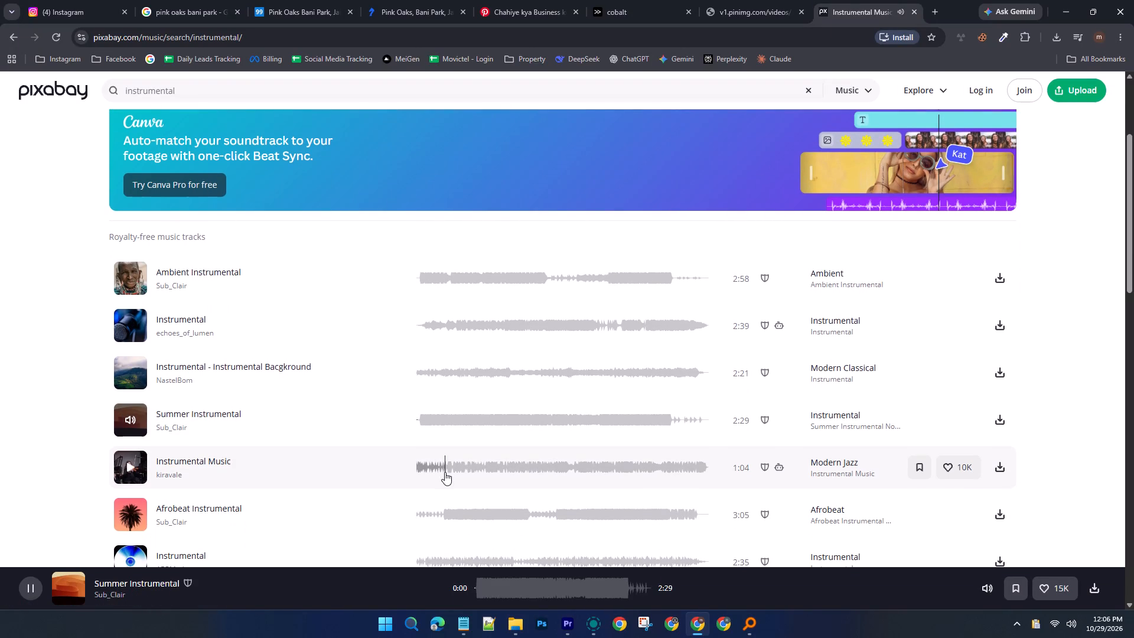
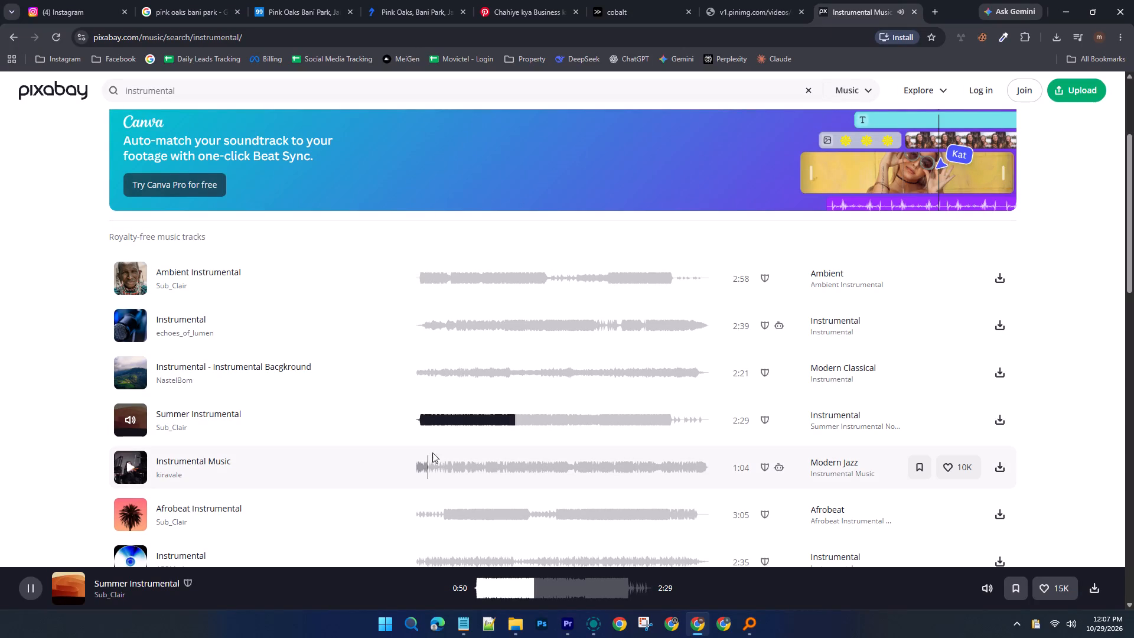
Preview Instrumental Music by kiravale, the Instrumental tracks by ARPMedia, Monume and MondaMusic, and Commercial Instrumental by Sub_Clair.
click(125, 467)
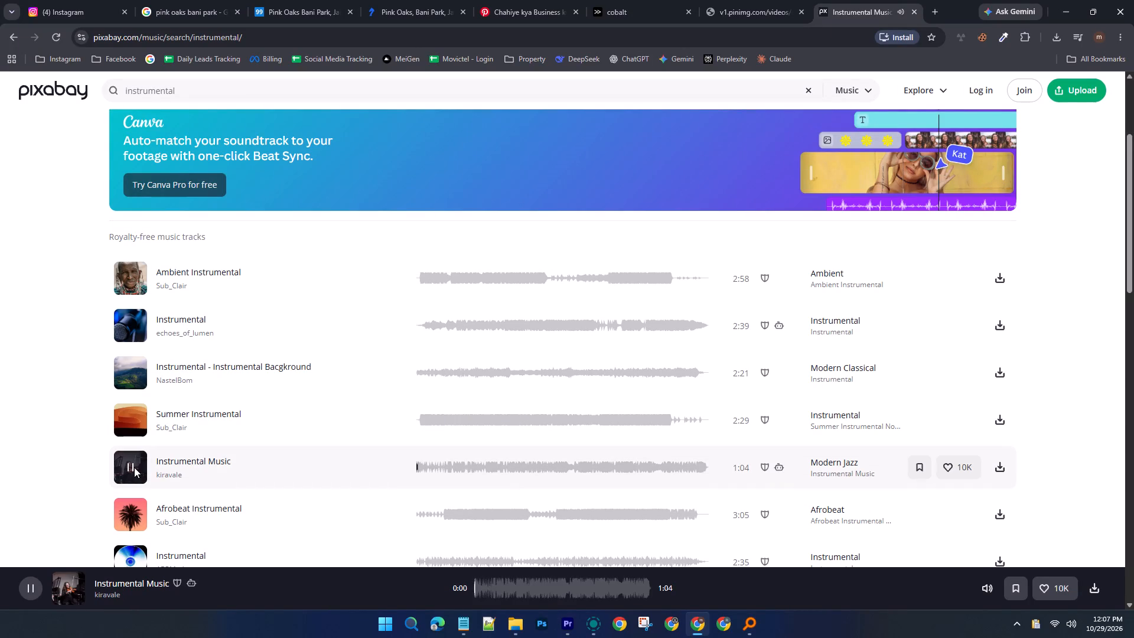
scroll(441, 494, down, 1)
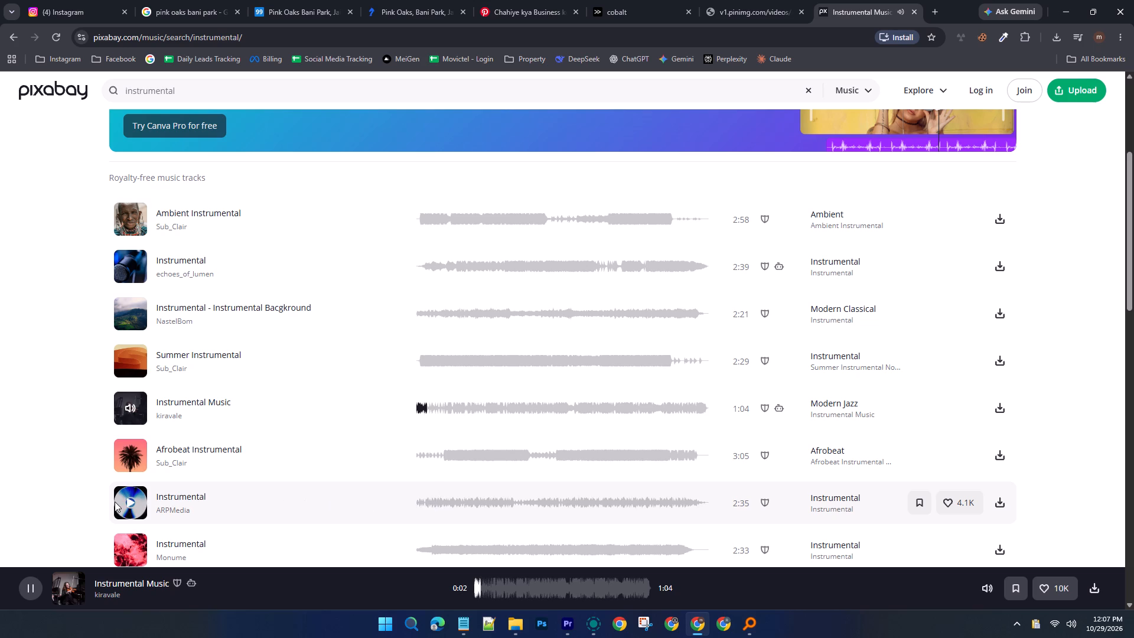
click(129, 499)
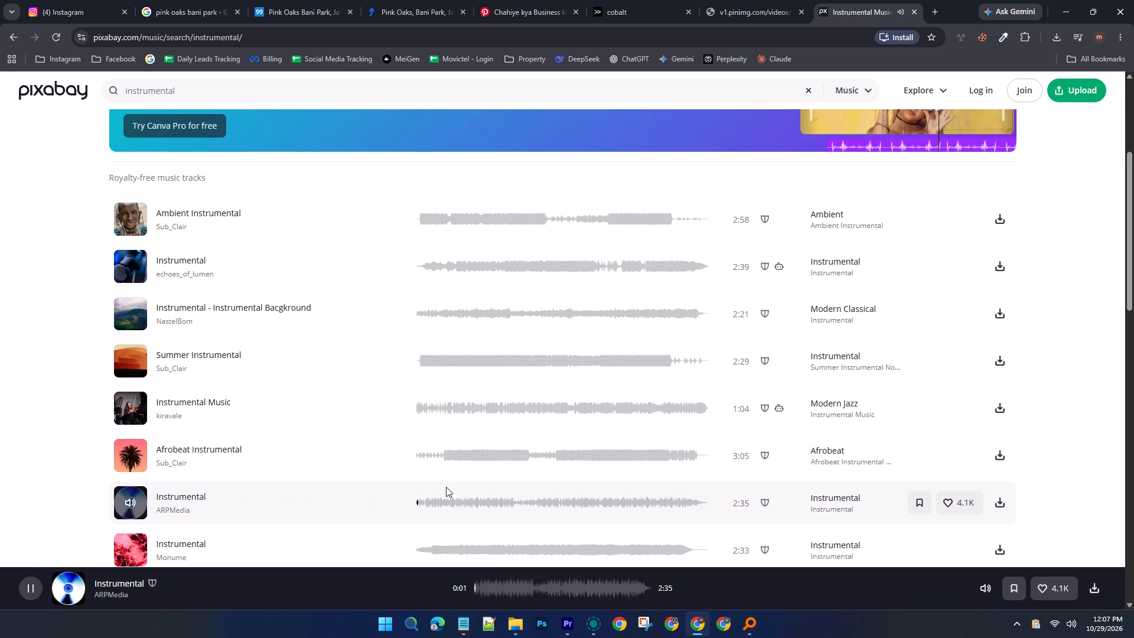
scroll(406, 489, down, 2)
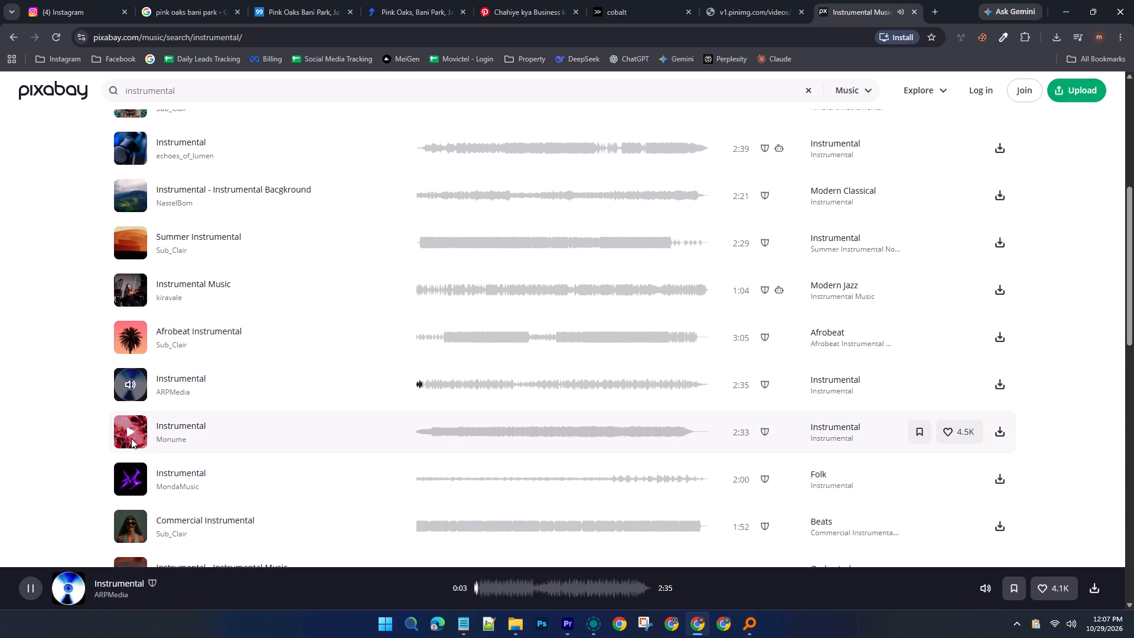
click(131, 438)
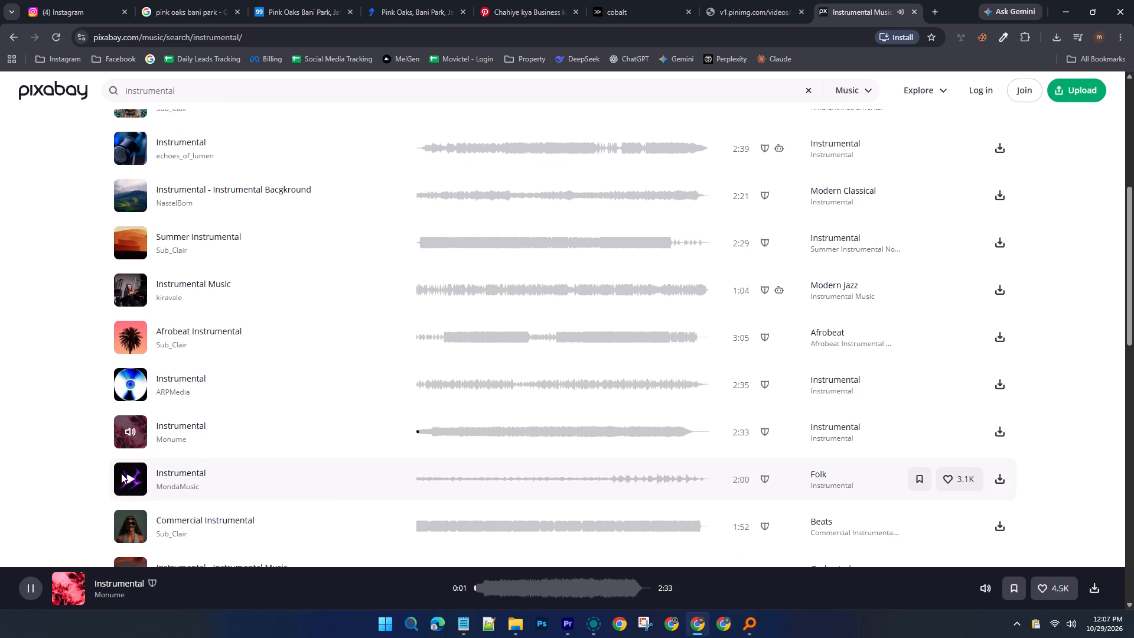
click(131, 480)
scroll(154, 497, down, 1)
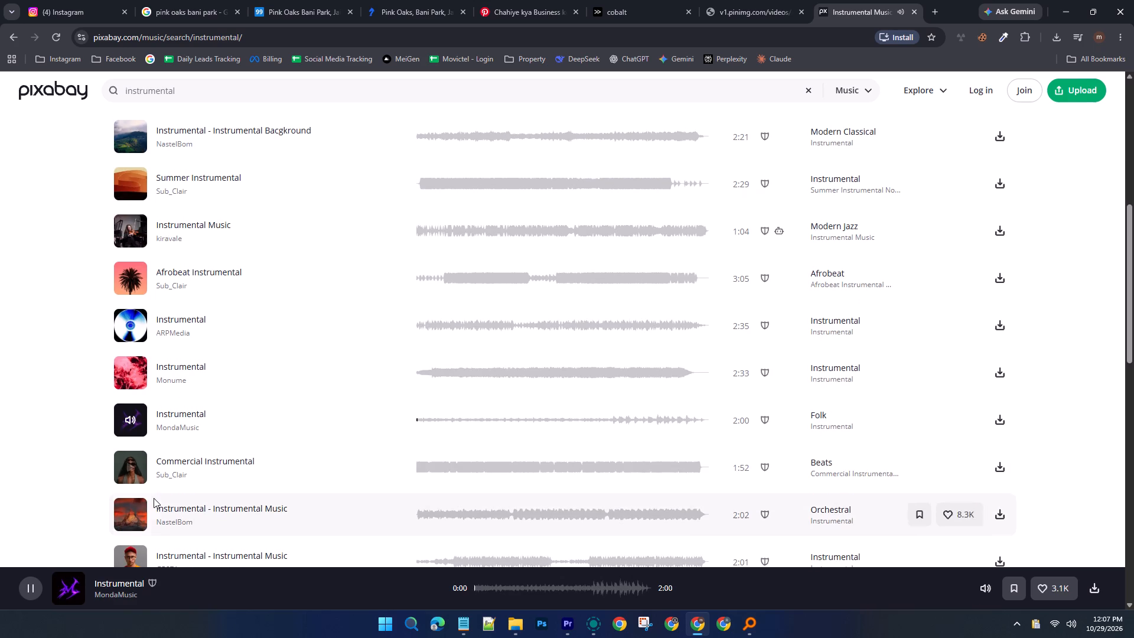
click(138, 470)
Download the Commercial Instrumental track by Sub_Clair.
scroll(191, 483, down, 1)
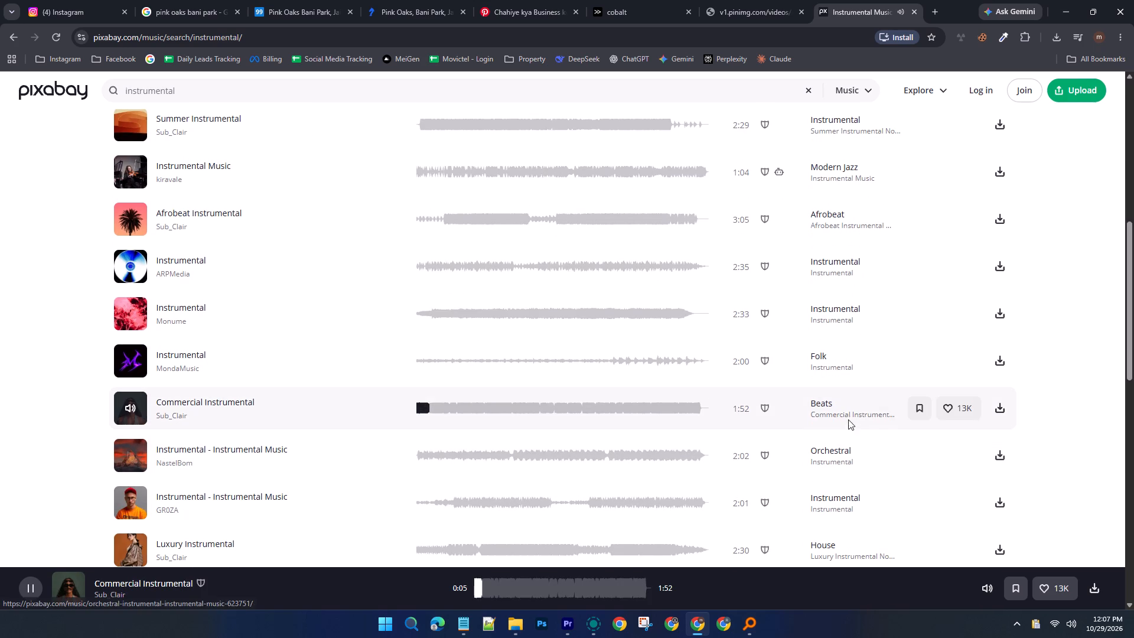
click(1000, 403)
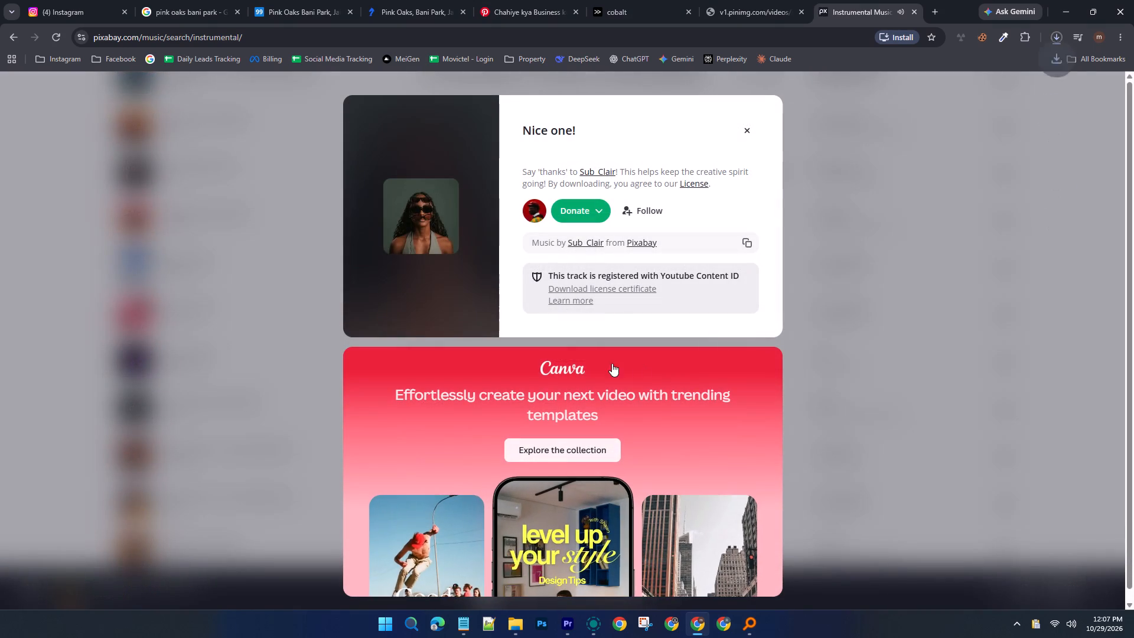
Bring the downloaded Commercial Instrumental file from the Downloads folder into Premiere's Sequence 01, placing it on audio track A1 at the sequence start.
click(1030, 69)
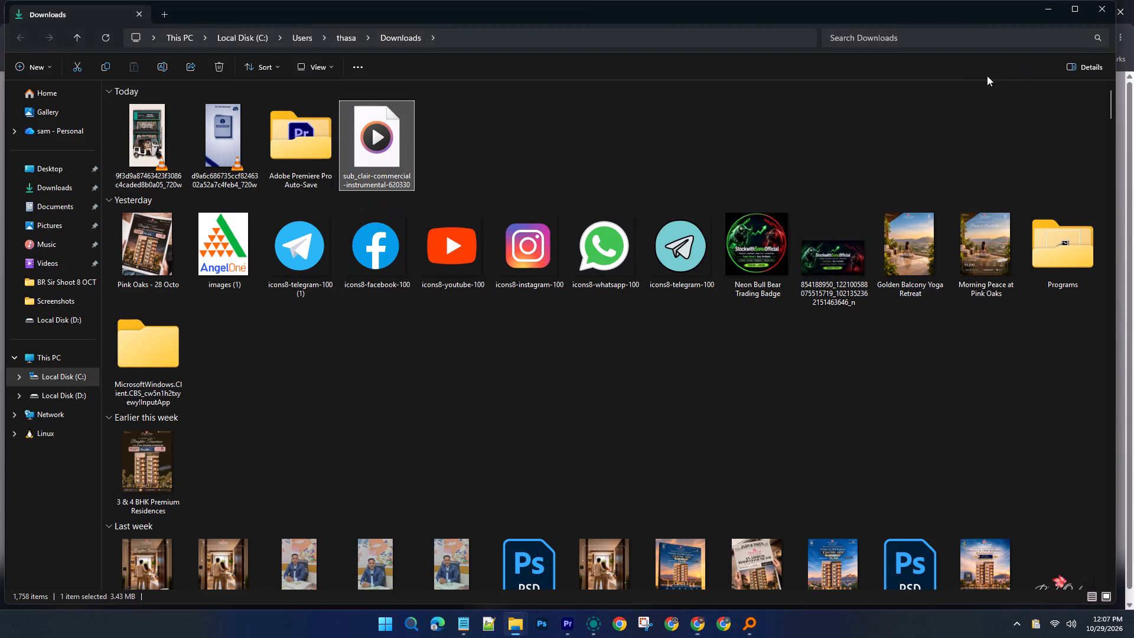
drag(371, 134, 556, 637)
drag(556, 637, 178, 512)
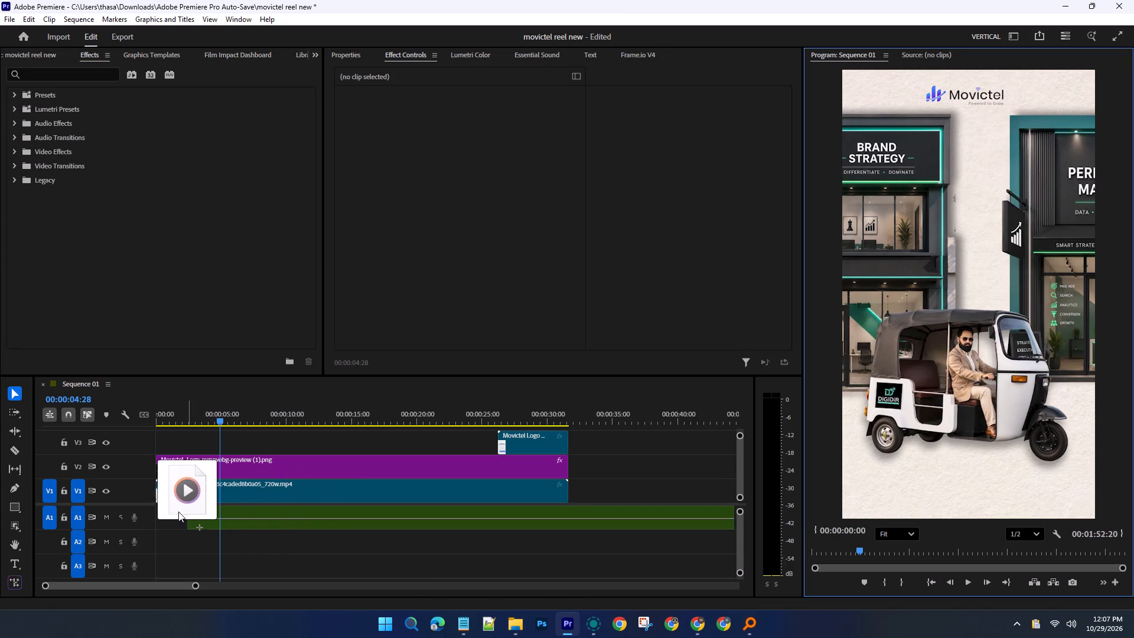
drag(178, 512, 161, 508)
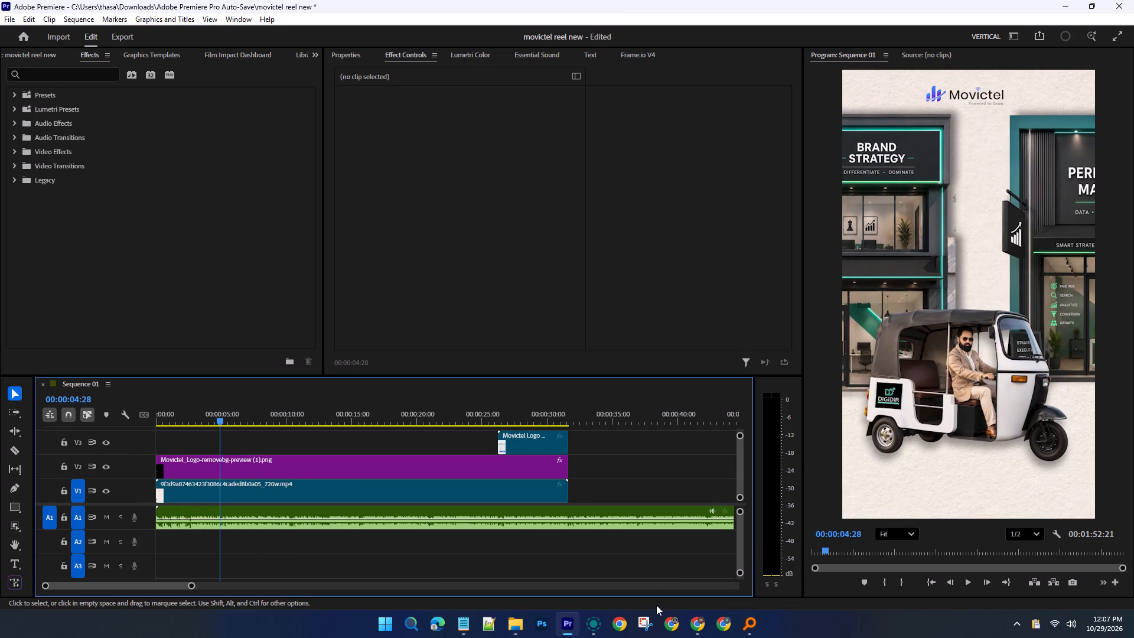
Return to Pixabay in Chrome, dismiss the download thank-you dialog and pause the Commercial Instrumental preview.
click(700, 624)
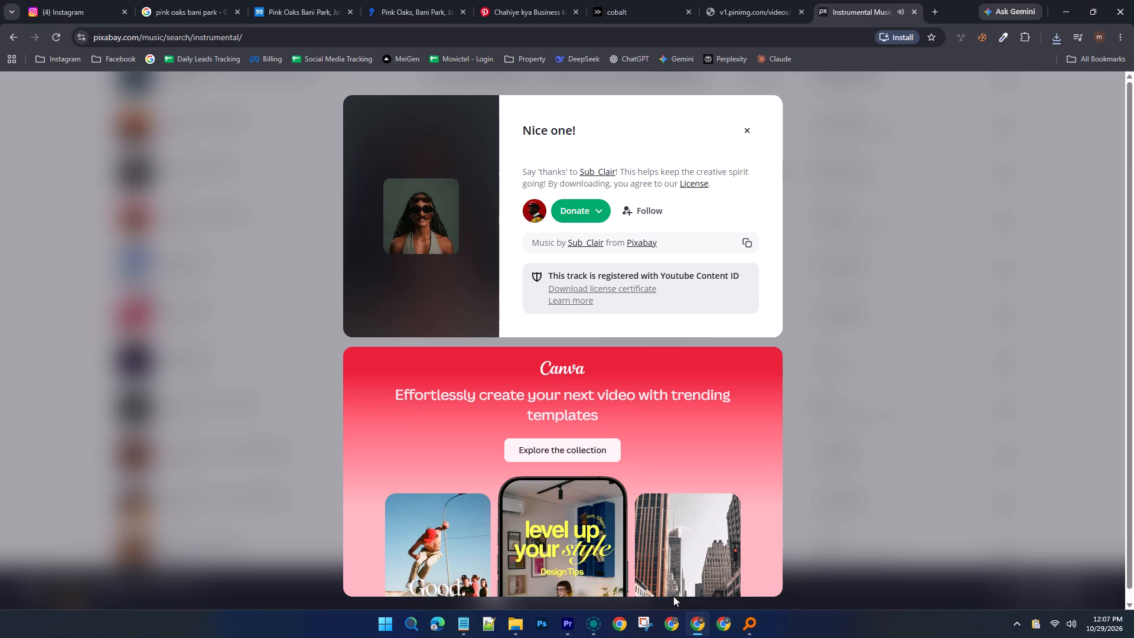
click(750, 126)
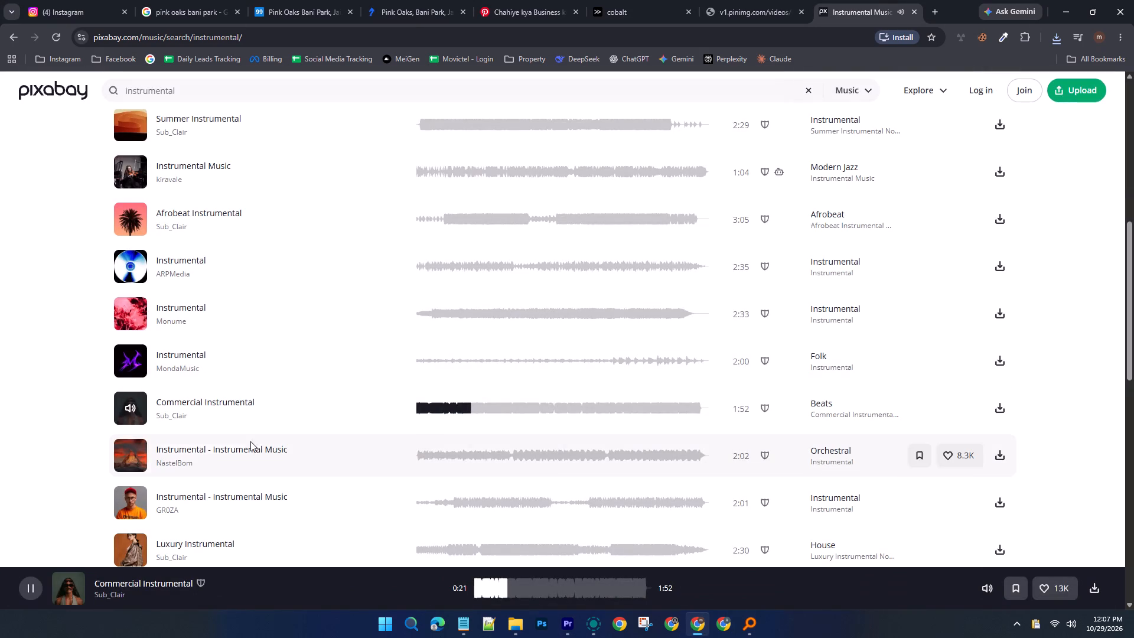
click(128, 406)
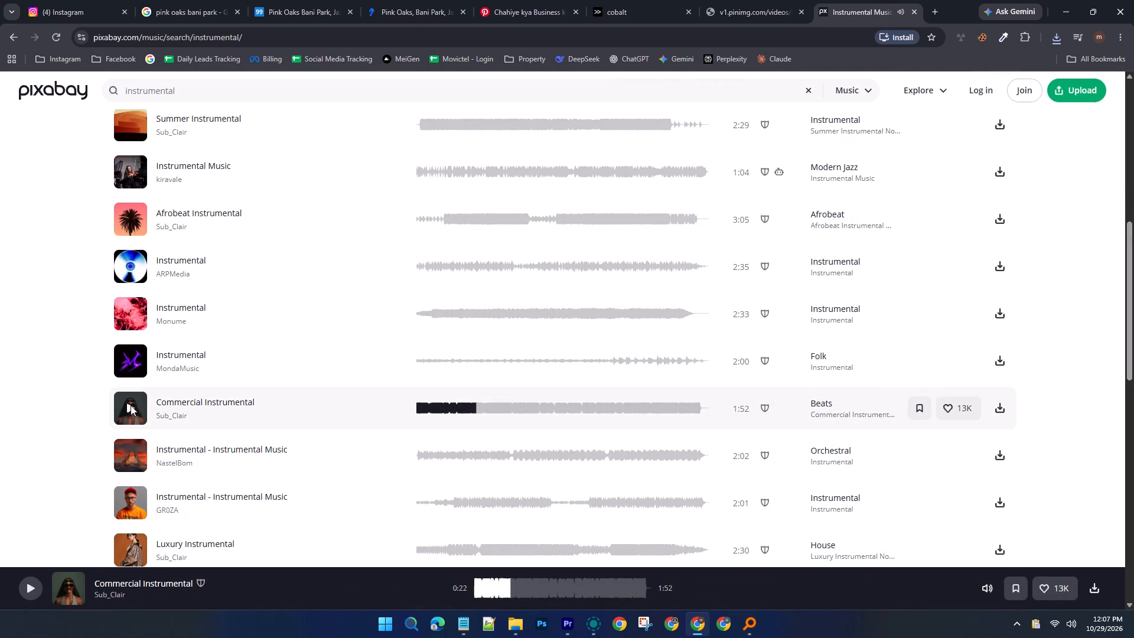
Switch back to Premiere and play Sequence 01 from 00:00:00:00 to check the video with the new music.
click(565, 629)
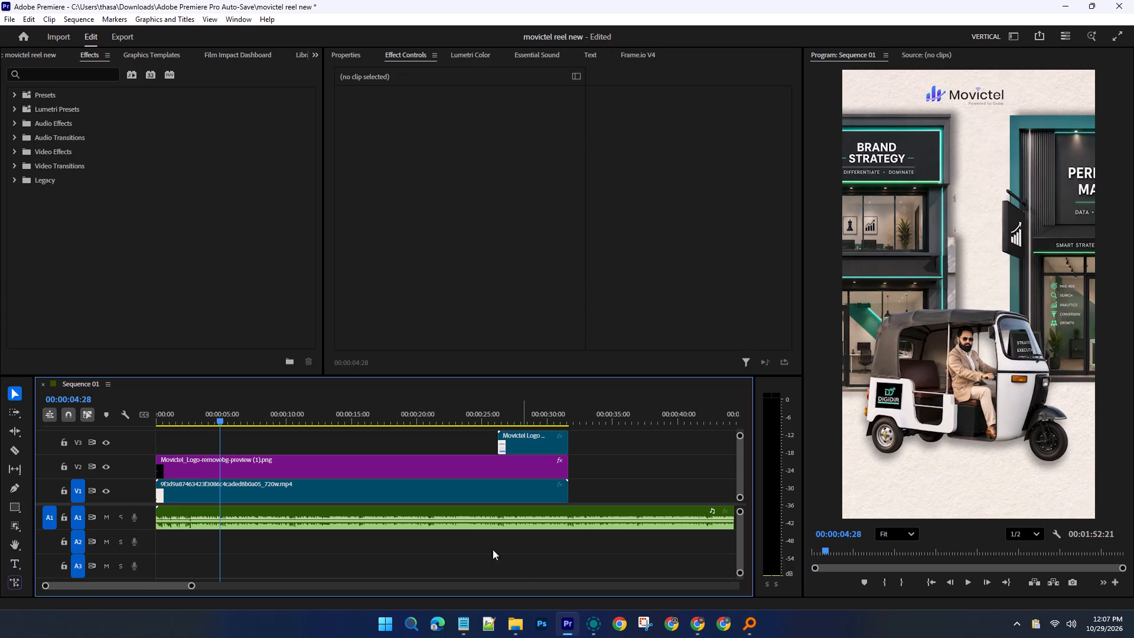
drag(218, 416, 123, 423)
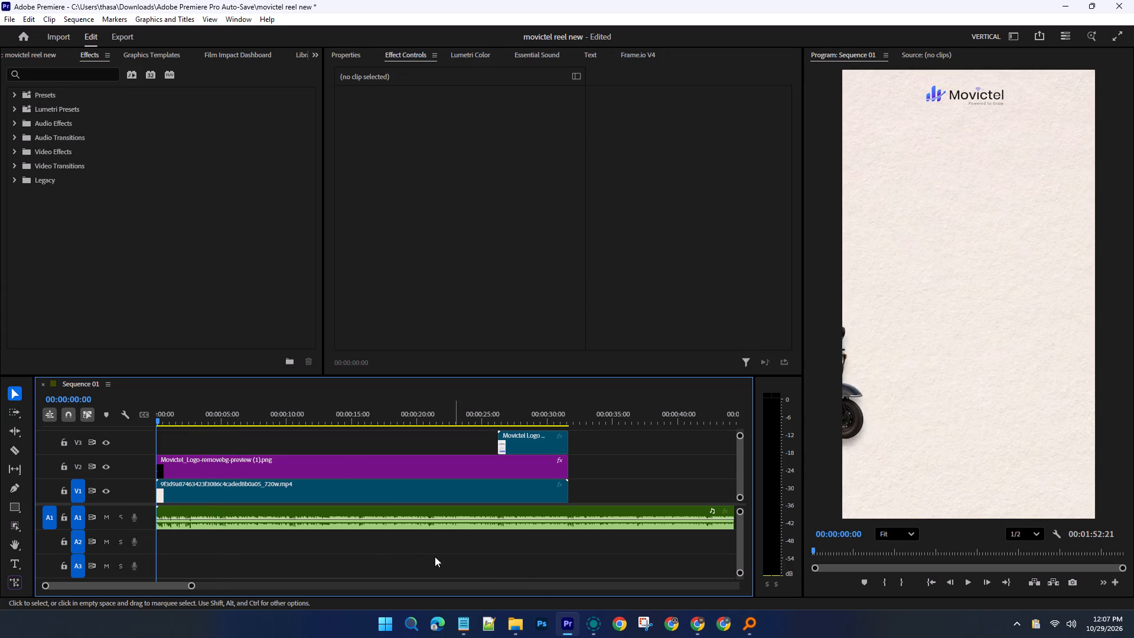
click(968, 579)
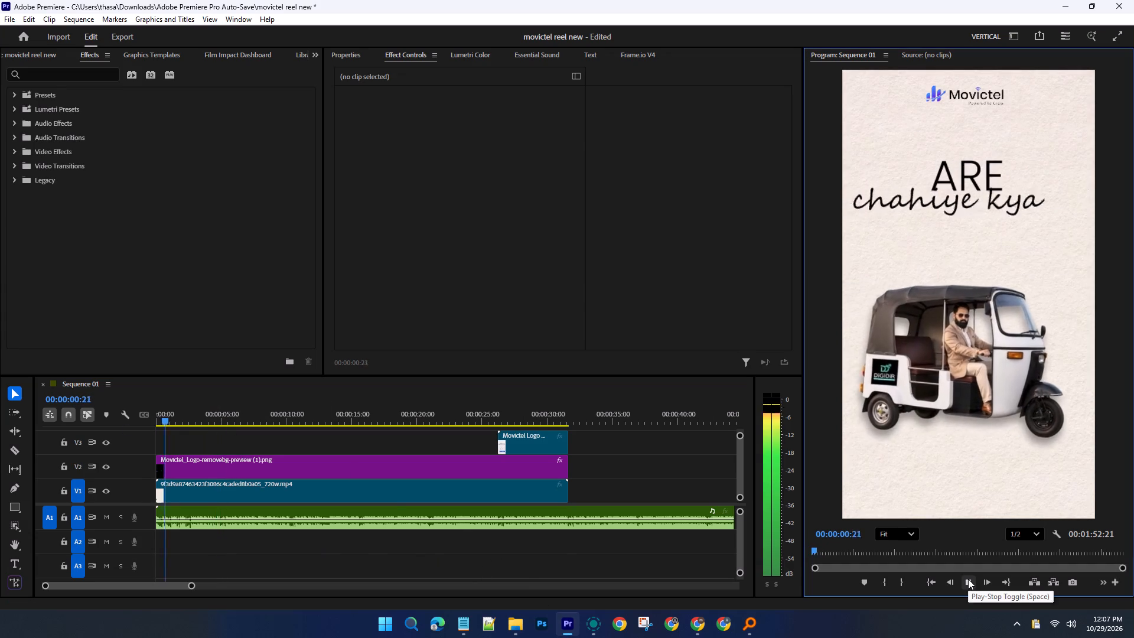
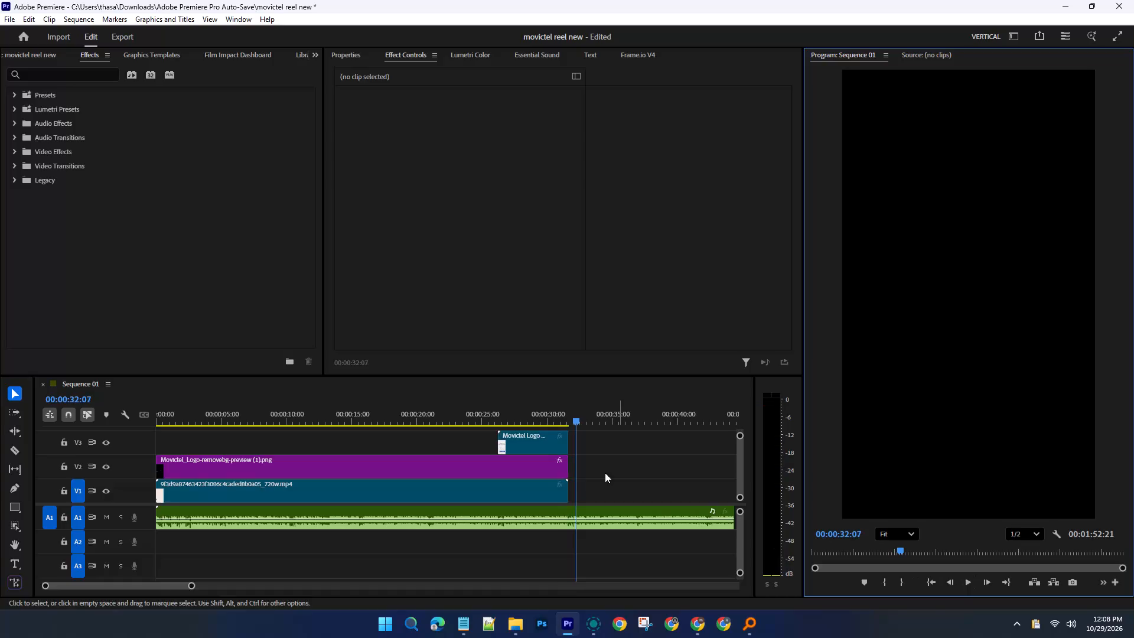
Split the Commercial Instrumental clip on A1 at 00:00:31:16, where the video ends, and delete the excess music after the cut.
click(571, 419)
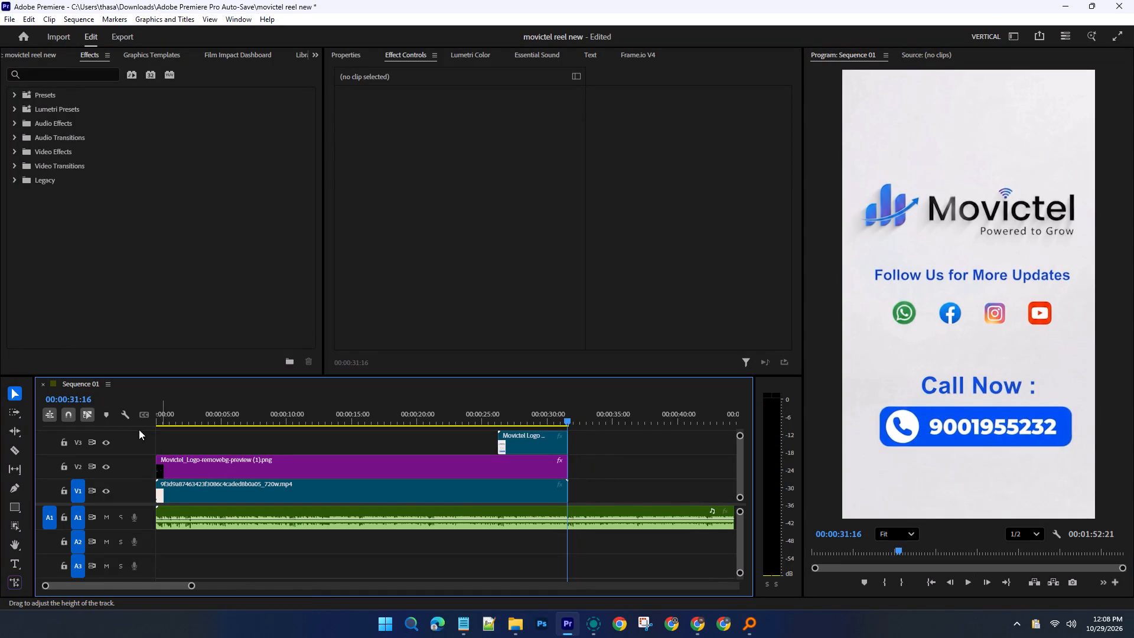
click(18, 447)
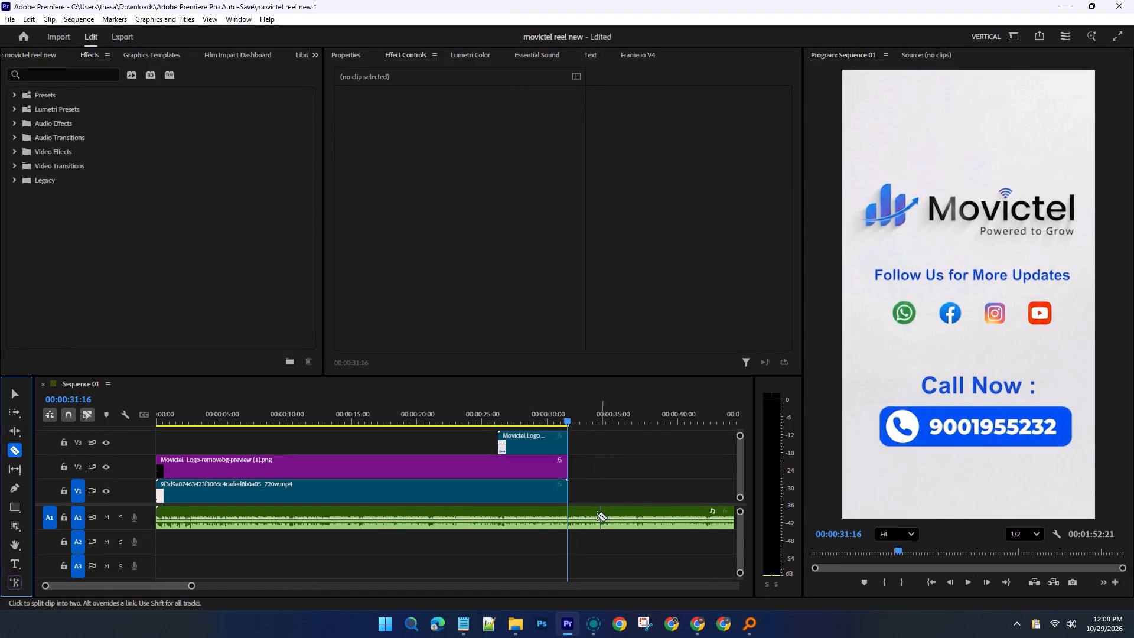
click(567, 517)
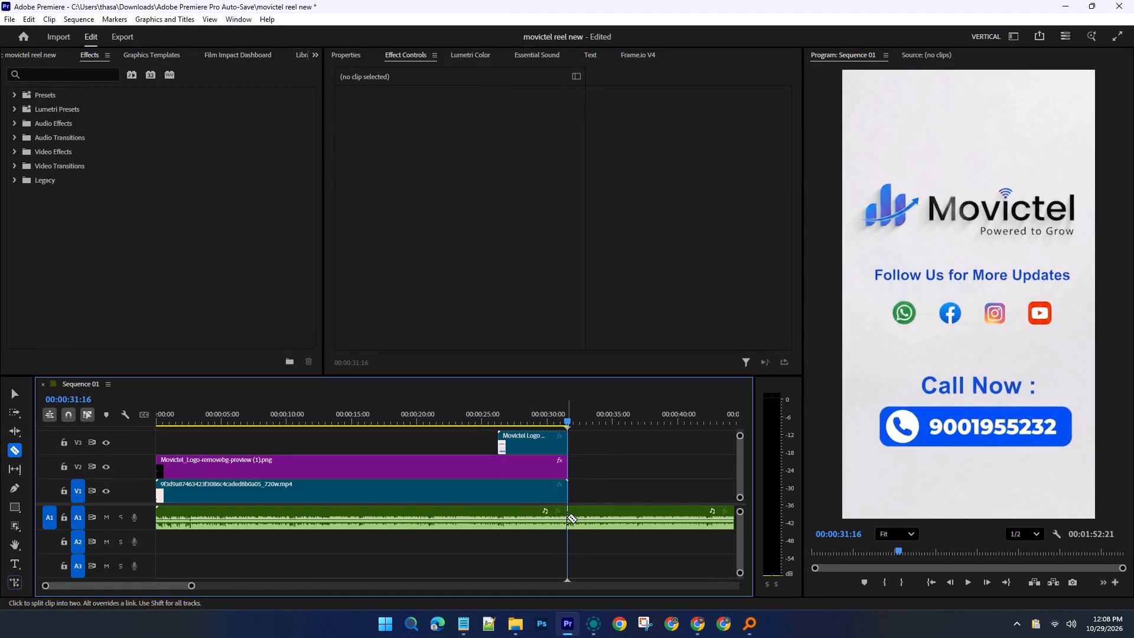
click(8, 392)
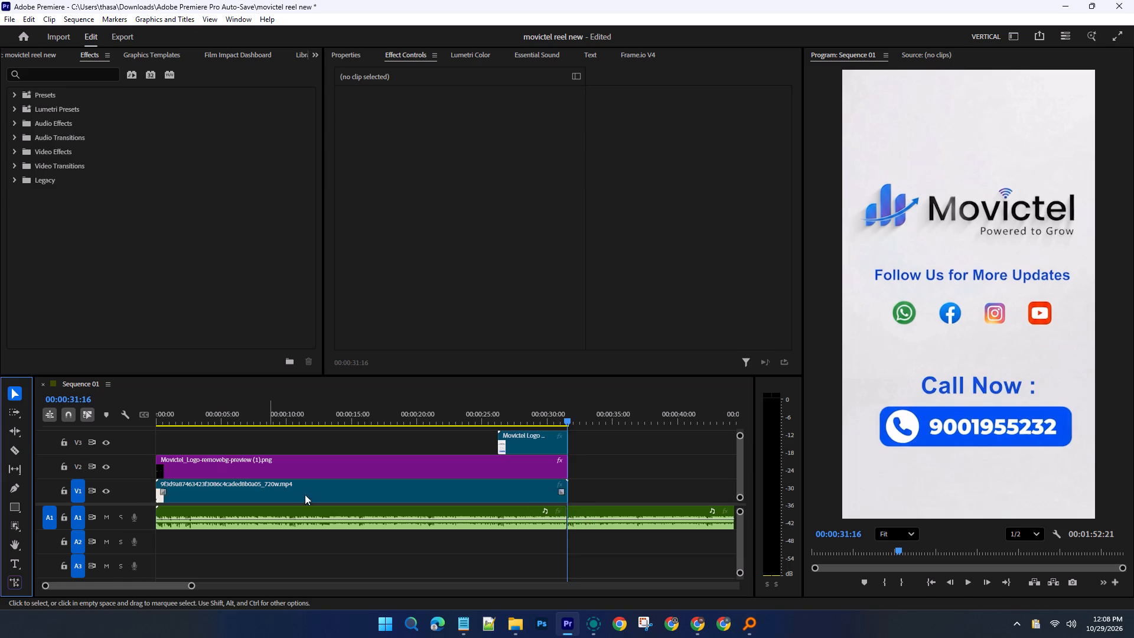
click(623, 514)
key(Delete)
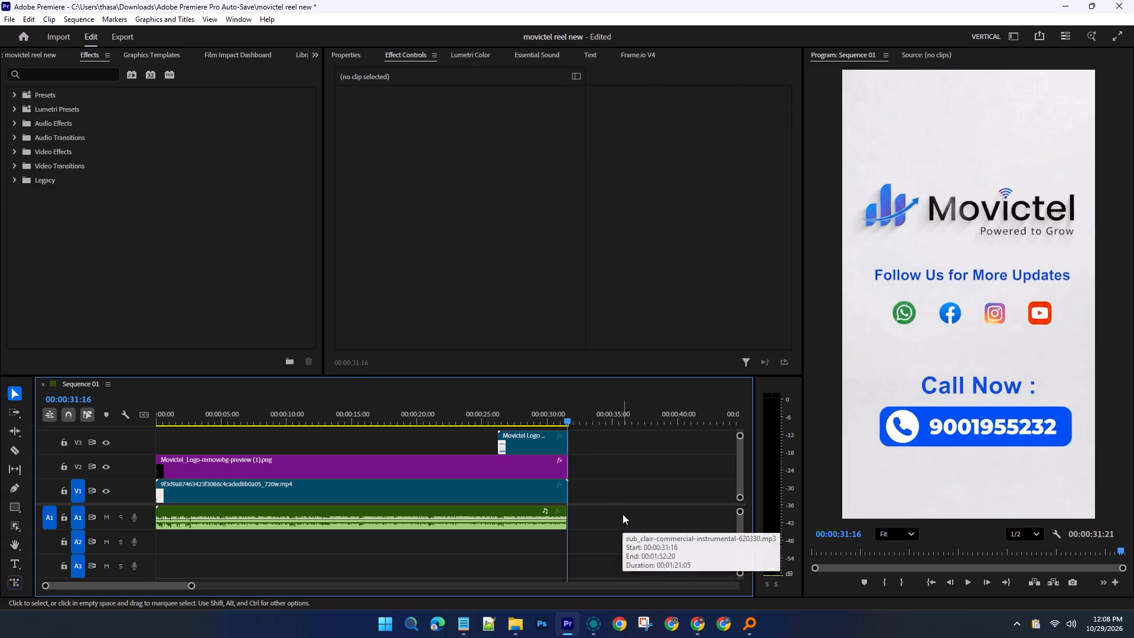
Return the playhead to the start of Sequence 01 at 00:00:00:00.
drag(566, 420, 87, 451)
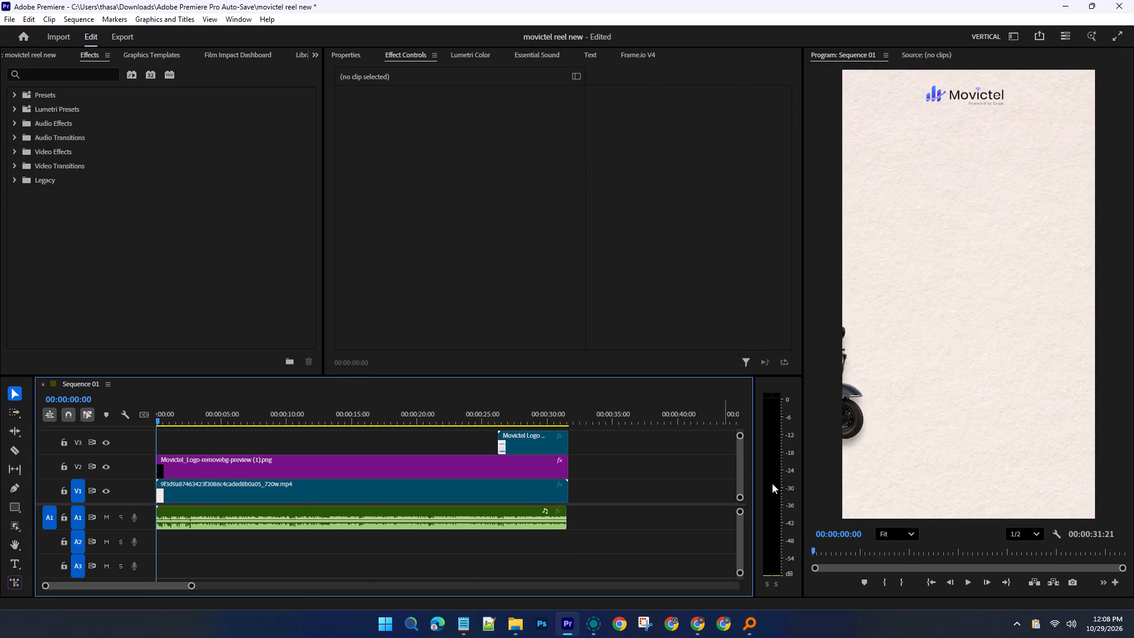
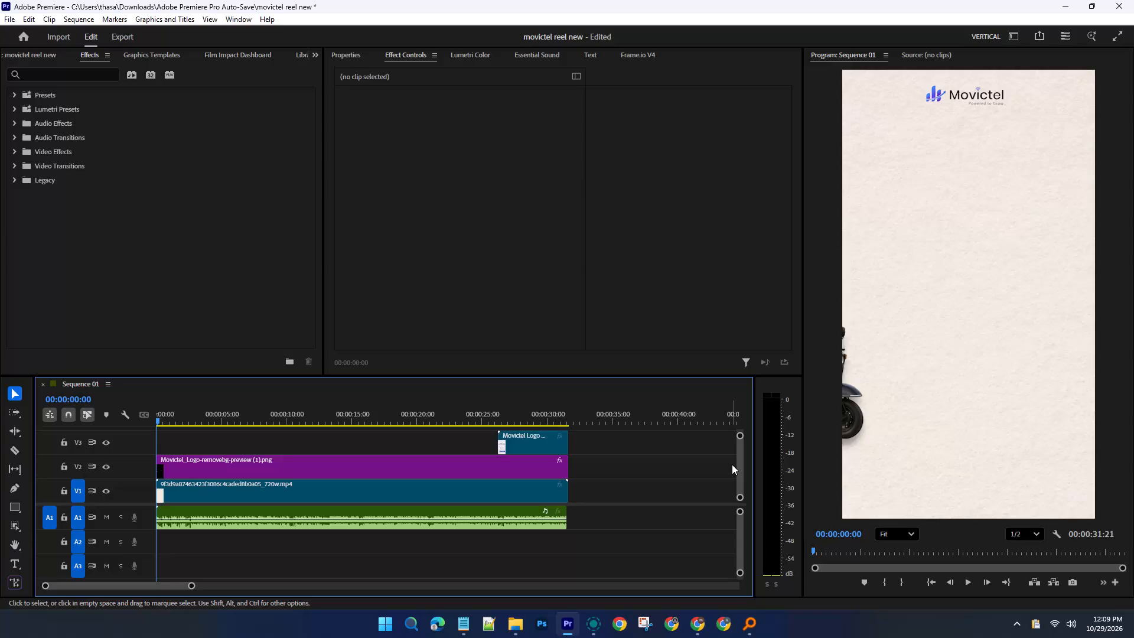
Play the opening second of Sequence 01 to check the video against the trimmed music.
key(space)
key(space)
key(space)
key(space)
key(space)
key(space)
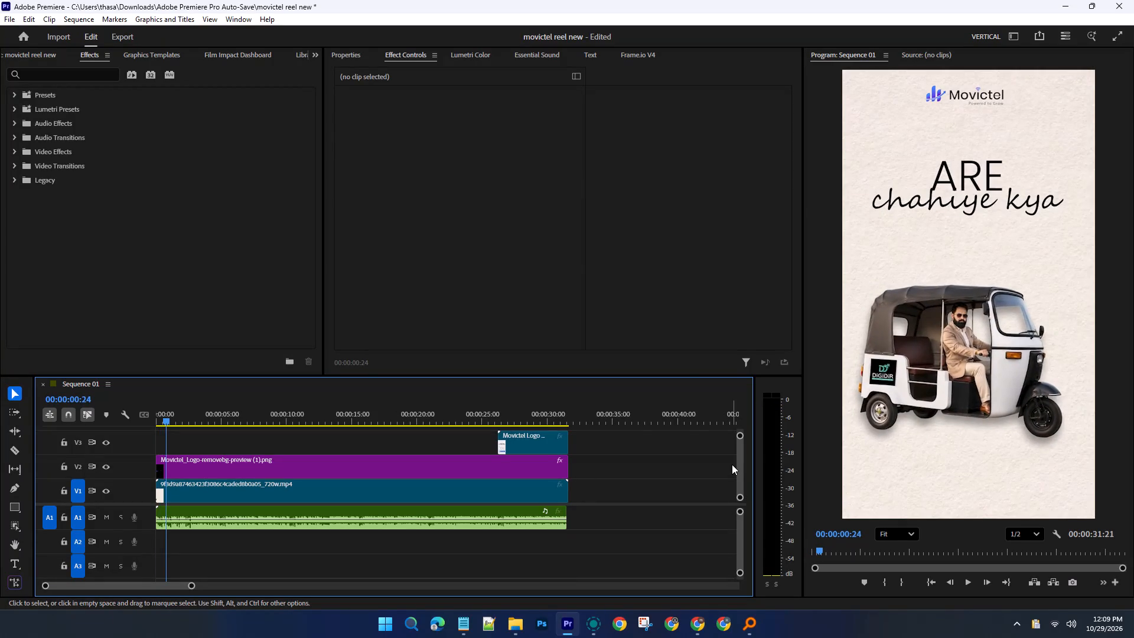
Save the movictel reel new project.
key(ctrl+s)
key(ctrl+s)
key(ctrl+s)
key(ctrl+s)
key(ctrl+s)
key(ctrl+s)
key(ctrl+s)
key(ctrl+s)
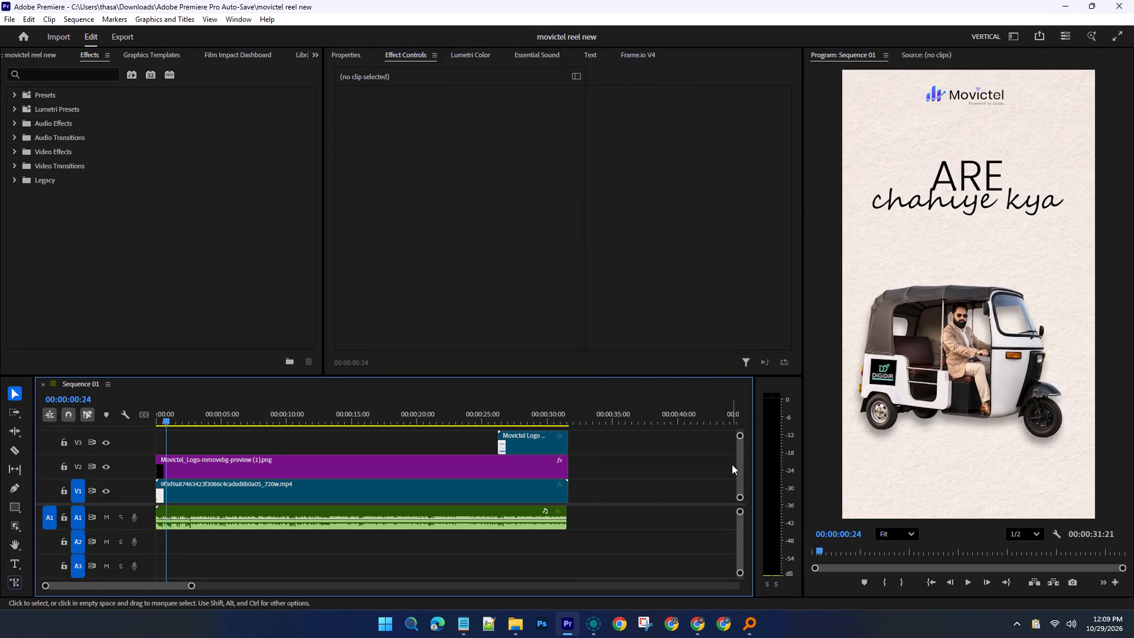
key(ctrl+s)
key(ctrl+s)
key(ctrl+s)
key(ctrl+s)
key(ctrl+s)
key(ctrl+s)
key(ctrl+s)
key(ctrl+s)
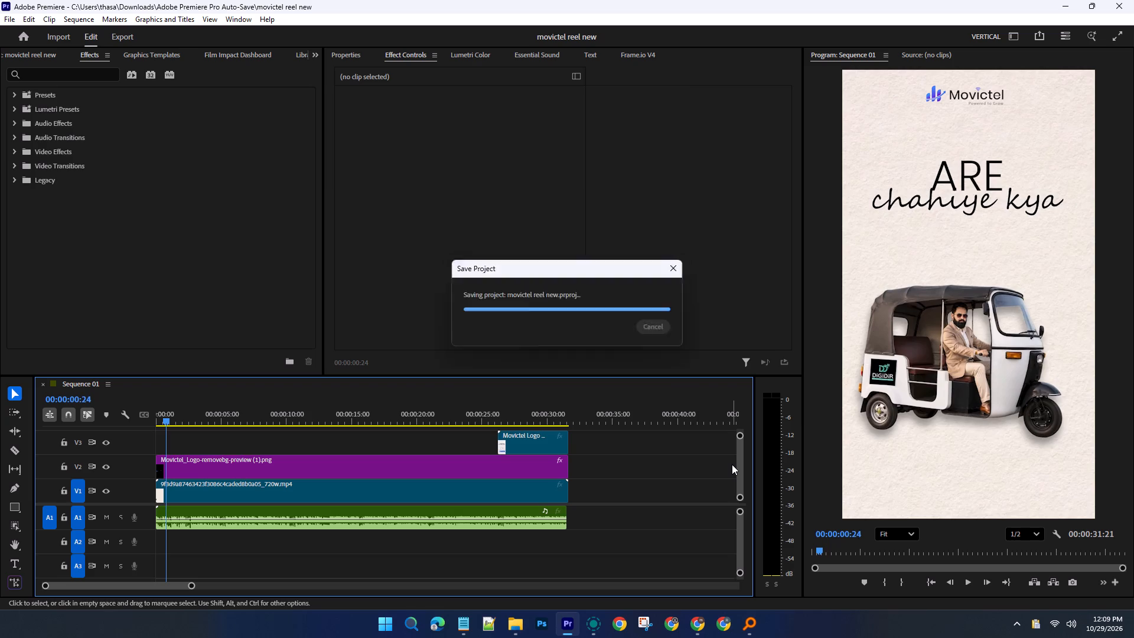
key(ctrl+s)
key(ctrl+s)
key(ctrl+s)
key(ctrl+s)
key(ctrl+s)
key(ctrl+s)
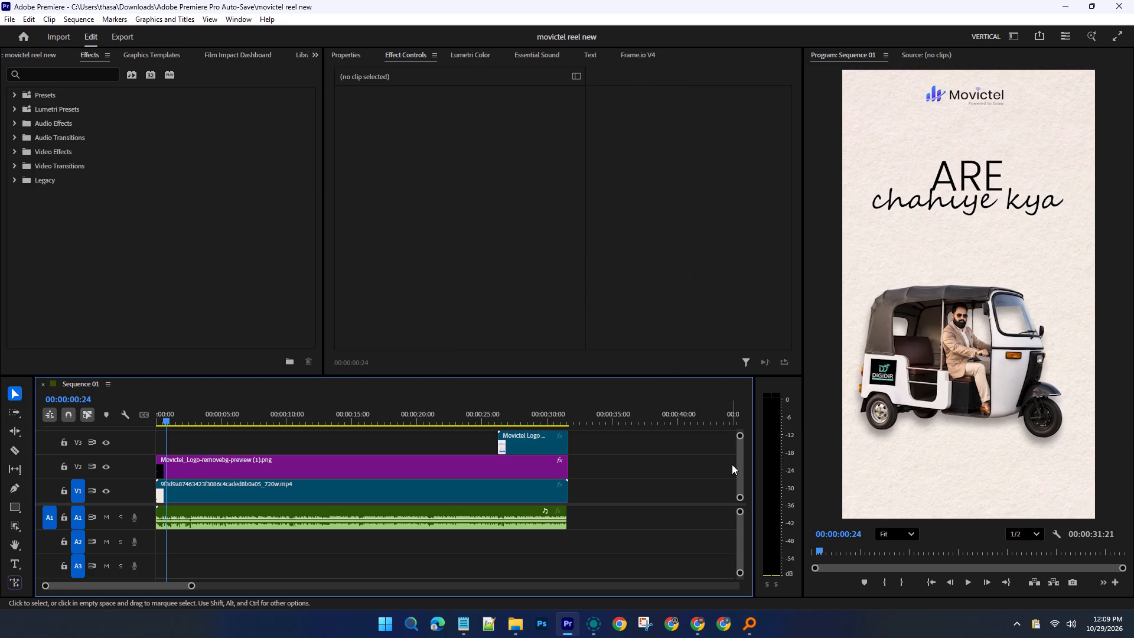
key(ctrl+s)
key(ctrl+s)
key(ctrl+s)
key(ctrl+s)
key(ctrl+s)
key(ctrl+s)
key(ctrl+s)
key(ctrl+s)
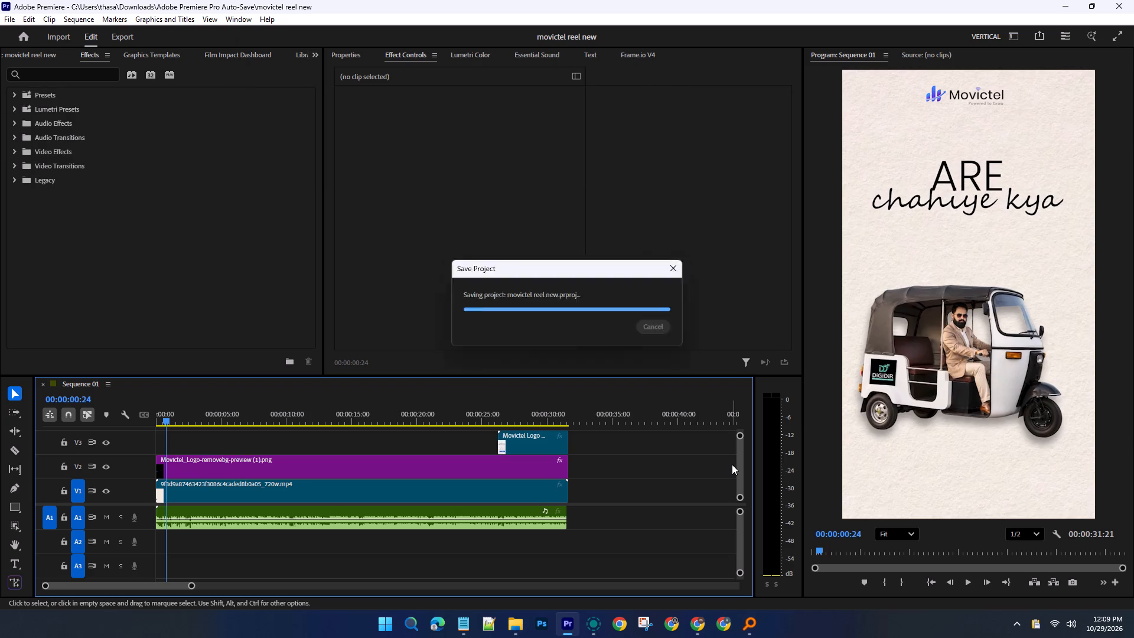
key(ctrl+s)
key(ctrl+s)
key(ctrl+s)
key(ctrl+s)
key(ctrl+s)
key(ctrl+s)
key(ctrl+s)
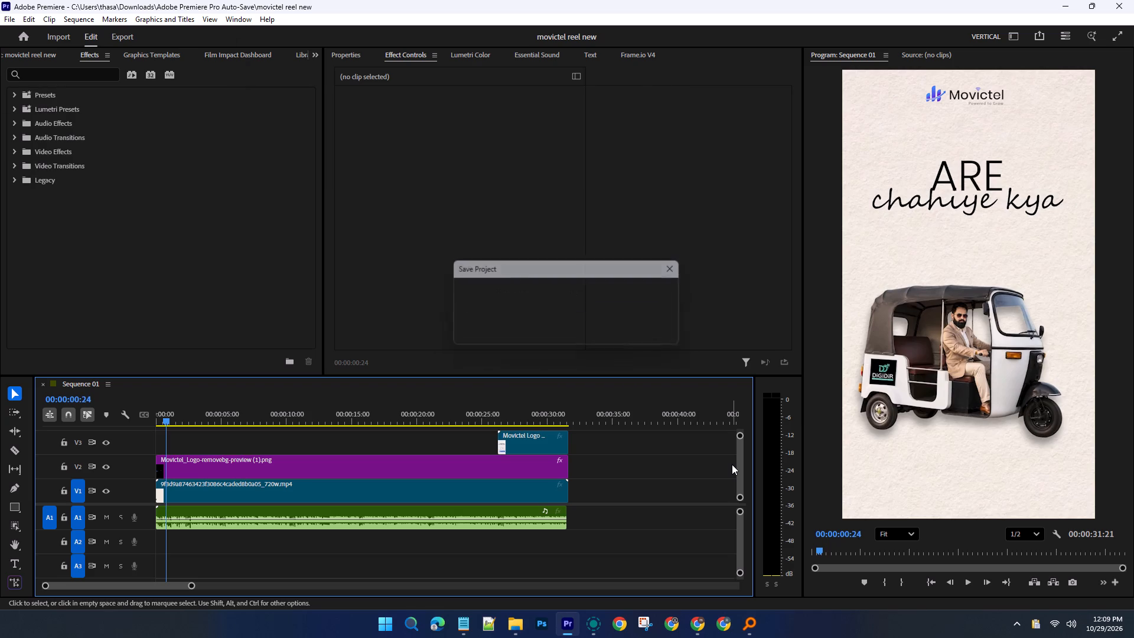
key(ctrl+s)
key(ctrl+s)
key(ctrl+s)
key(ctrl+s)
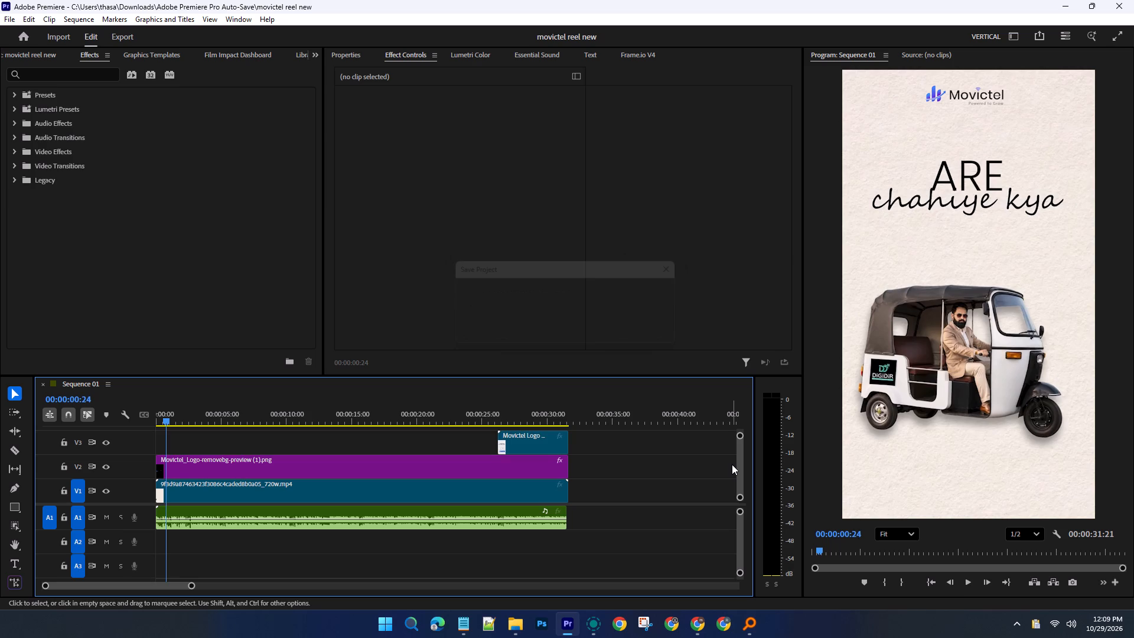
Review the first ten seconds of Sequence 01 with the music, replaying from 00:00:00:00 to check the opening.
key(space)
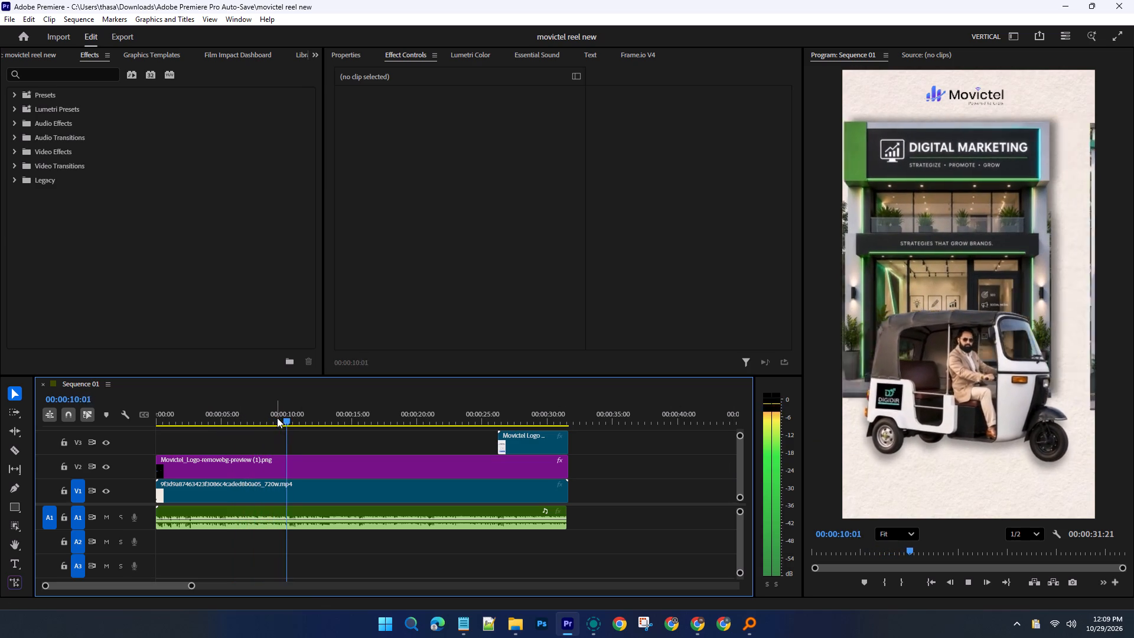
drag(295, 421, 155, 440)
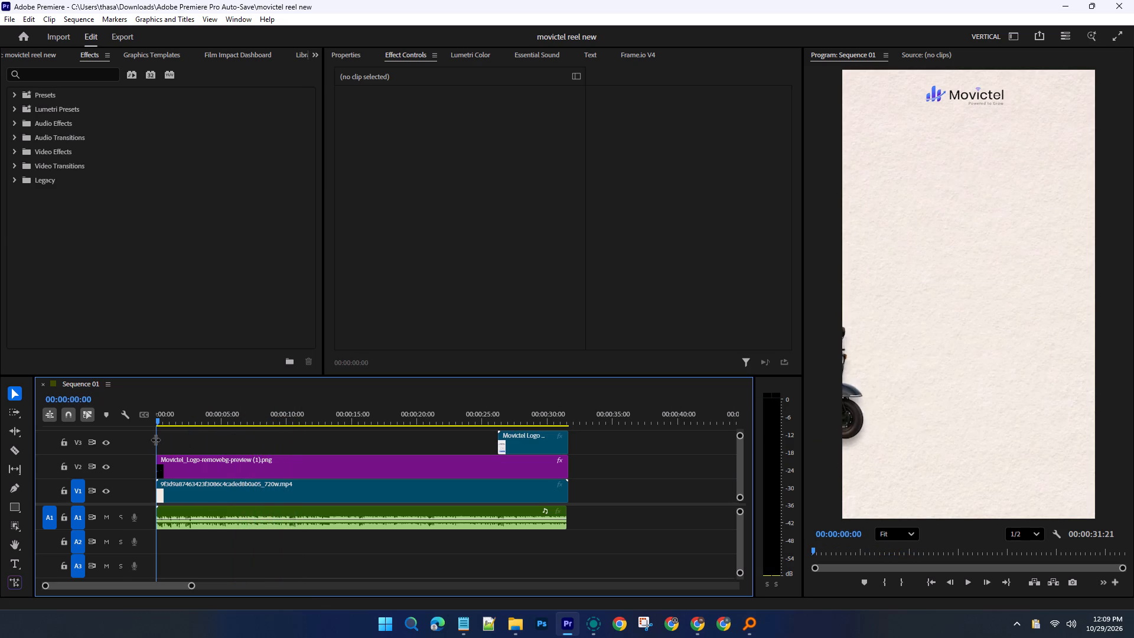
key(space)
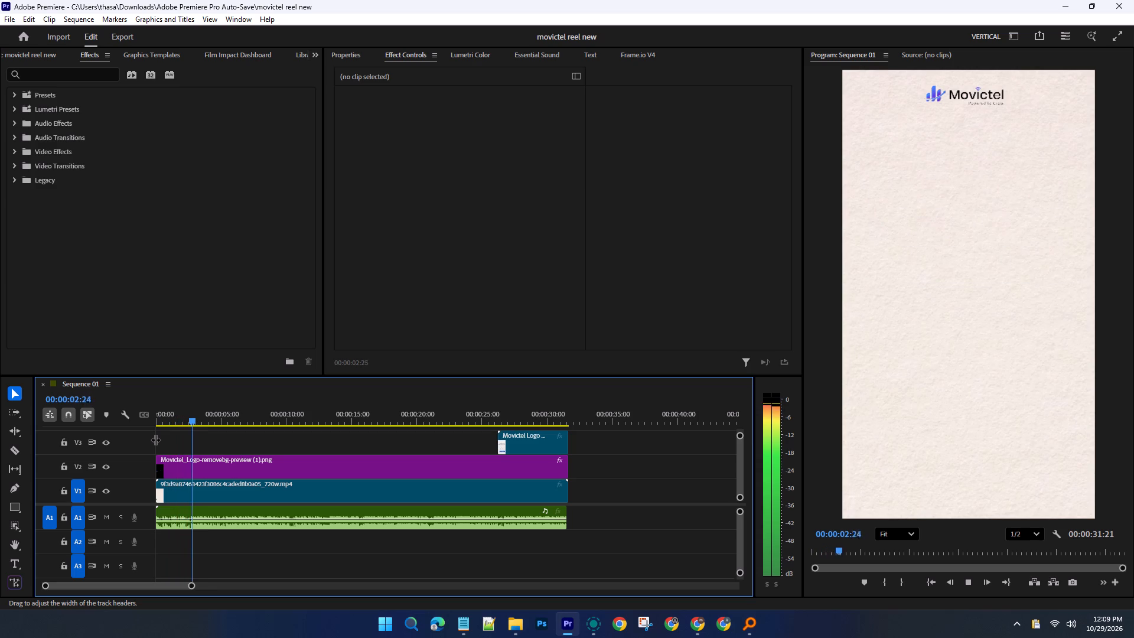
key(space)
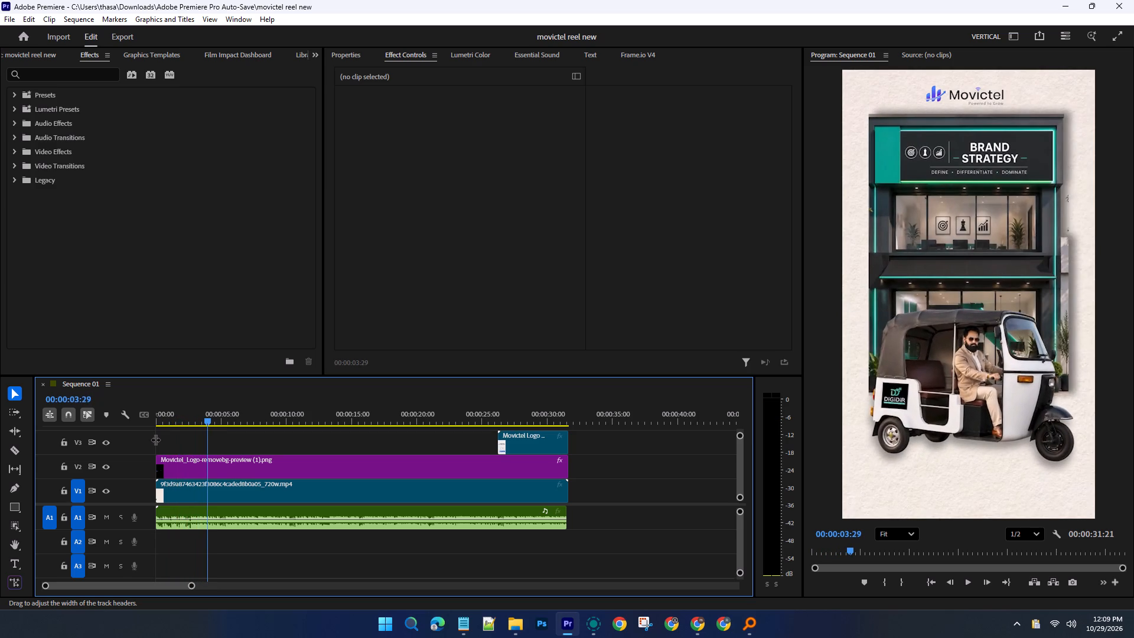
drag(208, 419, 187, 424)
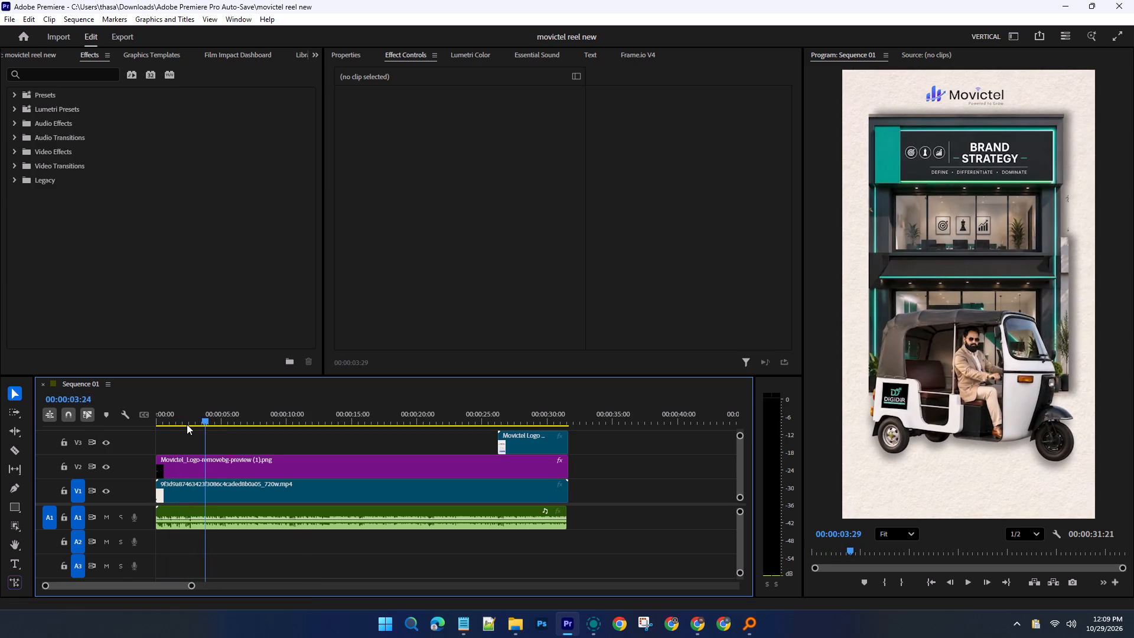
drag(187, 424, 146, 428)
drag(146, 428, 138, 428)
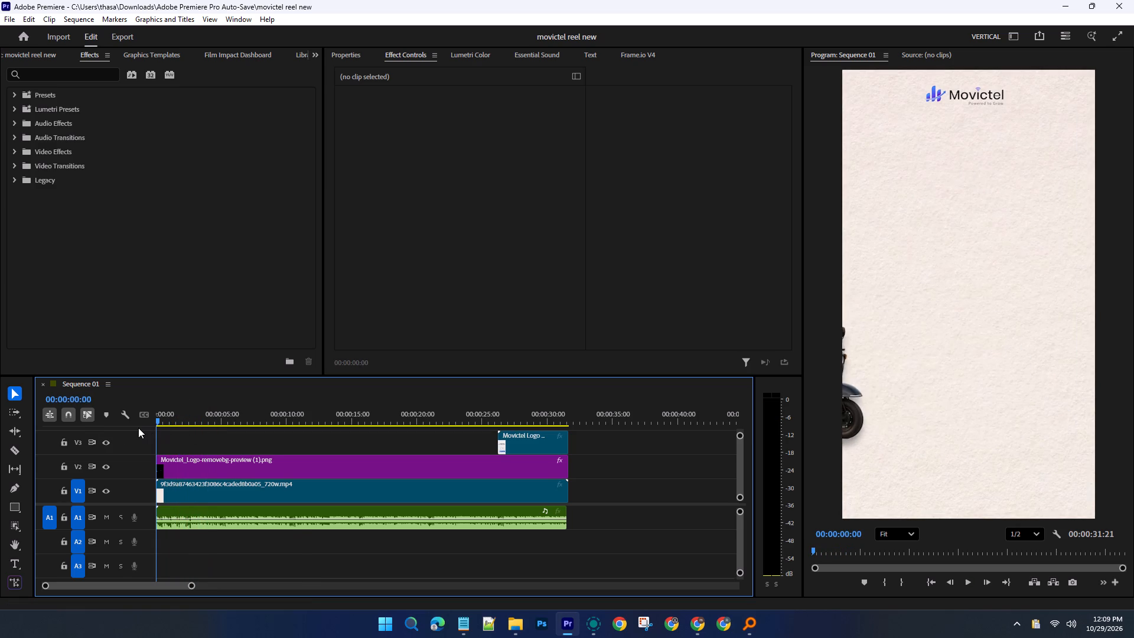
key(space)
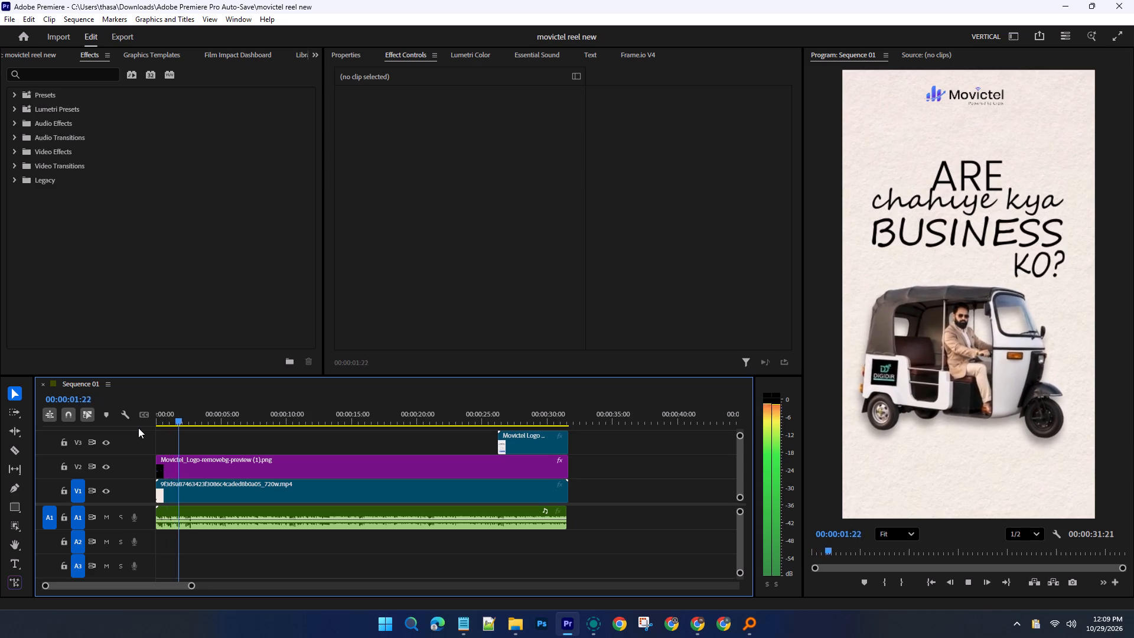
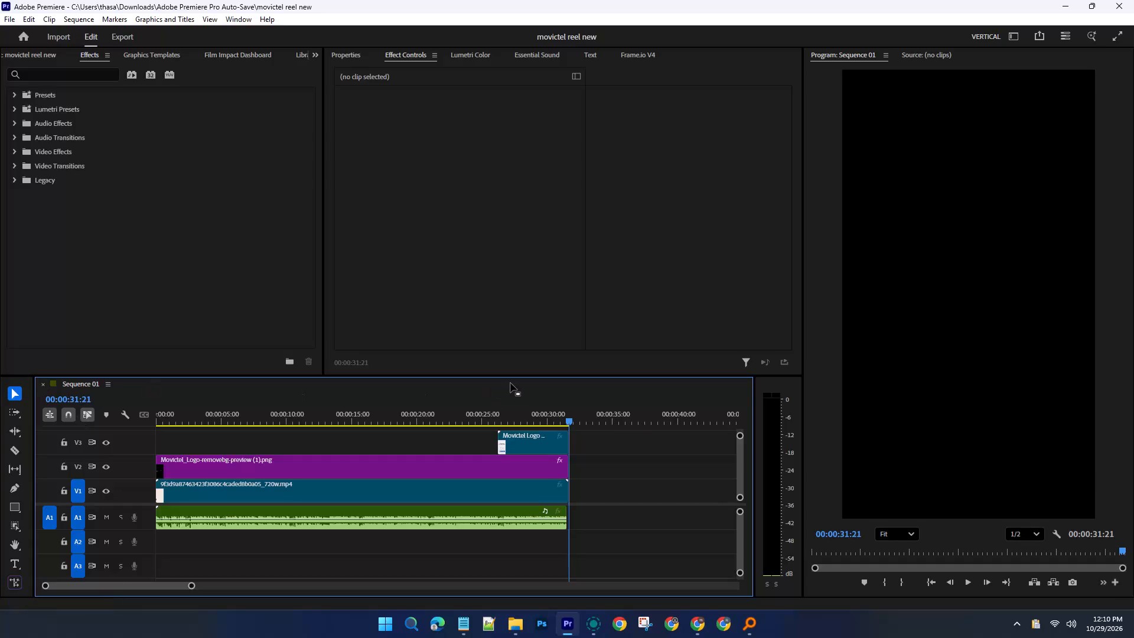
Scrub through Sequence 01 from its end to check the middle, the closing Movictel logo and the opening second.
drag(570, 420, 366, 445)
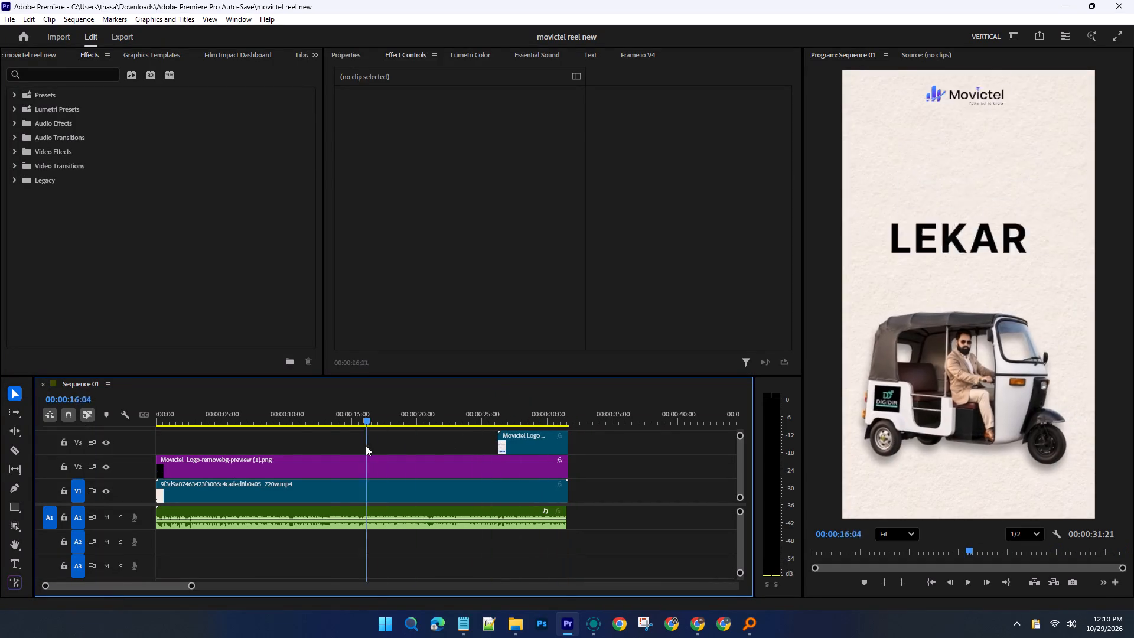
drag(366, 445, 533, 442)
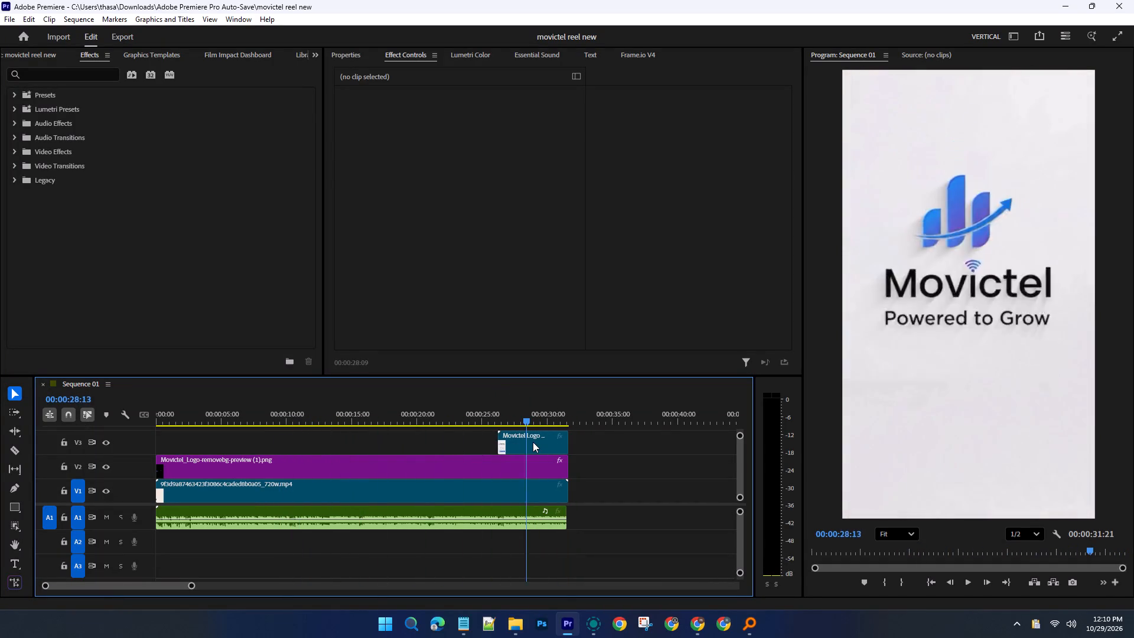
drag(533, 442, 167, 457)
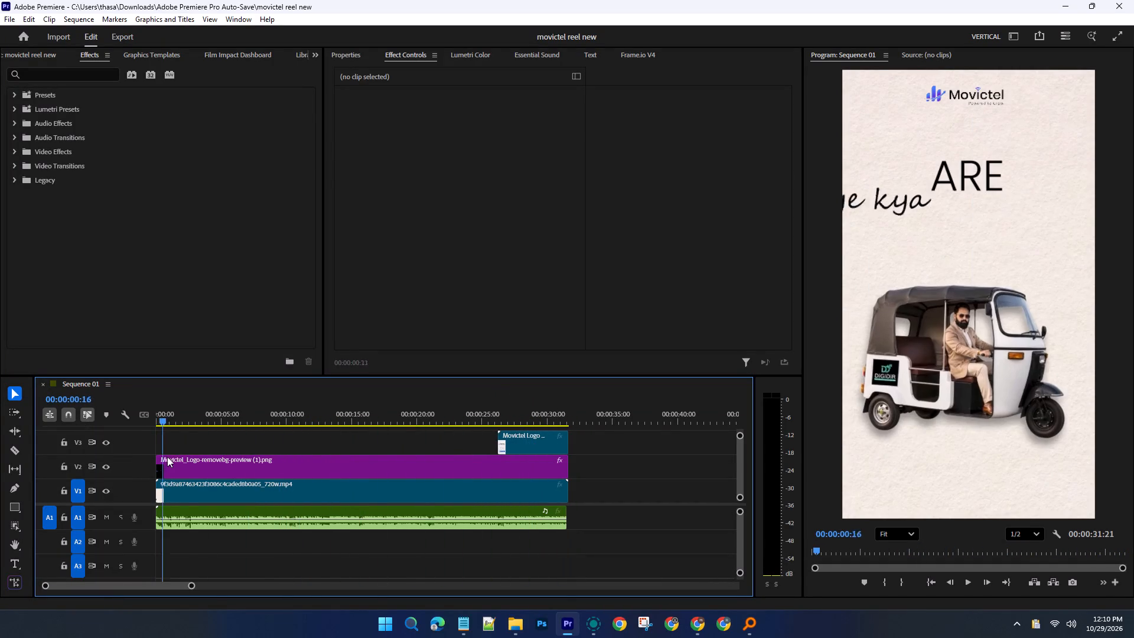
At 00:00:00:26, draw a four-cornered Pen shape covering the old logo panel on the auto-rickshaw's rear side.
drag(167, 457, 168, 457)
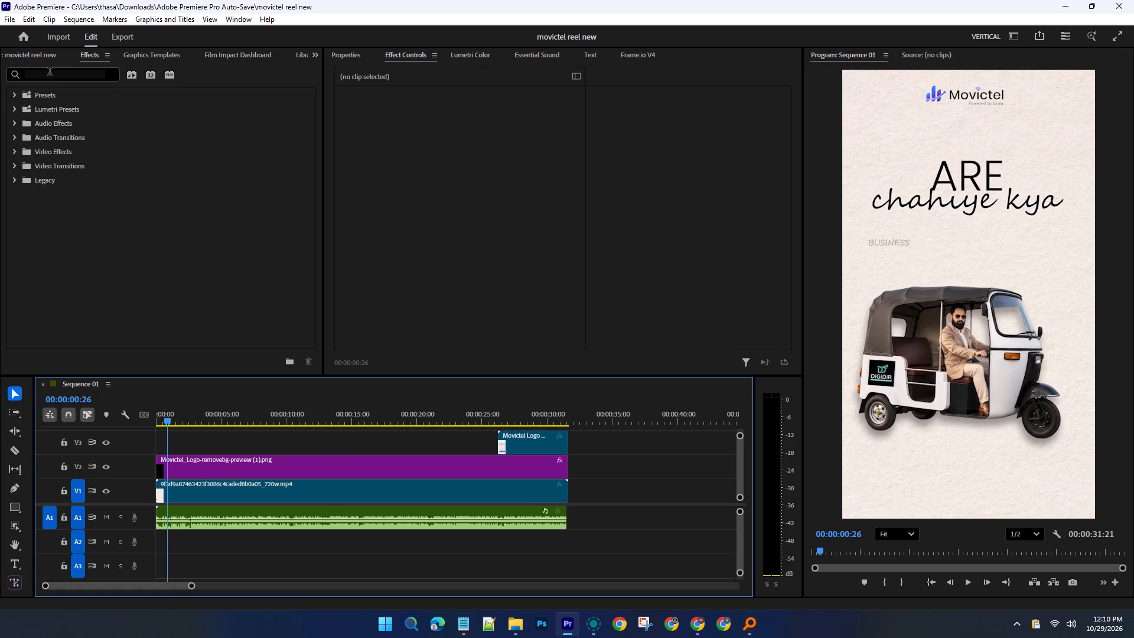
click(20, 486)
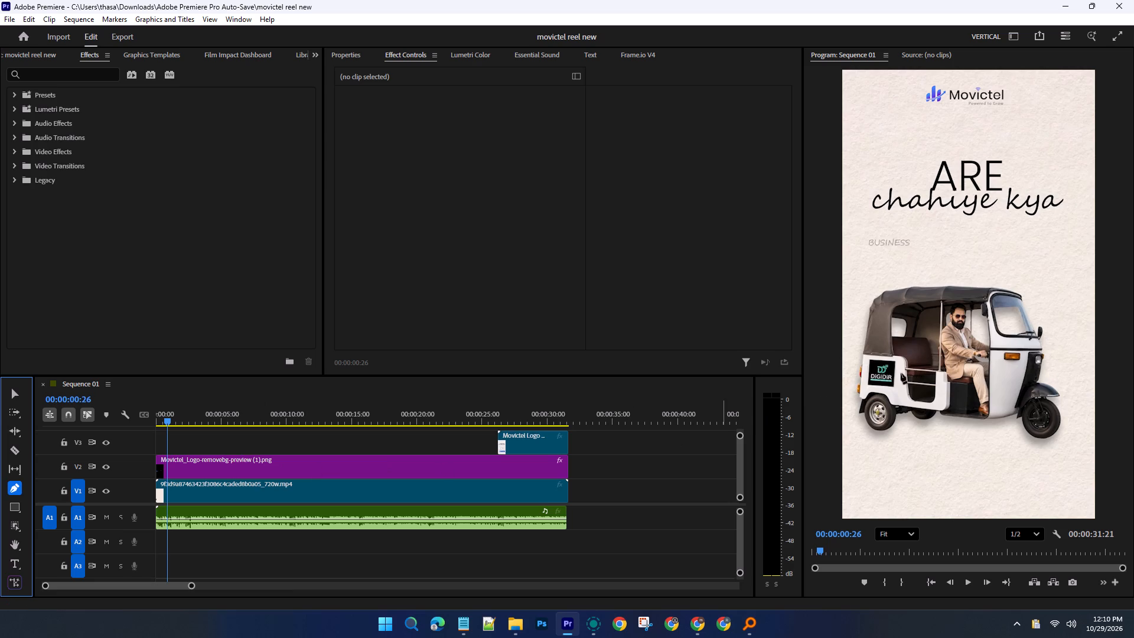
click(869, 359)
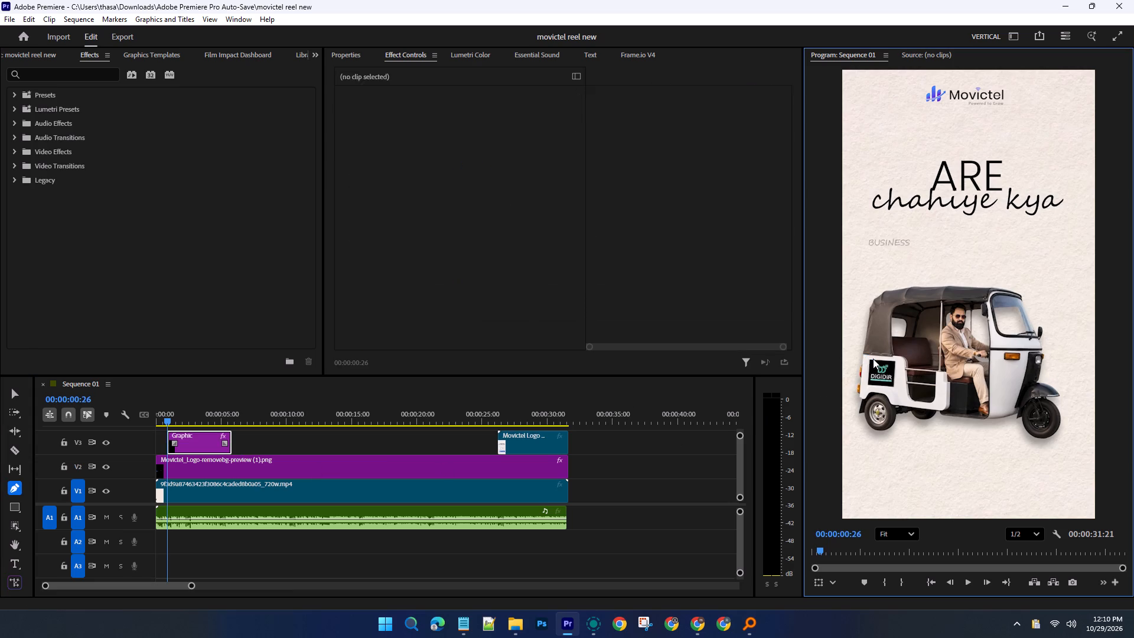
click(873, 358)
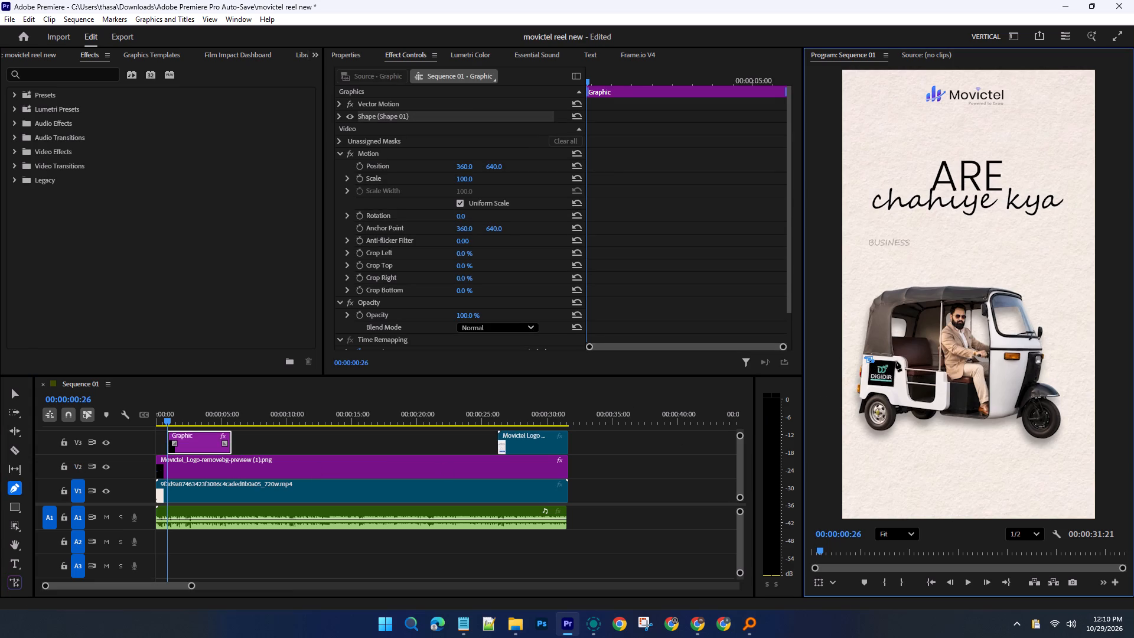
click(895, 361)
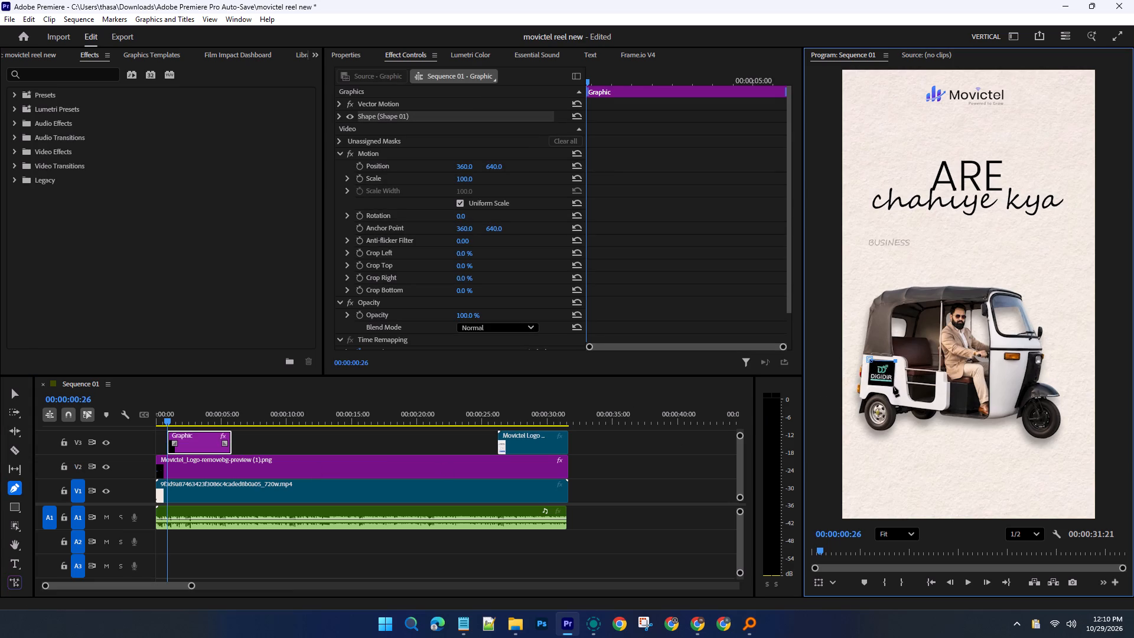
click(893, 386)
click(868, 384)
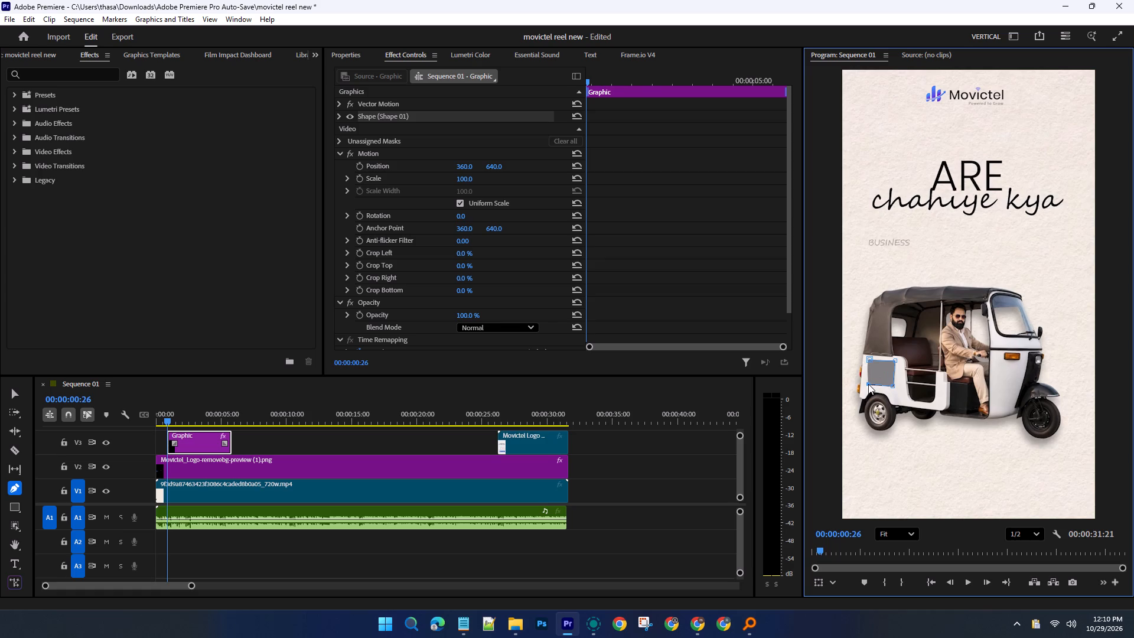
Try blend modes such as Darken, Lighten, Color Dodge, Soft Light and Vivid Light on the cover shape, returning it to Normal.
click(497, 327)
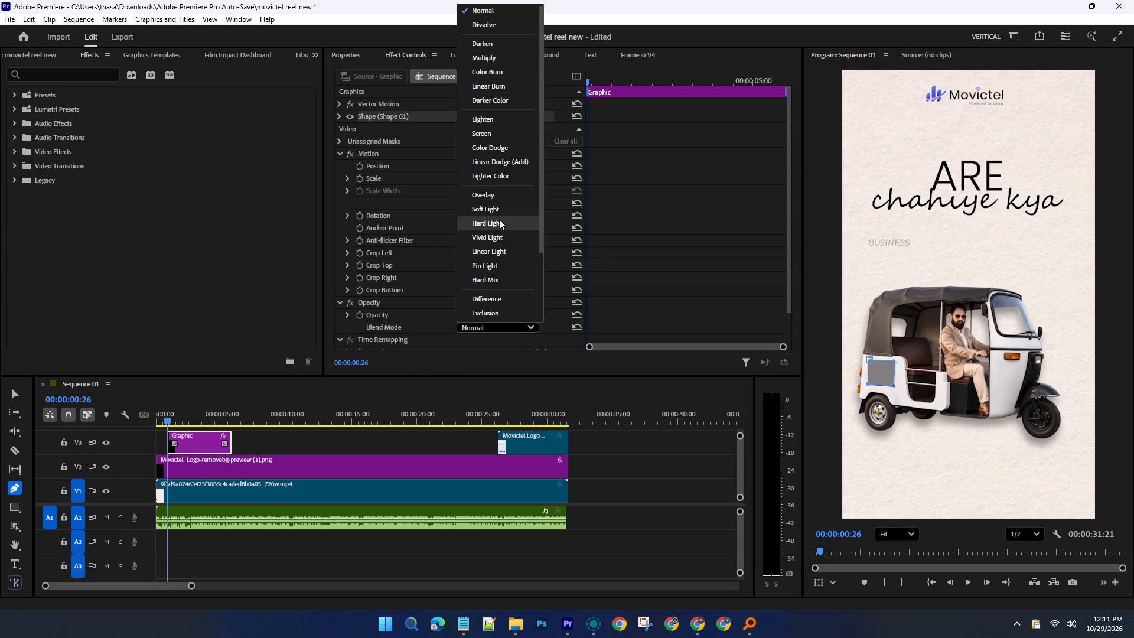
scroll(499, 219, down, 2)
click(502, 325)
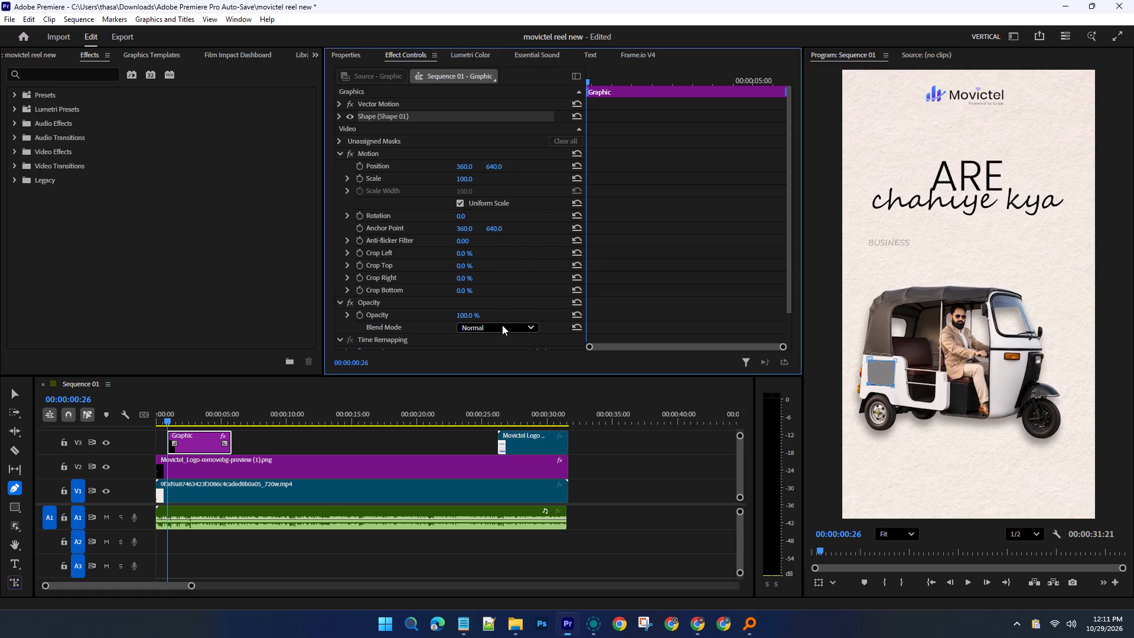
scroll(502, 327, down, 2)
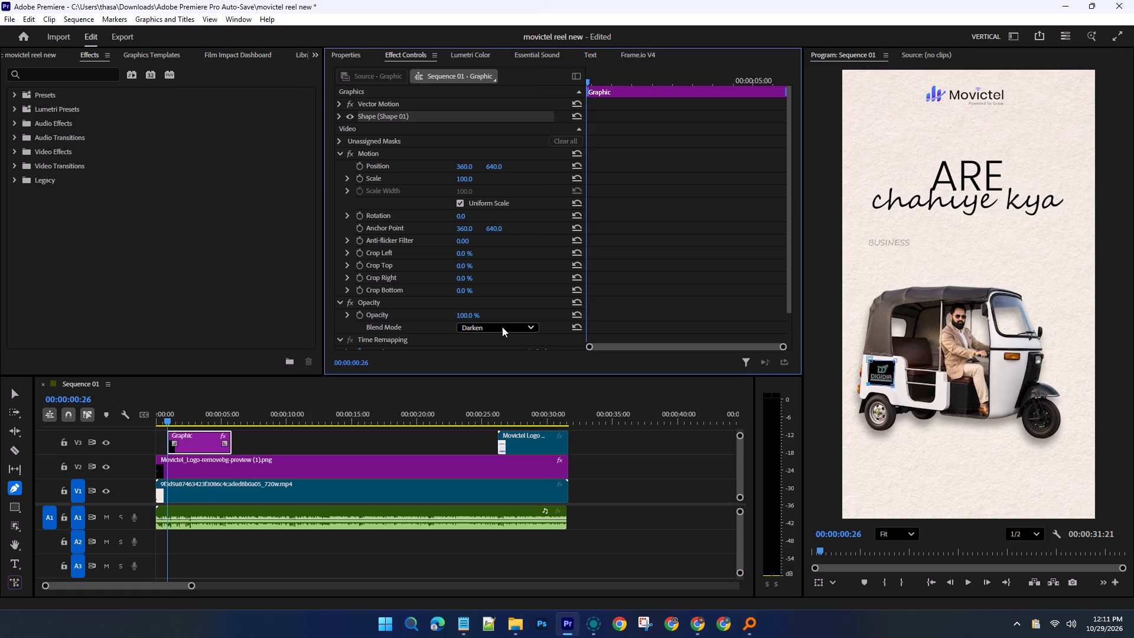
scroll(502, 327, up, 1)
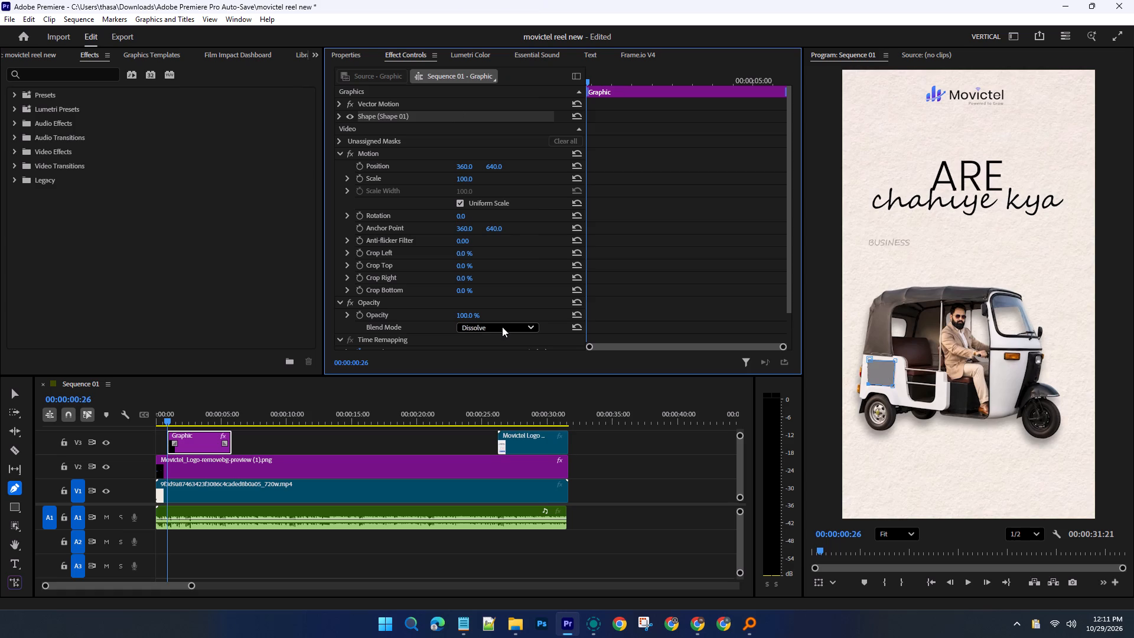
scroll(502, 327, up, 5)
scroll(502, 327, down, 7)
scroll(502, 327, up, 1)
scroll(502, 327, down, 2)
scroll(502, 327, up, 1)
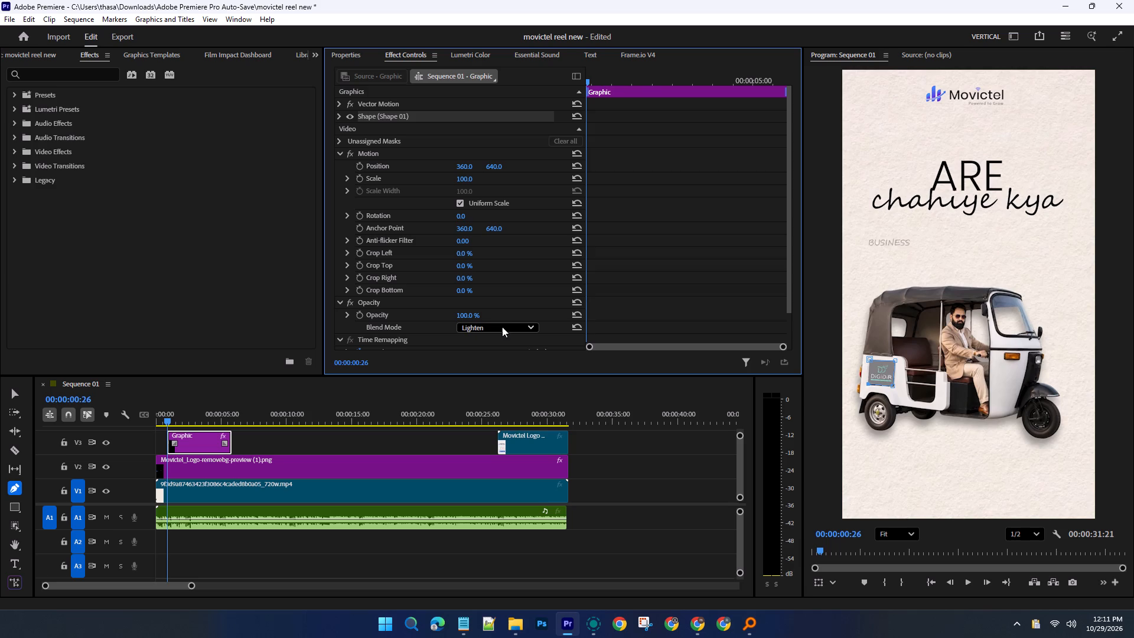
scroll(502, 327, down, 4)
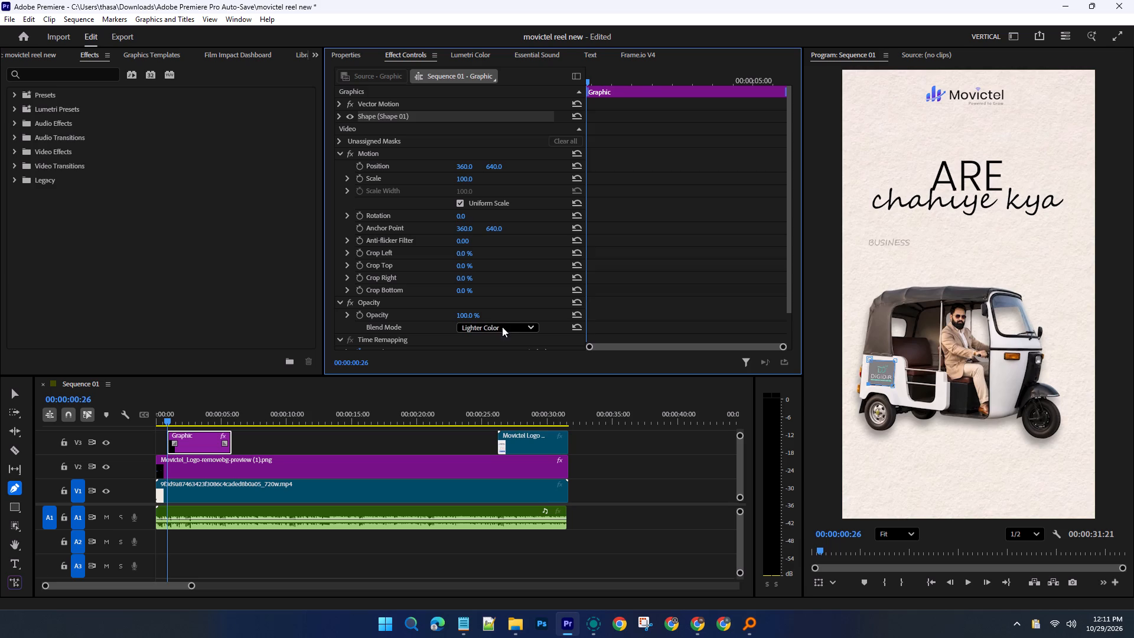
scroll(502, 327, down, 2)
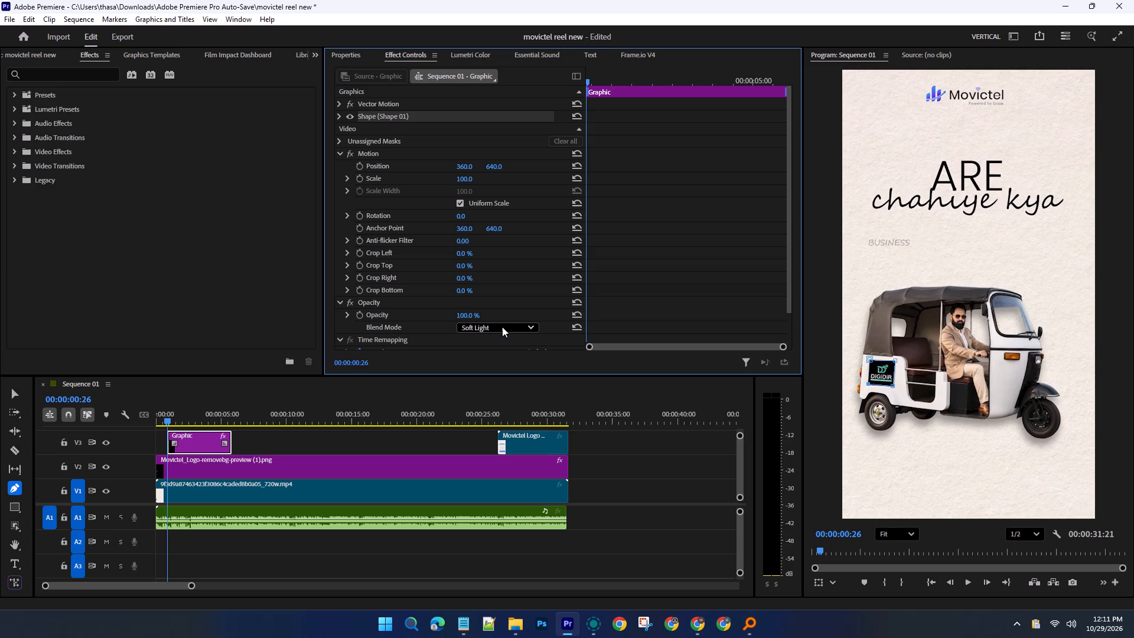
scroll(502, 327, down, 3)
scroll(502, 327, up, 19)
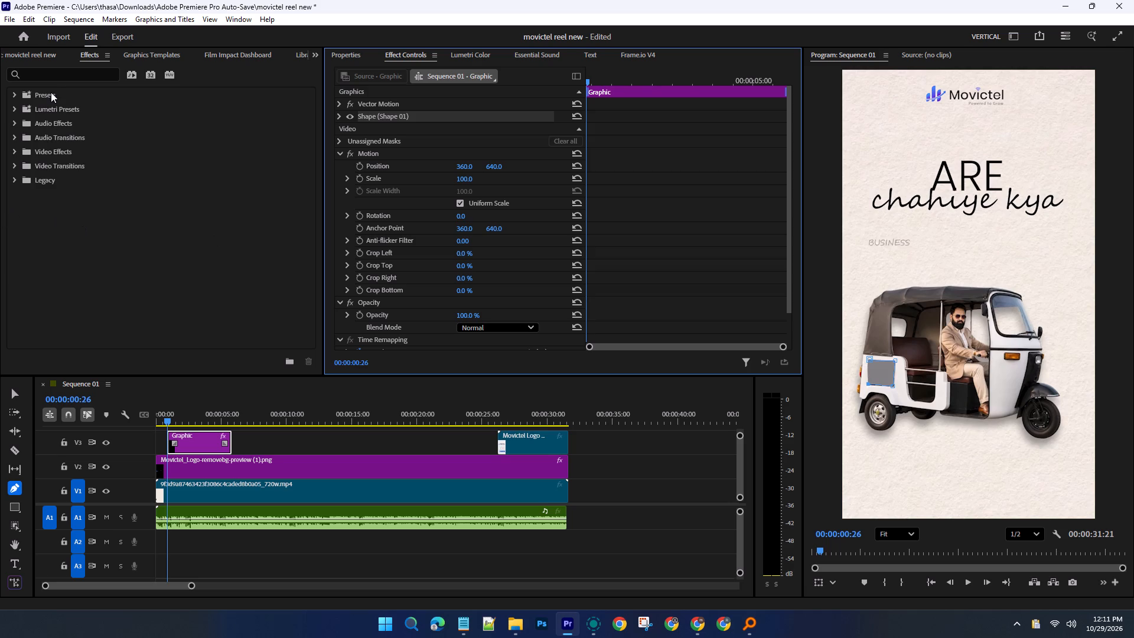
Search the effects for "blur" and apply Gaussian Blur to the Graphic clip on V3.
click(37, 79)
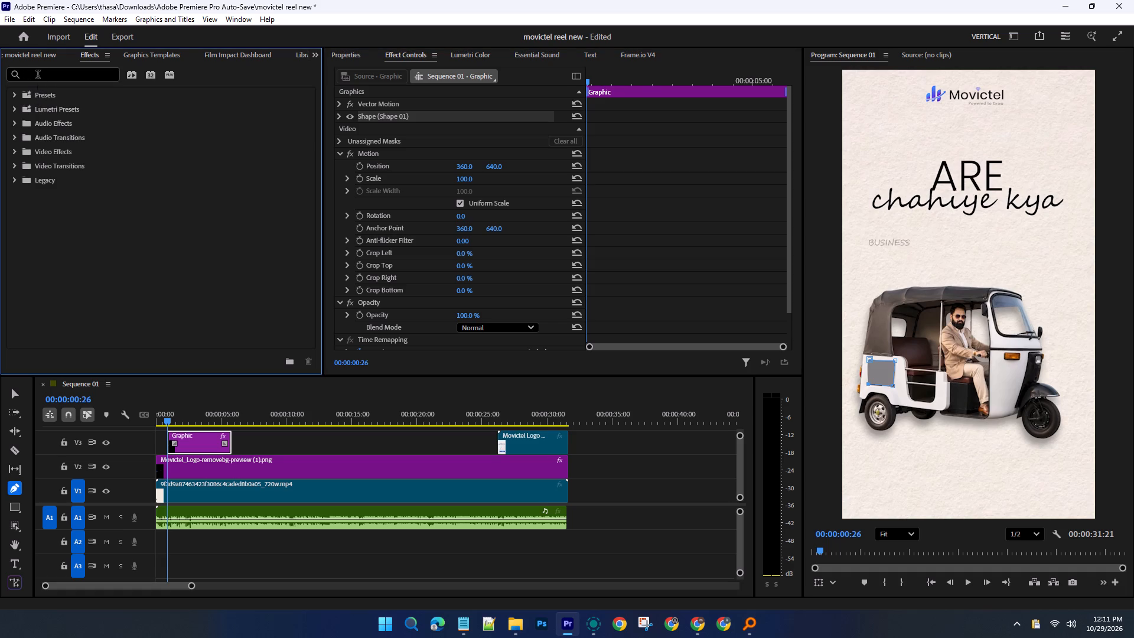
click(38, 73)
text(blur)
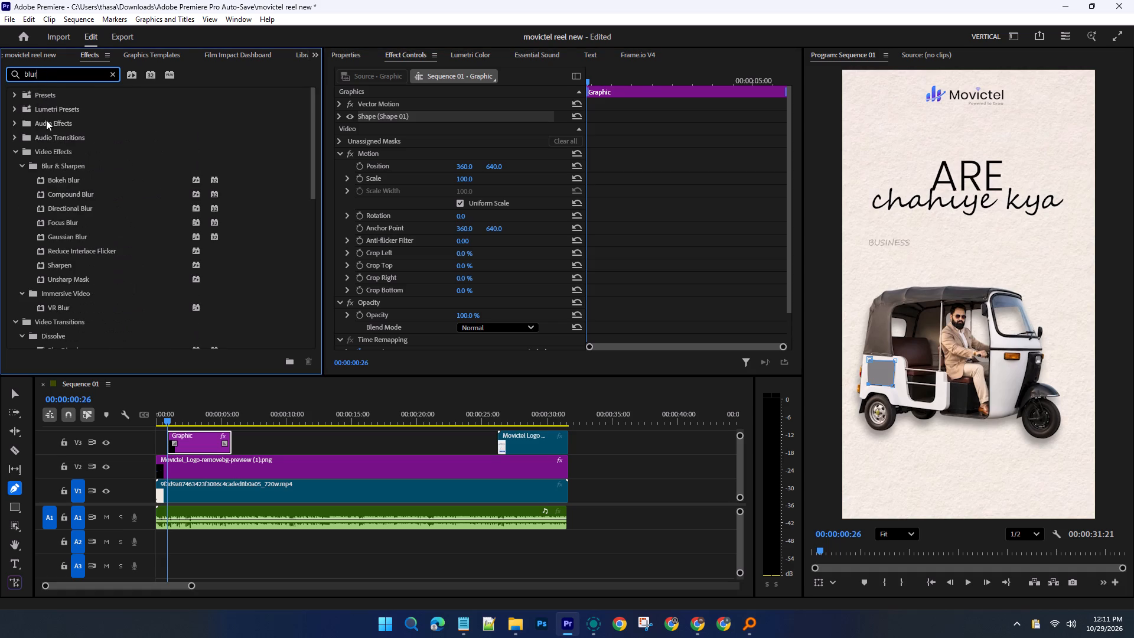
click(53, 183)
click(57, 233)
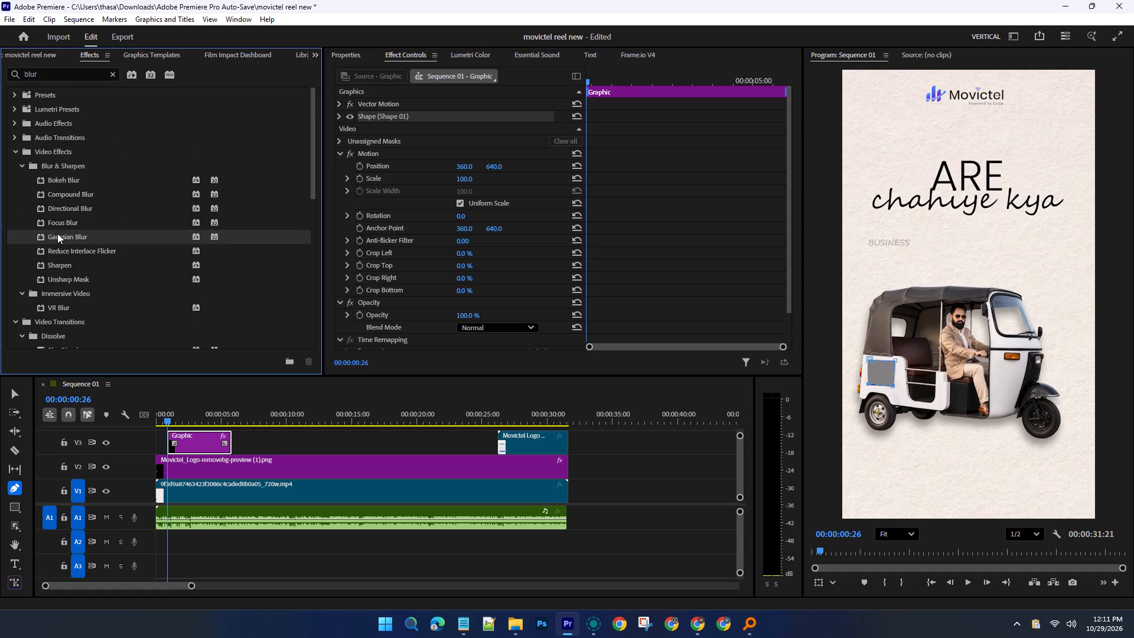
drag(57, 233, 191, 446)
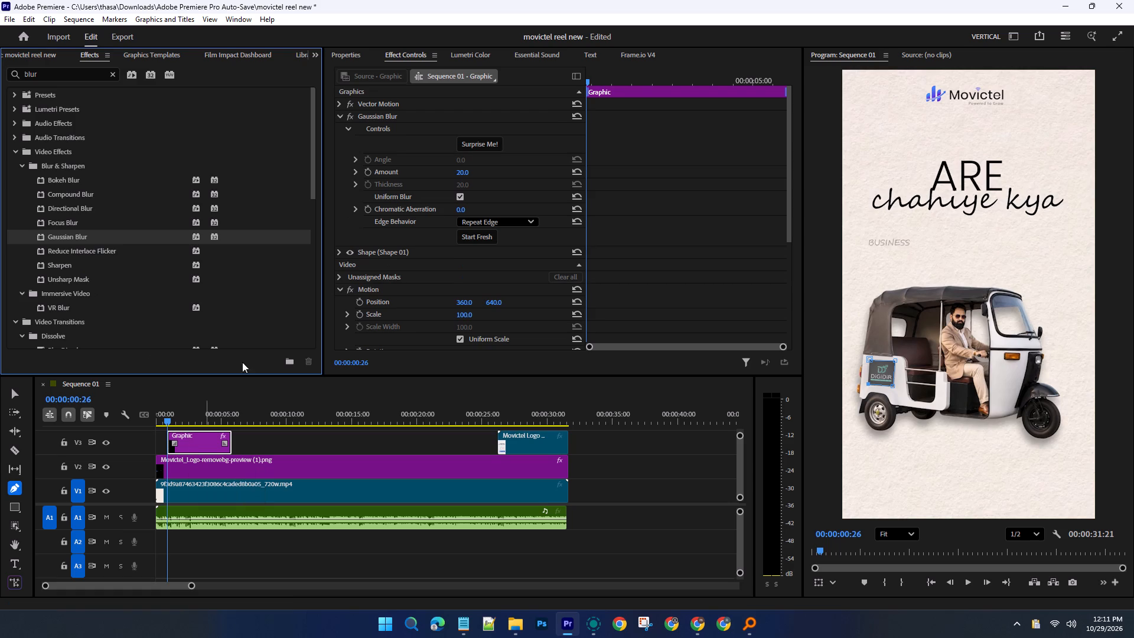
Set the blurred Graphic clip's blend mode to Dissolve.
scroll(439, 219, down, 6)
scroll(448, 267, down, 5)
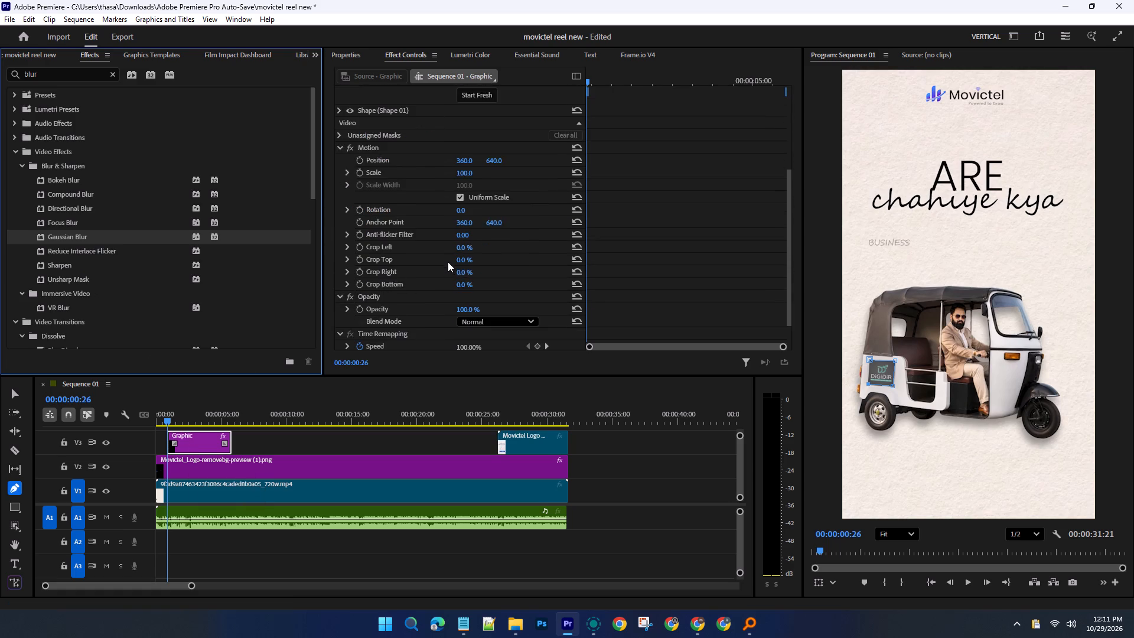
scroll(448, 262, down, 9)
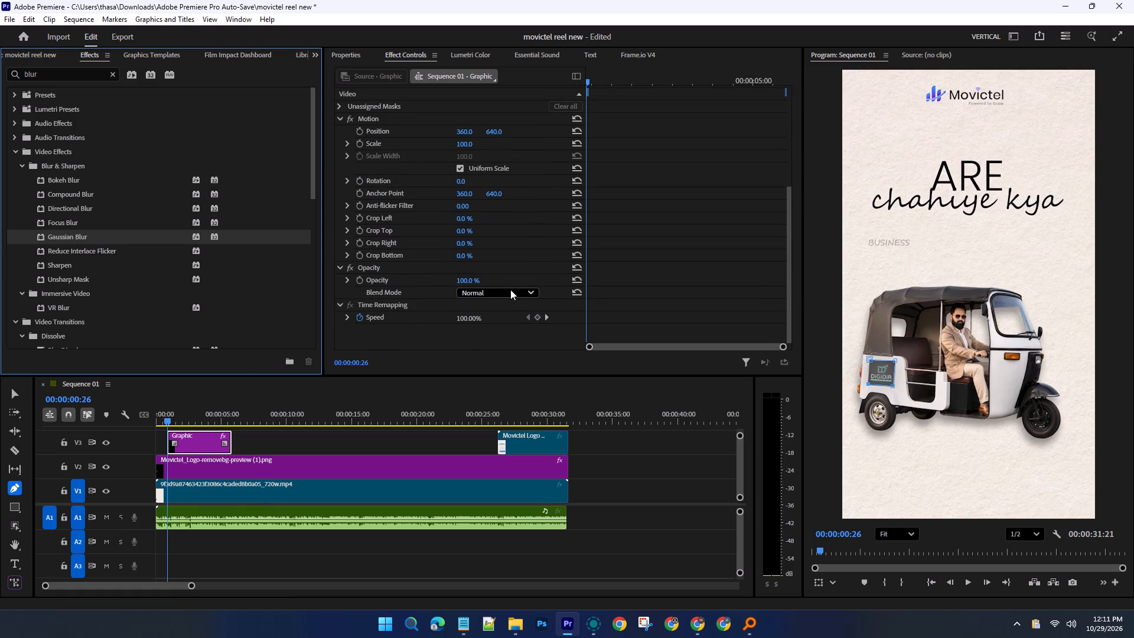
scroll(510, 289, up, 1)
click(511, 294)
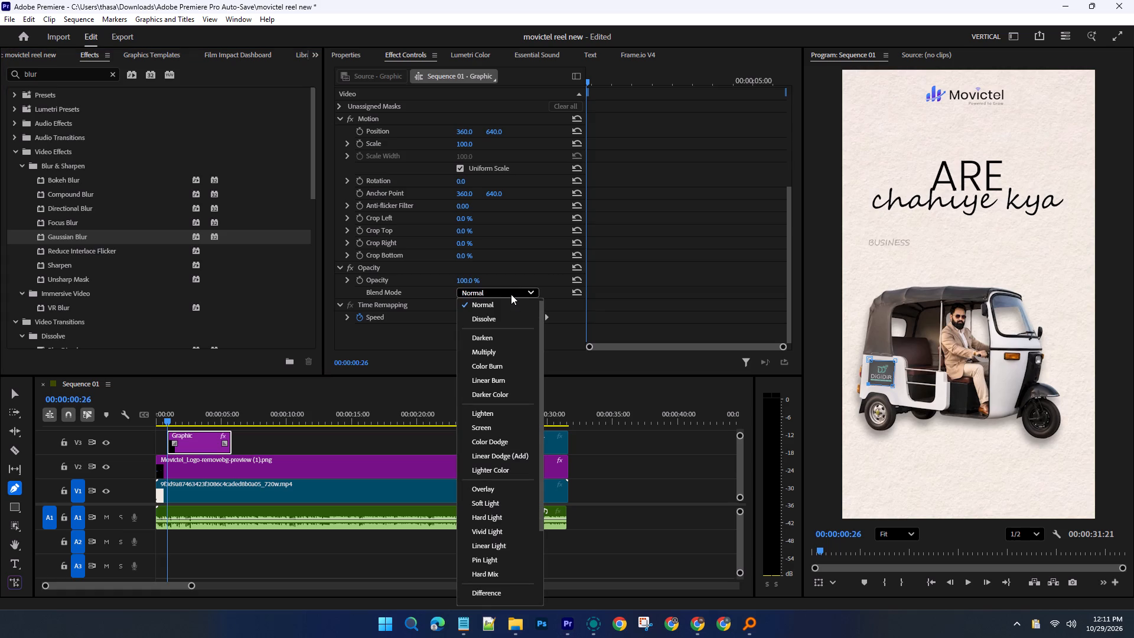
click(507, 316)
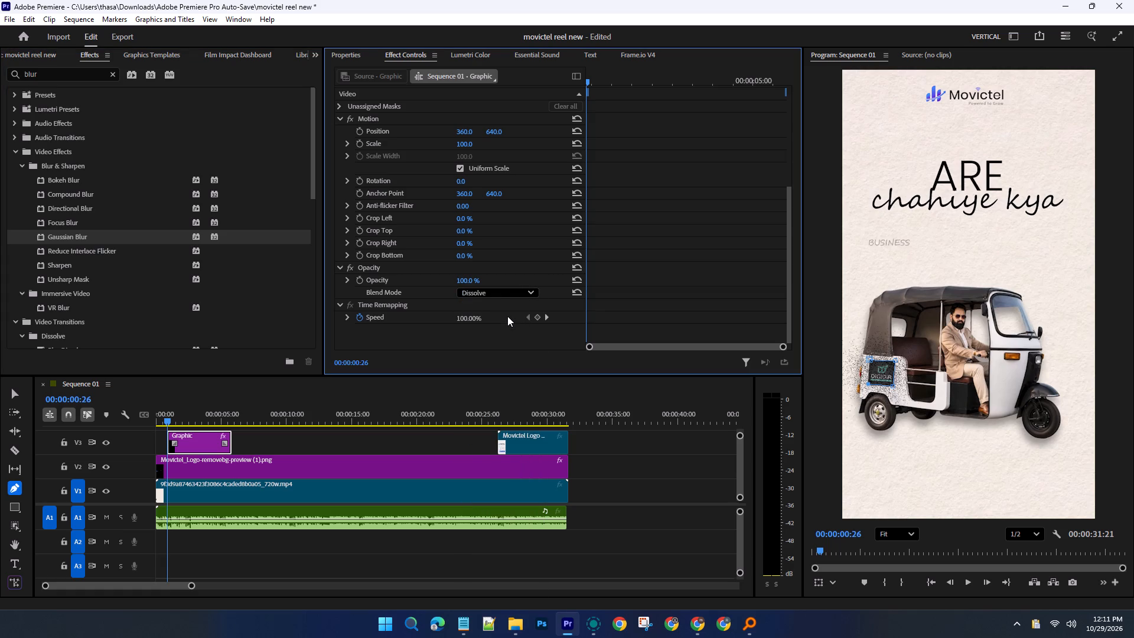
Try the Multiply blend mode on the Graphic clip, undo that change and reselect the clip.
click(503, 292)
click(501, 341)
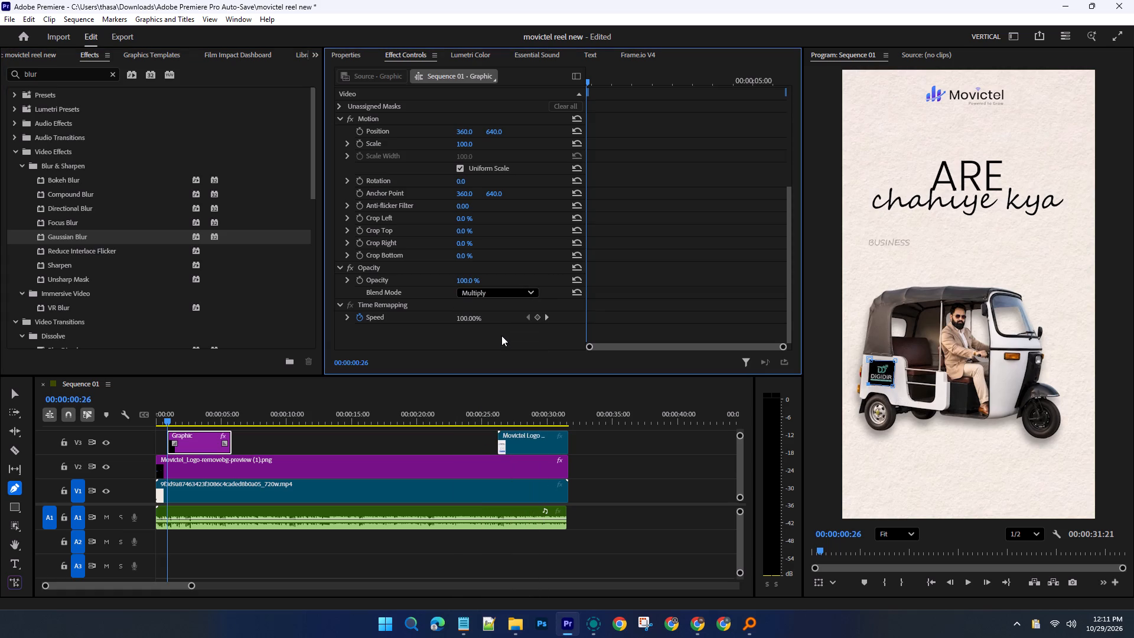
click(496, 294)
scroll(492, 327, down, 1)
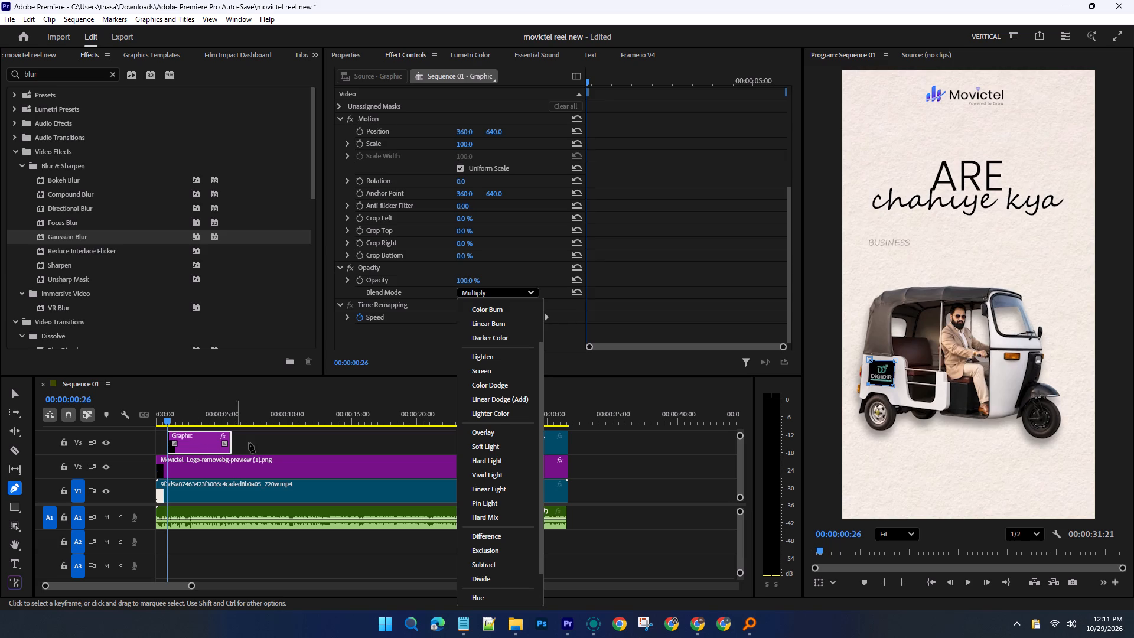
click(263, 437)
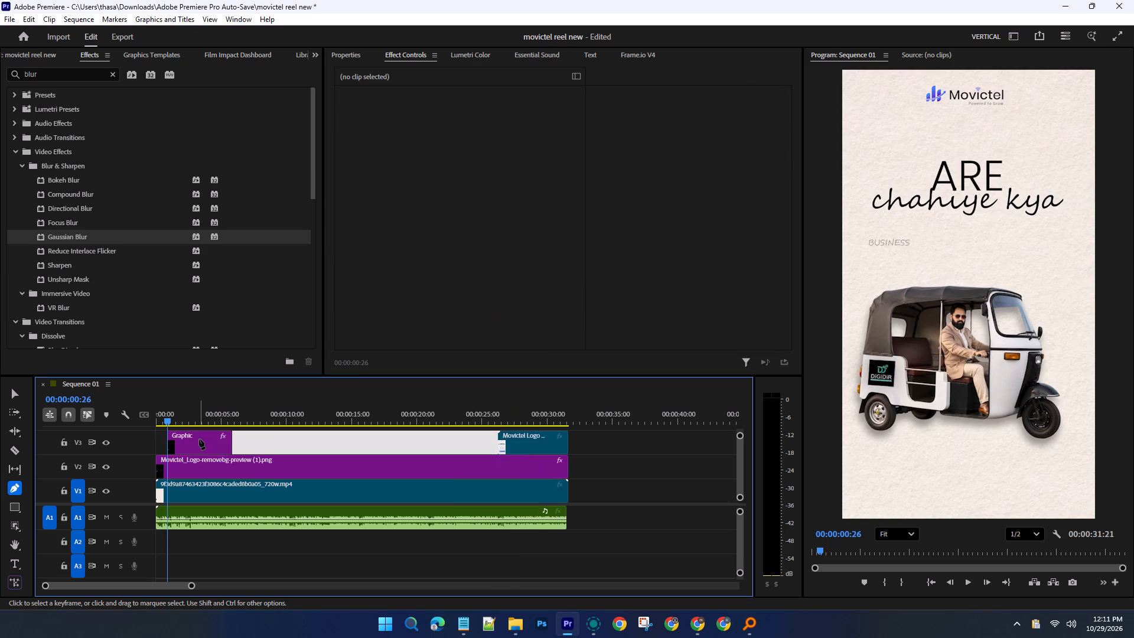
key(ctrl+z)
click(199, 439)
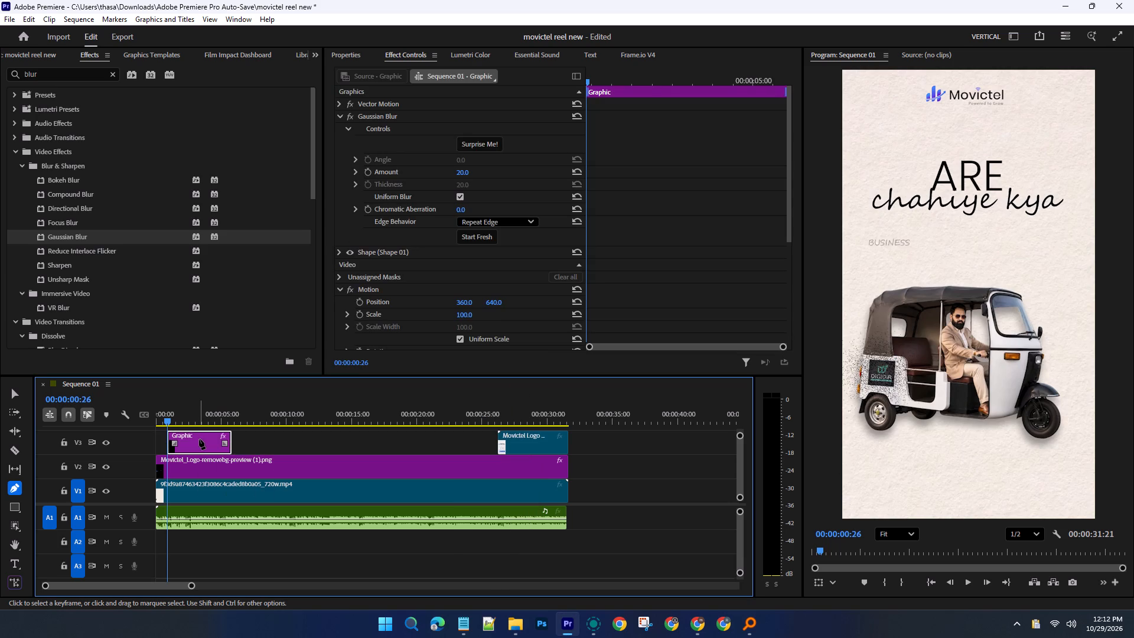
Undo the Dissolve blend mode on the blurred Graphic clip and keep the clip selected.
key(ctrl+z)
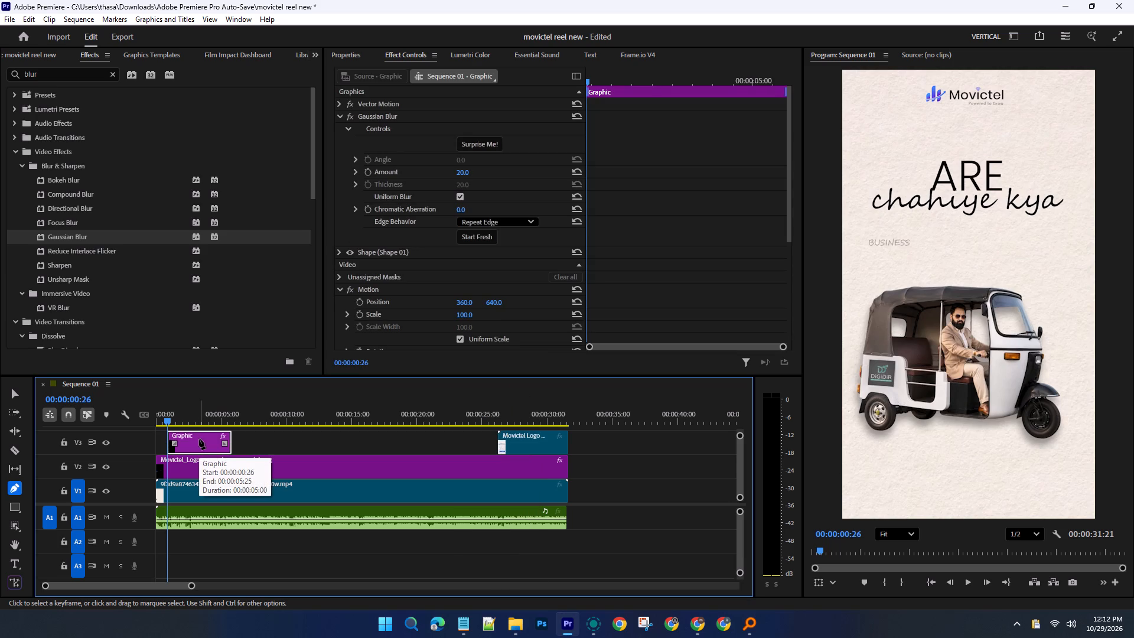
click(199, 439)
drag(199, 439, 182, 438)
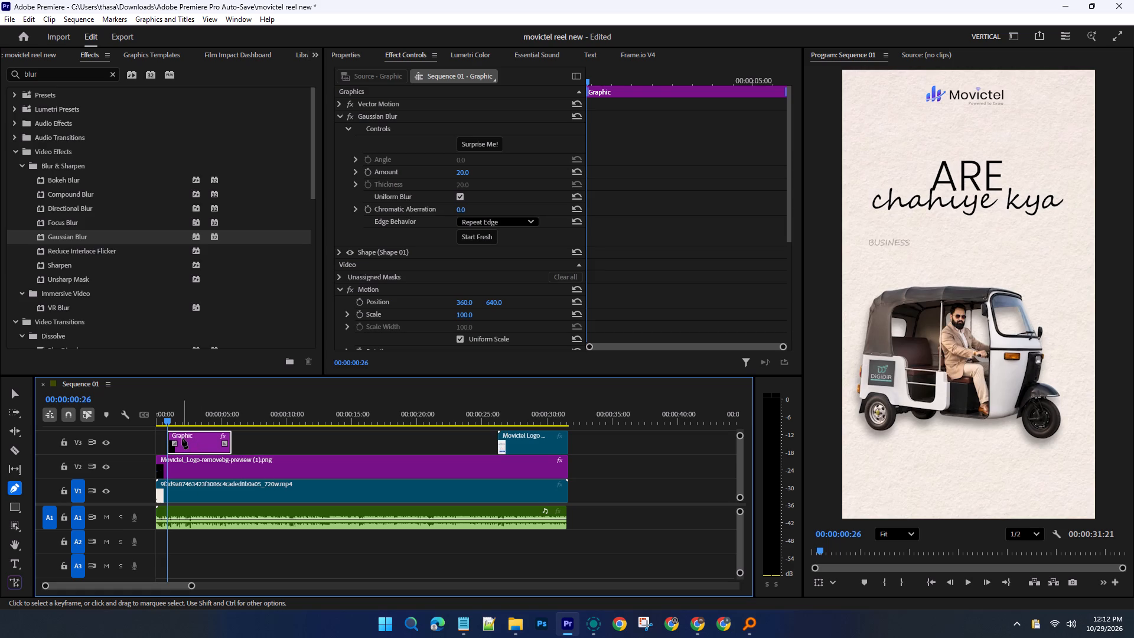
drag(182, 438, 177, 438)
Scrub through the sequence to check the rickshaw's logo, ending with the playhead at 00:00:01:27.
drag(169, 420, 178, 422)
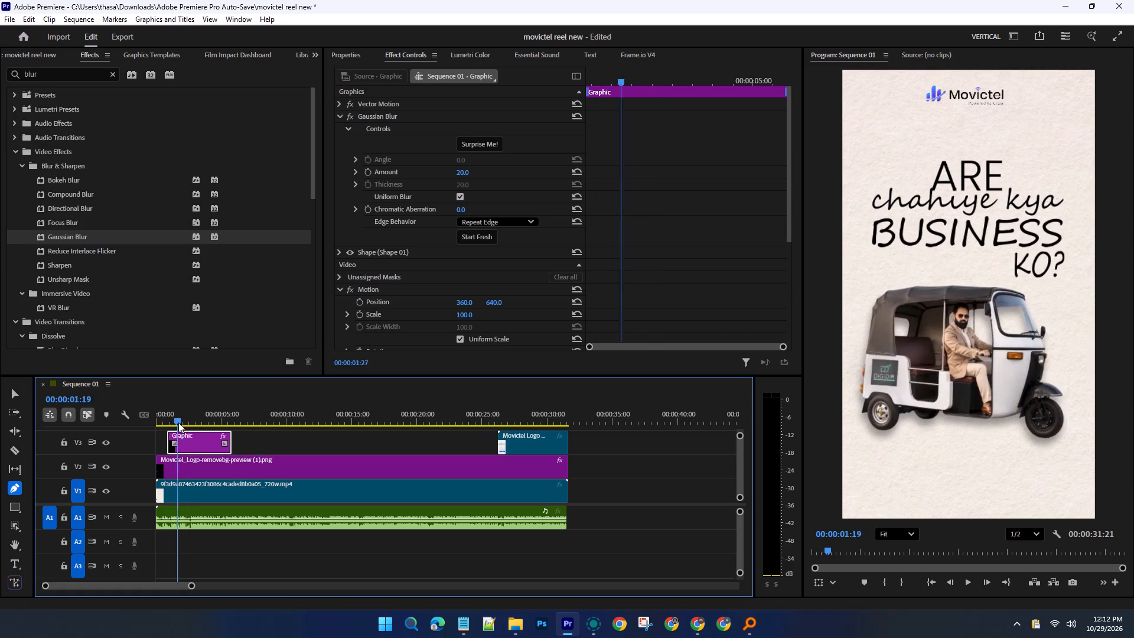
drag(178, 422, 177, 425)
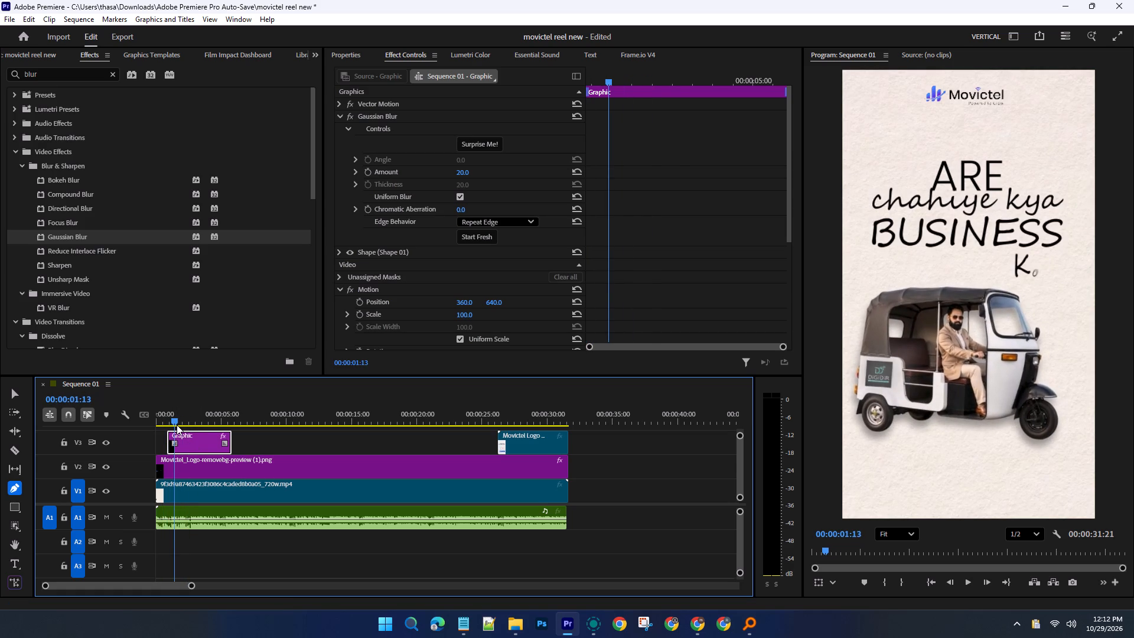
drag(177, 425, 283, 440)
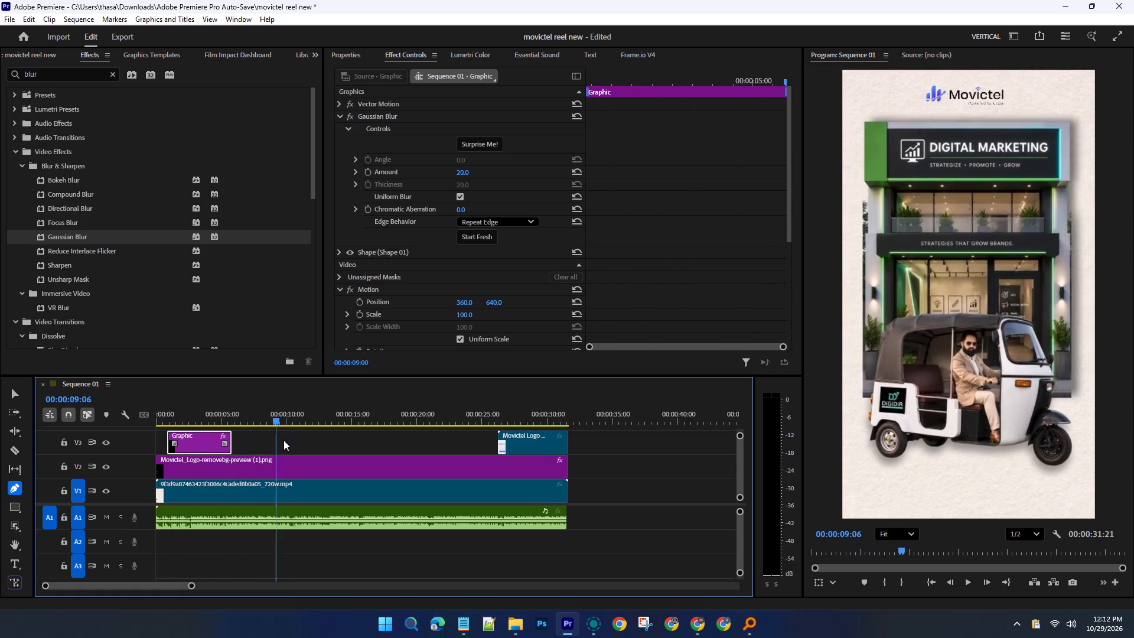
drag(283, 440, 488, 444)
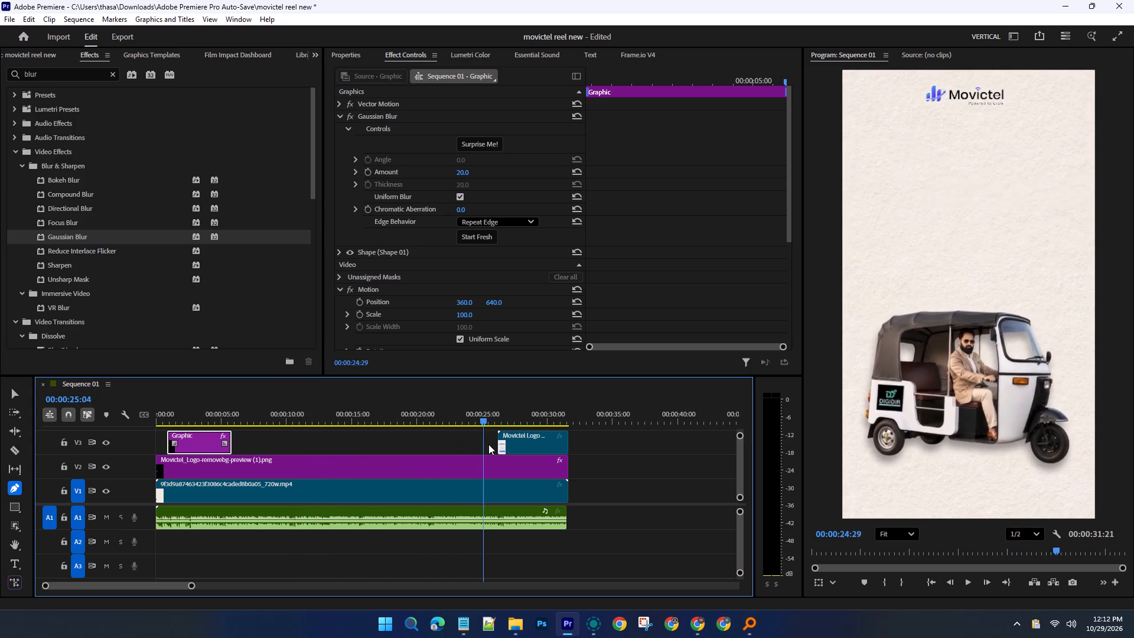
drag(488, 444, 183, 440)
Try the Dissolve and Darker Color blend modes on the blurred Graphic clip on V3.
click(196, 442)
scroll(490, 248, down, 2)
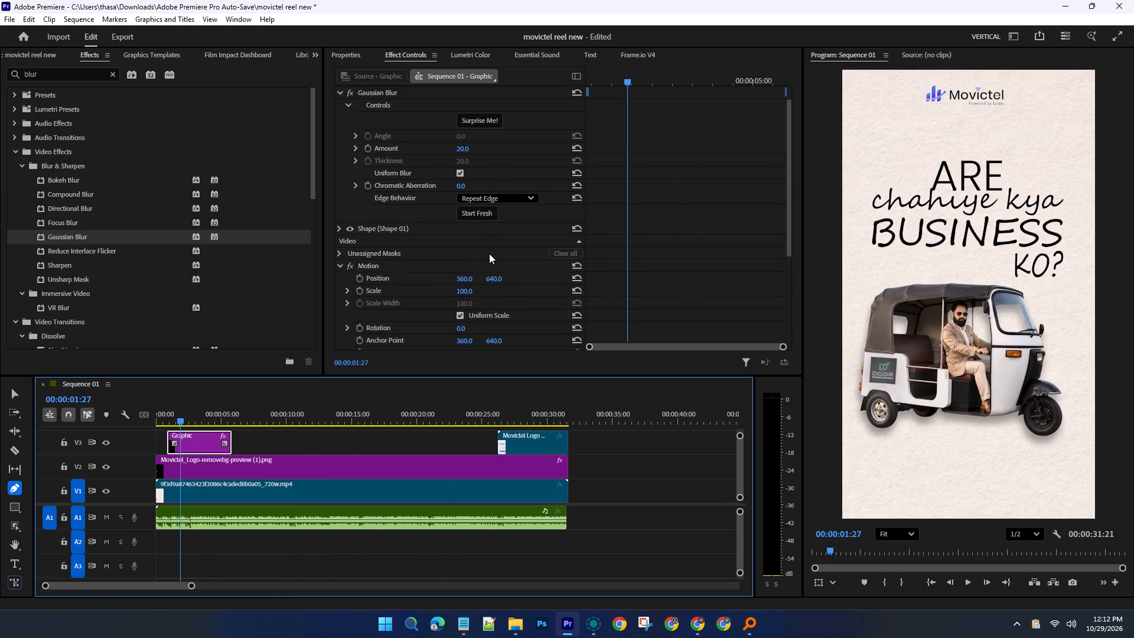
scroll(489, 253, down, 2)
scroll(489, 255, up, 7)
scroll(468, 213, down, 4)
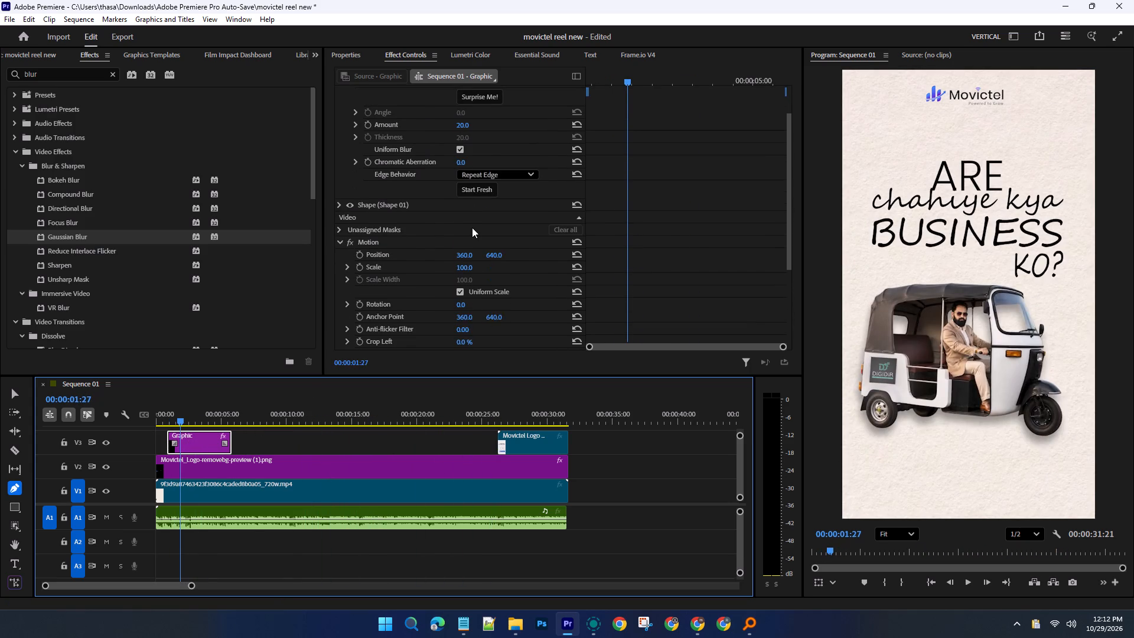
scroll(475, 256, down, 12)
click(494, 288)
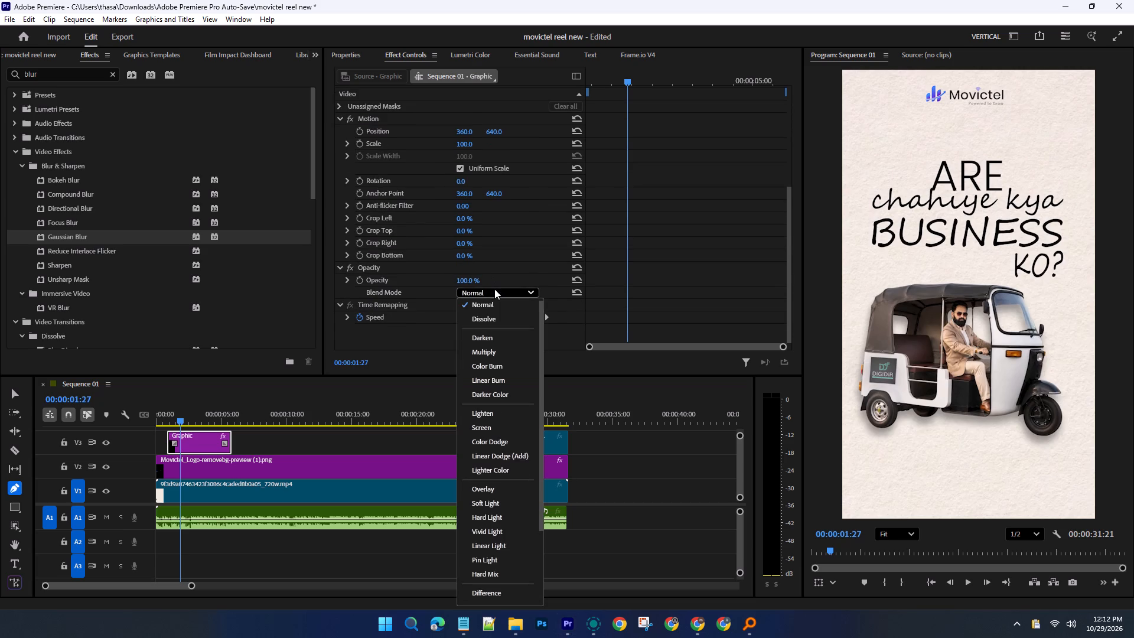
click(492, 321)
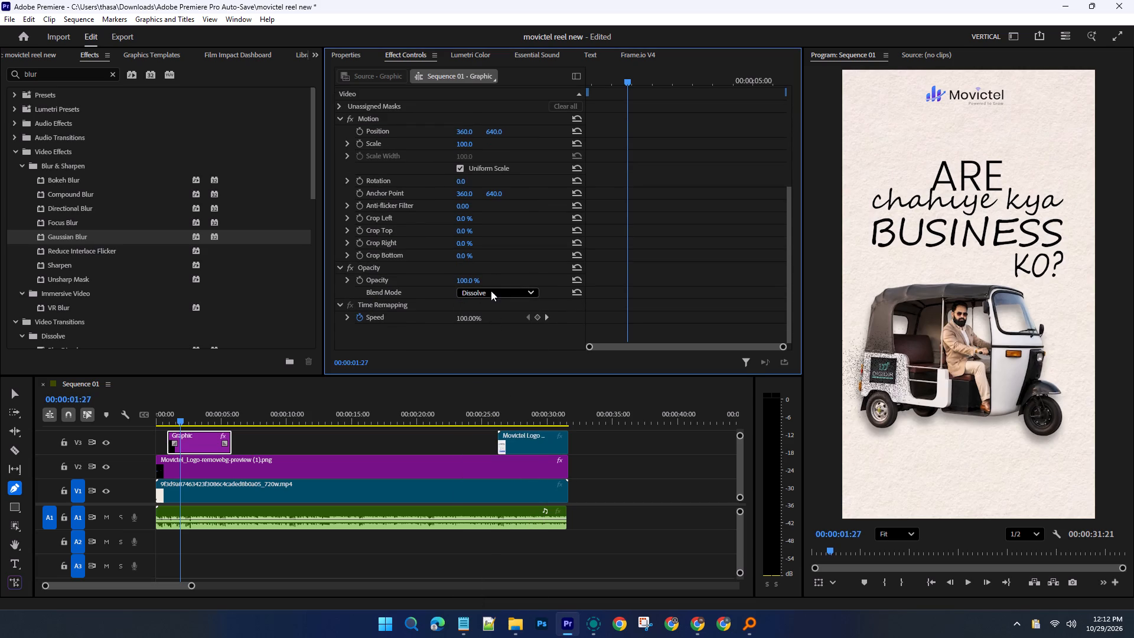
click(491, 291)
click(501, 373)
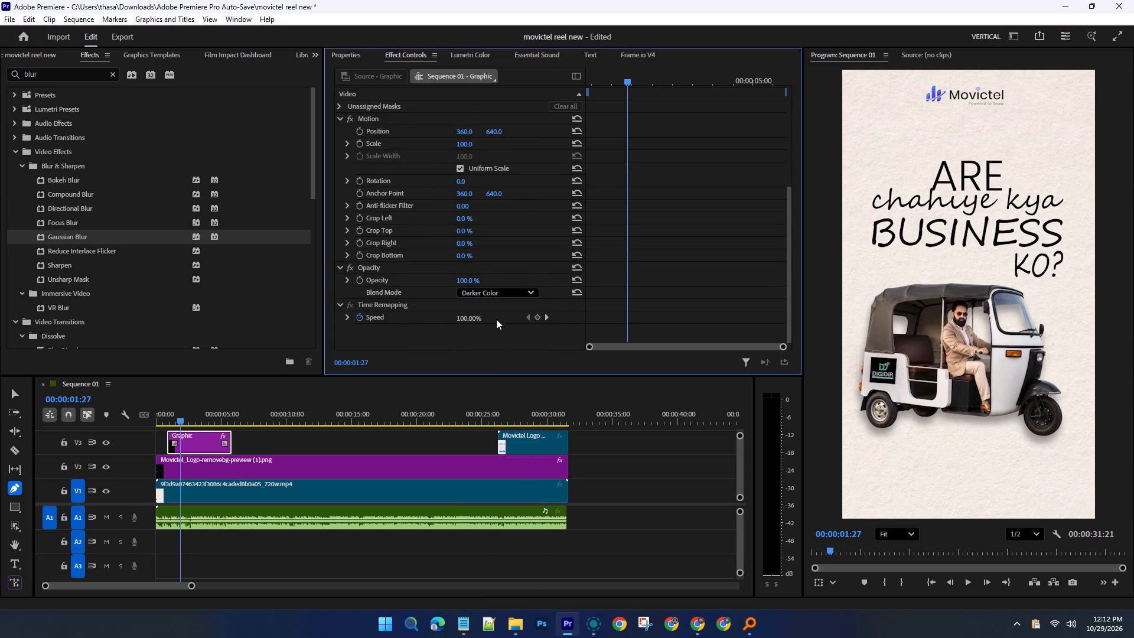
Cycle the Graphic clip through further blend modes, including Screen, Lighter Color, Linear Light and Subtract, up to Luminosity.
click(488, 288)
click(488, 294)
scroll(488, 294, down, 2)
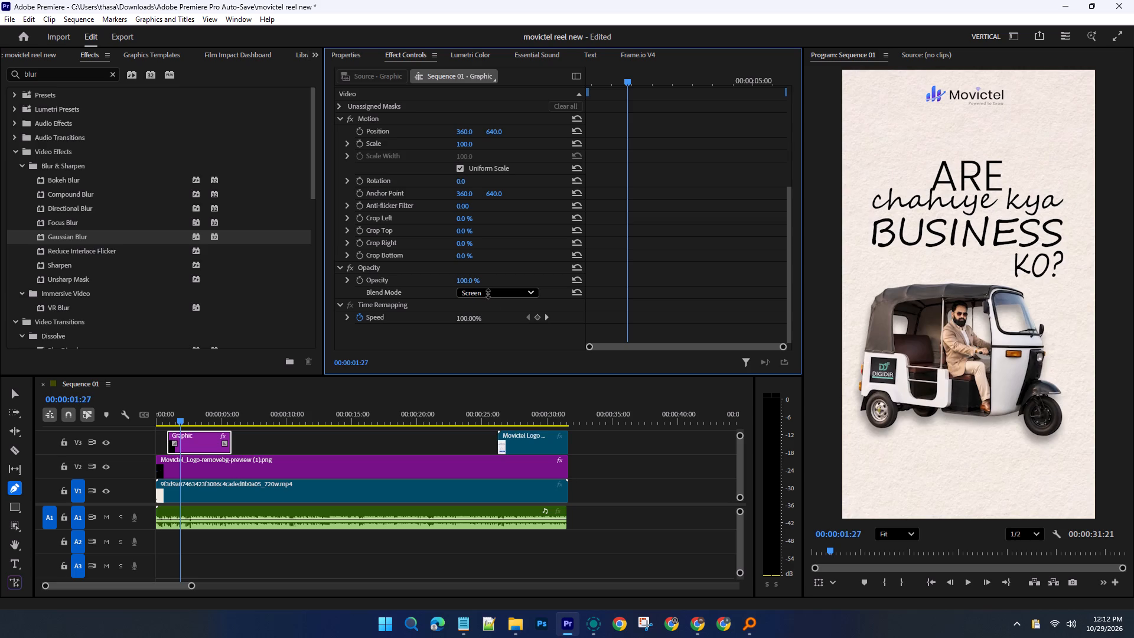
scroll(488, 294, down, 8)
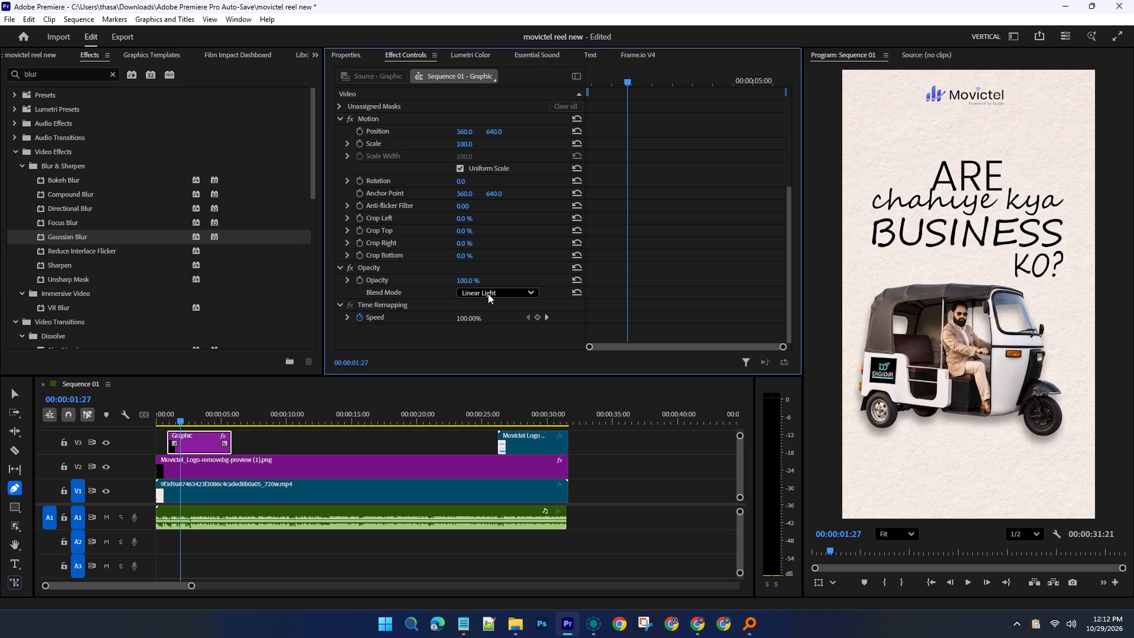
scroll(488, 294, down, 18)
Delete the blurred Graphic clip from V3.
click(195, 439)
key(Delete)
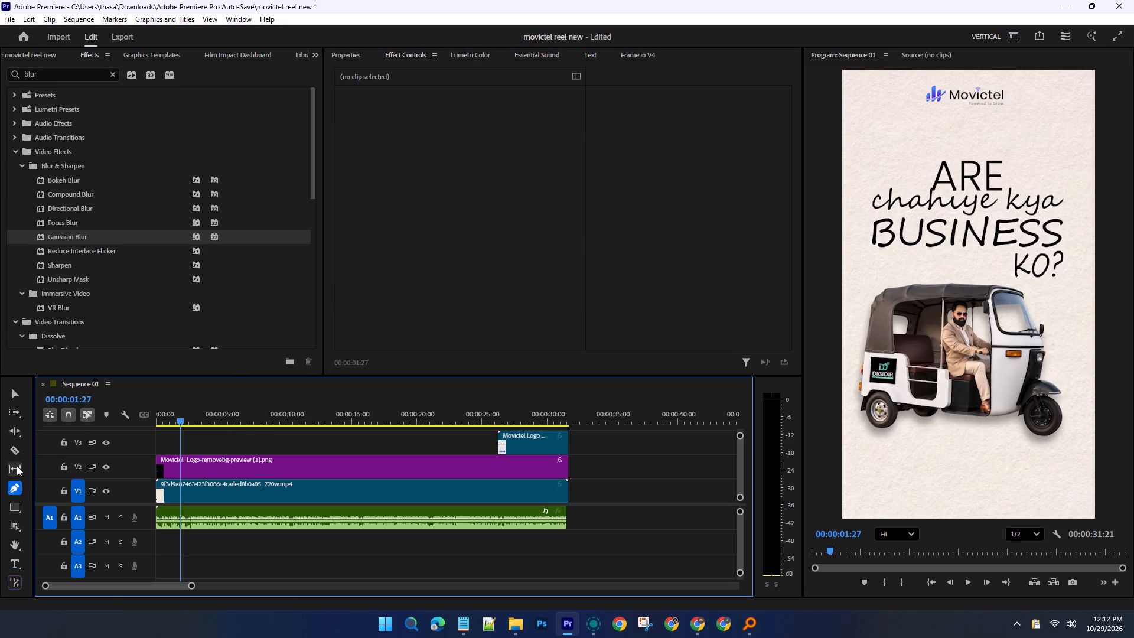
Draw a new four-cornered Pen tool shape over the old logo on the rickshaw's side panel at 00:00:01:27.
click(17, 491)
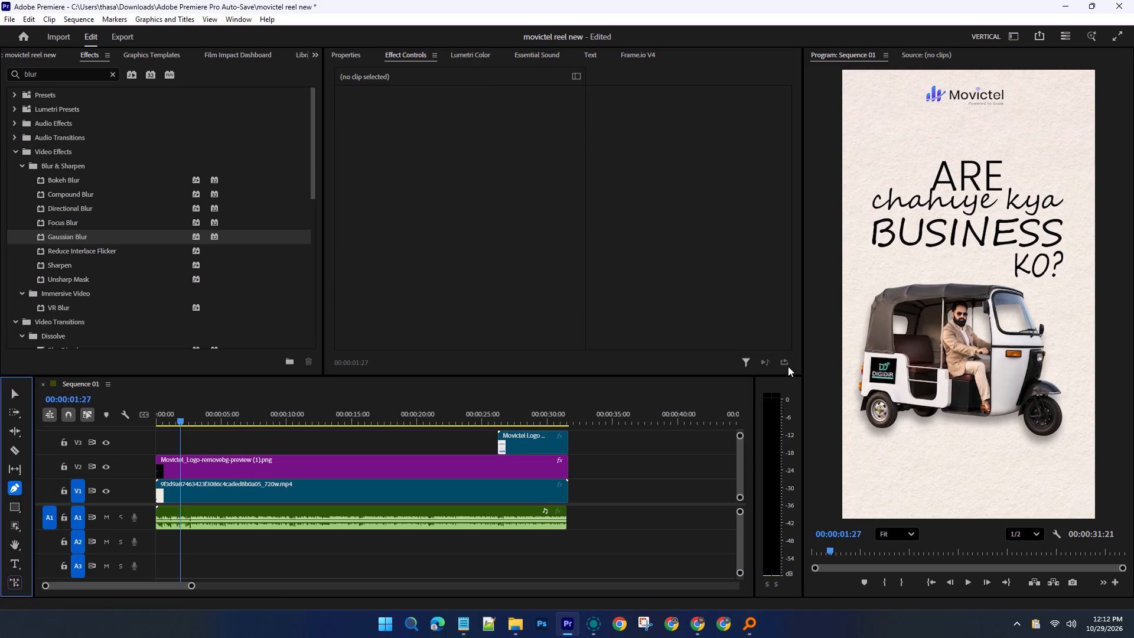
click(871, 357)
click(896, 358)
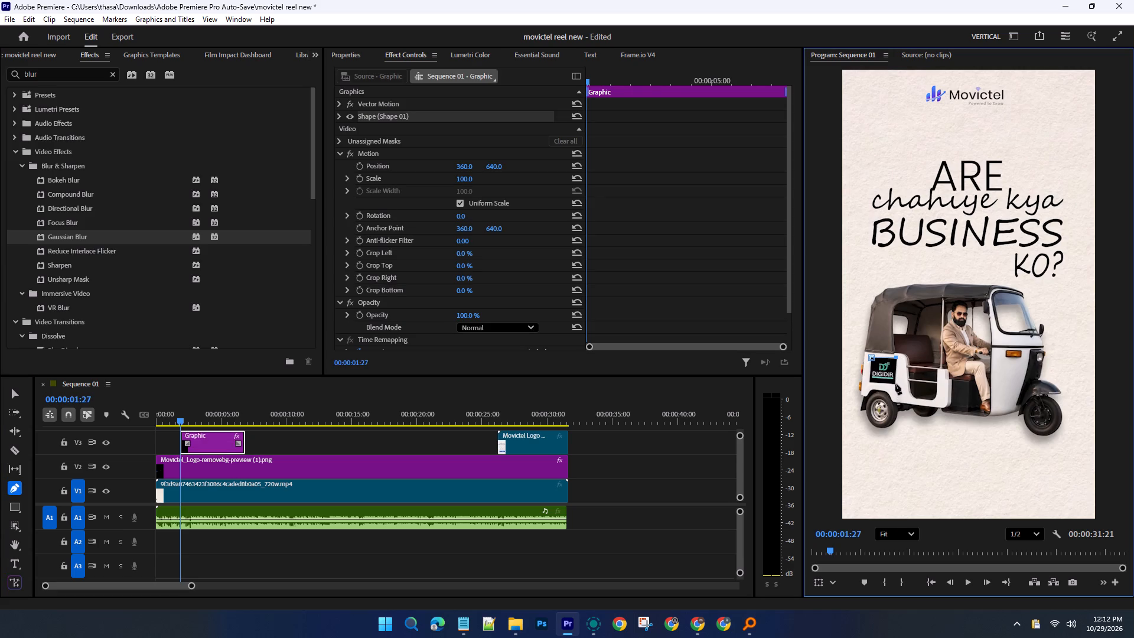
click(895, 384)
click(869, 382)
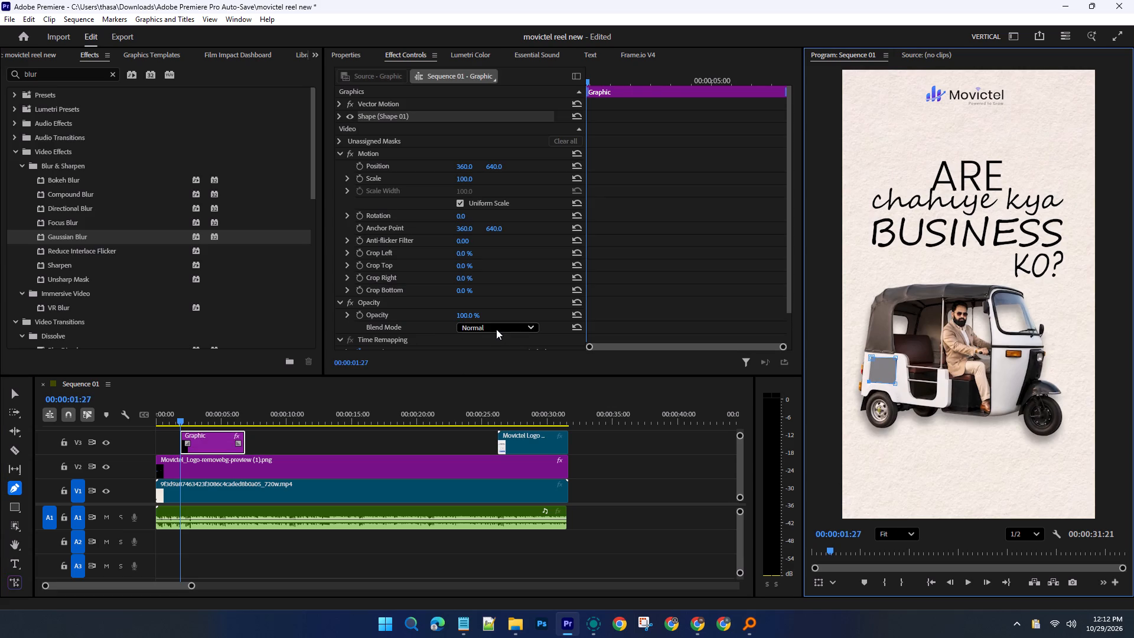
click(895, 357)
Move the cover shape's two left corner points outward to the rear edge of the rickshaw's white side panel.
drag(870, 356, 867, 354)
drag(867, 354, 863, 354)
drag(863, 354, 863, 354)
drag(868, 380, 856, 376)
drag(856, 376, 862, 381)
drag(862, 381, 862, 381)
click(863, 356)
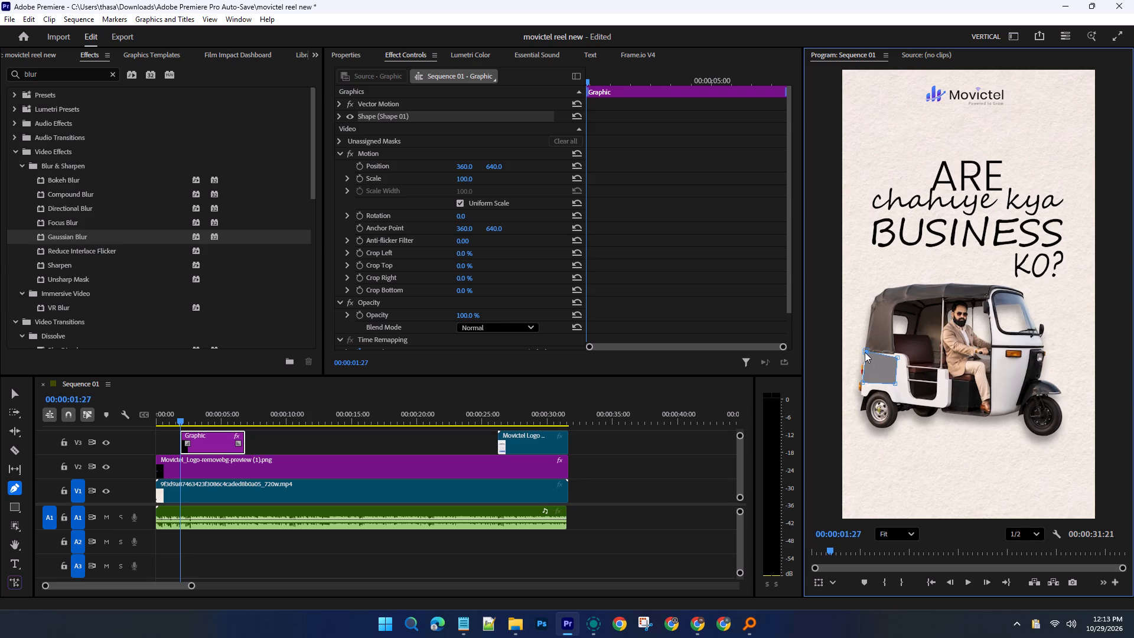
Fine-tune the cover shape's two front corner points to fit the front edge of the rickshaw's white side panel.
click(898, 358)
drag(895, 382, 895, 383)
drag(895, 383, 901, 385)
drag(901, 385, 909, 386)
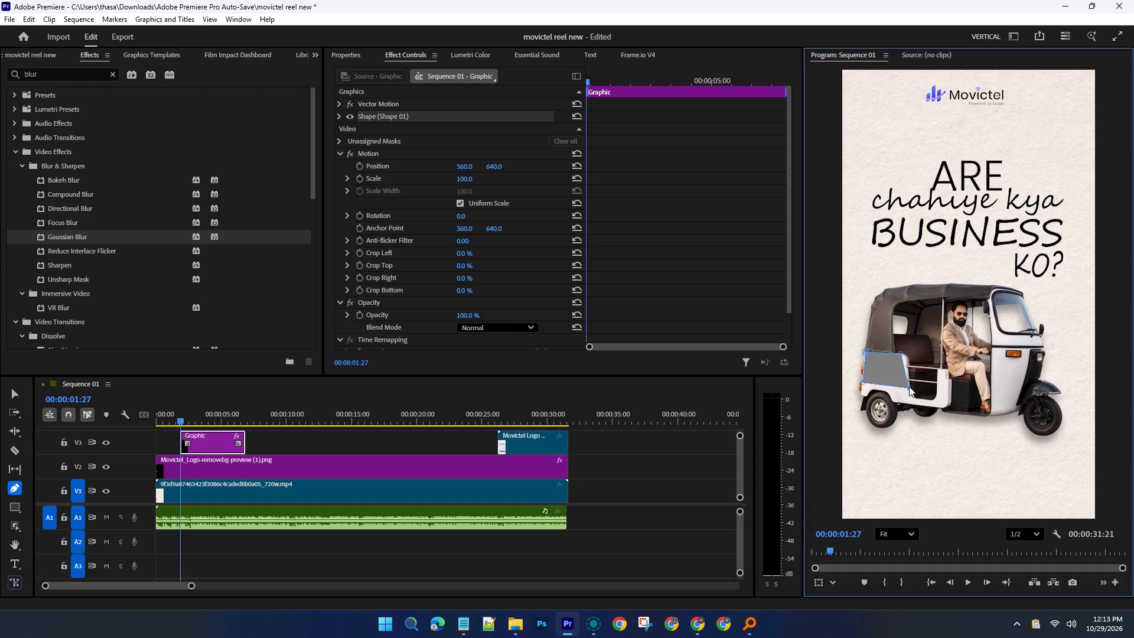
drag(909, 386, 908, 386)
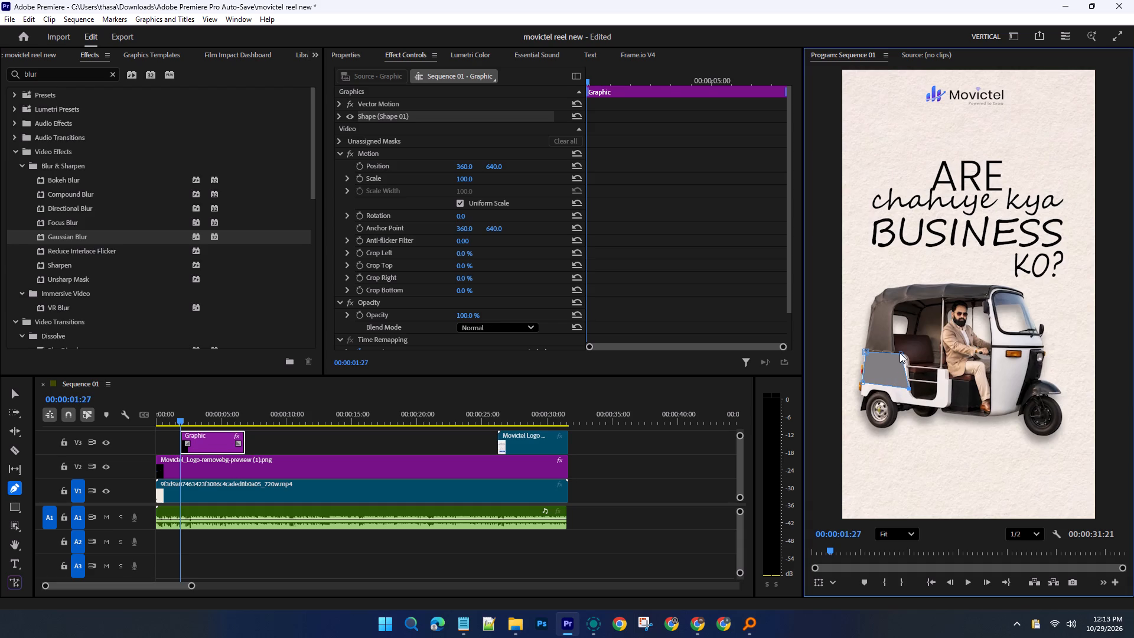
click(900, 353)
drag(908, 388, 894, 386)
drag(894, 386, 896, 383)
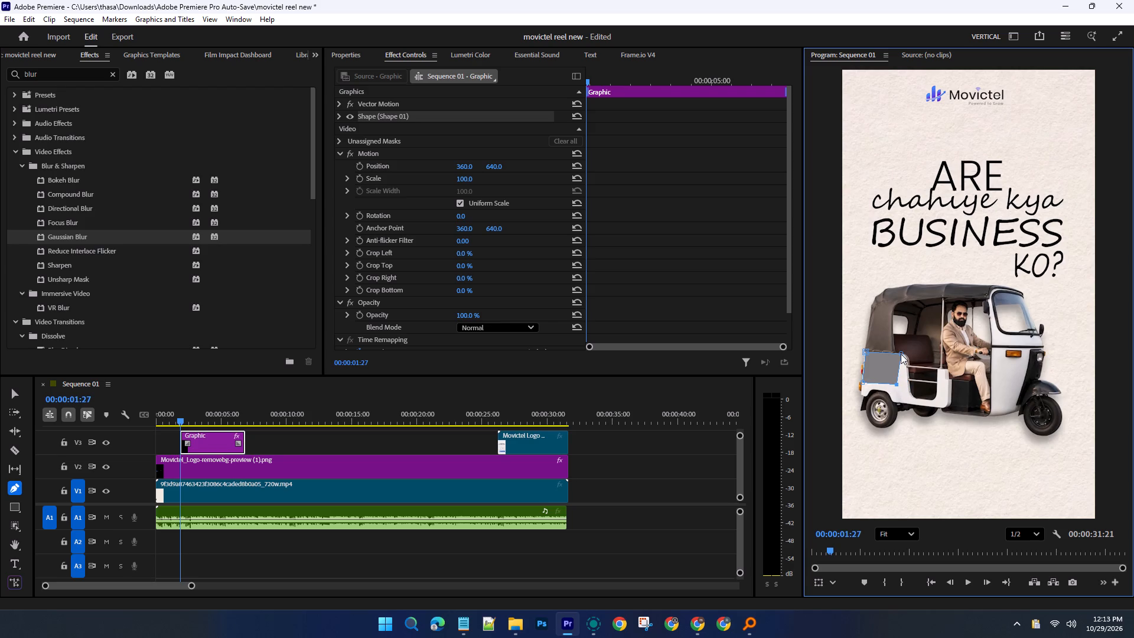
click(901, 354)
click(867, 352)
click(899, 358)
click(1116, 345)
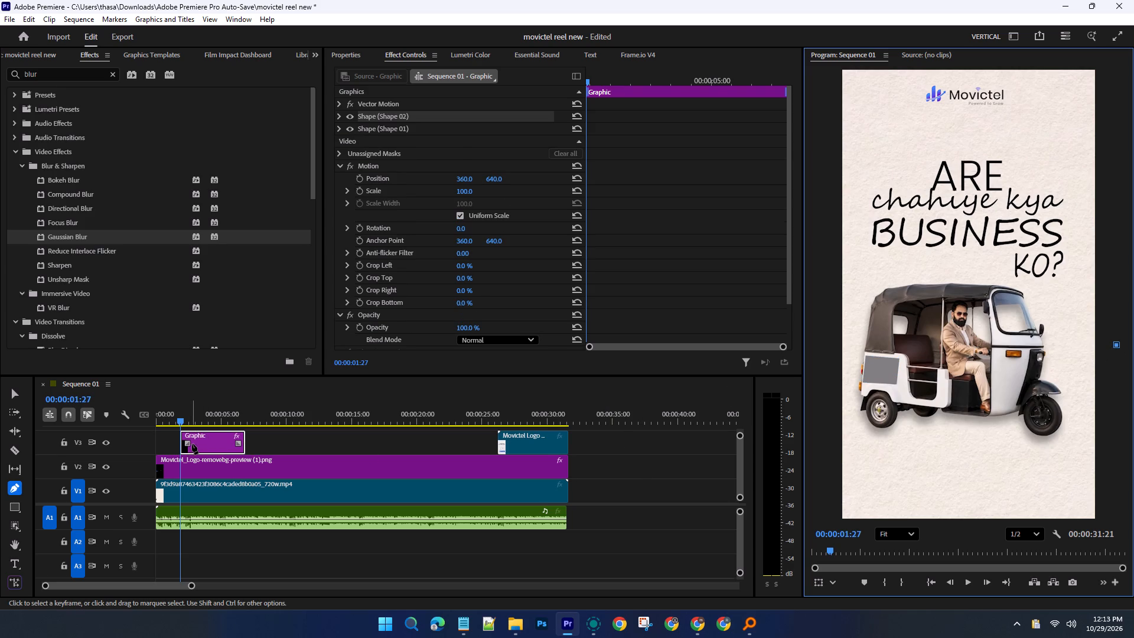
Find where the rickshaw settles in the opening and move the V3 Graphic clip earlier to start at 00:00:00:10.
drag(178, 419, 161, 419)
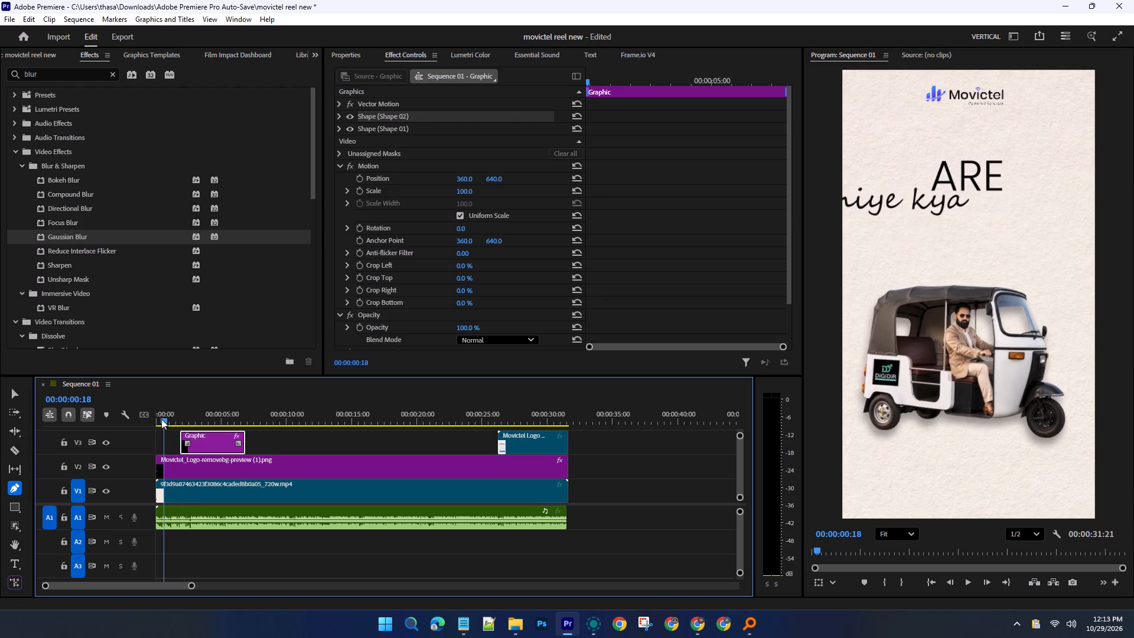
drag(161, 419, 179, 424)
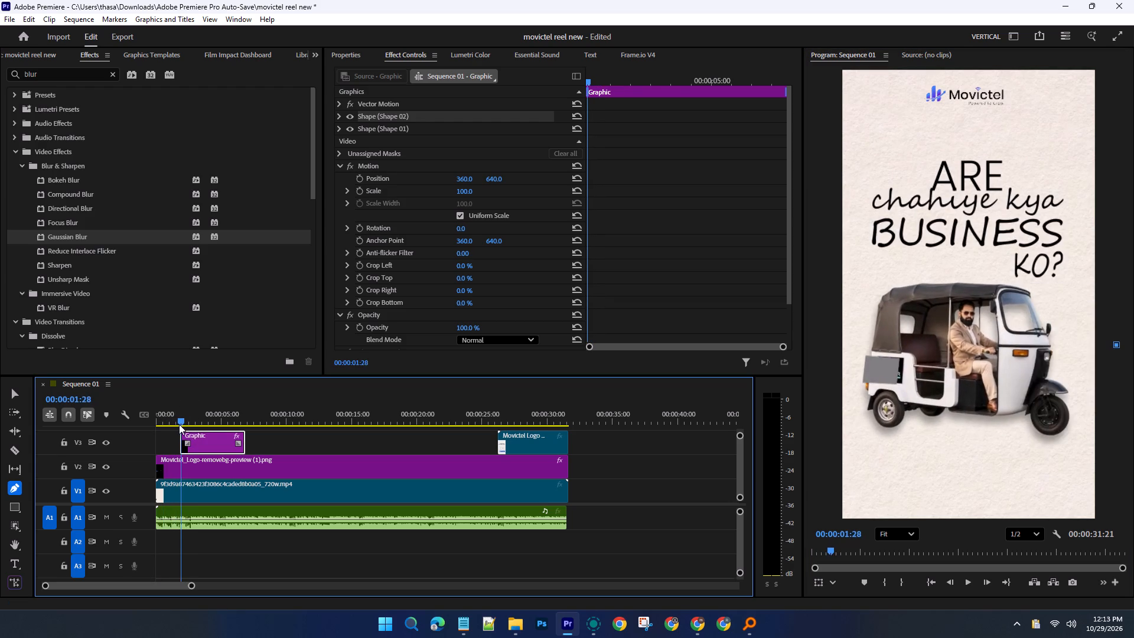
drag(179, 424, 178, 423)
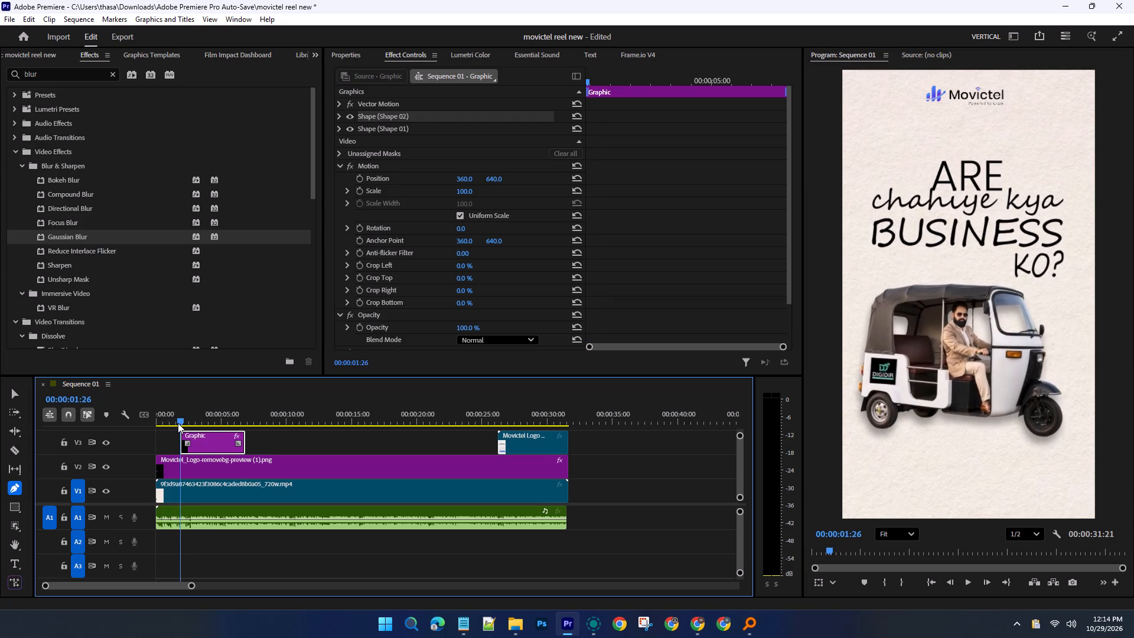
drag(178, 423, 174, 421)
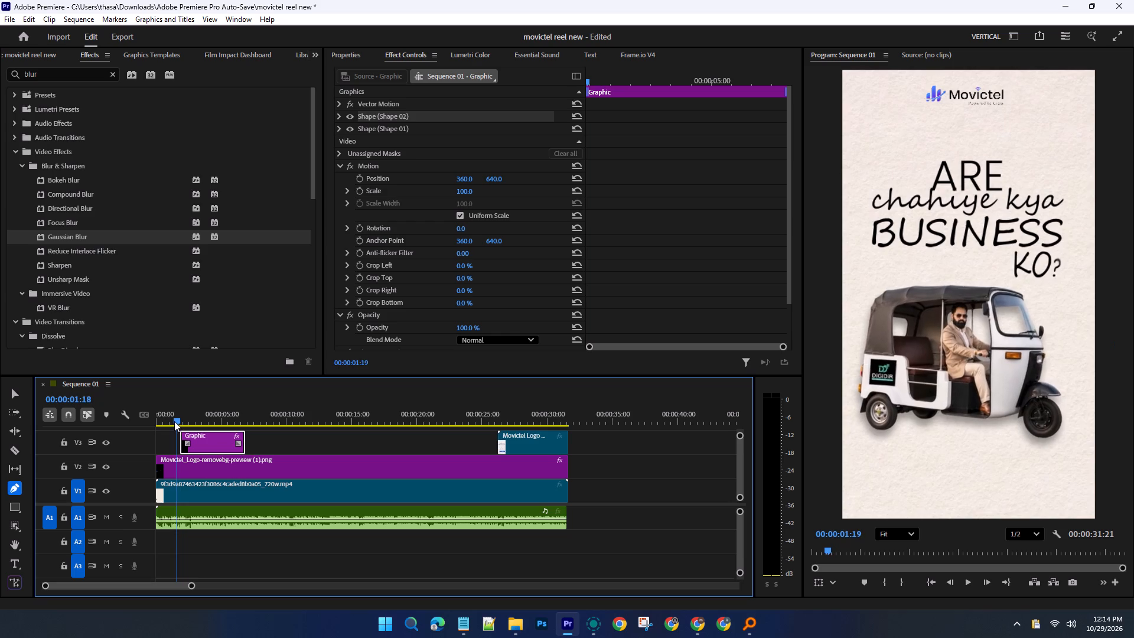
drag(174, 421, 166, 419)
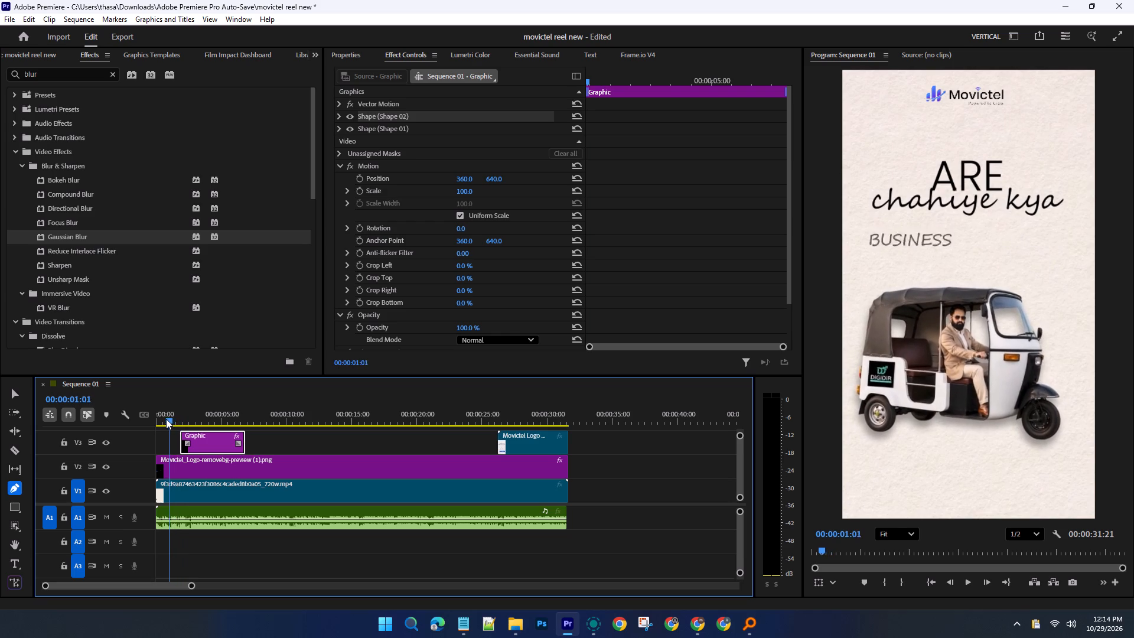
drag(166, 419, 159, 419)
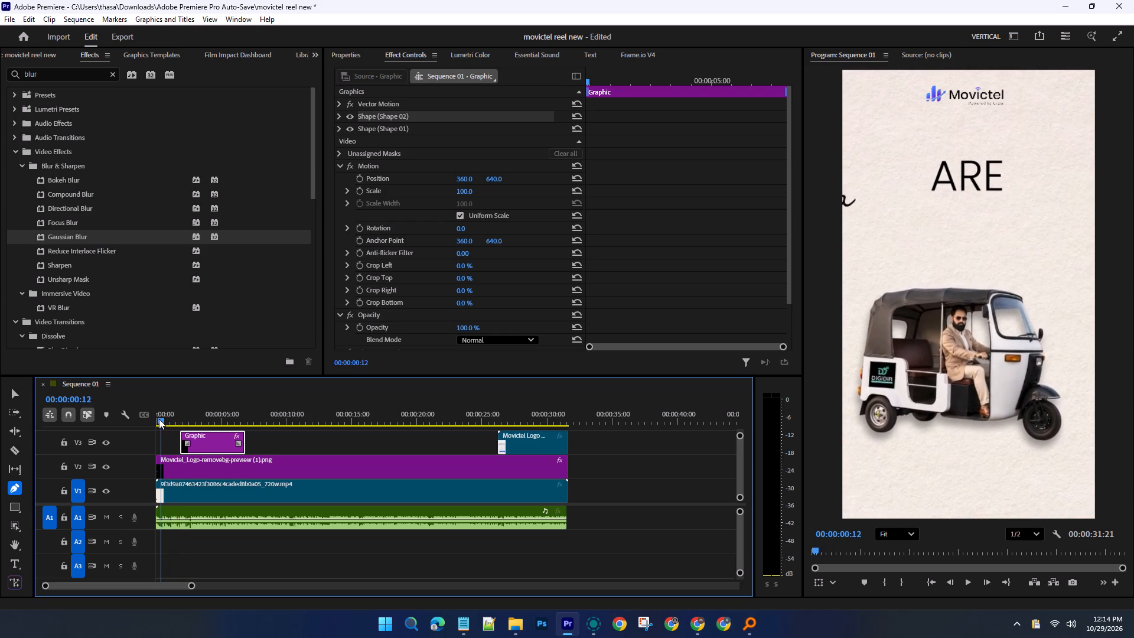
drag(159, 419, 157, 419)
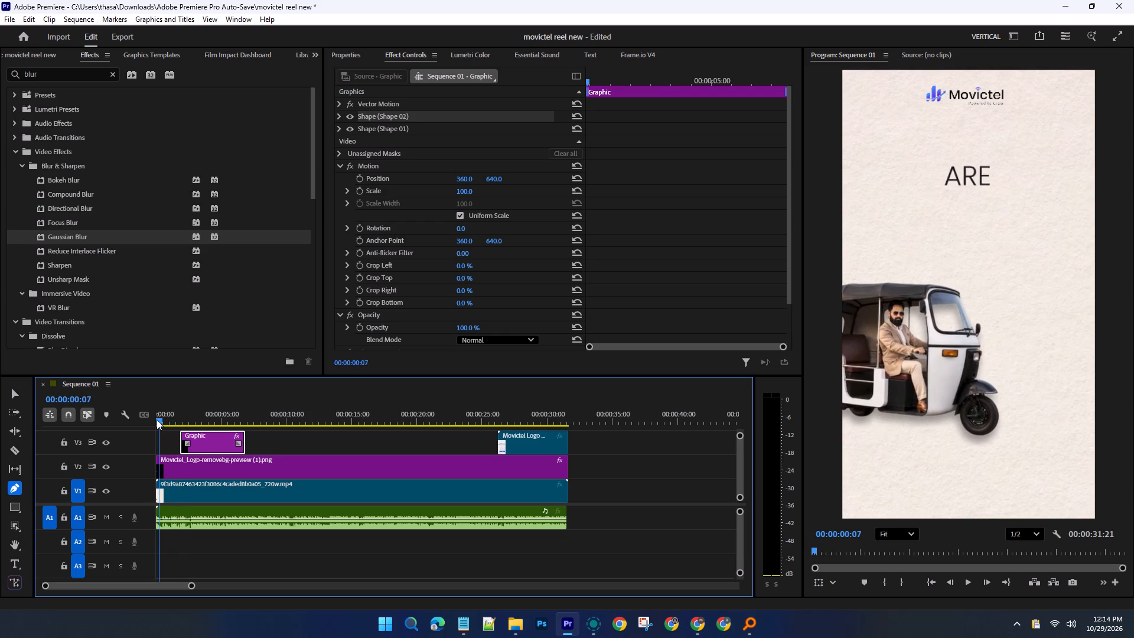
drag(157, 419, 158, 419)
drag(192, 446, 182, 444)
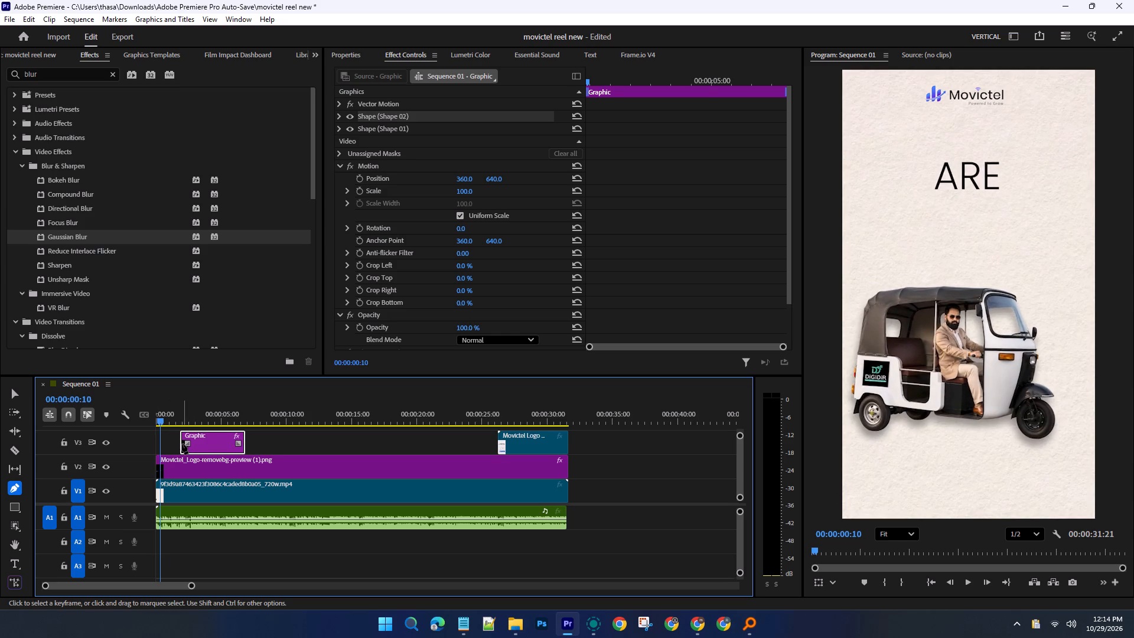
drag(182, 444, 168, 442)
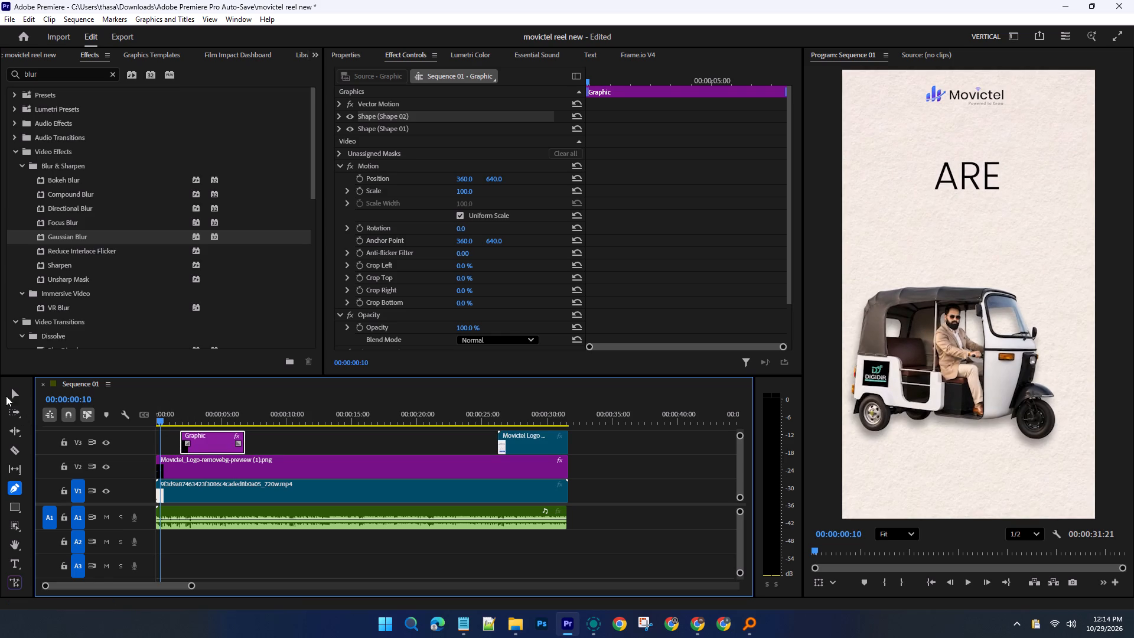
click(8, 393)
drag(211, 447, 195, 447)
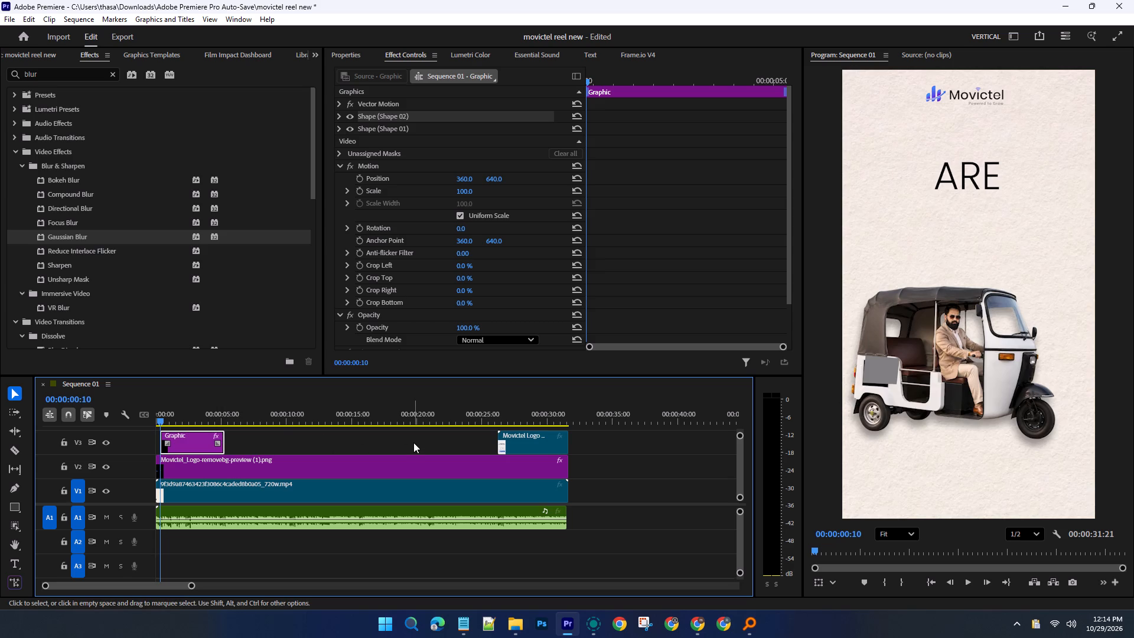
Play and scrub the opening seconds to check how the cover shape lines up with the moving rickshaw.
key(space)
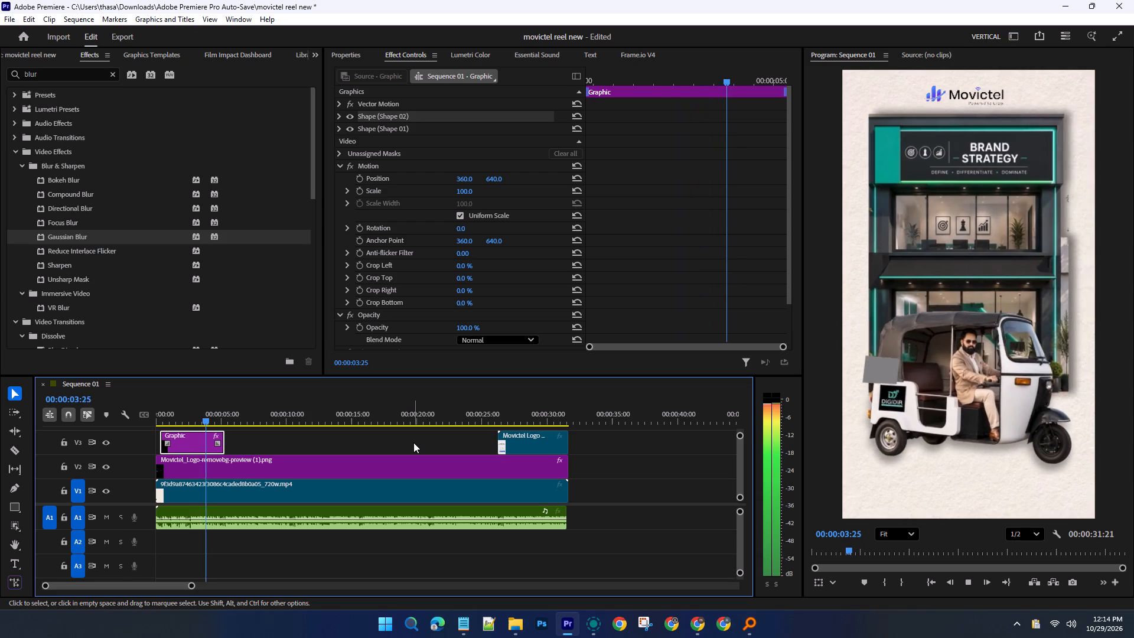
key(space)
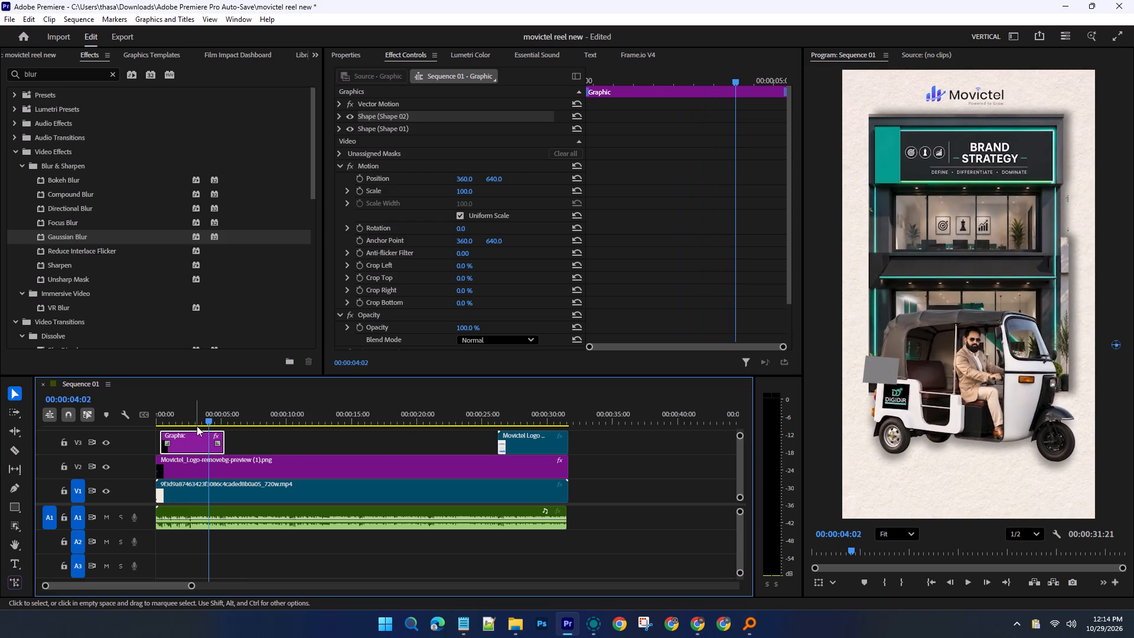
drag(209, 416, 168, 429)
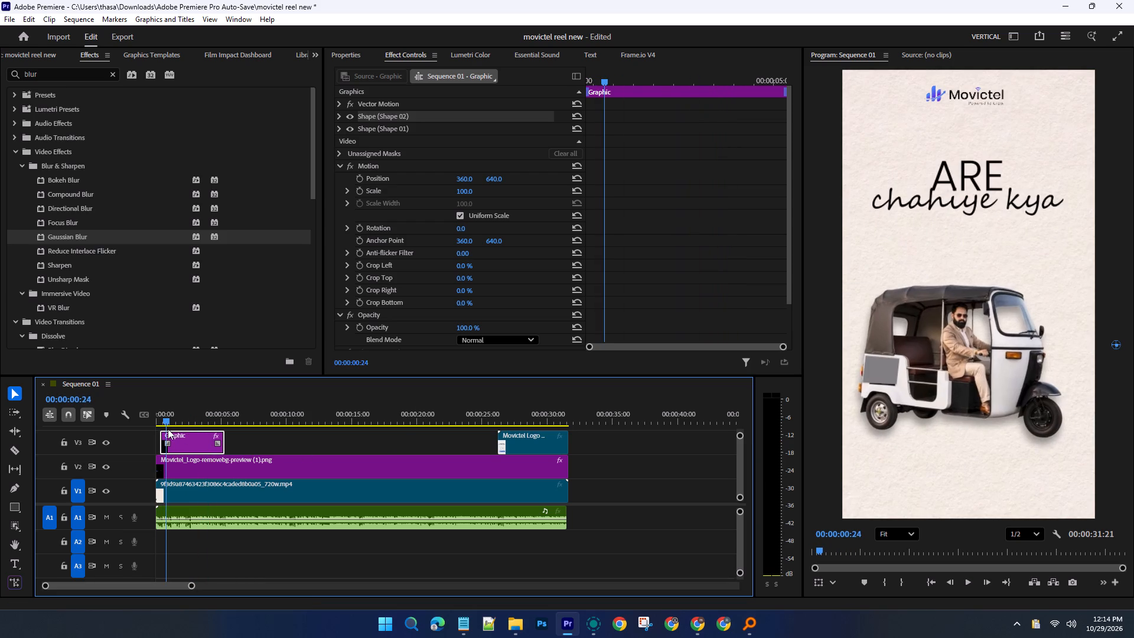
drag(168, 429, 175, 429)
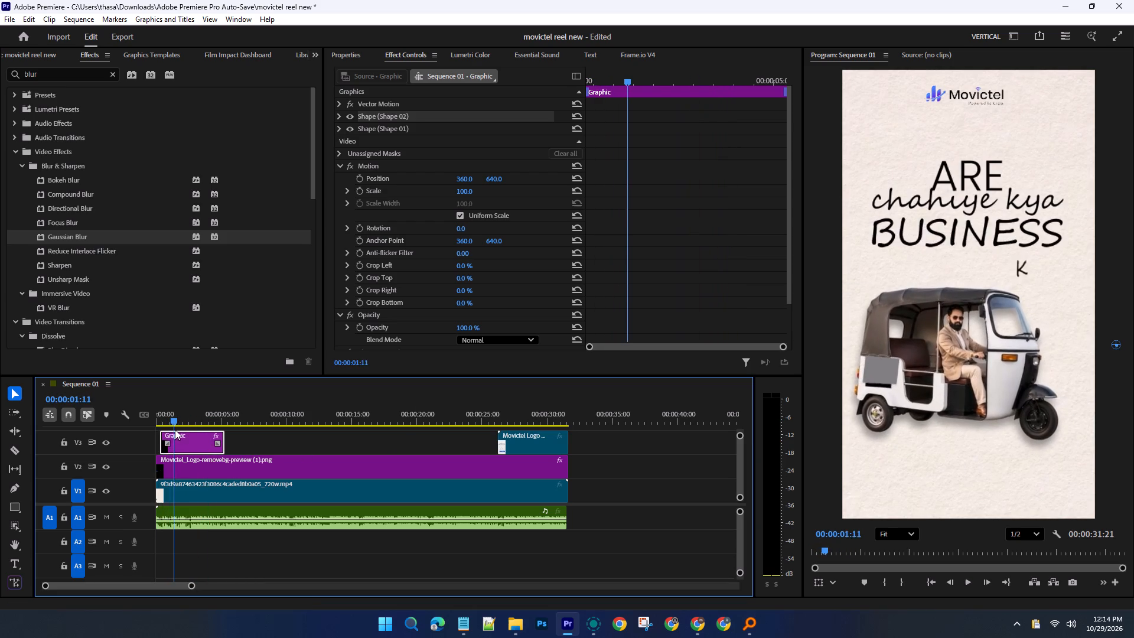
drag(175, 429, 175, 432)
drag(175, 432, 157, 439)
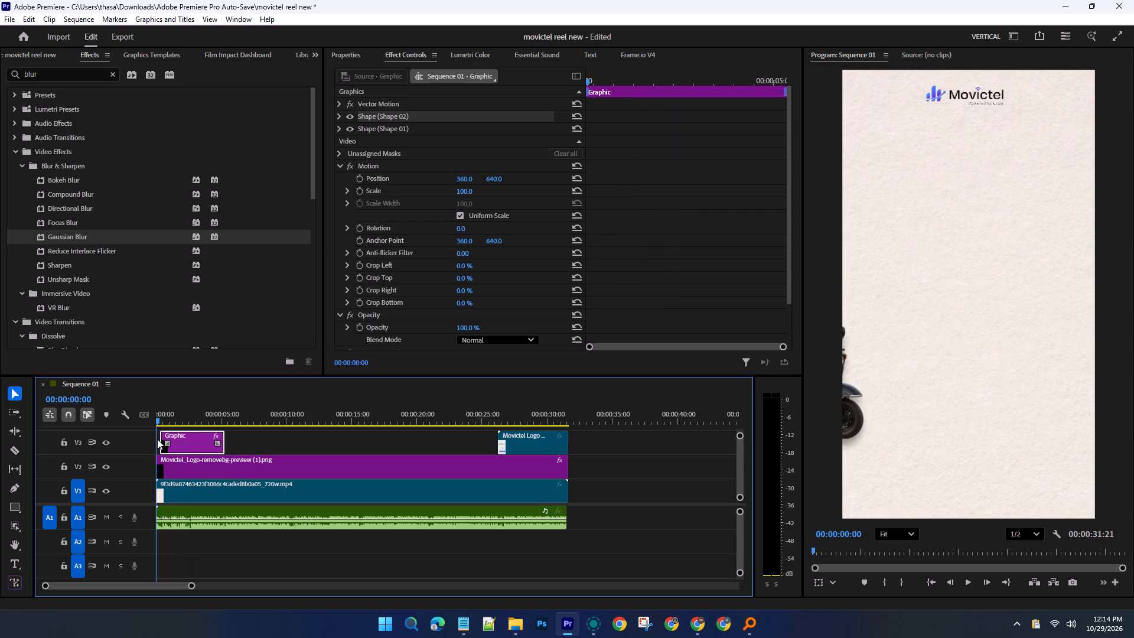
drag(157, 439, 152, 438)
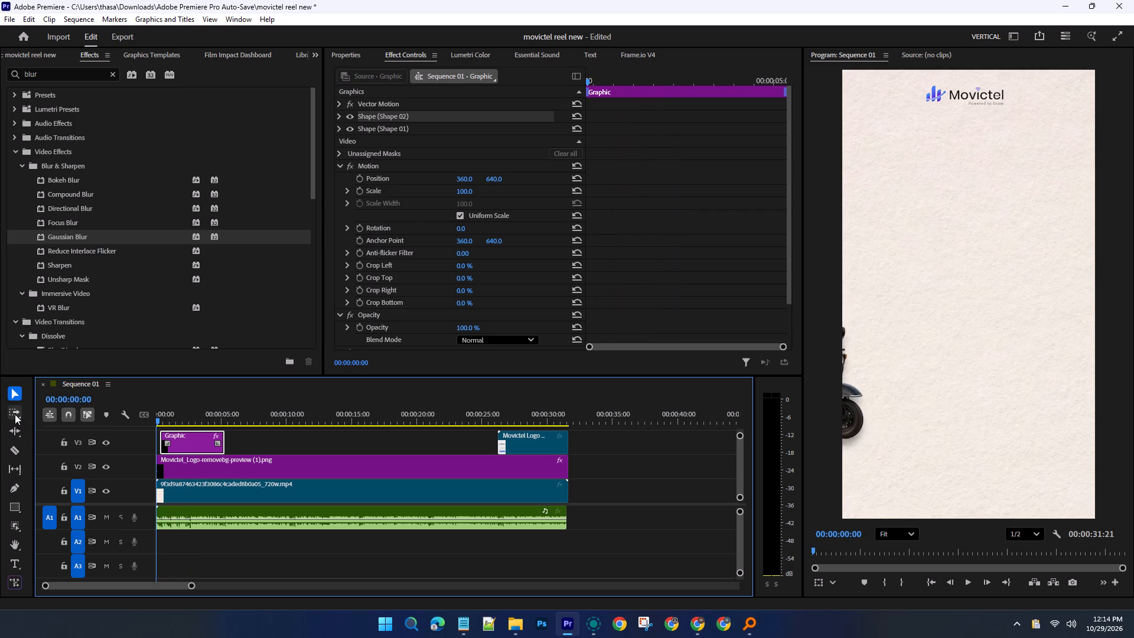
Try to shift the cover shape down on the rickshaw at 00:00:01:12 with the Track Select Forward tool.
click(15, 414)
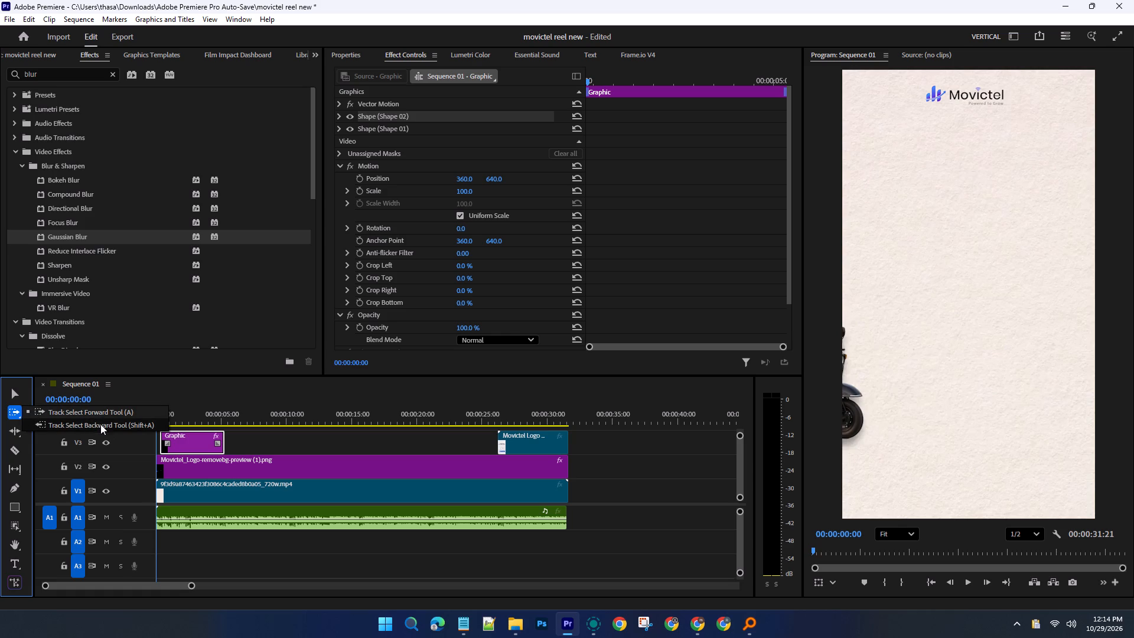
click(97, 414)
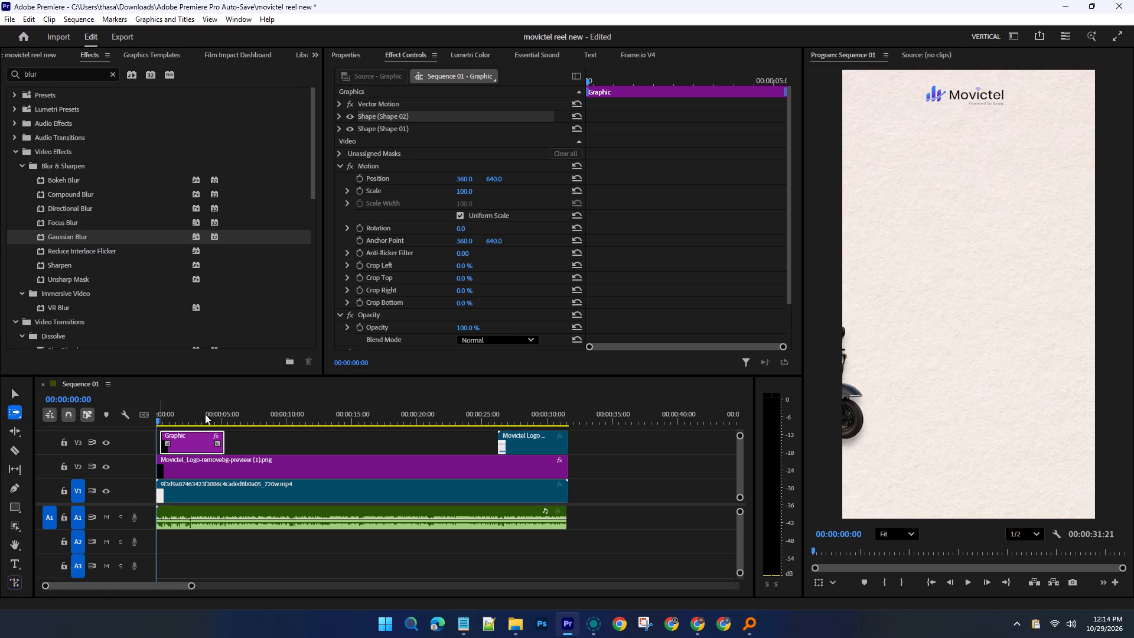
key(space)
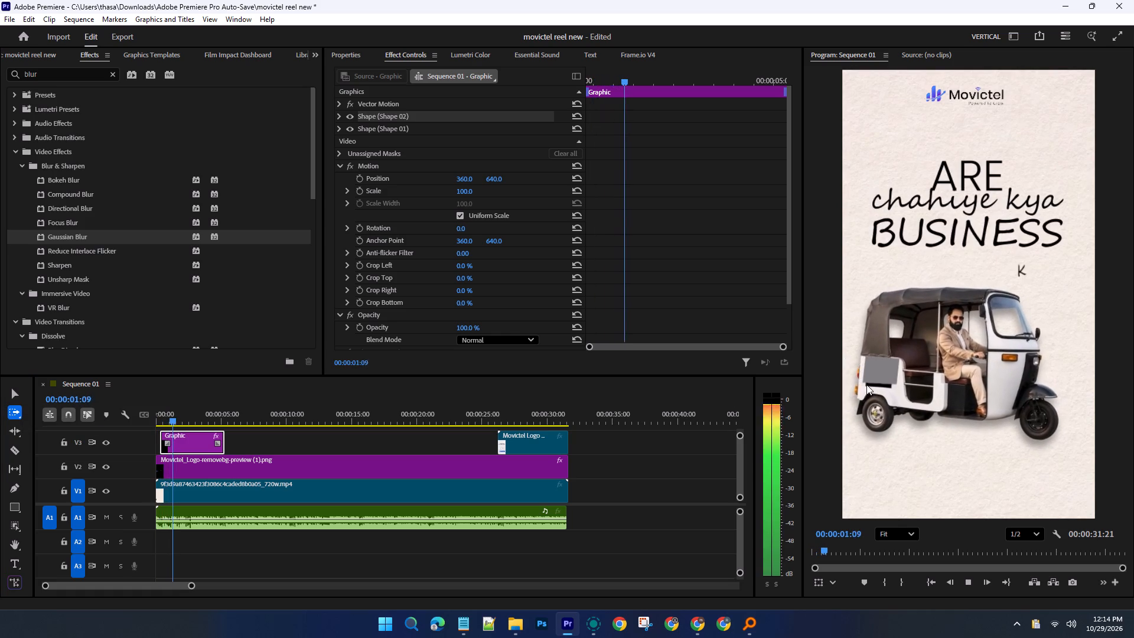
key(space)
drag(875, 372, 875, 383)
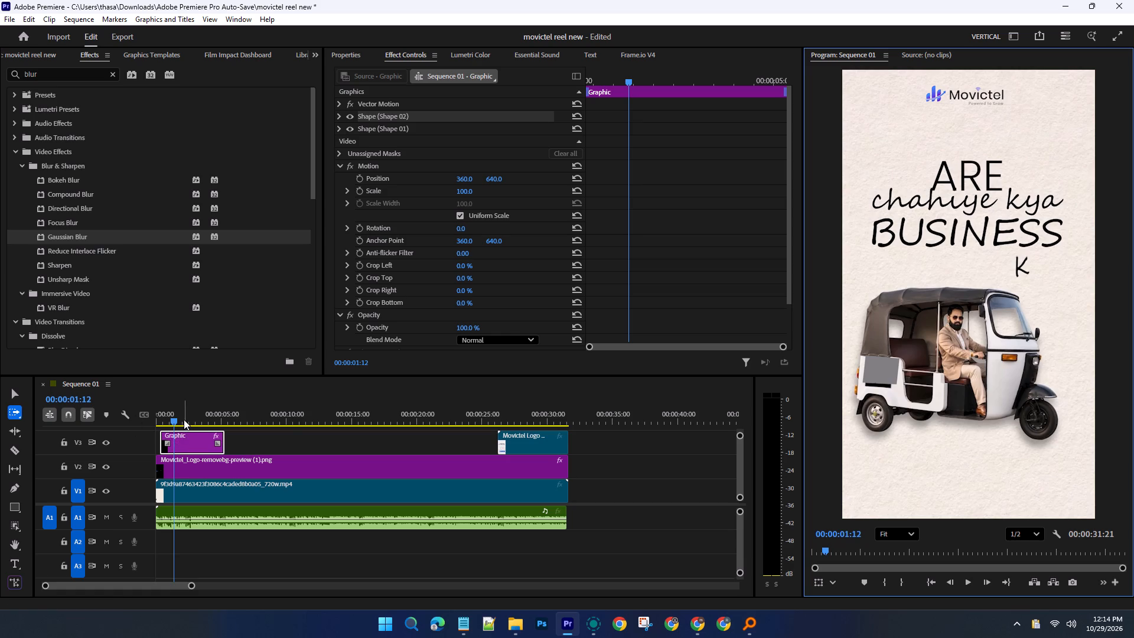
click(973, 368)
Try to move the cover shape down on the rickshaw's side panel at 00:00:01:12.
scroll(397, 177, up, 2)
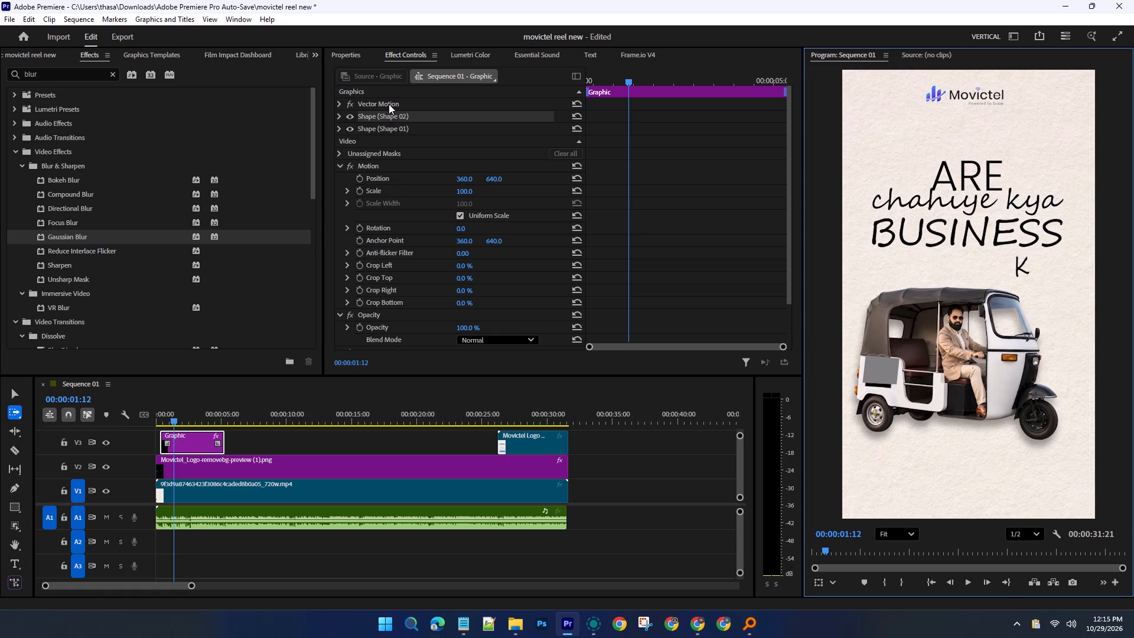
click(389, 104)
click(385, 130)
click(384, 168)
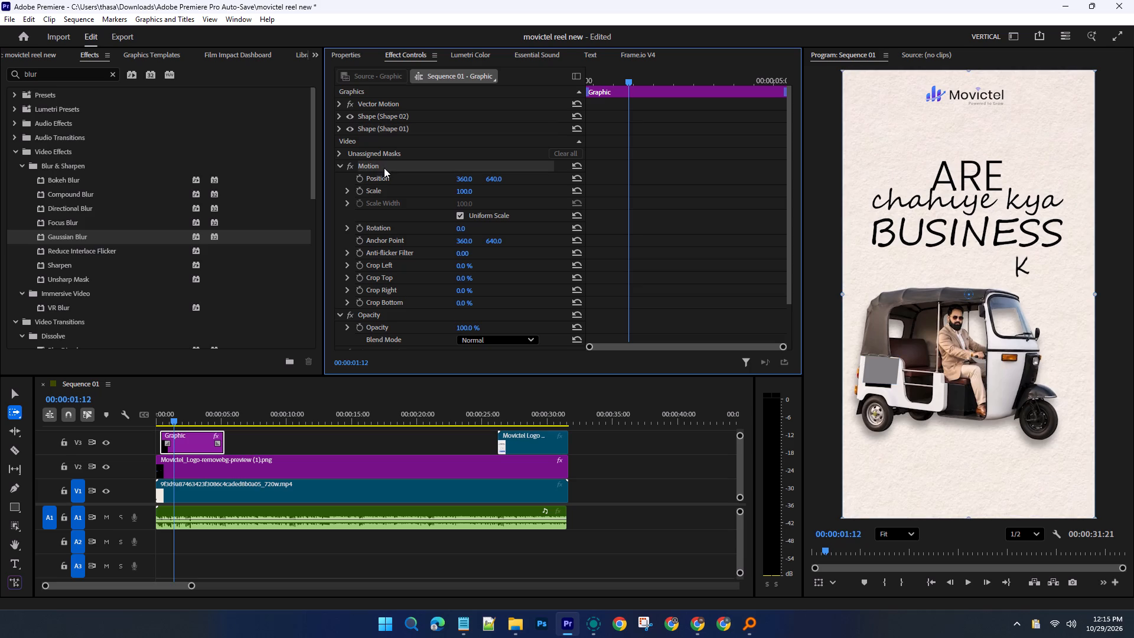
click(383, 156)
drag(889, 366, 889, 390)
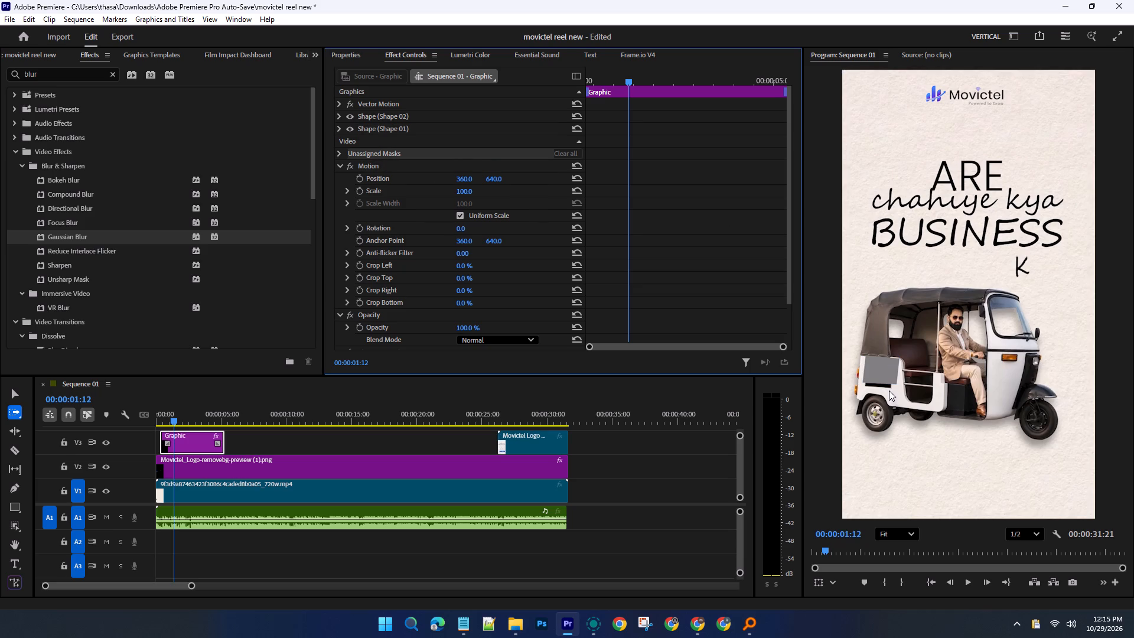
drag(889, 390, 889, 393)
Play the reel through to the closing logo animation to check the rickshaw's logo, and return to the start.
key(space)
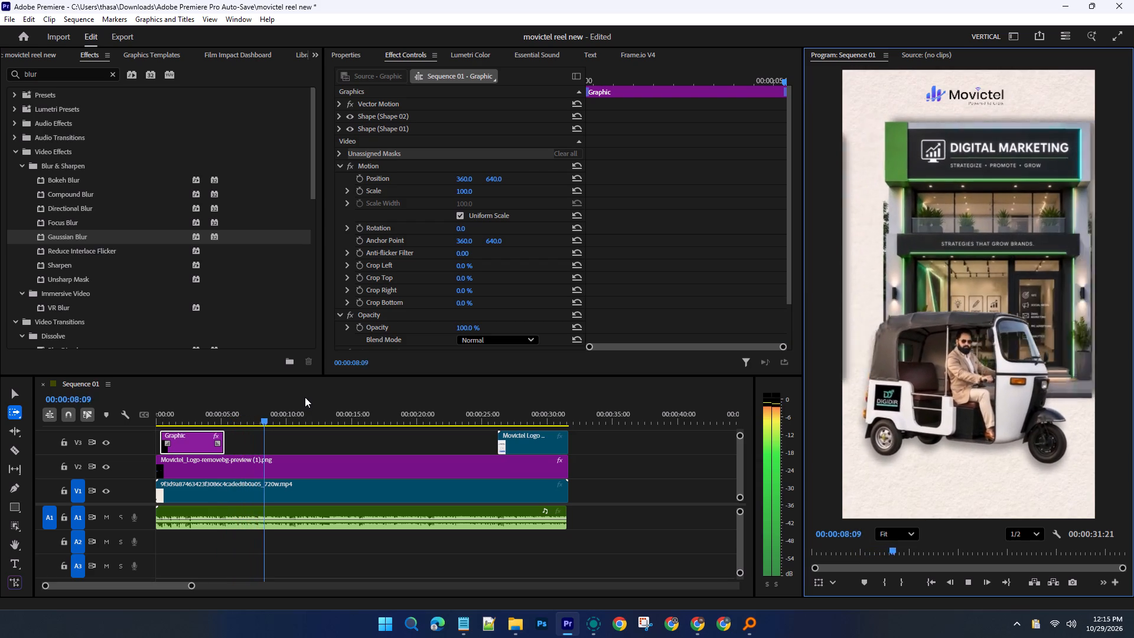
click(190, 454)
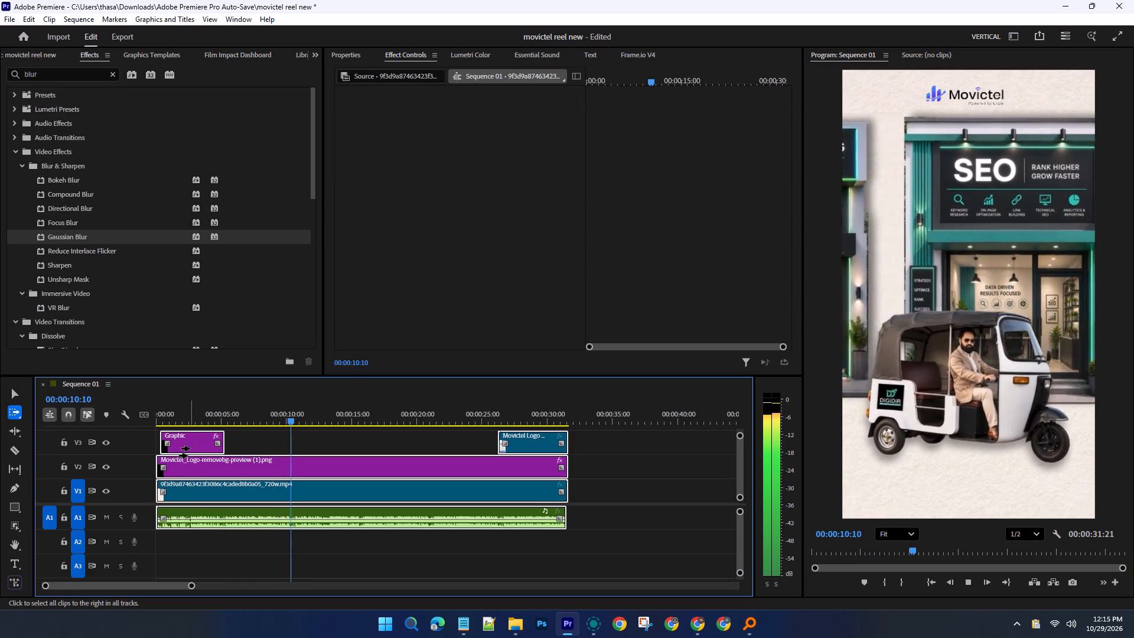
click(190, 437)
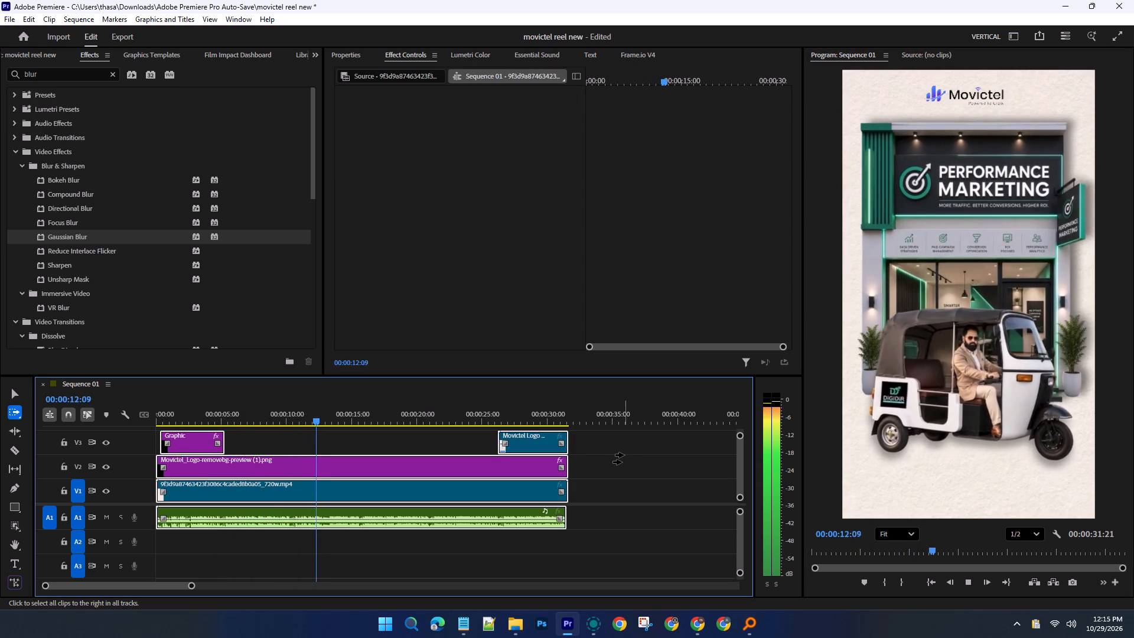
click(620, 455)
click(193, 442)
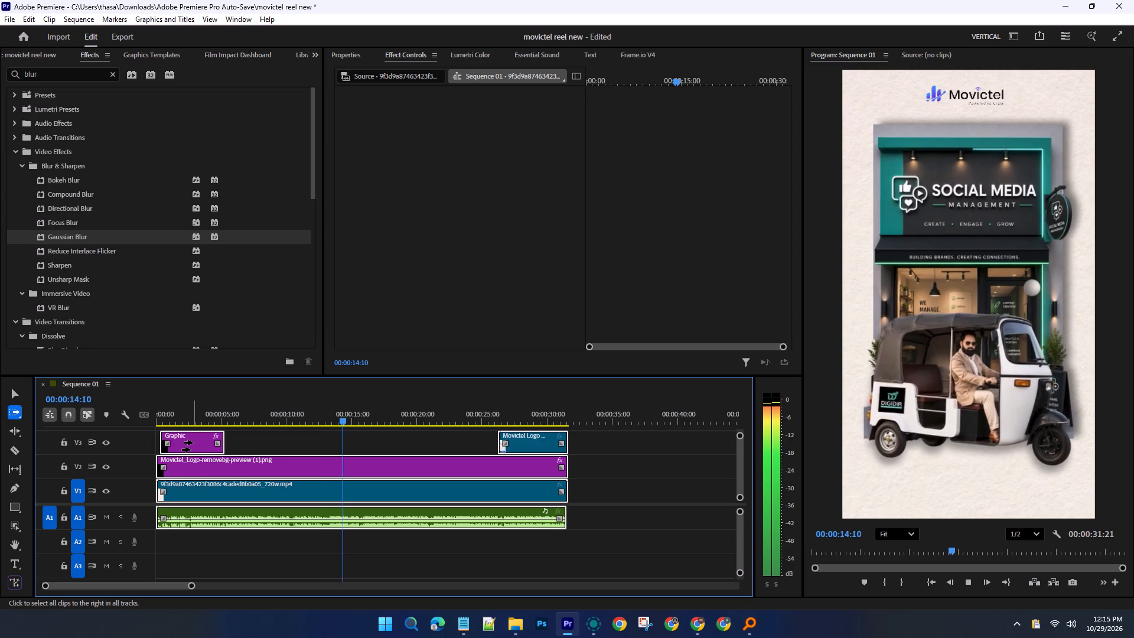
click(193, 442)
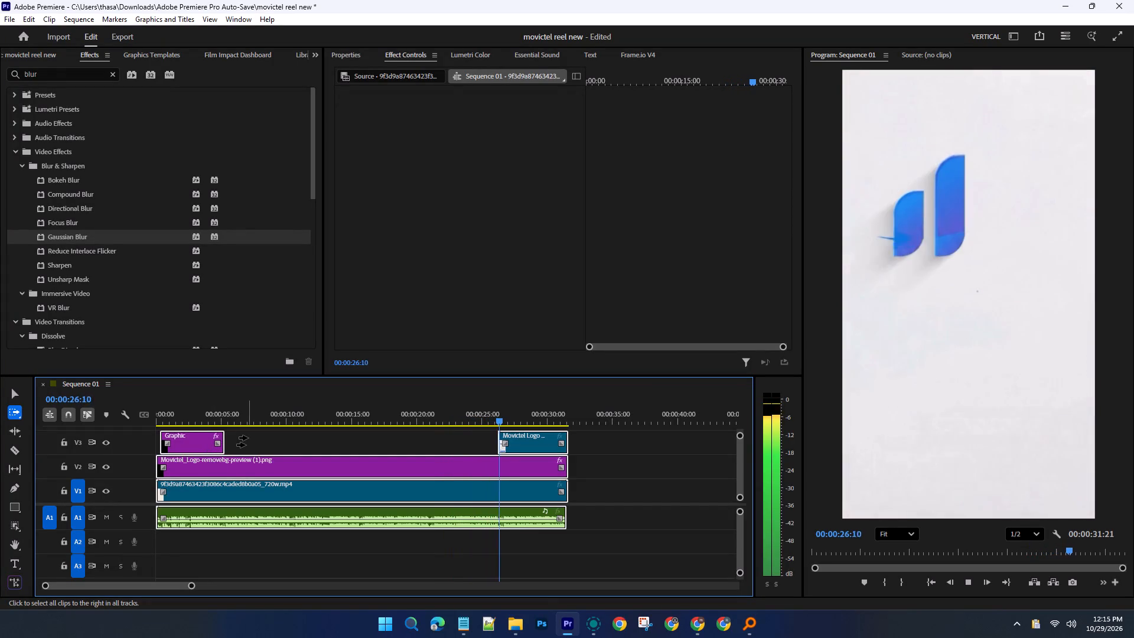
key(space)
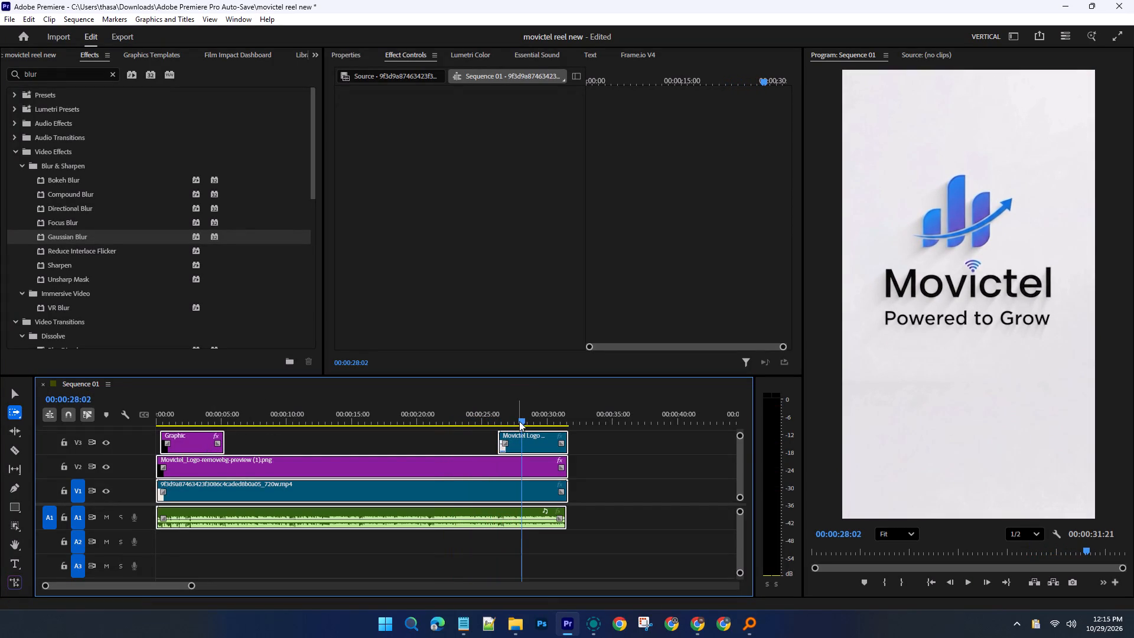
drag(520, 422, 125, 457)
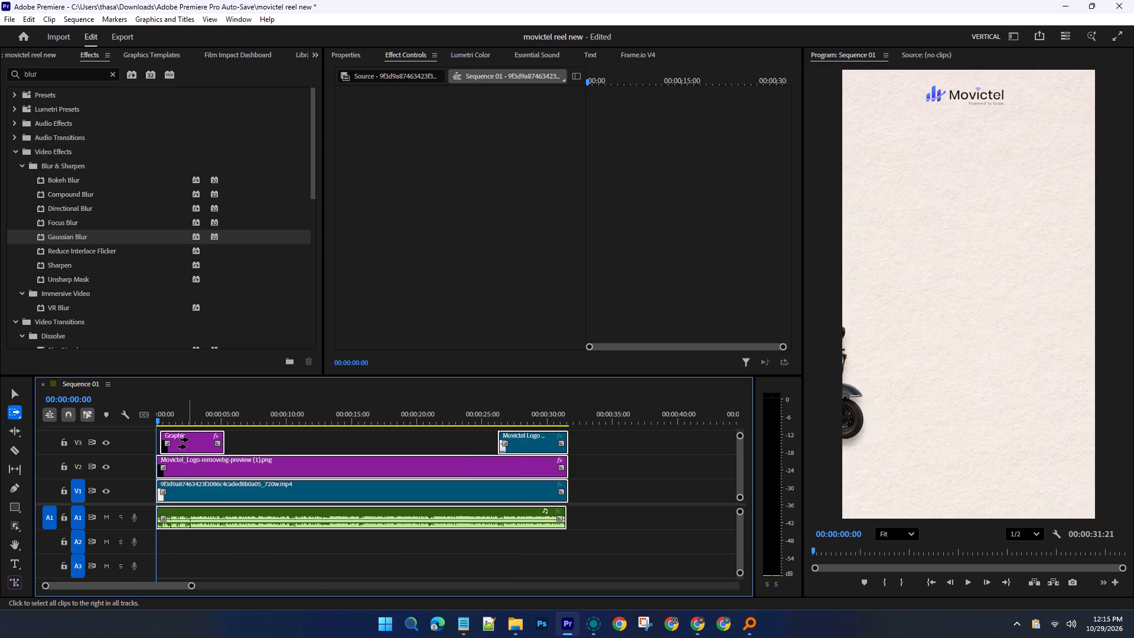
Delete only the Graphic cover-shape clip from the start of V3, keeping all other clips.
click(15, 395)
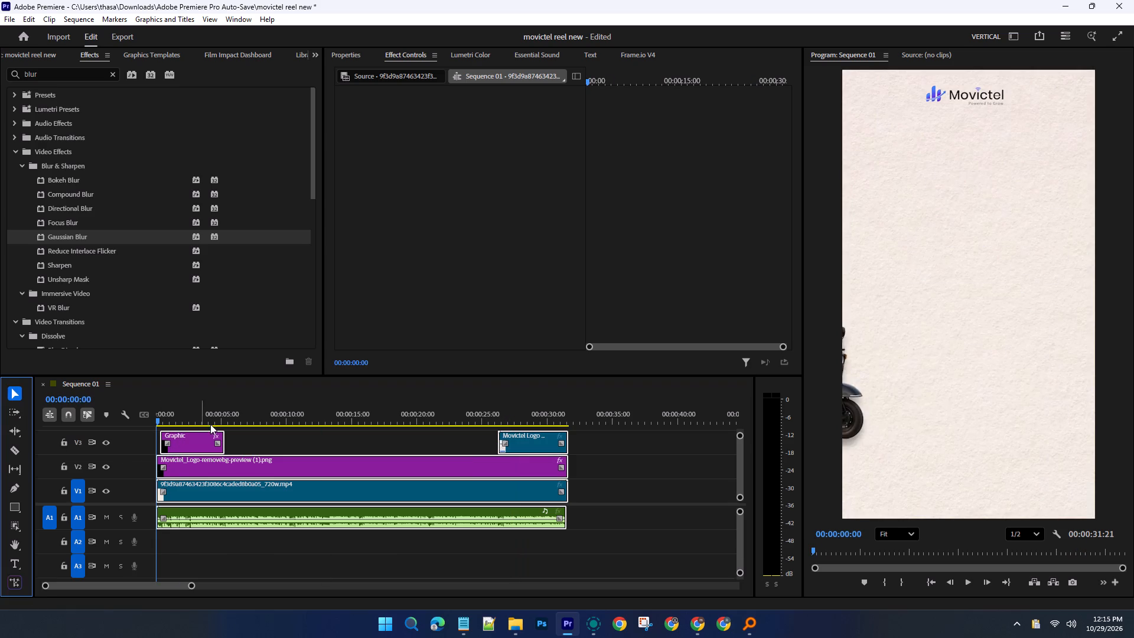
click(183, 443)
key(Delete)
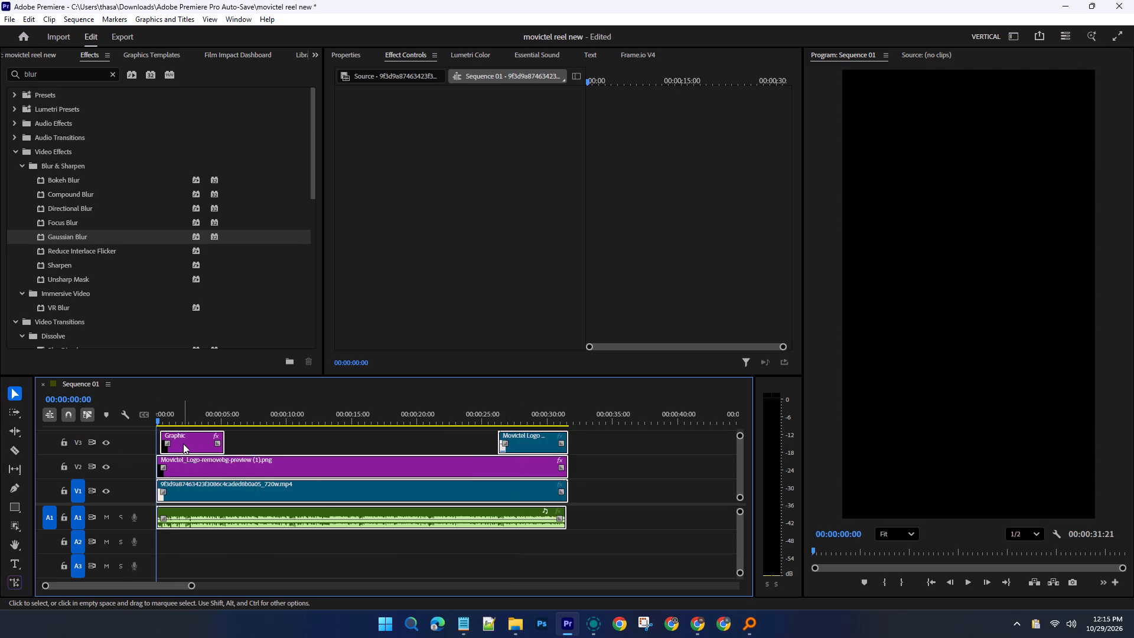
key(ctrl+z)
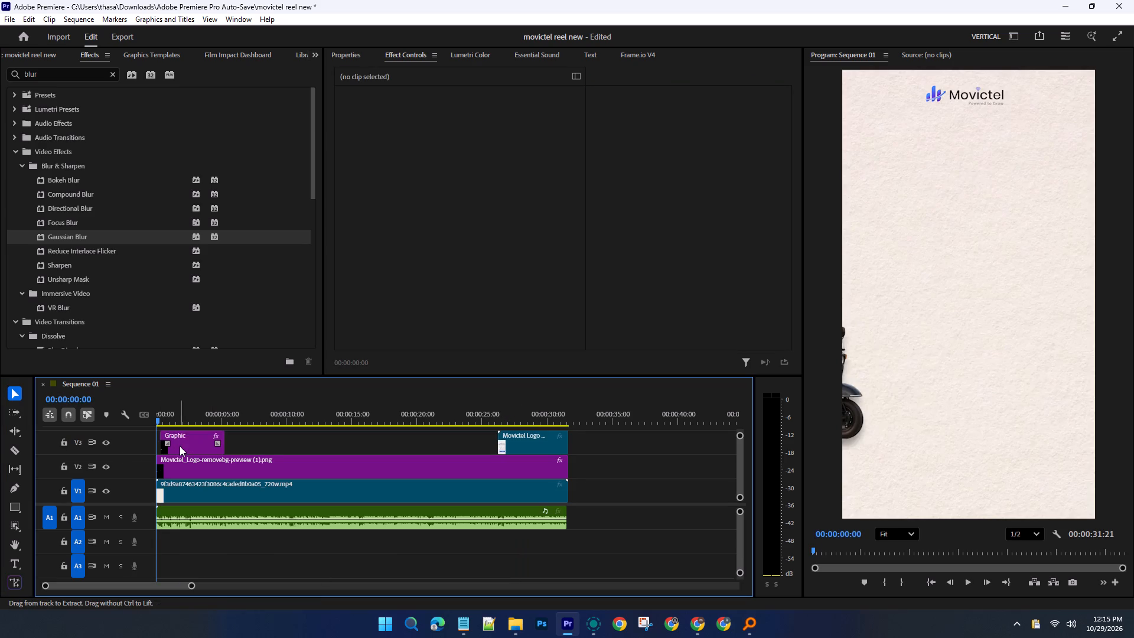
click(181, 441)
key(Delete)
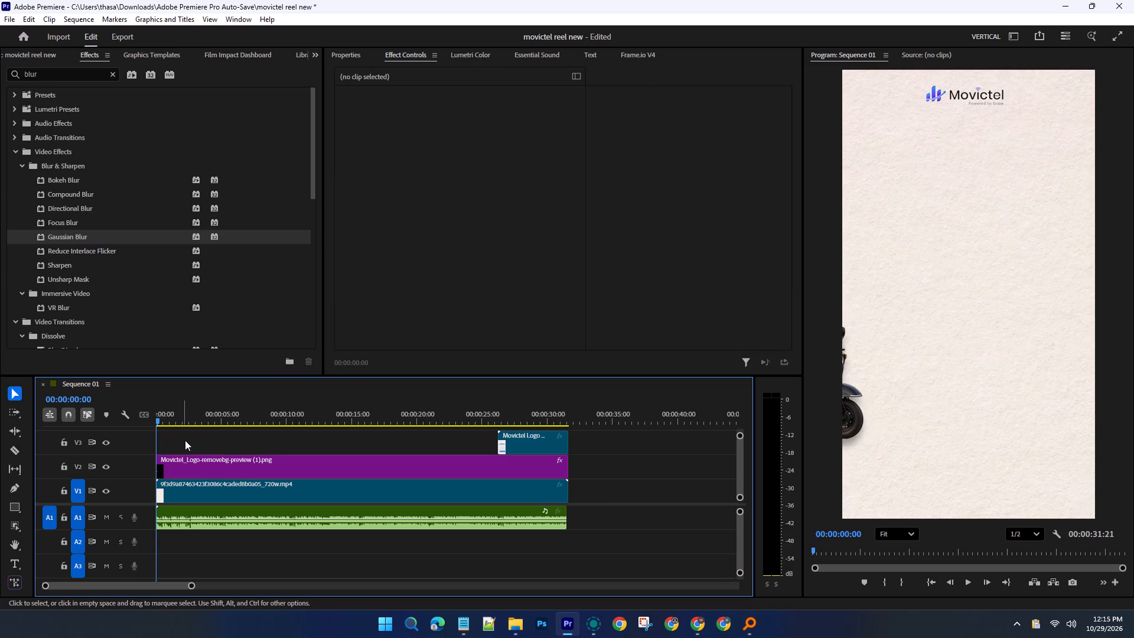
Play the opening and stop at 00:00:00:20, where the whole rickshaw is in frame.
drag(817, 569, 657, 578)
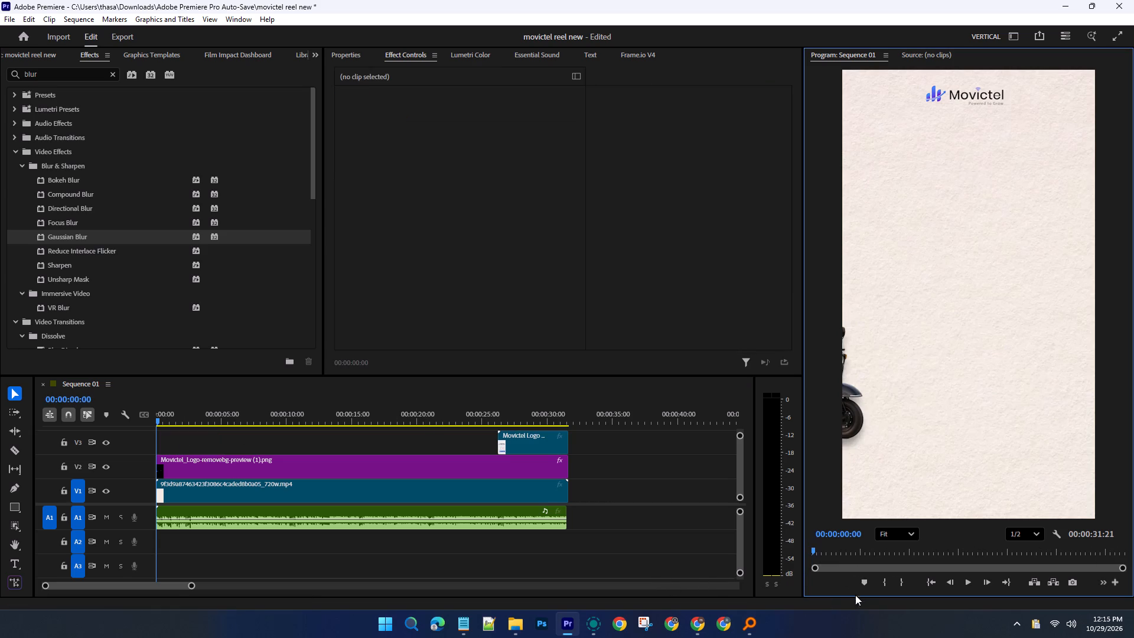
click(972, 581)
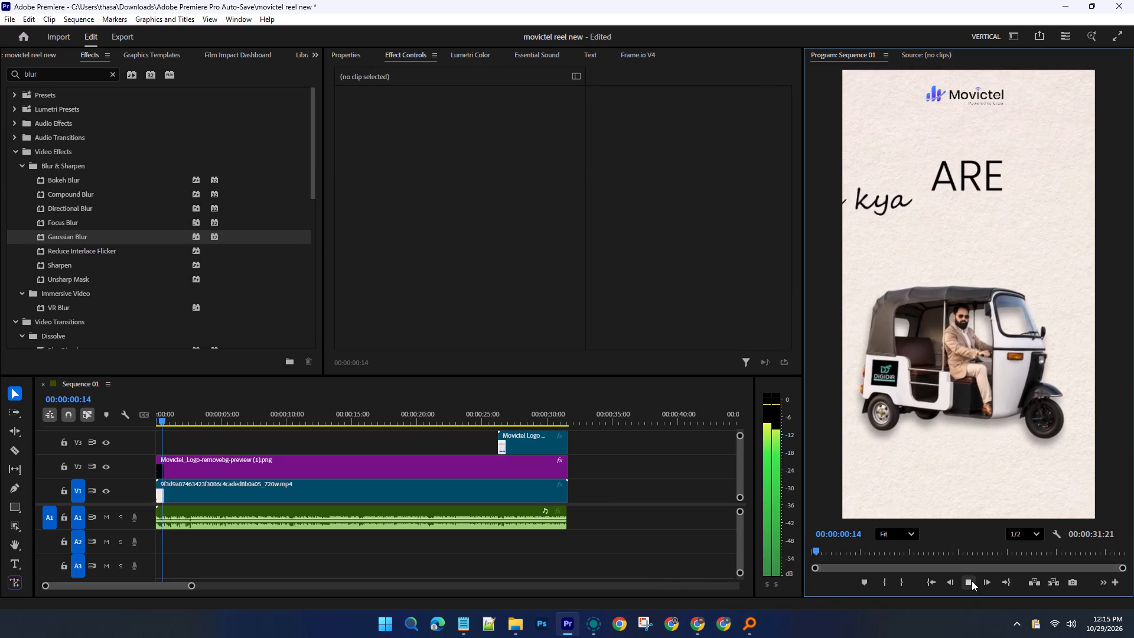
click(972, 581)
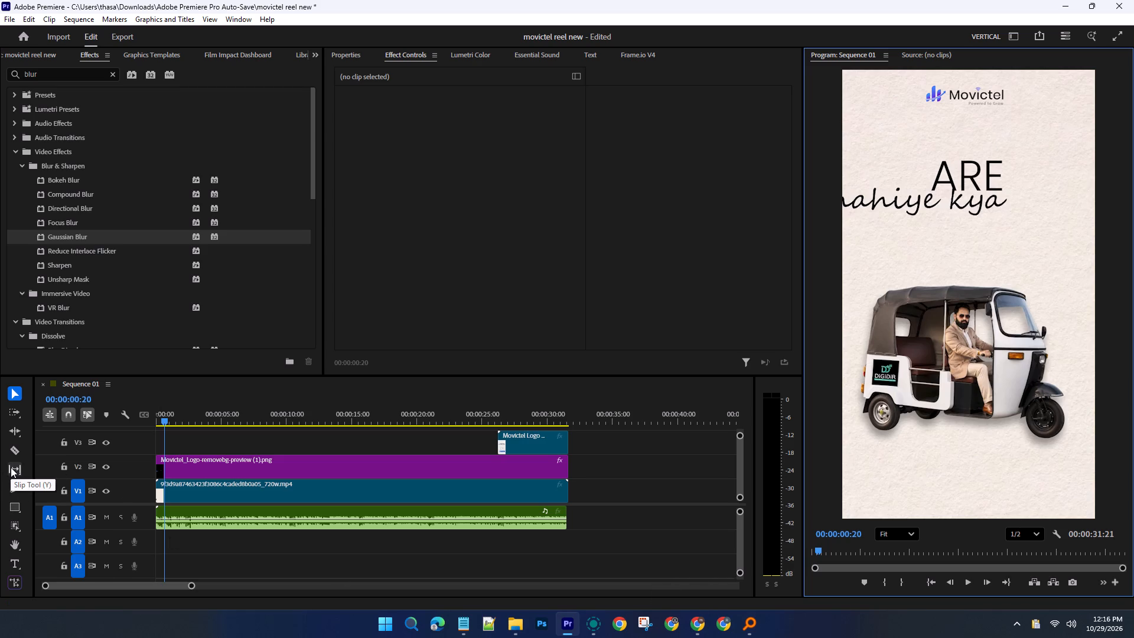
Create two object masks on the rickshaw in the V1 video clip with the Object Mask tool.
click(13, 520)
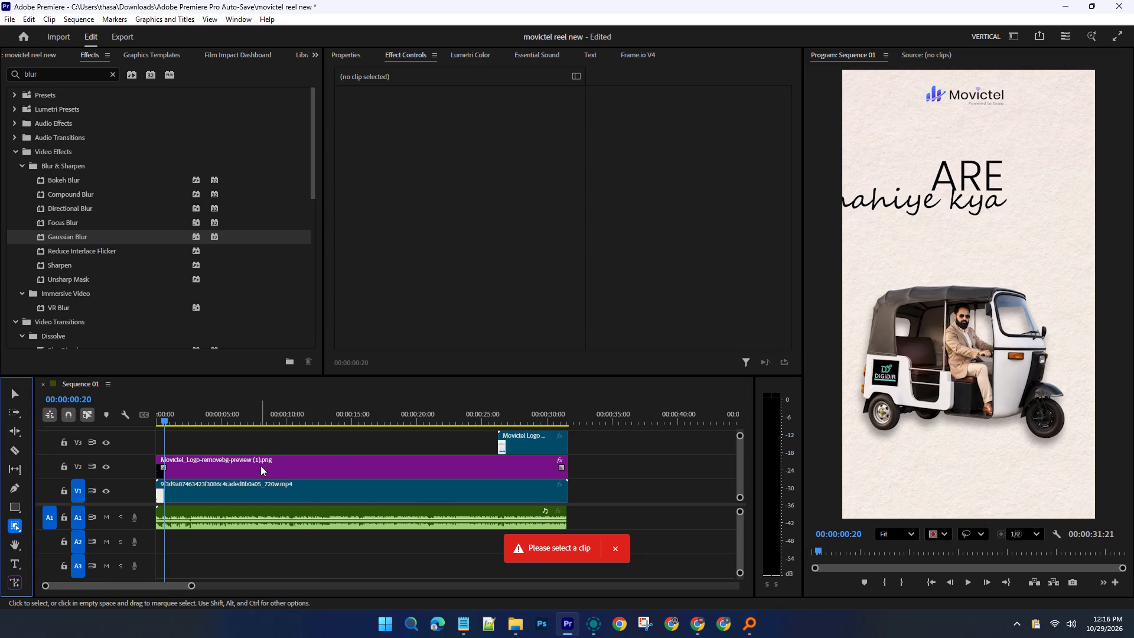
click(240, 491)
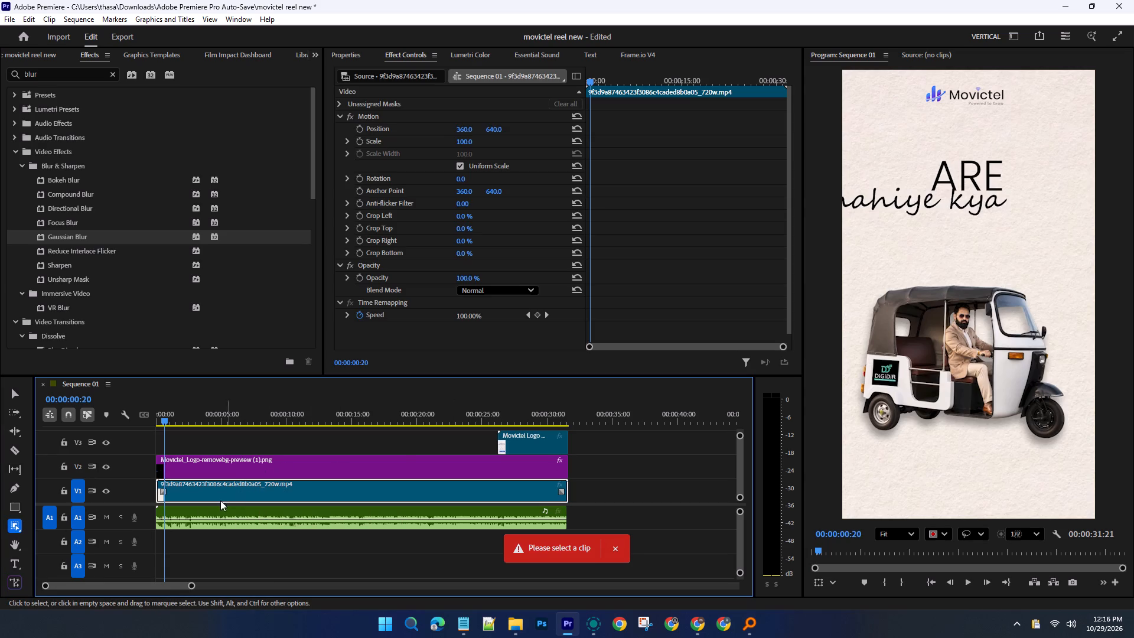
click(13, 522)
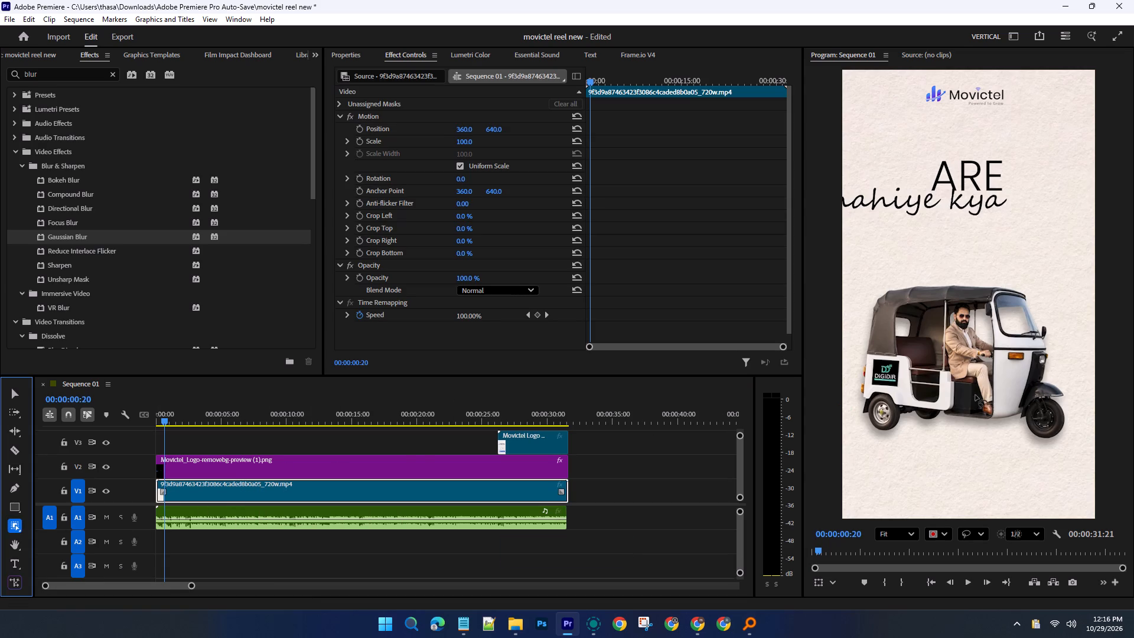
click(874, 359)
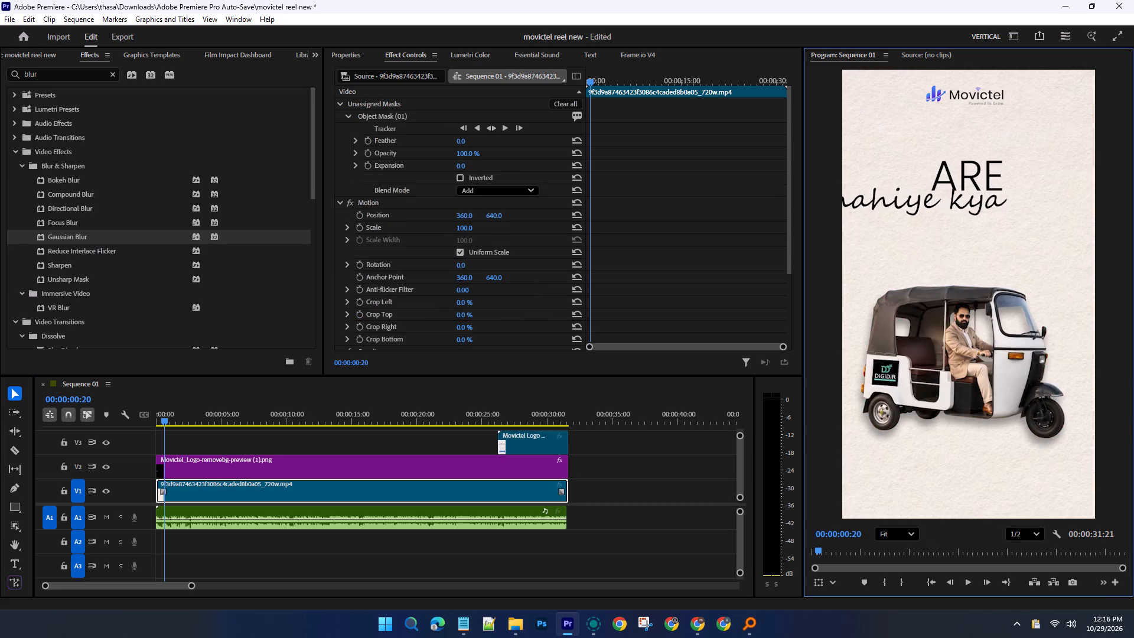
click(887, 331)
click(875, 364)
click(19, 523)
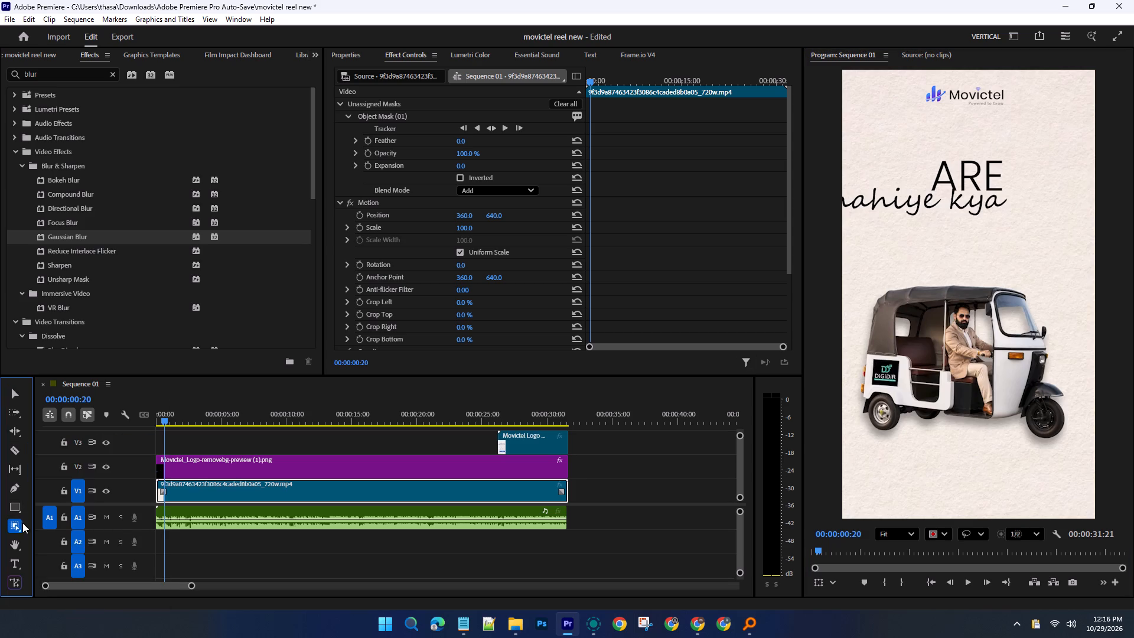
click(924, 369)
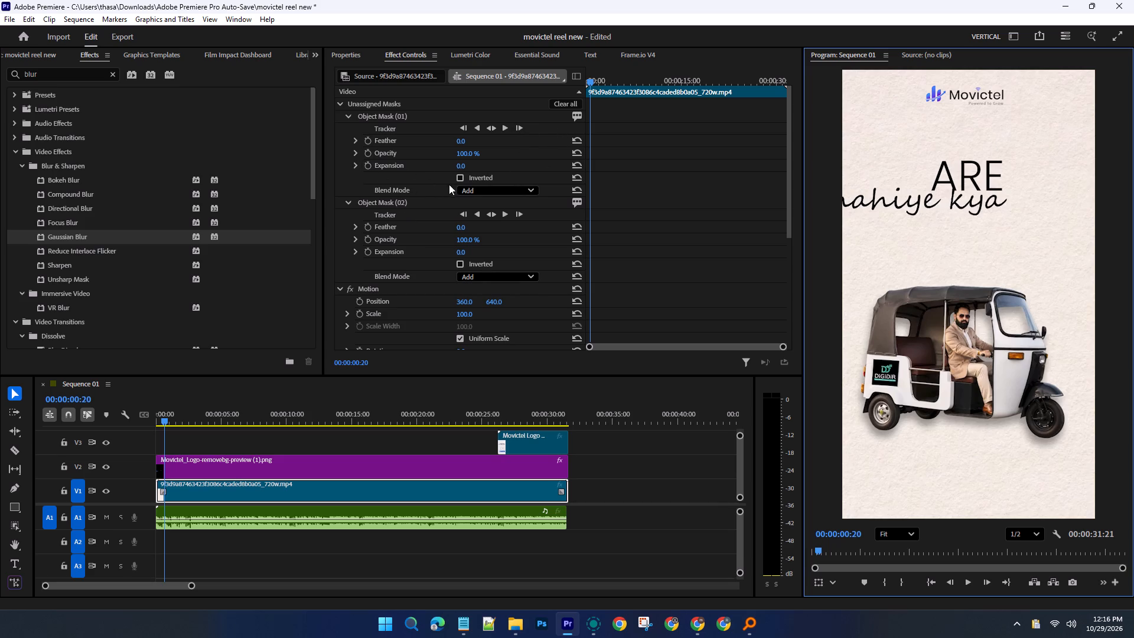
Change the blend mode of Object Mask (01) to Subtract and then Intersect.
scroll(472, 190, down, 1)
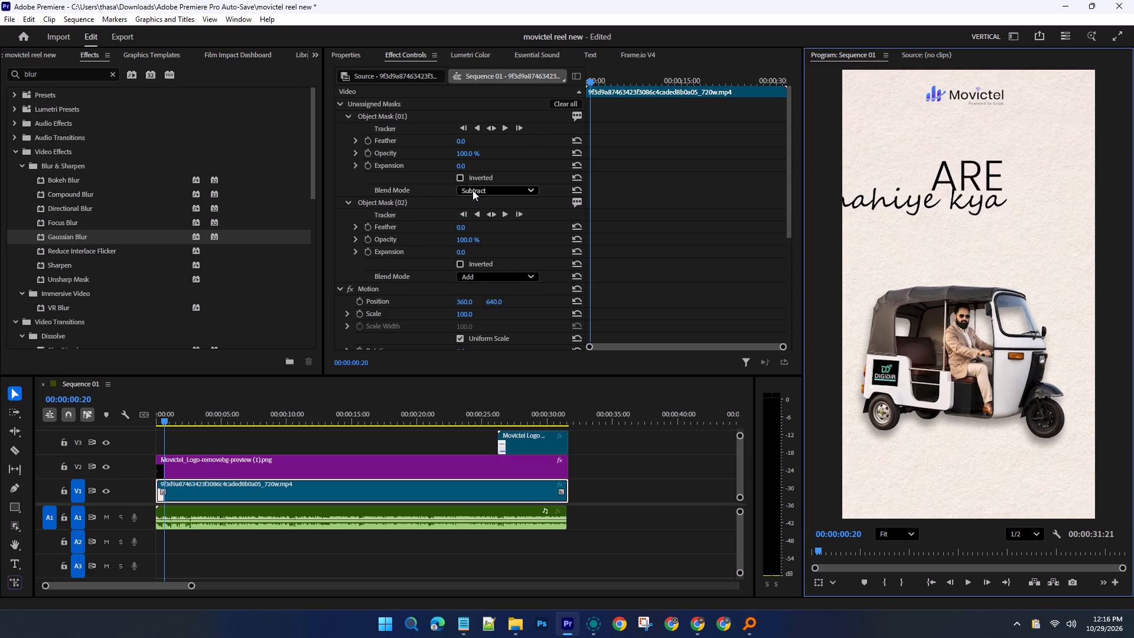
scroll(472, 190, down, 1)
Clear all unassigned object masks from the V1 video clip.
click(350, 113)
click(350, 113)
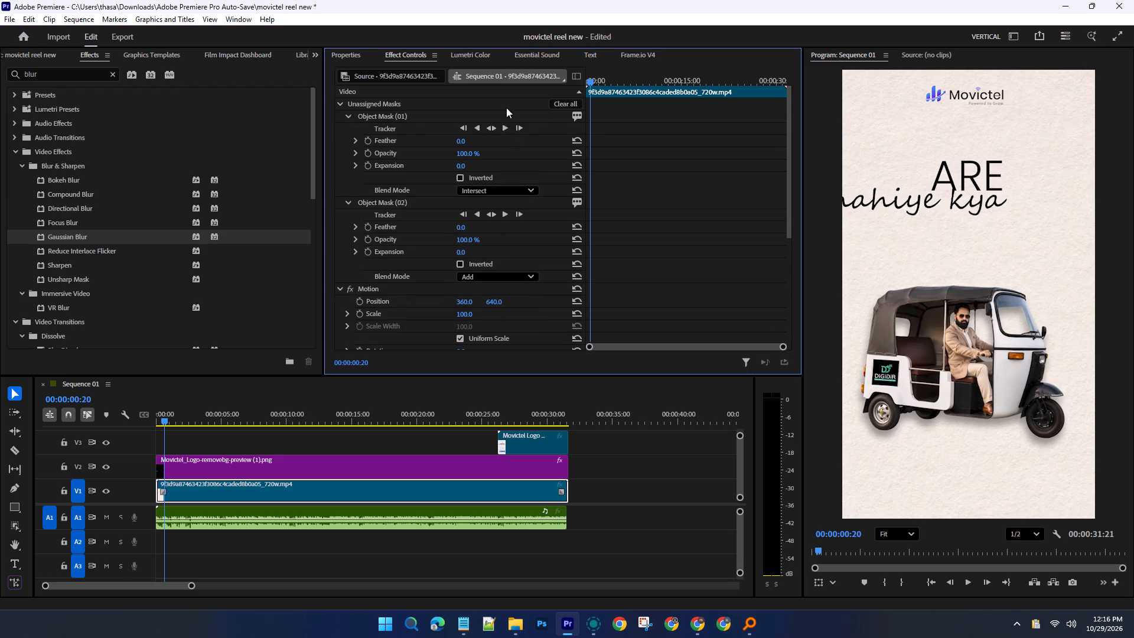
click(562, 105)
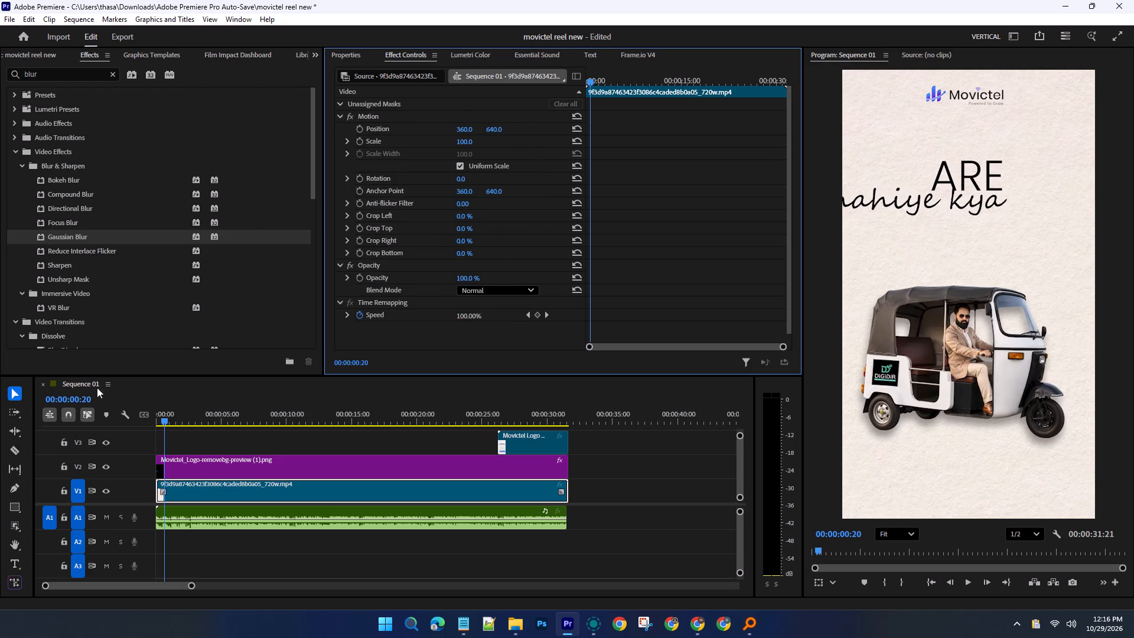
Create a new object mask on the rickshaw in the V1 video clip at 00:00:00:20.
click(14, 528)
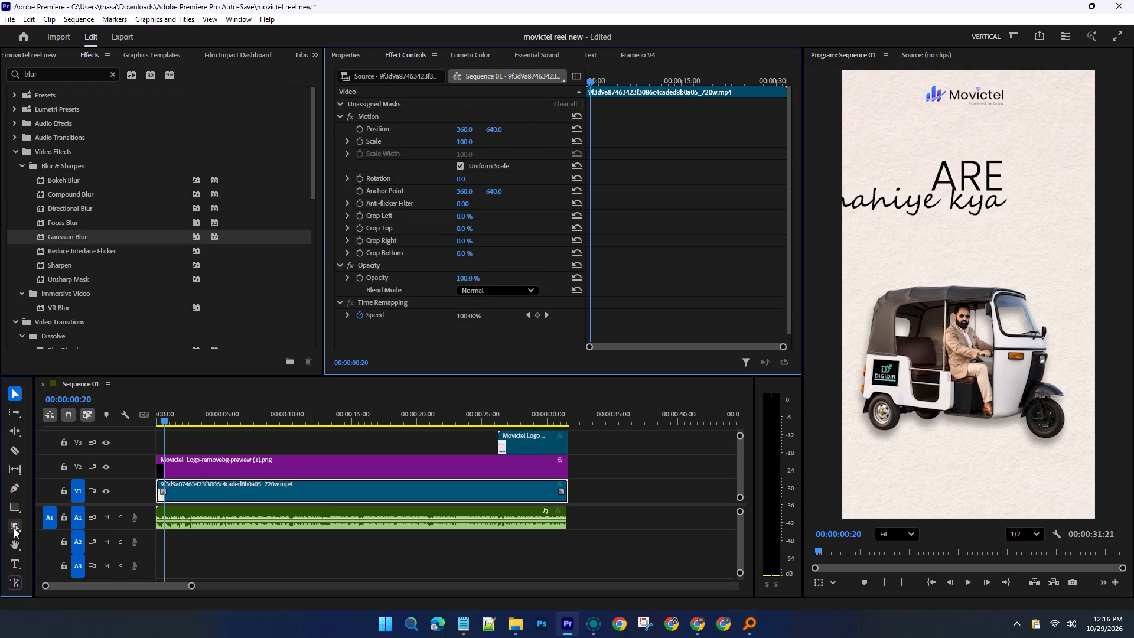
click(911, 343)
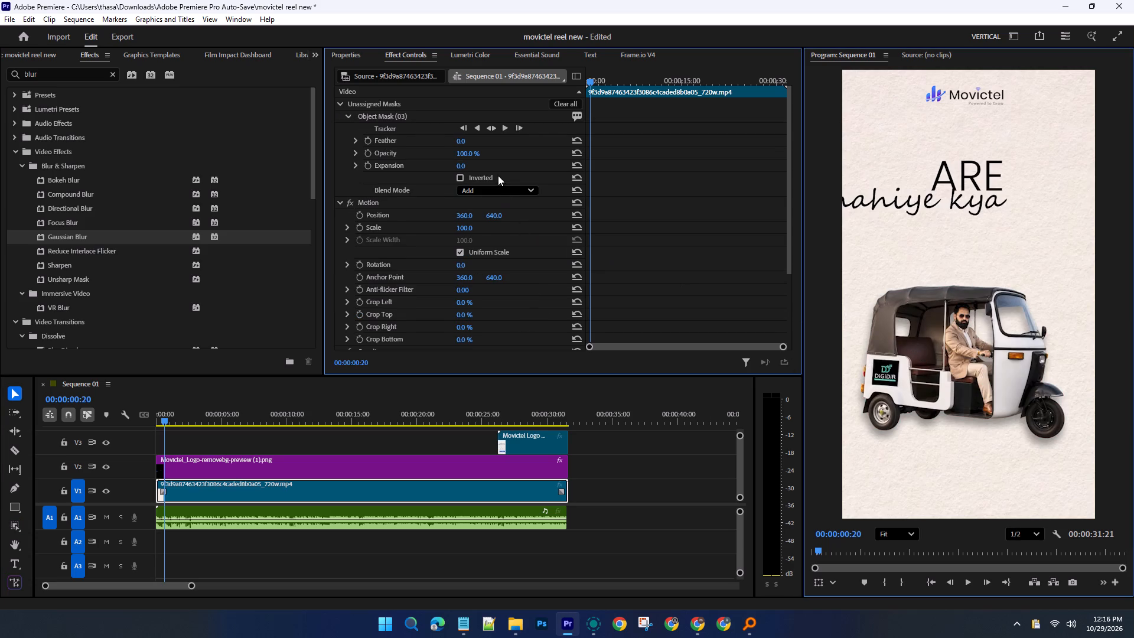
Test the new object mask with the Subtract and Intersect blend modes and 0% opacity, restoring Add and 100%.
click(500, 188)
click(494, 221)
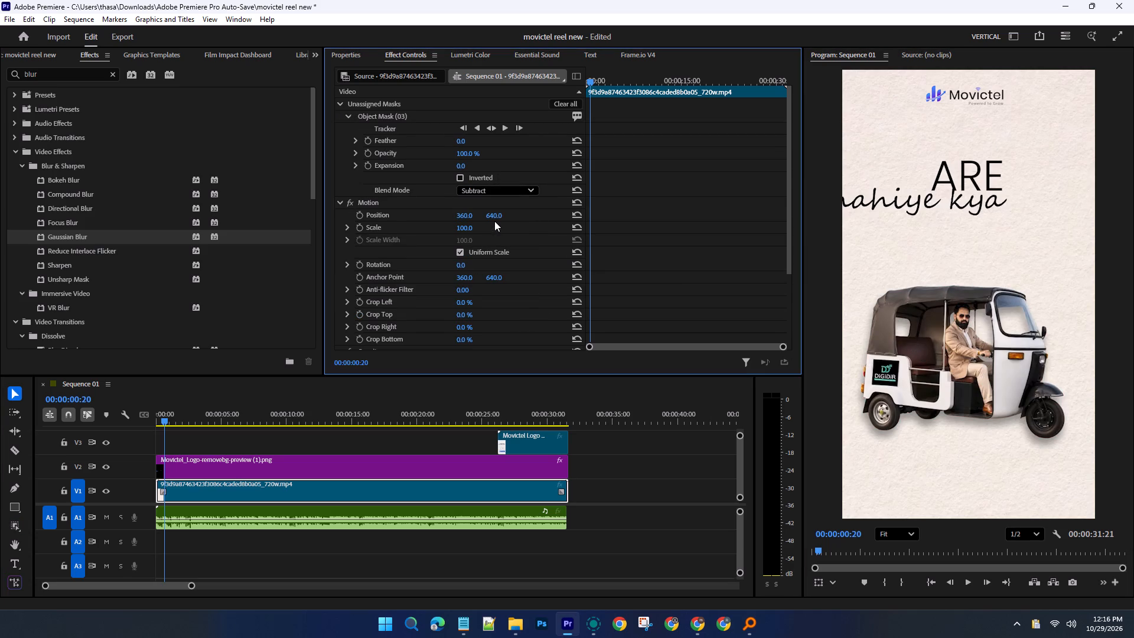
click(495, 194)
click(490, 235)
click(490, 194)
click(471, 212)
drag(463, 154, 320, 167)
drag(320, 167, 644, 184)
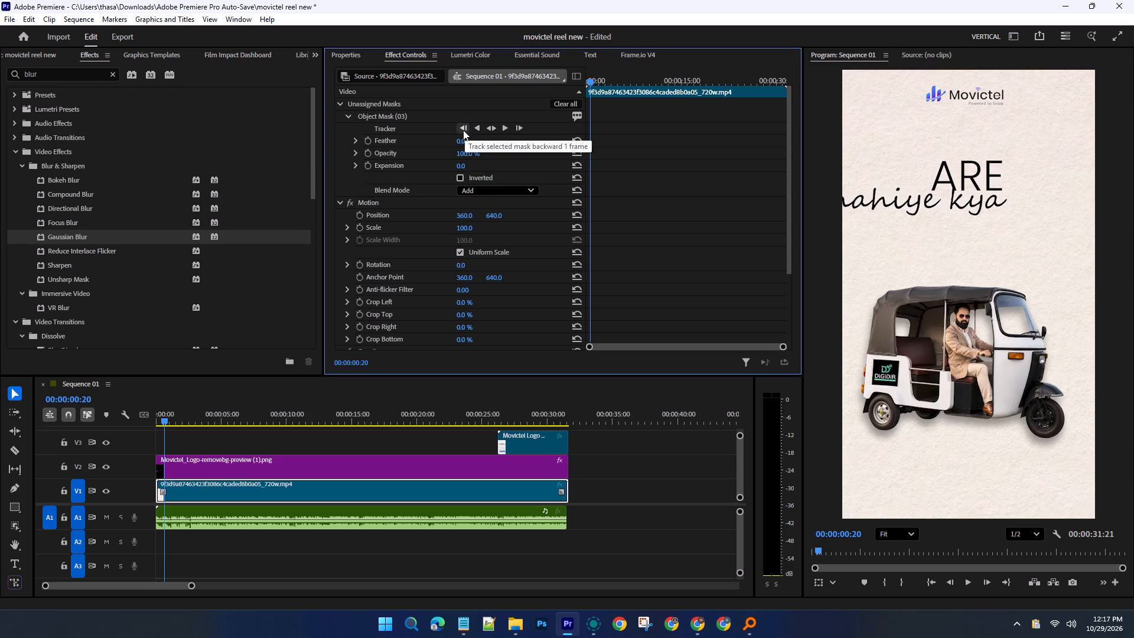
Track the rickshaw's object mask forward through the V1 clip from 00:00:00:20.
click(503, 129)
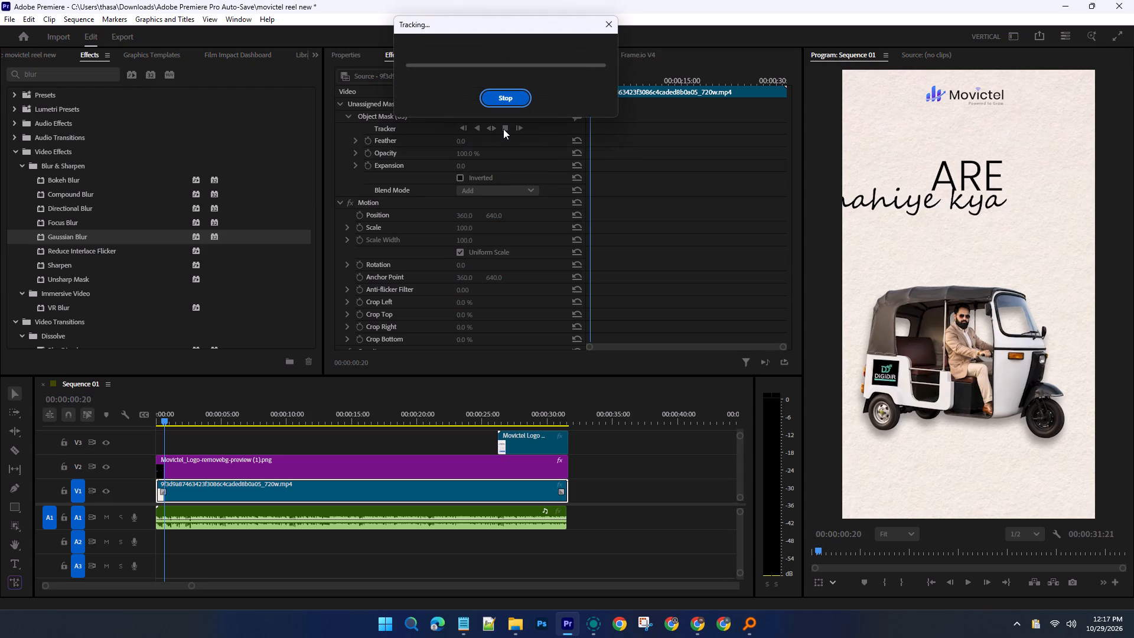
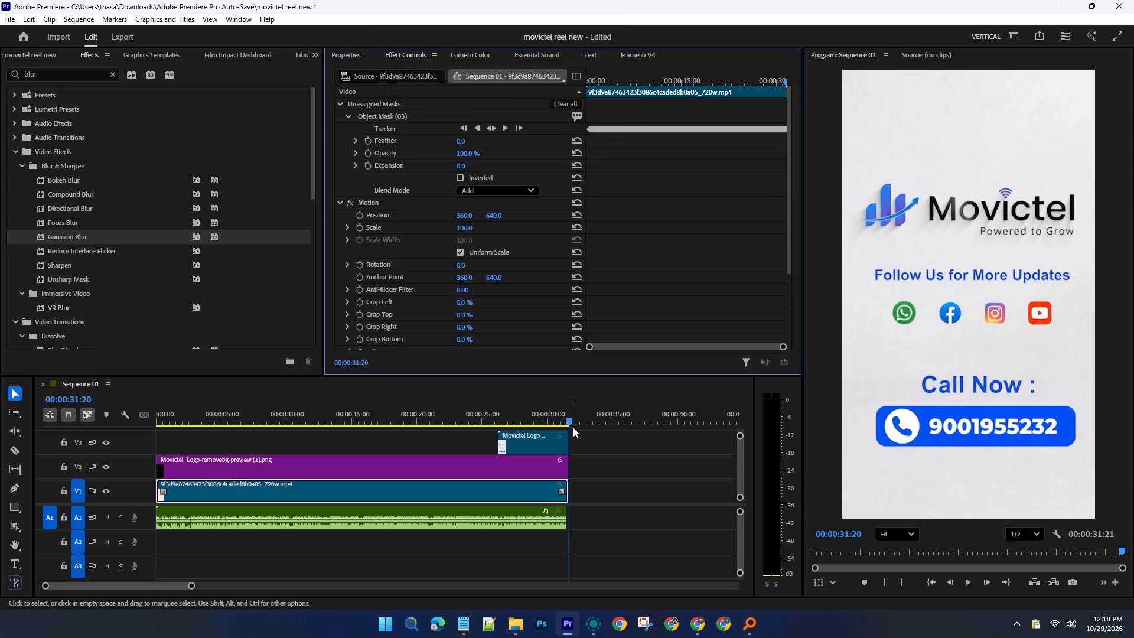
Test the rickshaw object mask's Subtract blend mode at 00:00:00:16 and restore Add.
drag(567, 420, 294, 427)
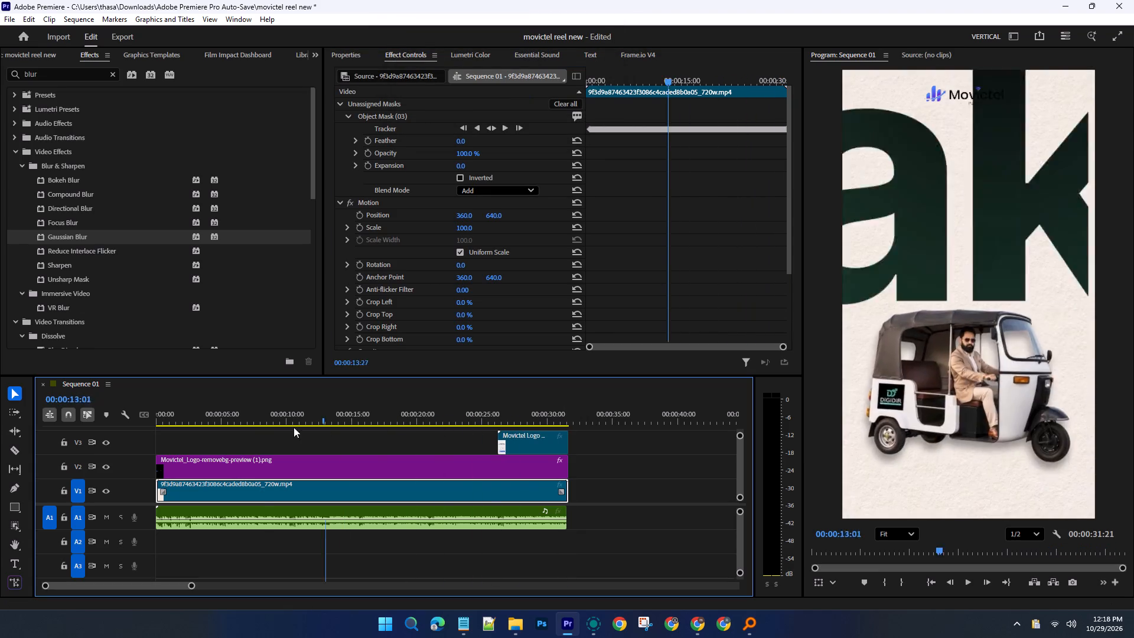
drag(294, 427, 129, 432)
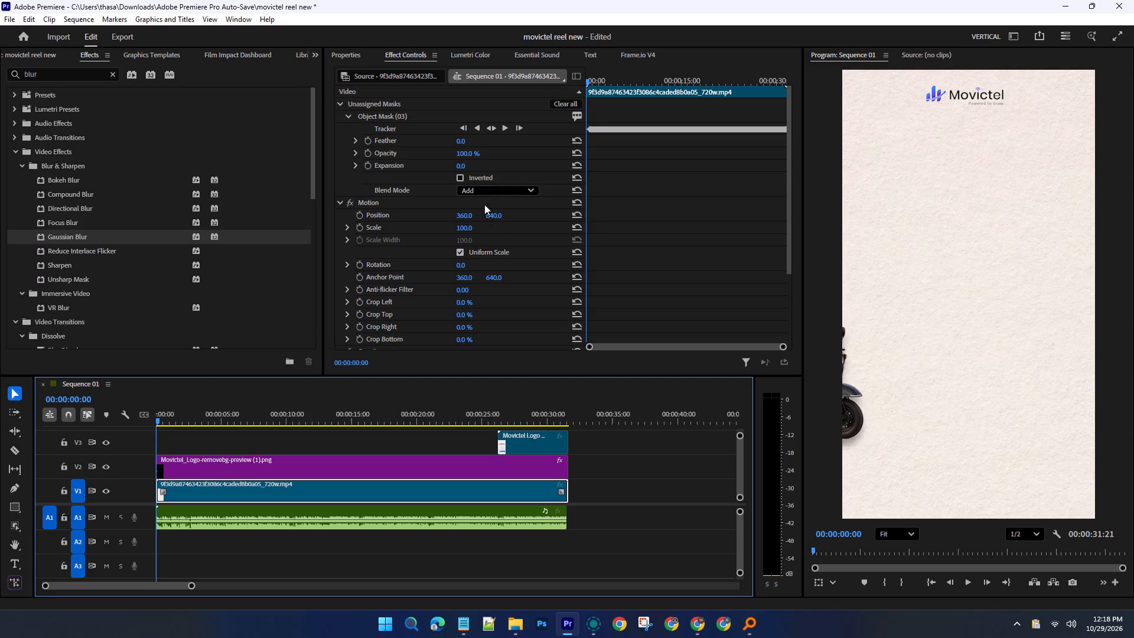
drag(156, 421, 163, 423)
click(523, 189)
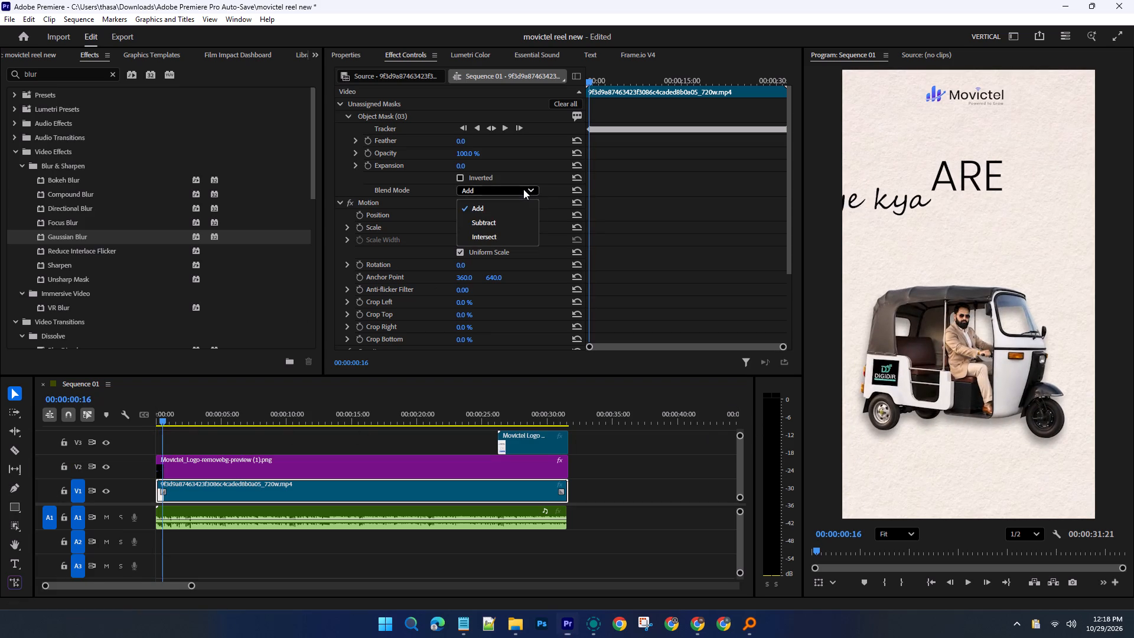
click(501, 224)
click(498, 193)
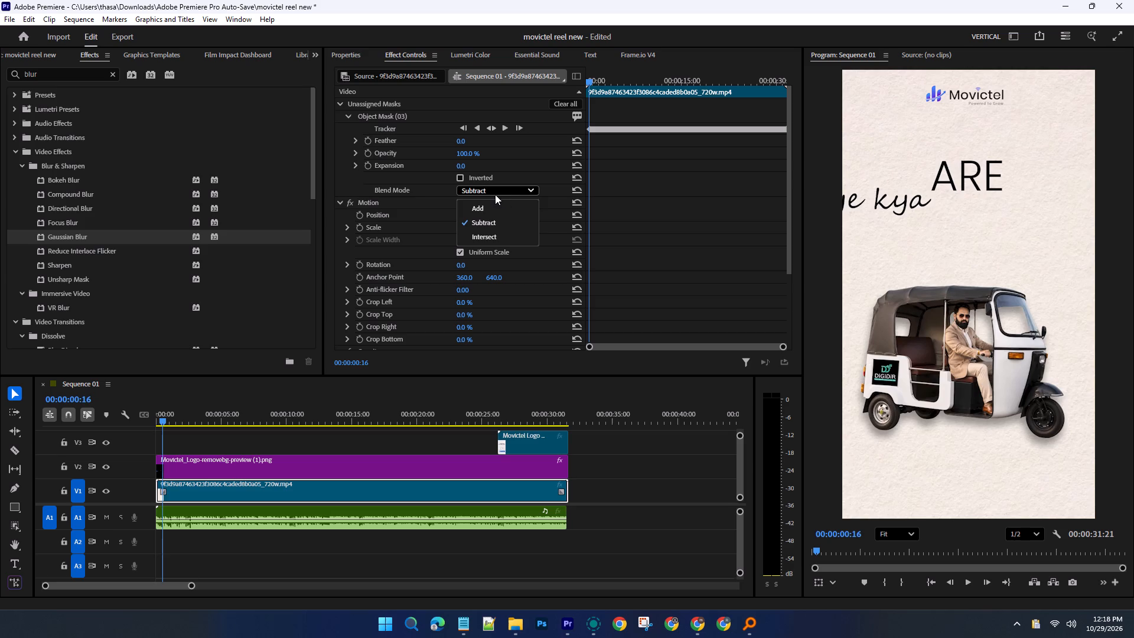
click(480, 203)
Try to outline the old DIGIDIR logo on the rickshaw's rear side with the Pen tool at 00:00:00:16.
scroll(410, 243, down, 1)
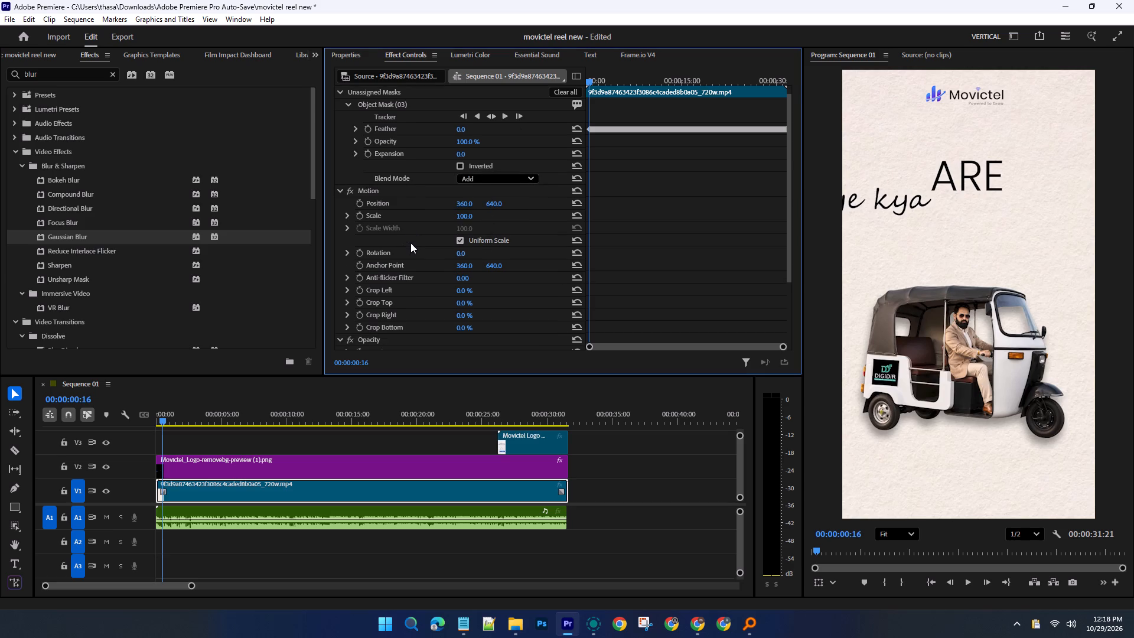
scroll(410, 243, down, 7)
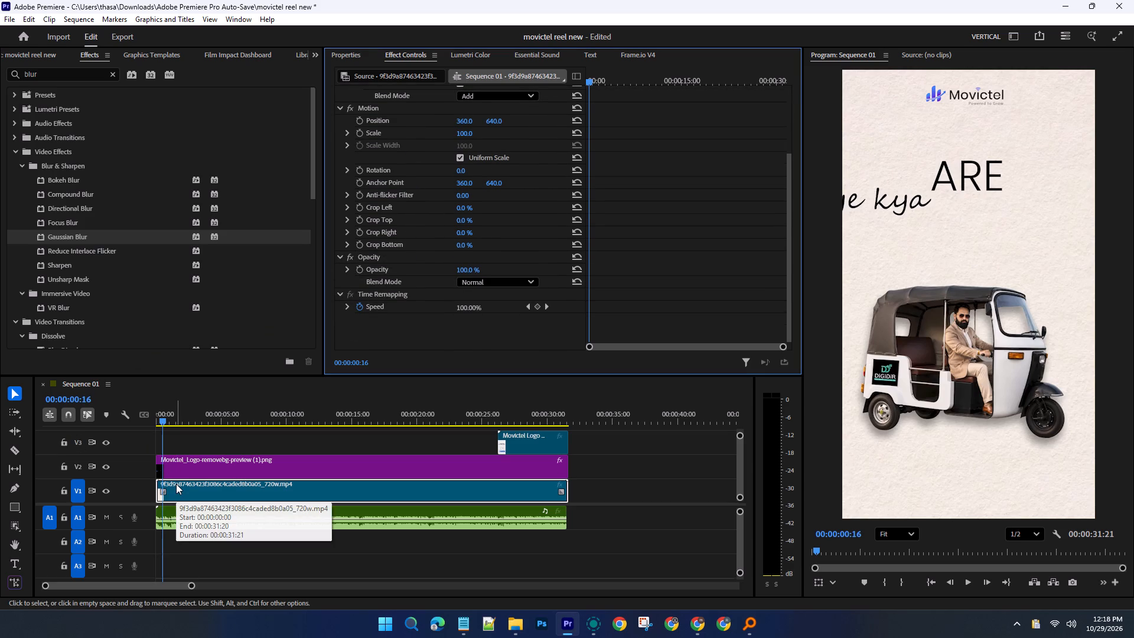
click(14, 487)
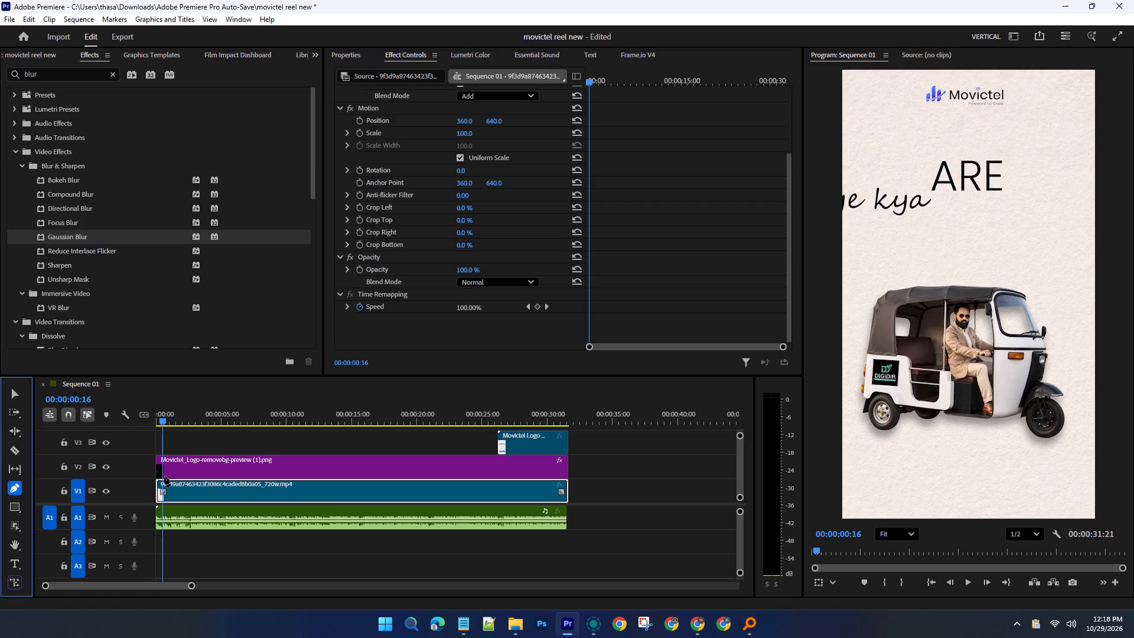
click(873, 360)
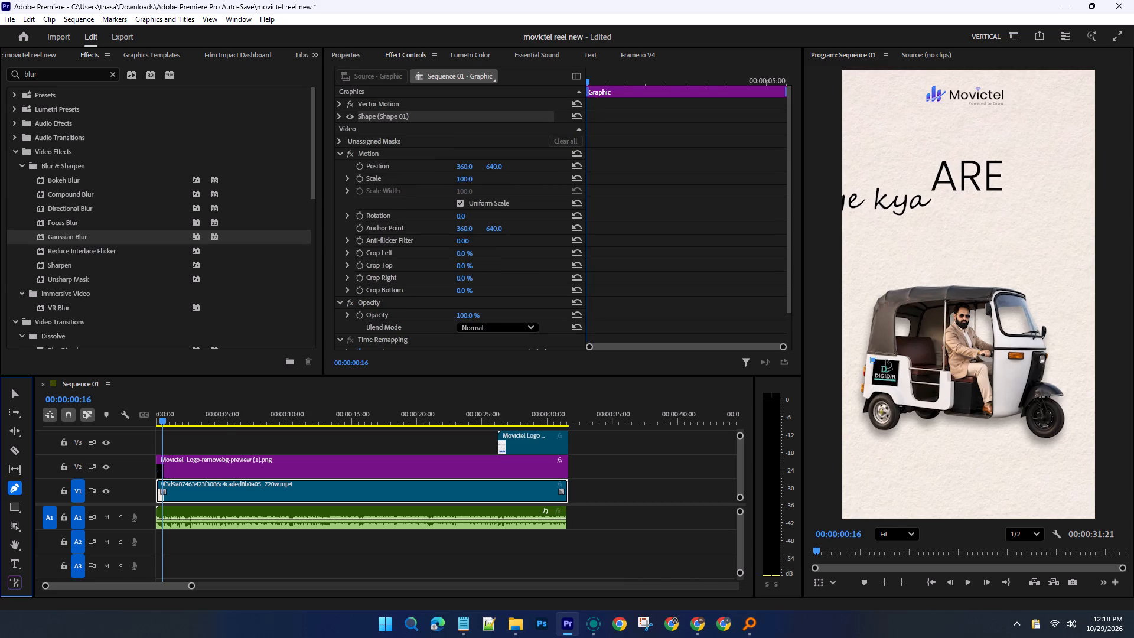
click(899, 361)
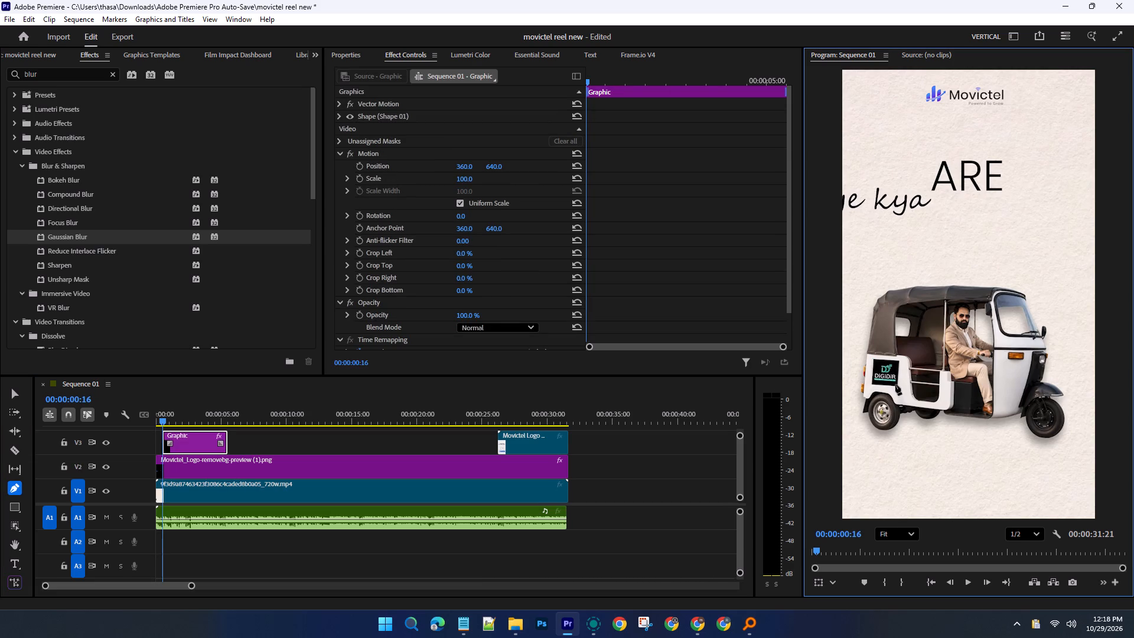
click(898, 359)
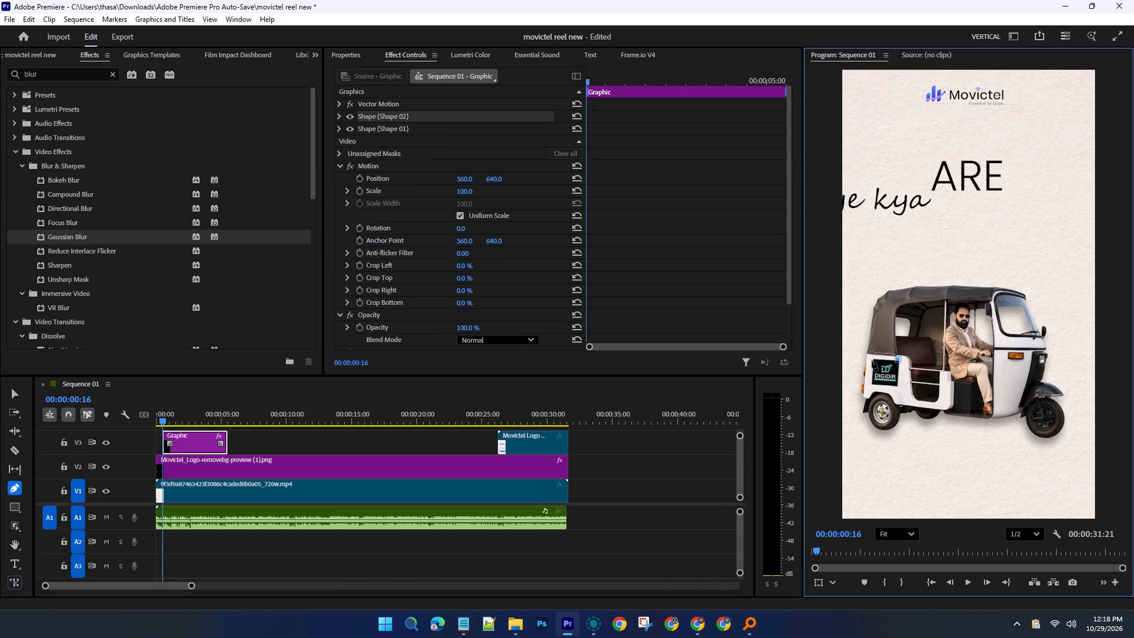
click(872, 359)
click(872, 356)
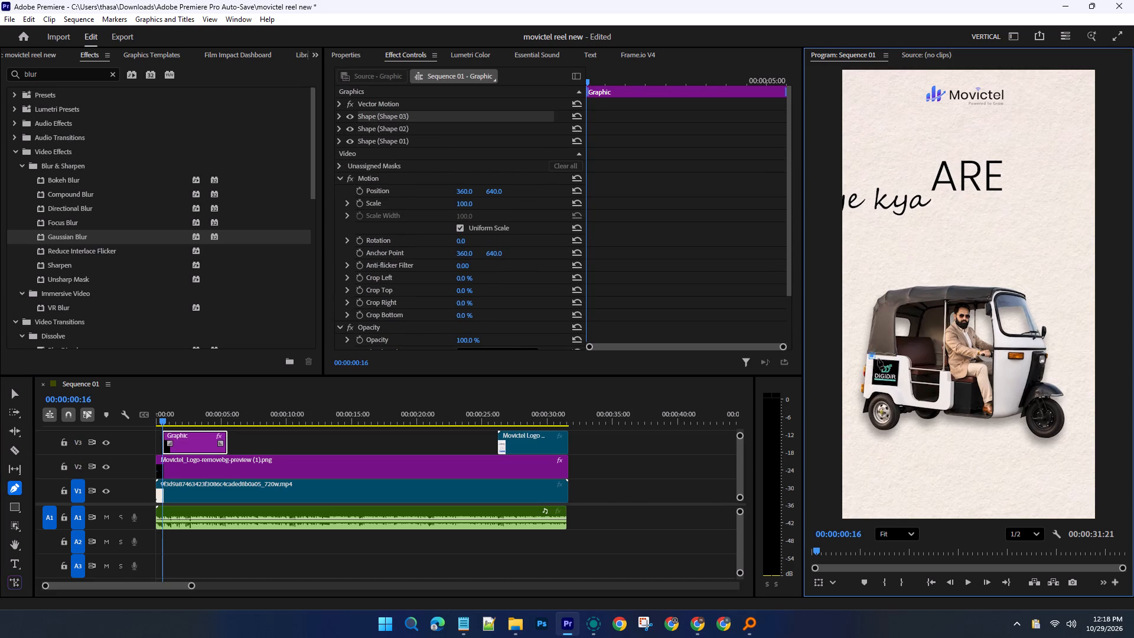
click(895, 358)
click(874, 359)
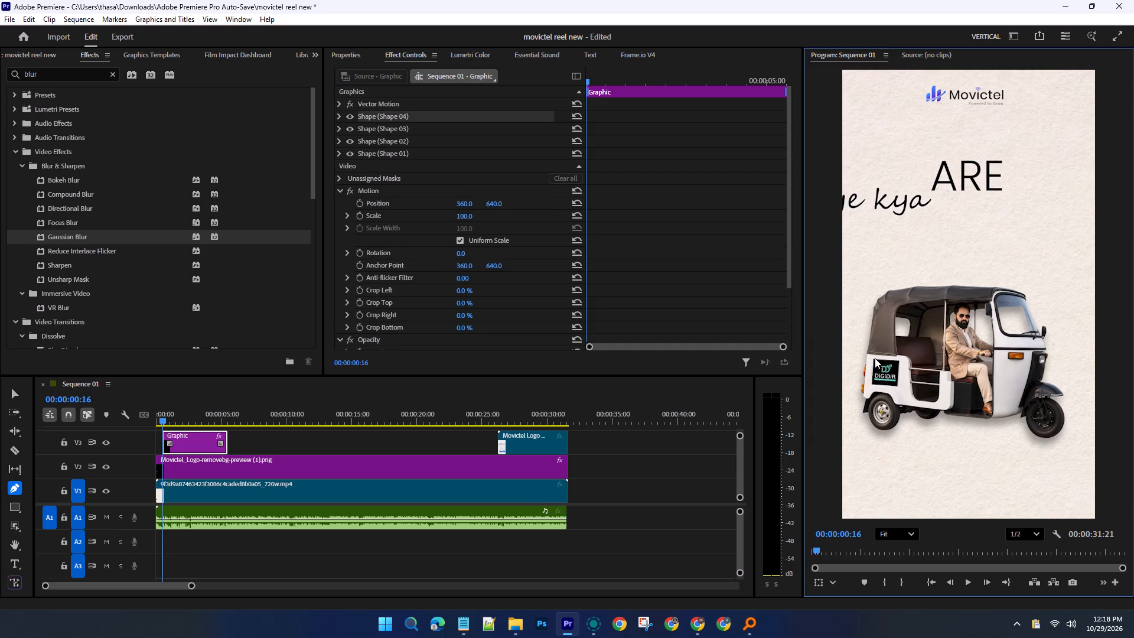
Retry outlining the rickshaw's old logo with the Pen tool, placing points around the four corners of its dark rectangle.
drag(878, 358, 886, 360)
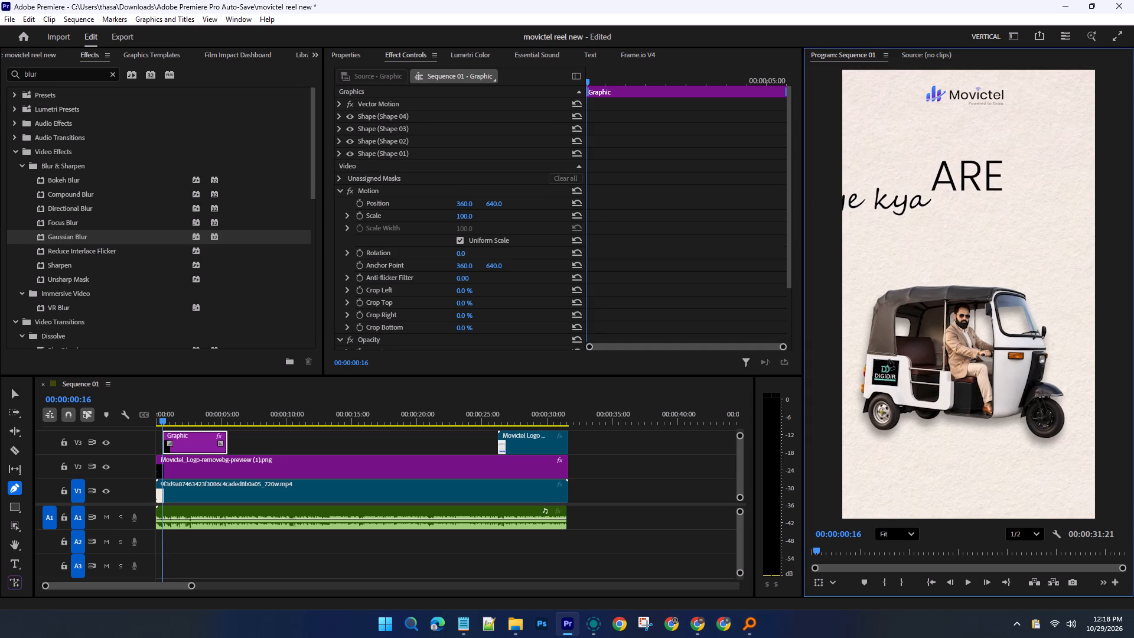
click(874, 359)
click(898, 360)
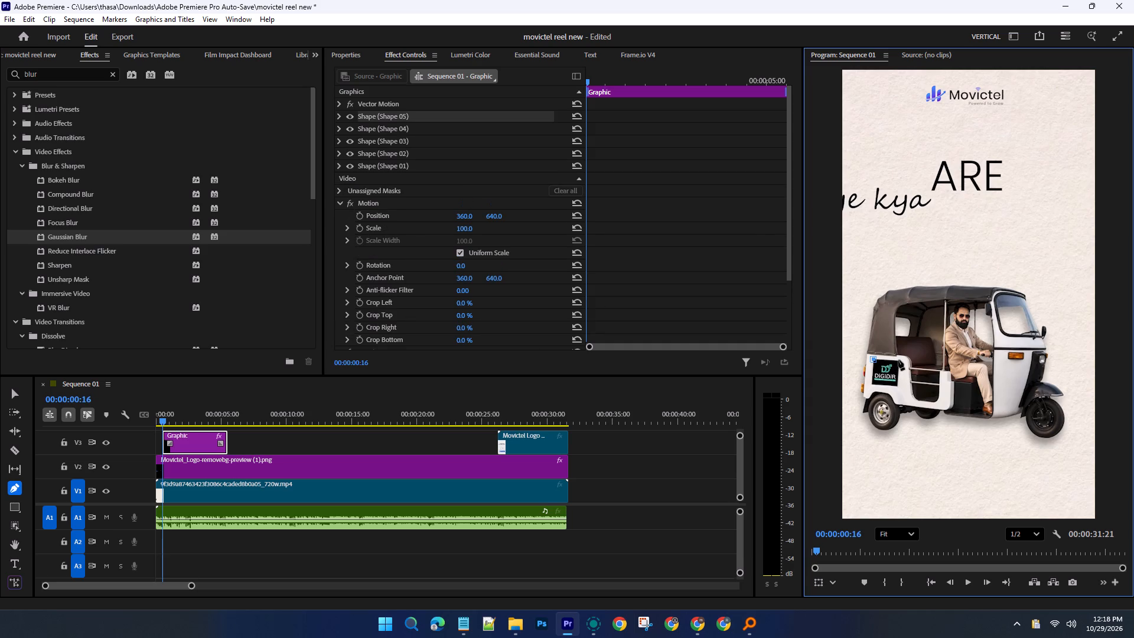
click(898, 360)
click(898, 360)
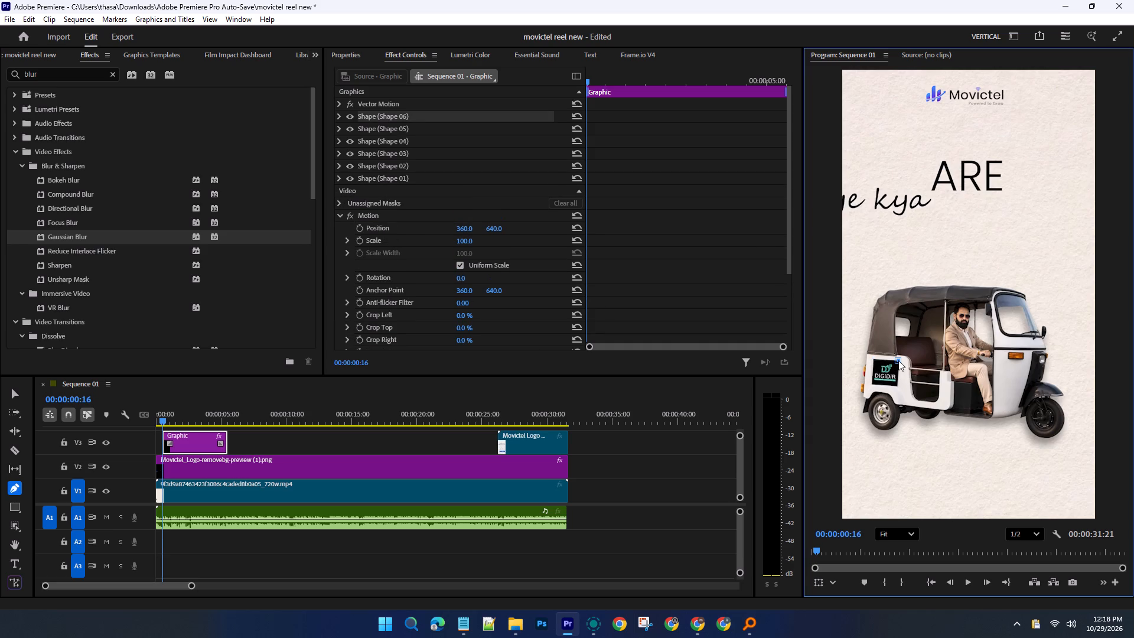
double_click(898, 360)
click(896, 384)
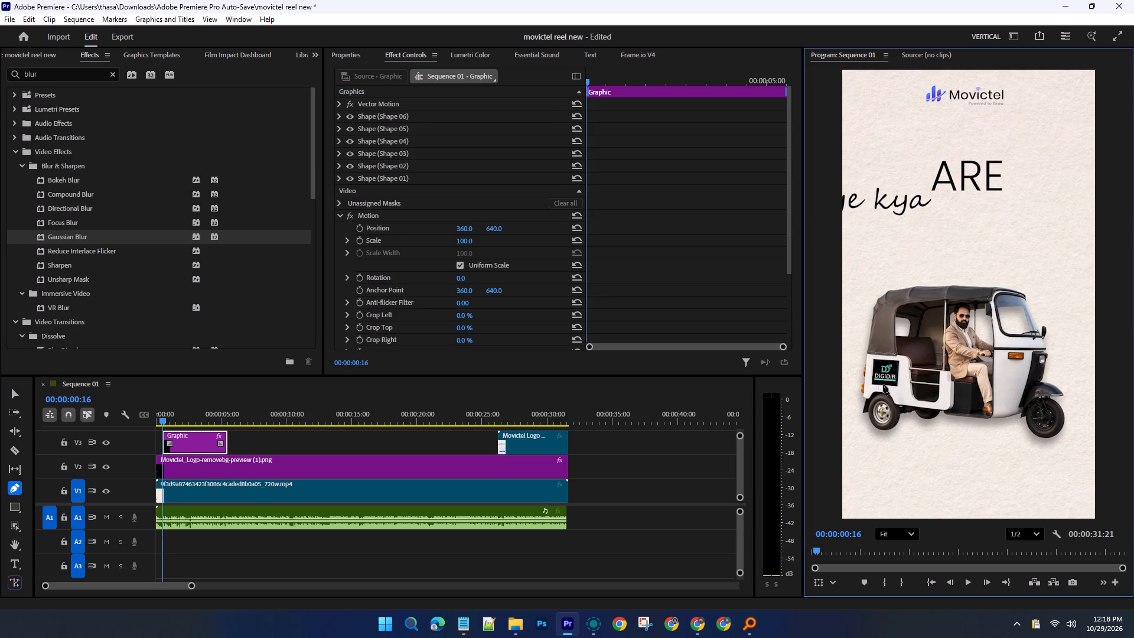
click(869, 385)
click(874, 359)
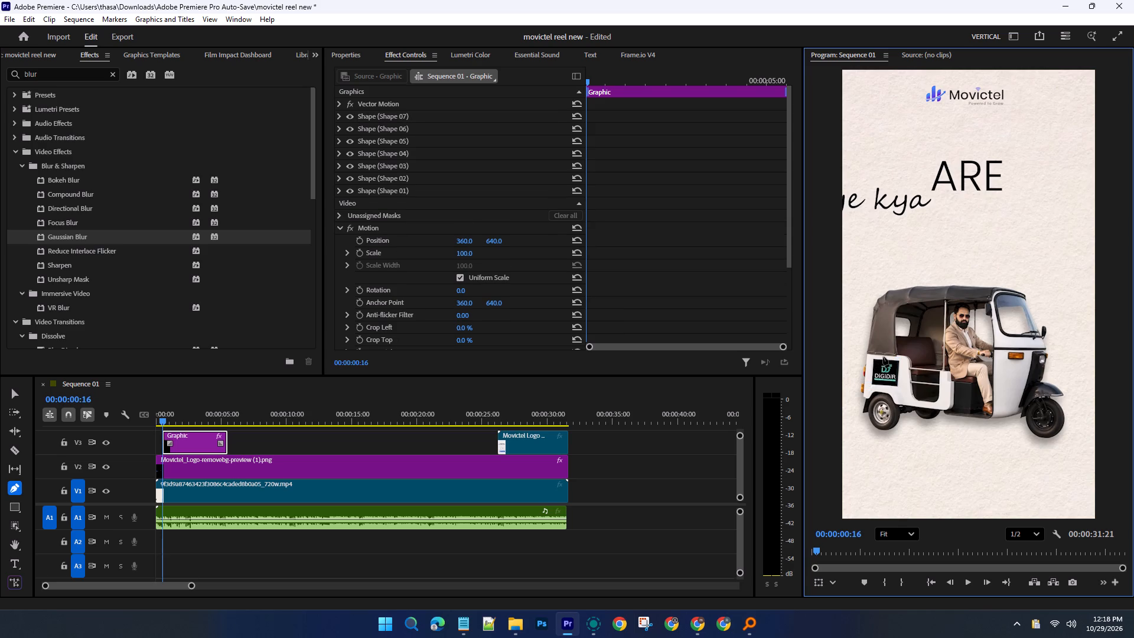
click(896, 359)
click(897, 383)
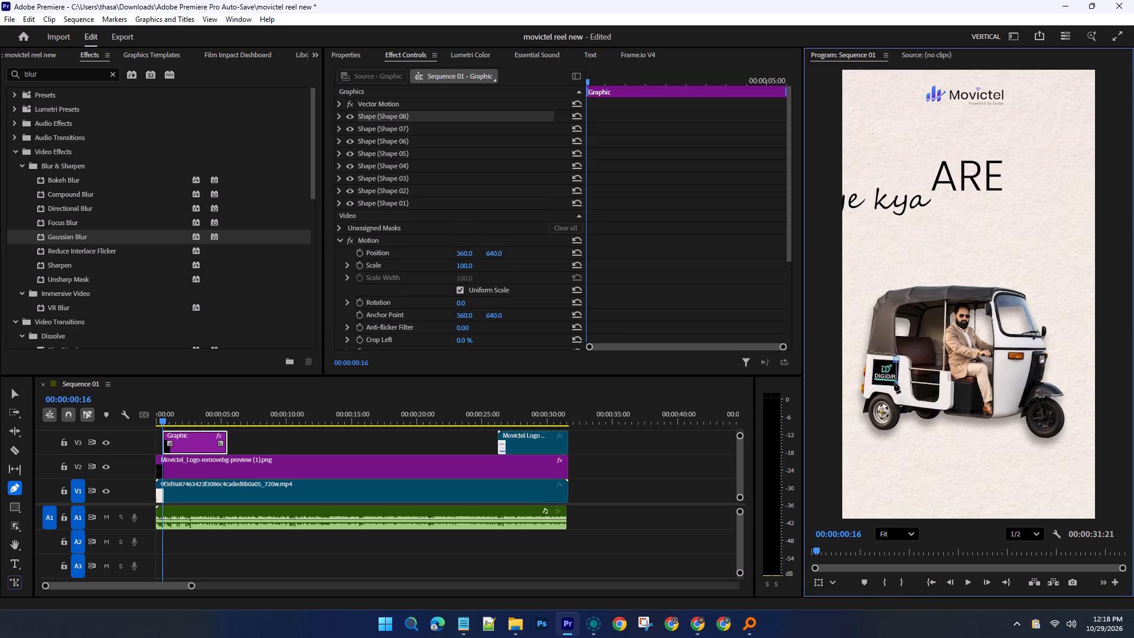
click(872, 386)
click(872, 362)
click(901, 357)
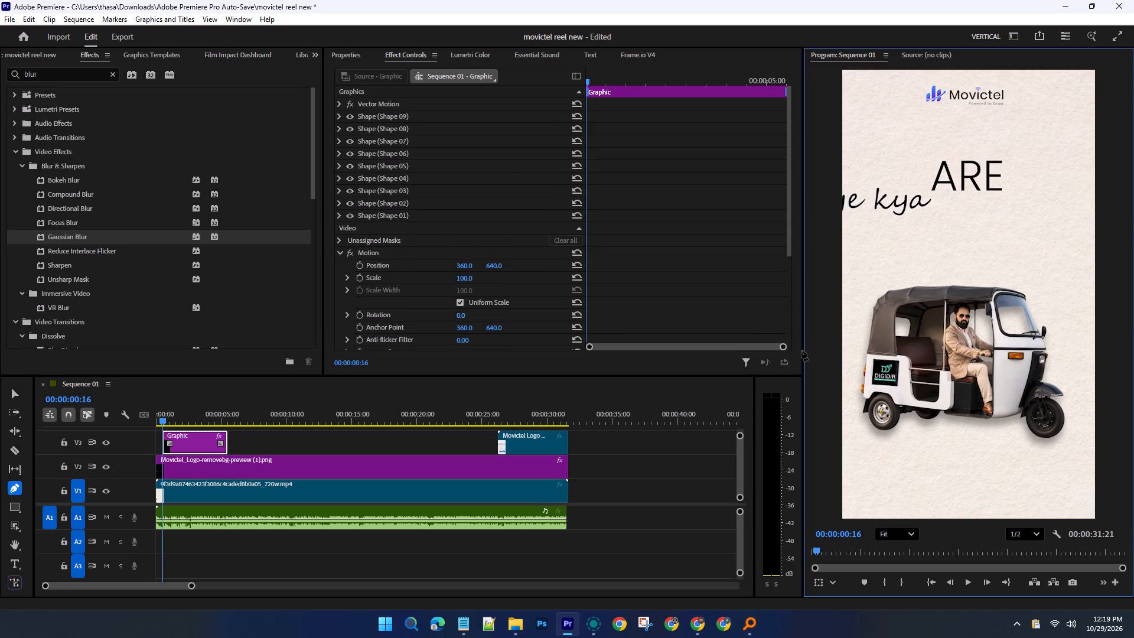
Examine the new graphic clip's Vector Motion entry and its individual Pen-drawn shapes.
scroll(450, 226, down, 2)
scroll(466, 120, up, 4)
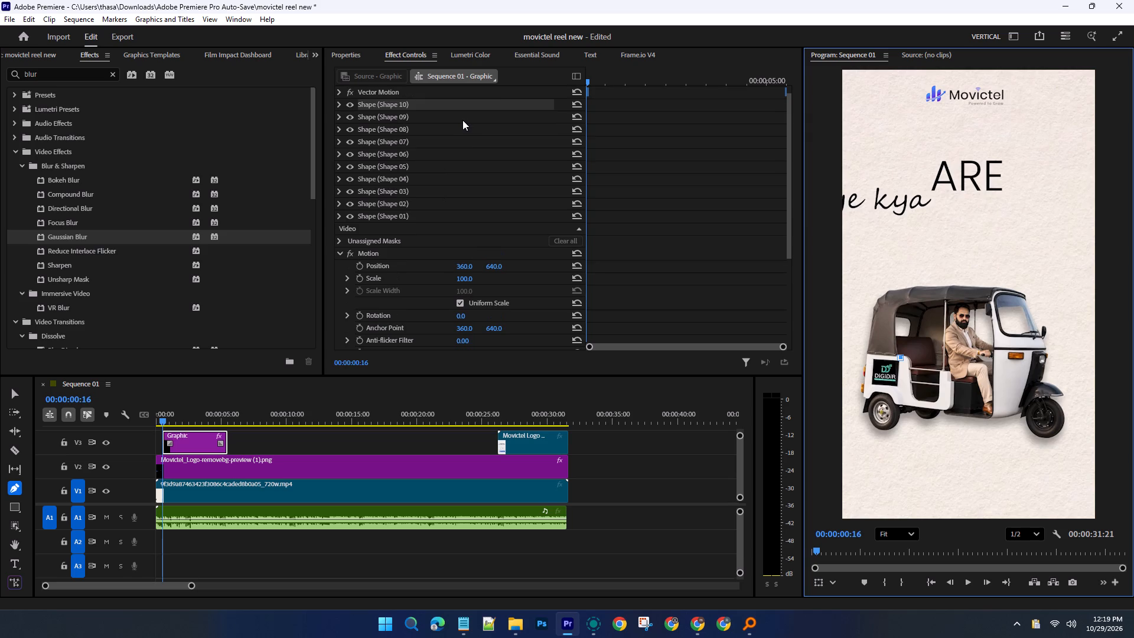
scroll(462, 120, up, 3)
click(339, 102)
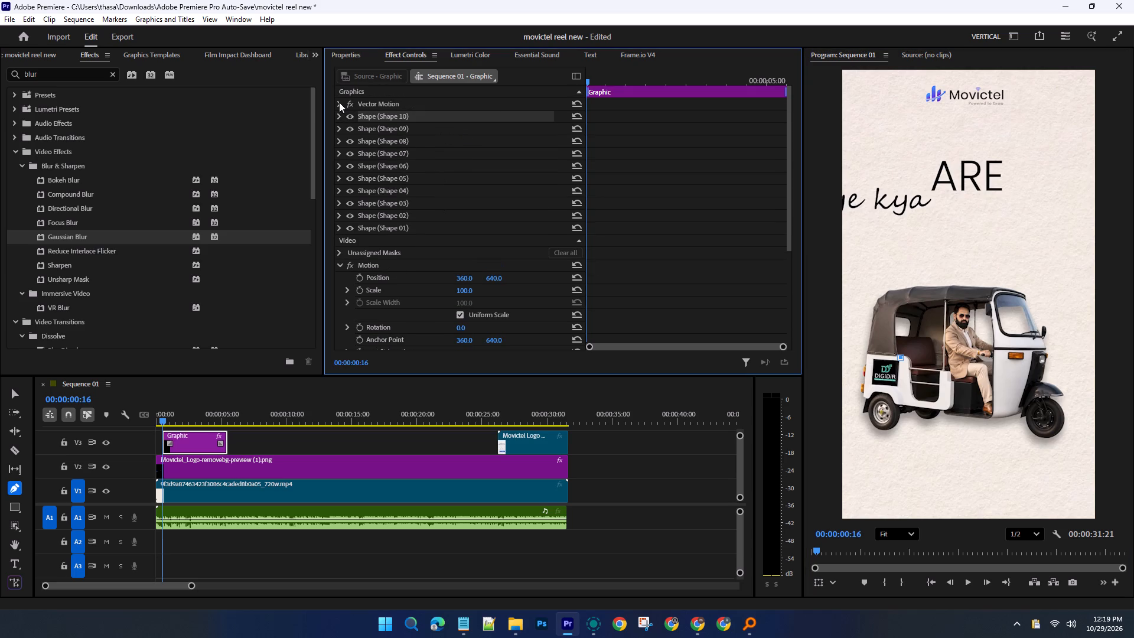
click(339, 102)
click(390, 125)
click(411, 149)
click(429, 155)
click(449, 163)
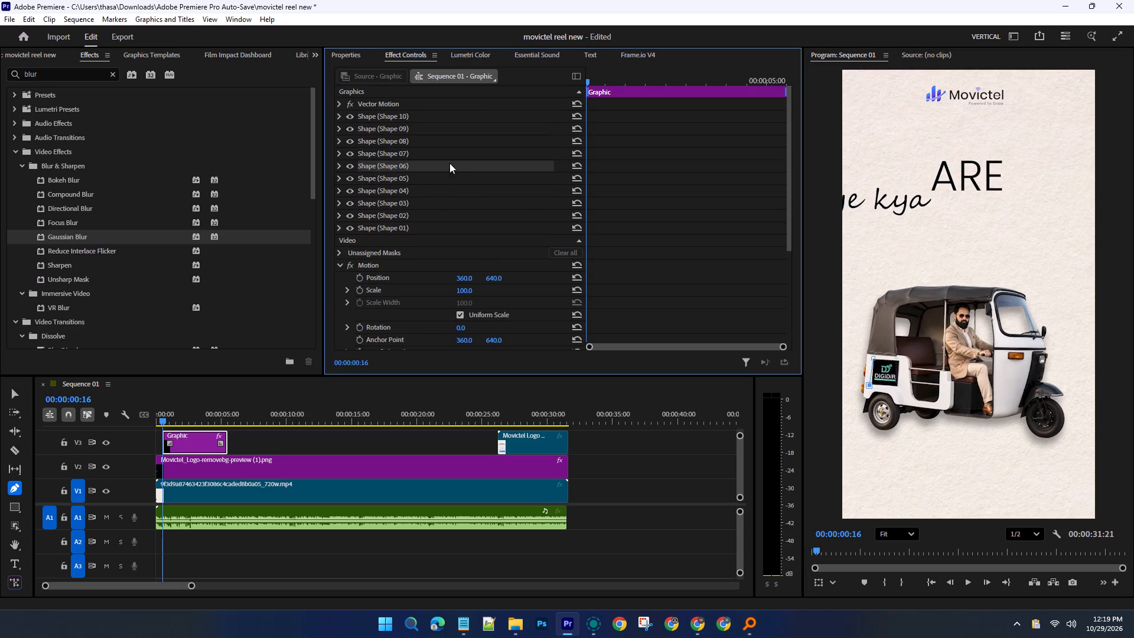
click(460, 178)
click(463, 200)
click(458, 221)
click(509, 217)
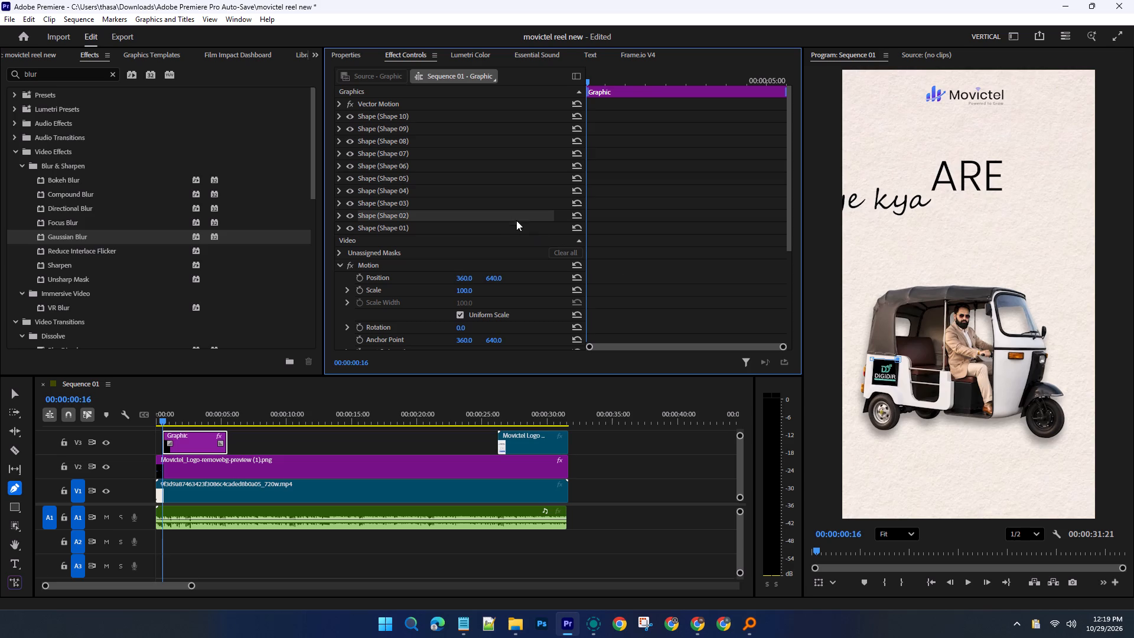
Try to draw another Pen shape inside the rickshaw's old logo by pulling its points across the dark rectangle.
drag(890, 359, 892, 368)
click(897, 367)
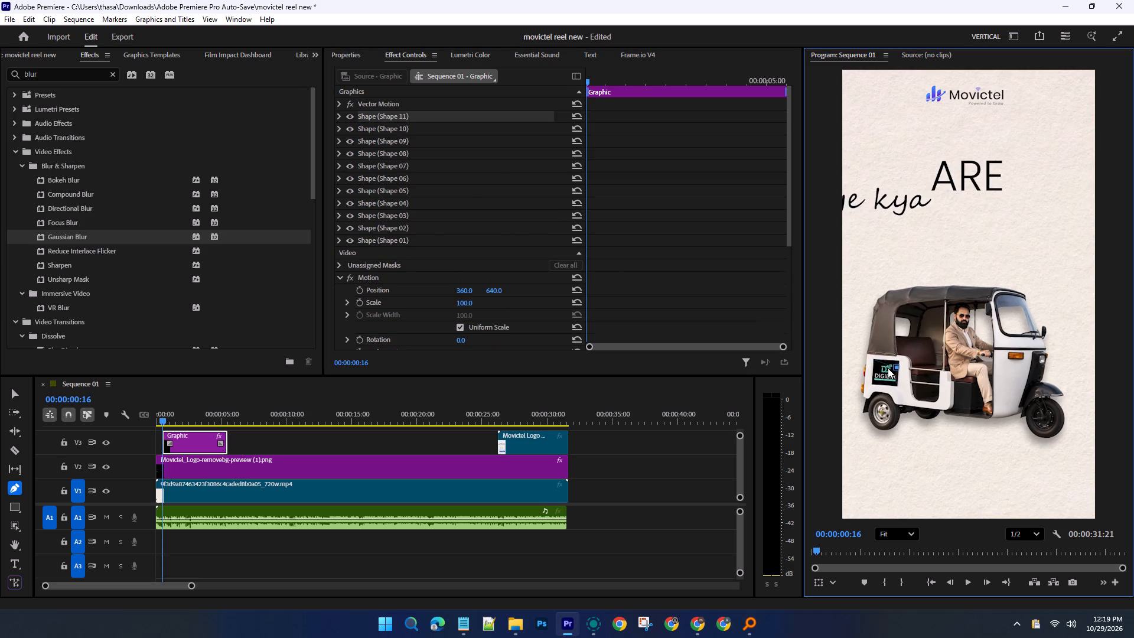
drag(897, 366, 892, 386)
drag(893, 370, 882, 383)
drag(891, 363, 878, 369)
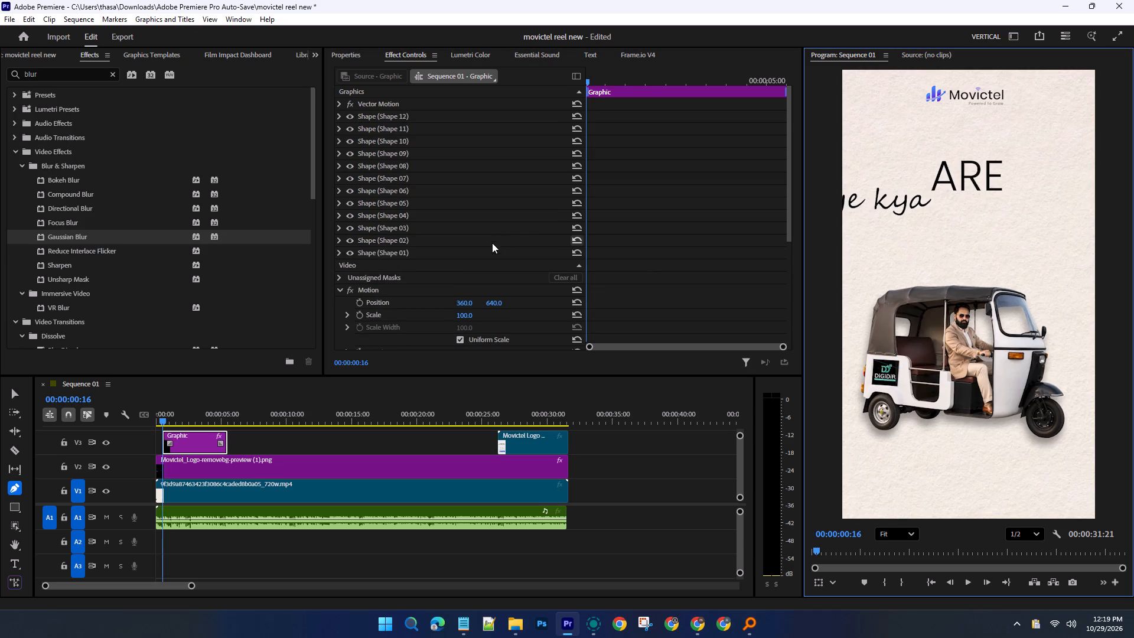
Move Shape 01 directly below Shape 12 in the graphic's layer order and try to delete the Pen-drawn shapes.
drag(490, 252, 441, 125)
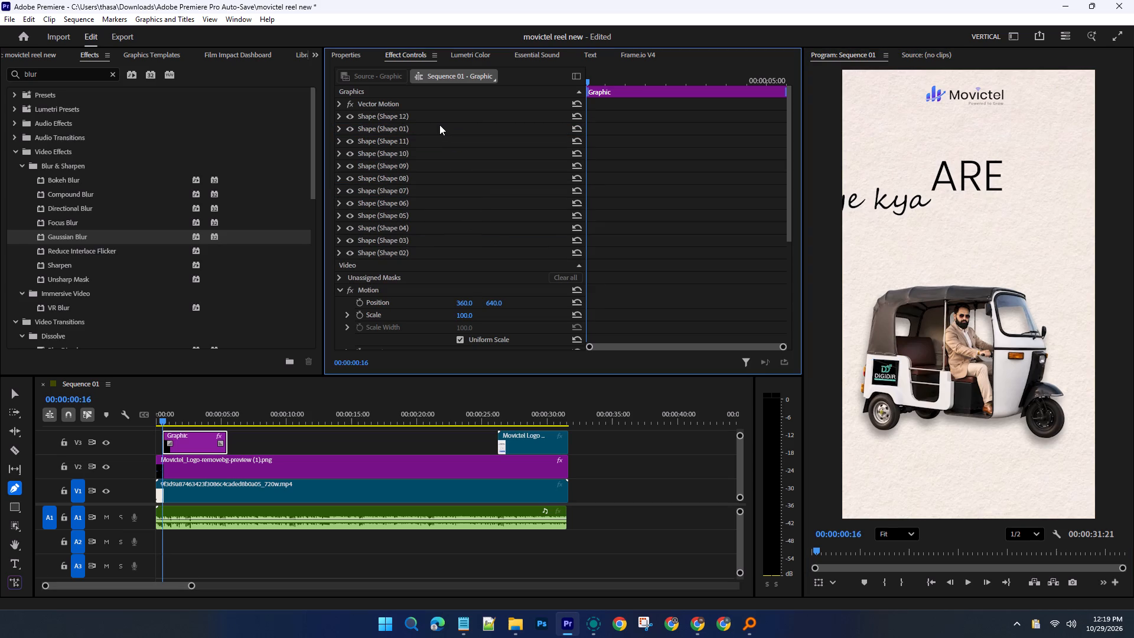
key(BackSpace)
key(BackSpace)
key(BackSpace)
key(BackSpace)
key(BackSpace)
key(BackSpace)
click(399, 271)
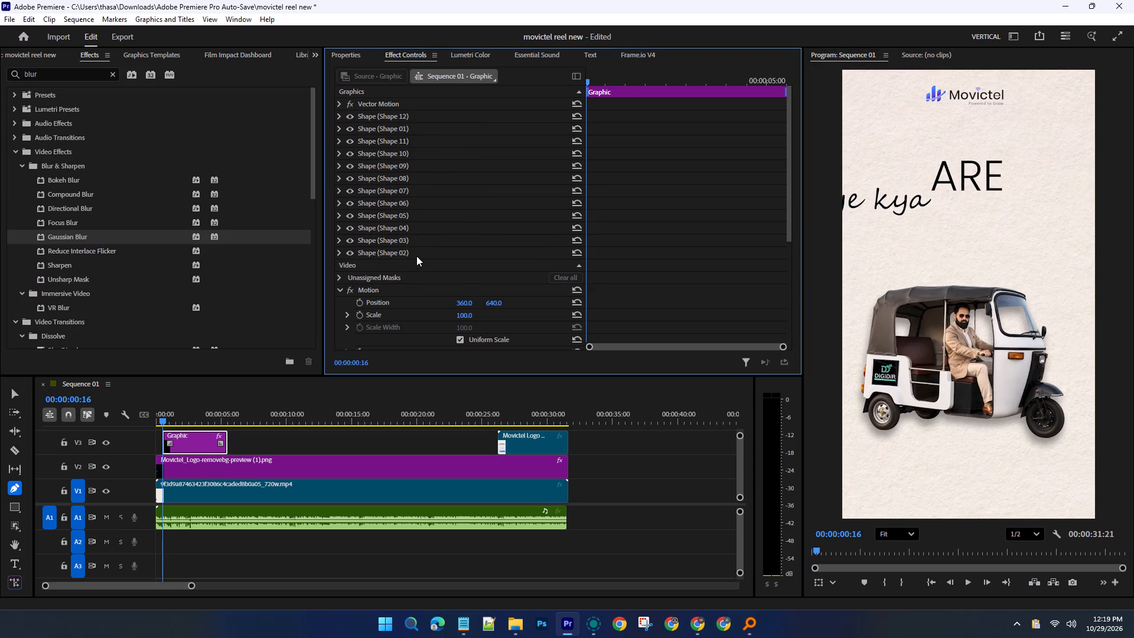
Review the graphic clip's Motion, Opacity and Time Remapping settings and inspect the rickshaw in the preview.
scroll(417, 255, down, 13)
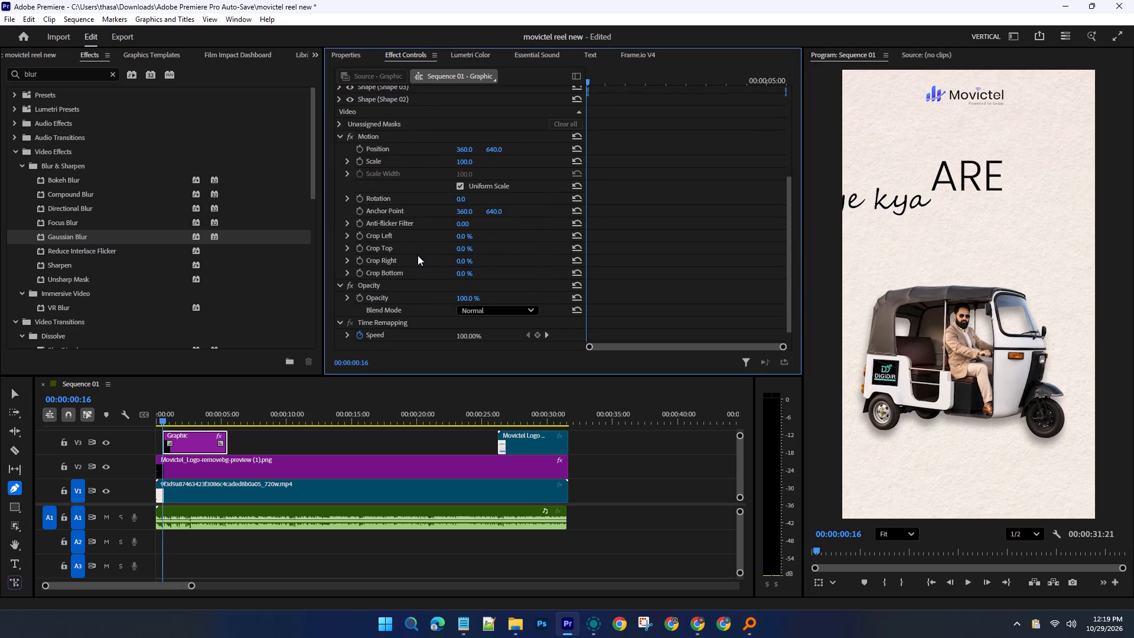
scroll(536, 279, down, 2)
scroll(872, 337, down, 3)
scroll(755, 300, up, 1)
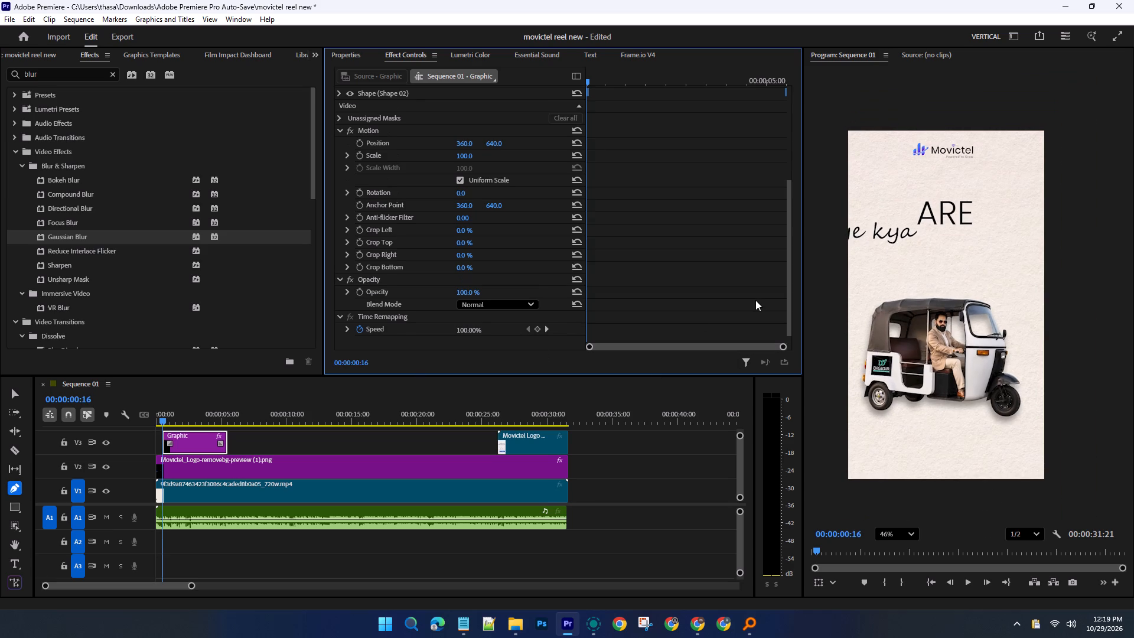
scroll(755, 300, up, 1)
scroll(962, 325, up, 3)
scroll(944, 340, down, 2)
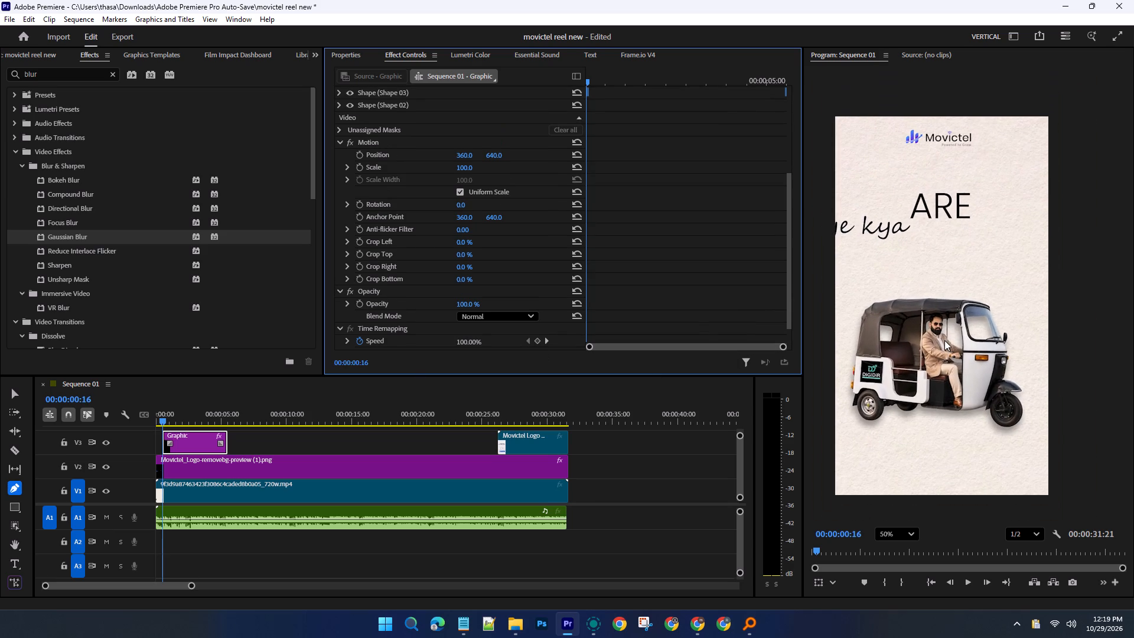
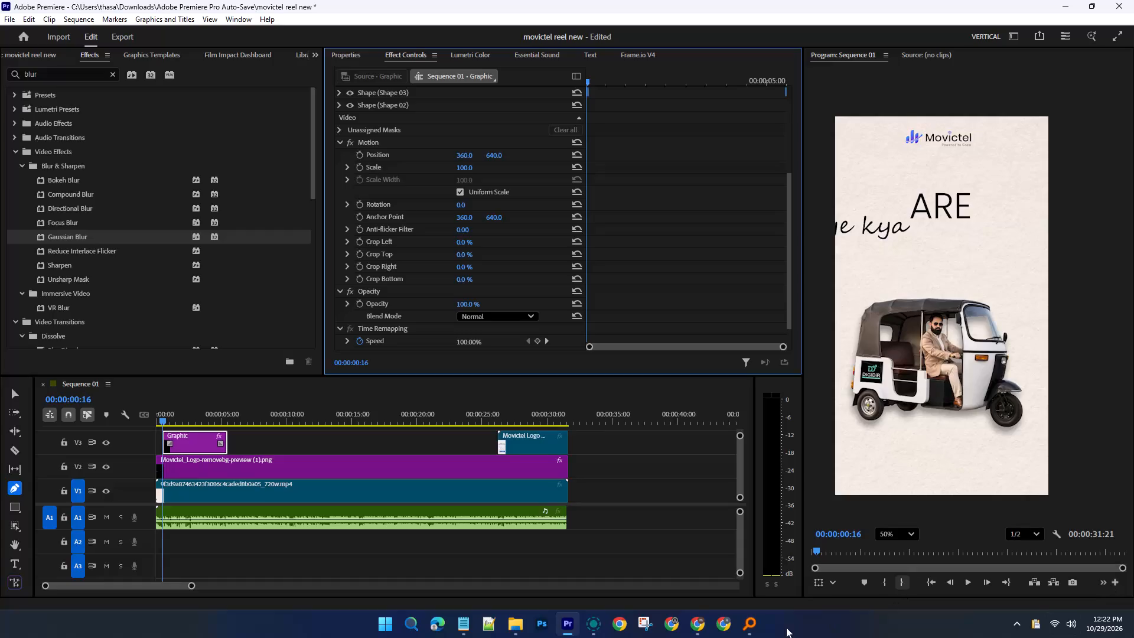
Switch to Chrome and open YouTube in a new tab.
click(693, 617)
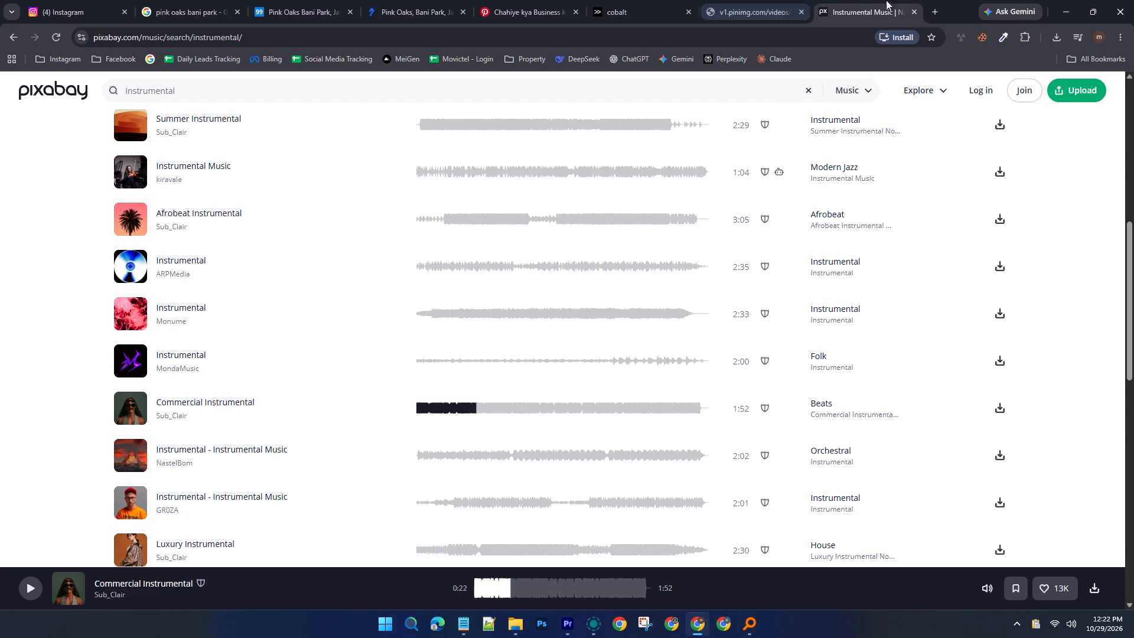
click(933, 9)
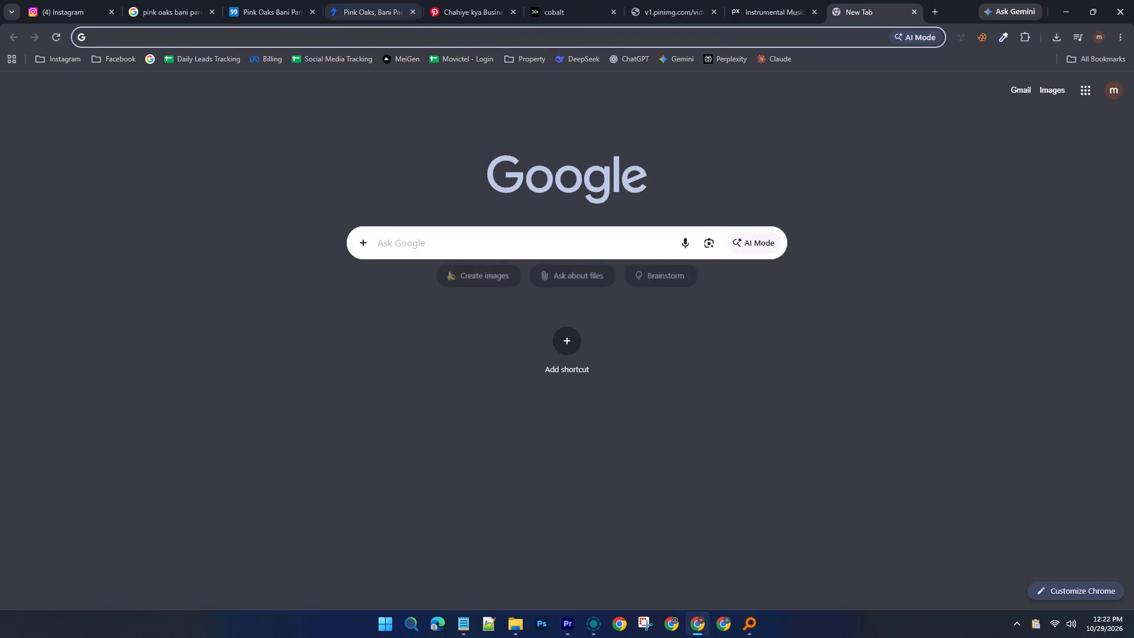
click(390, 39)
text(your)
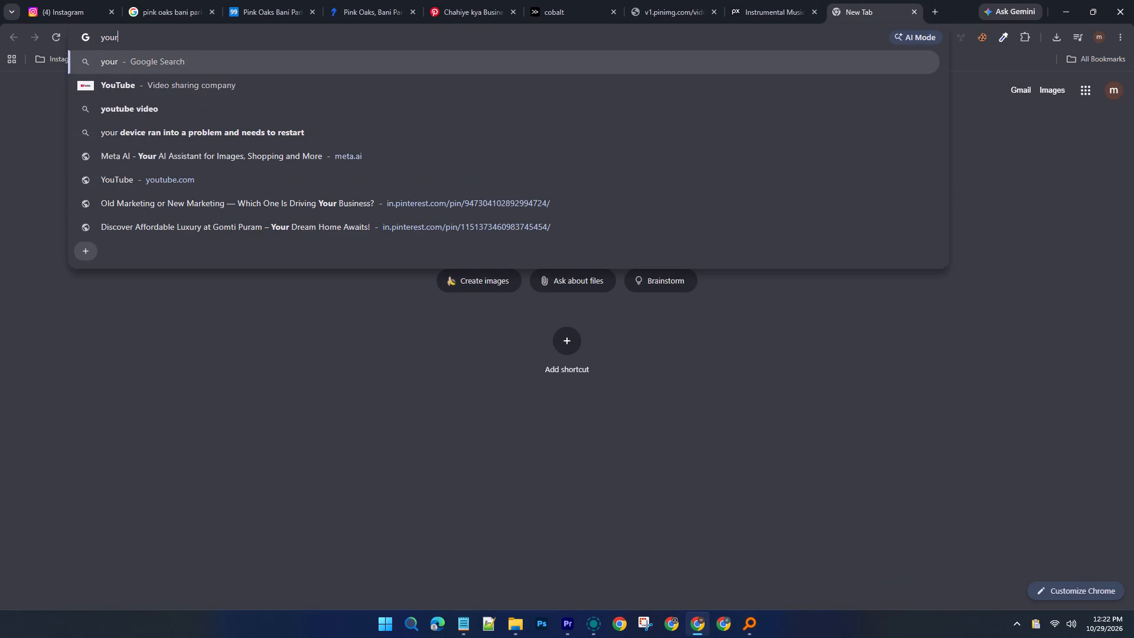
key(Down)
key(Down)
key(Down)
key(Down)
key(Down)
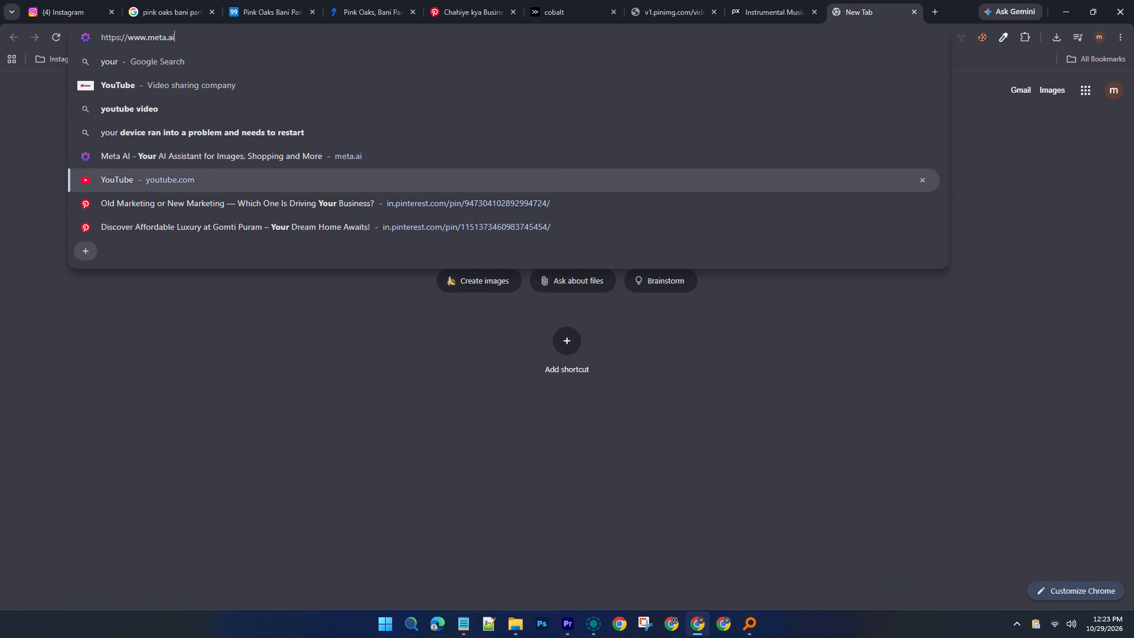
key(Return)
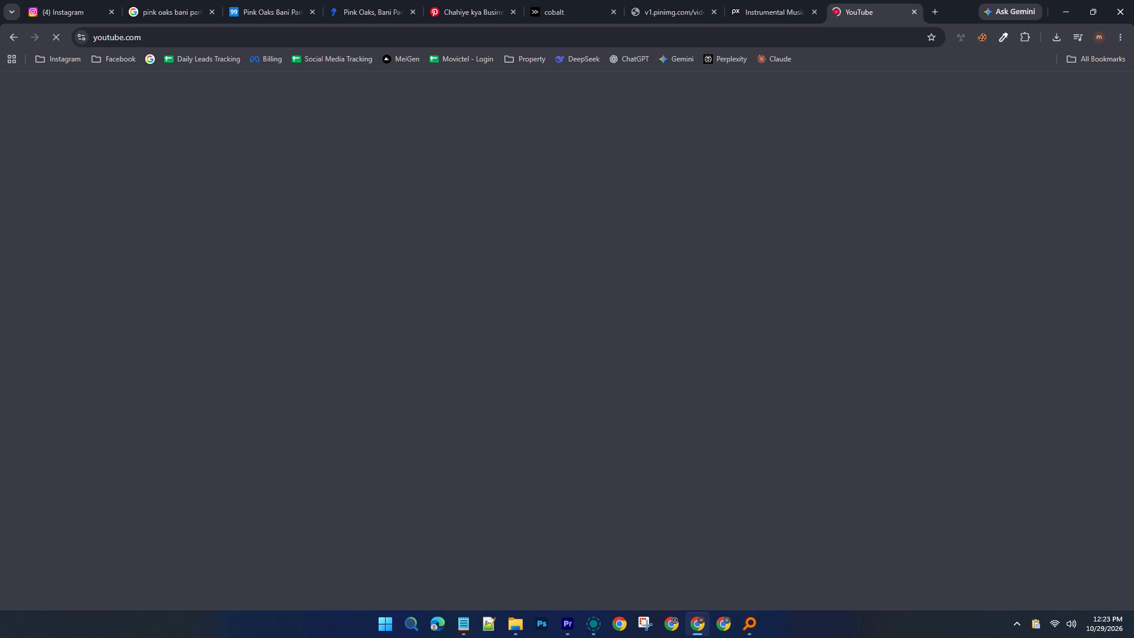
Search YouTube for "premire me object tracking".
click(482, 86)
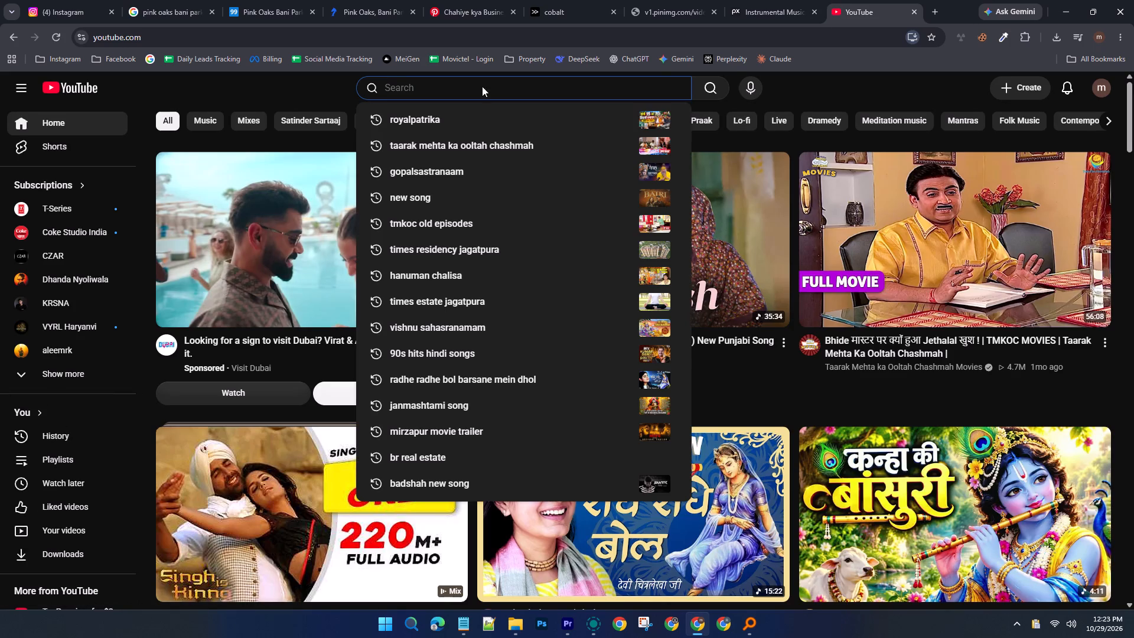
text(premire me)
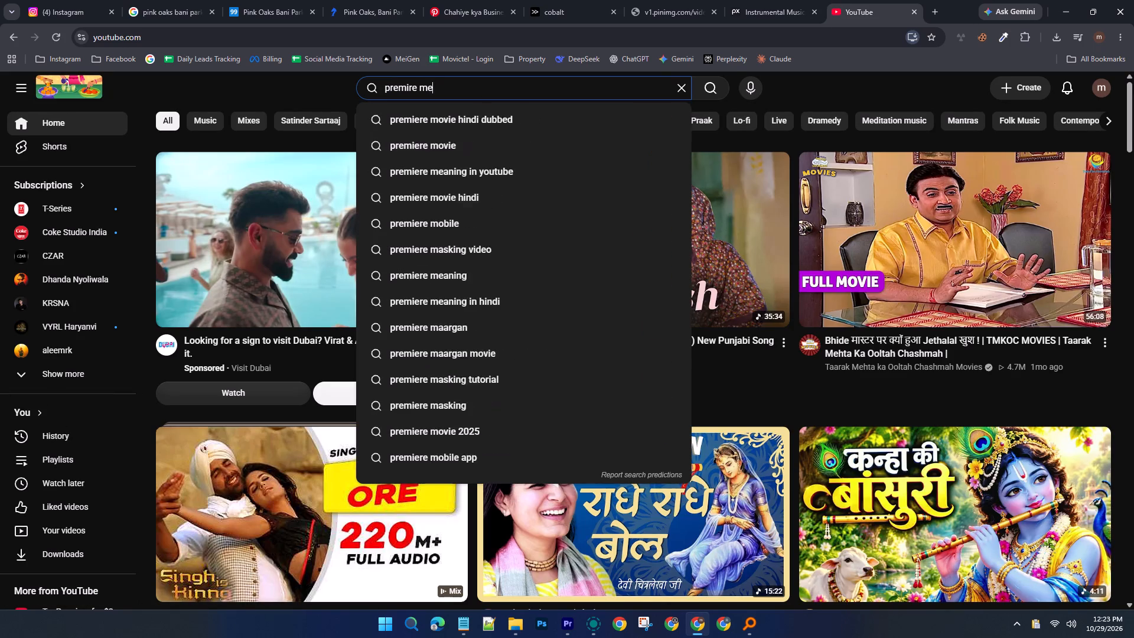
key(space)
text(ob)
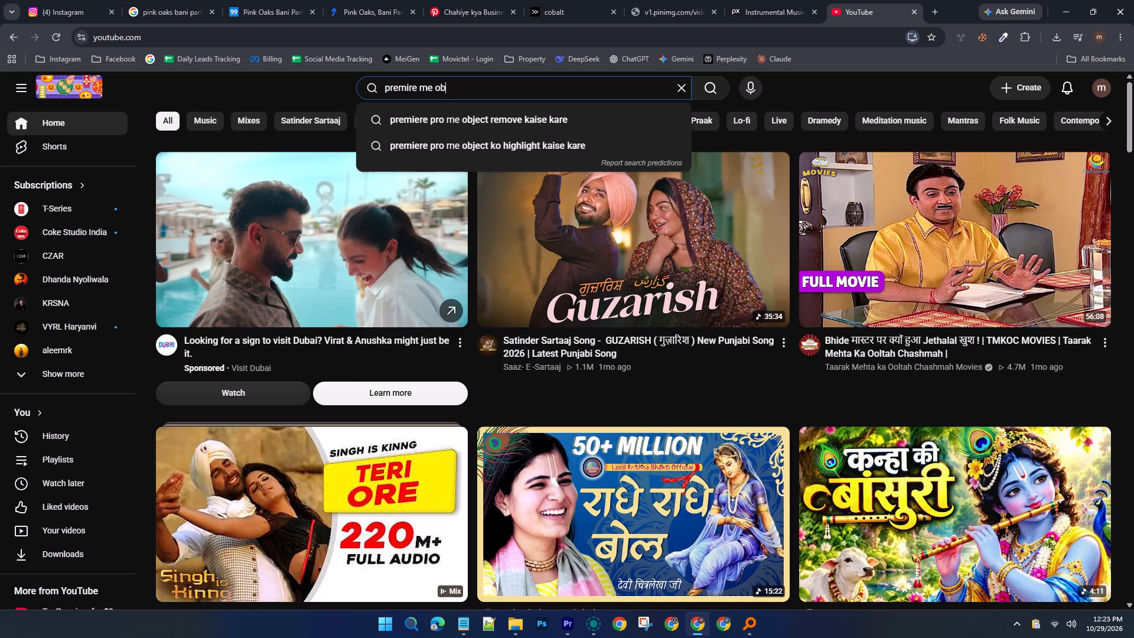
text(ject tracking)
key(space)
key(Return)
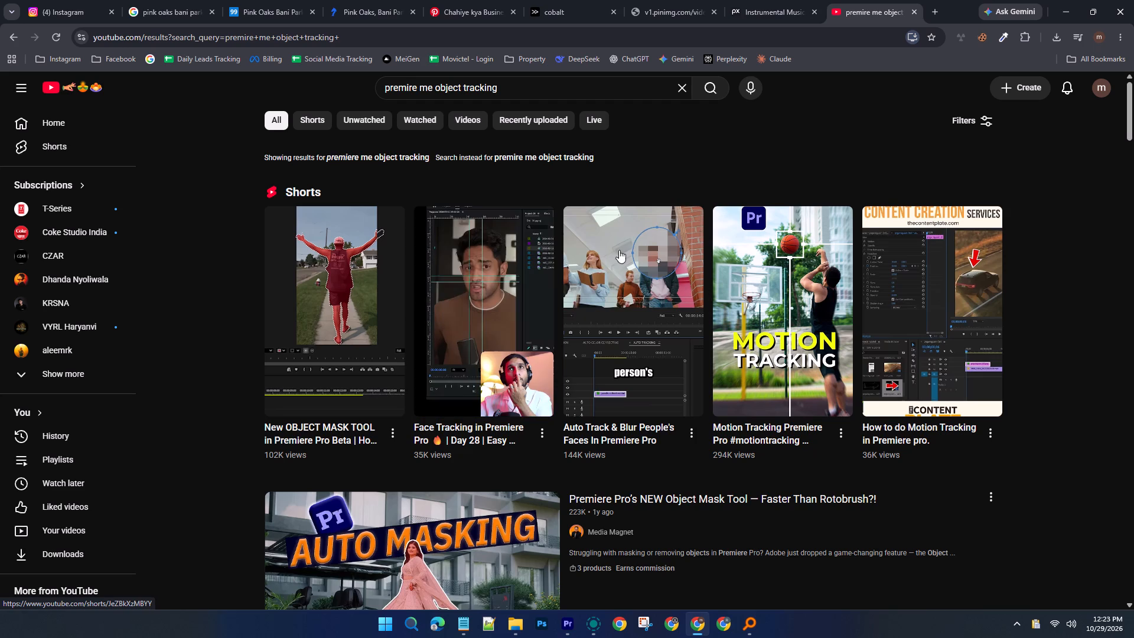
Watch the start of the Short "Auto Track & Blur People's Faces In Premiere Pro" and pause it.
click(640, 248)
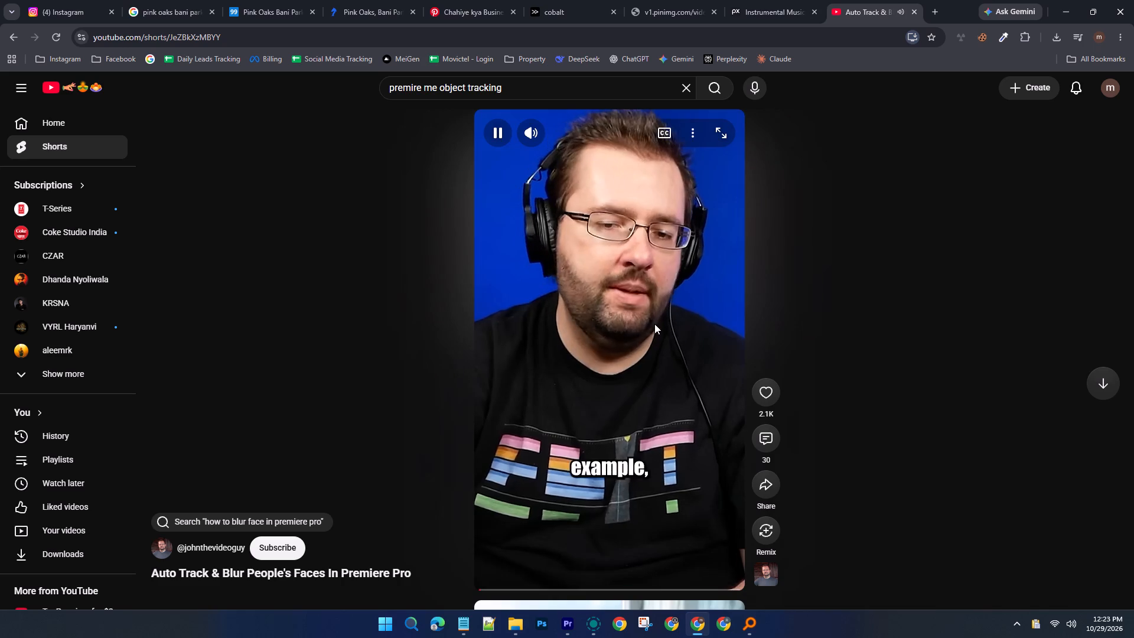
click(608, 353)
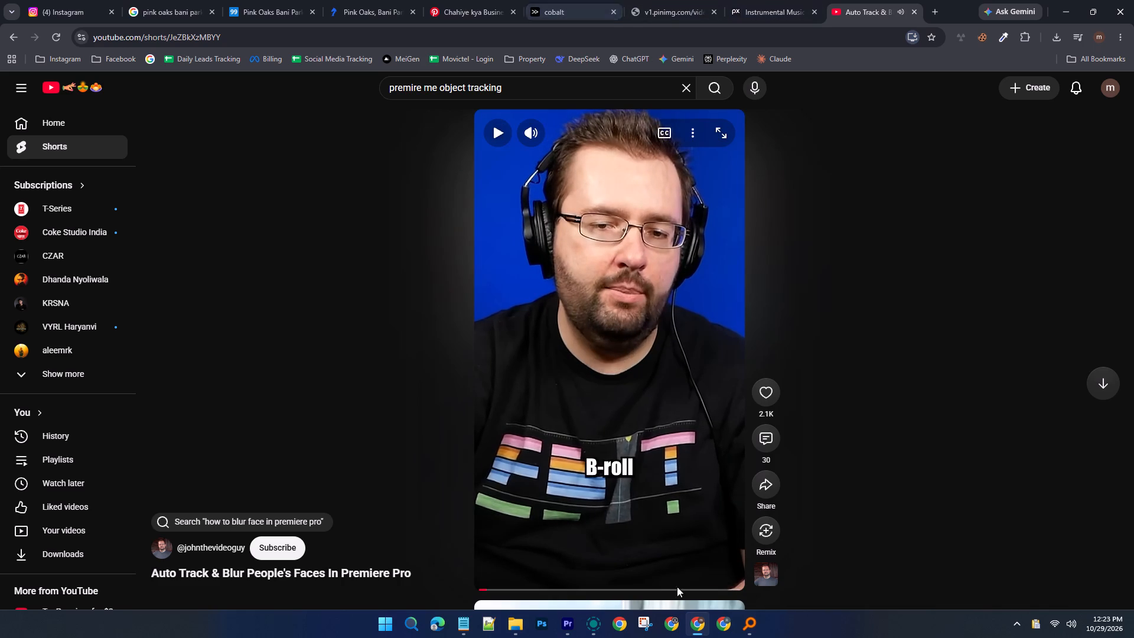
Return to Premiere, move the playhead to 00:00:01:00 and delete the graphic clip from track V3.
click(566, 622)
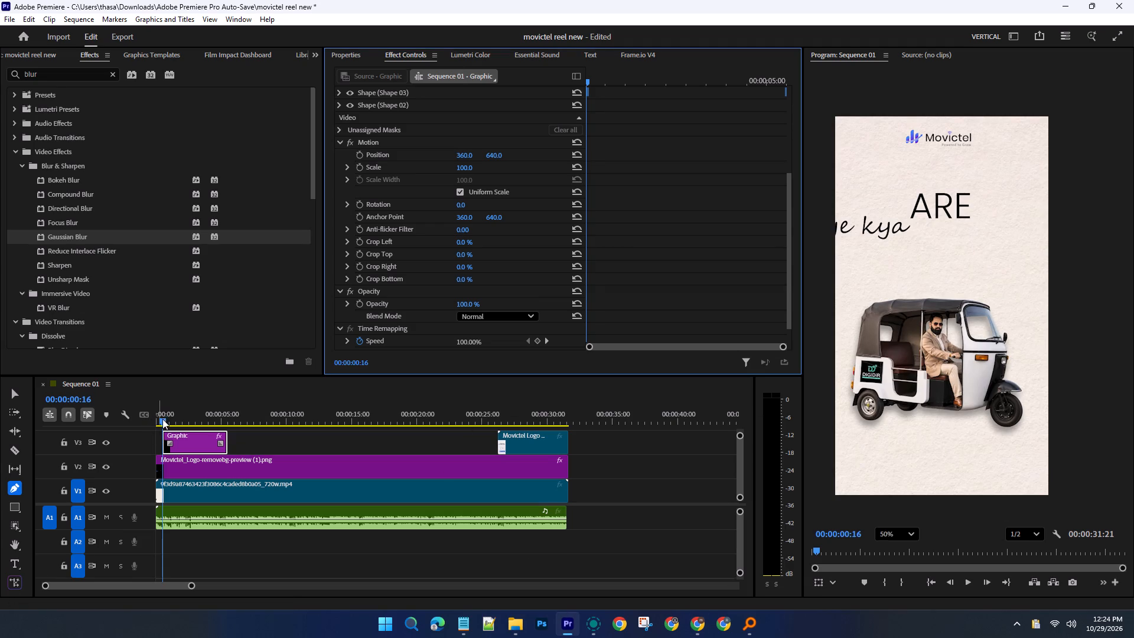
drag(162, 419, 148, 418)
drag(148, 418, 179, 428)
drag(155, 418, 162, 421)
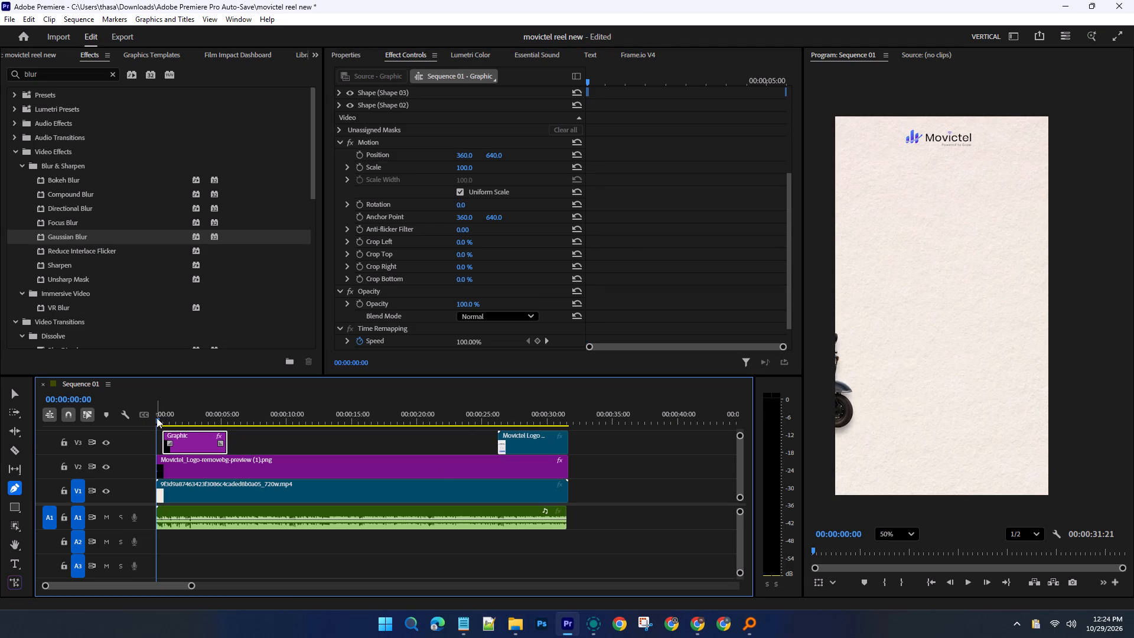
drag(157, 418, 170, 422)
click(193, 436)
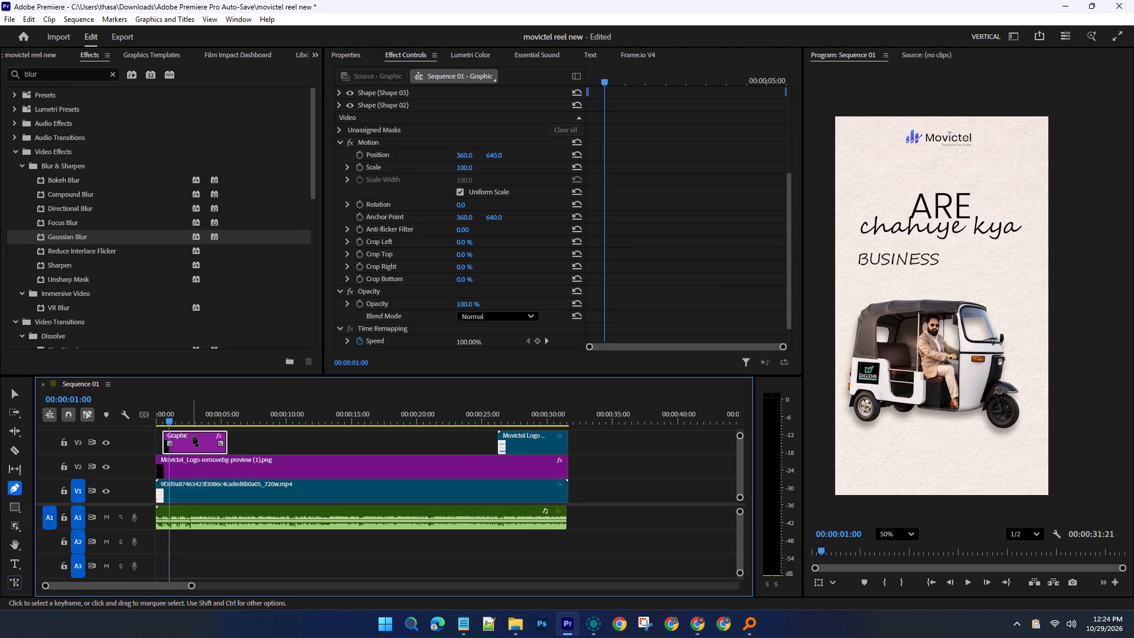
key(Delete)
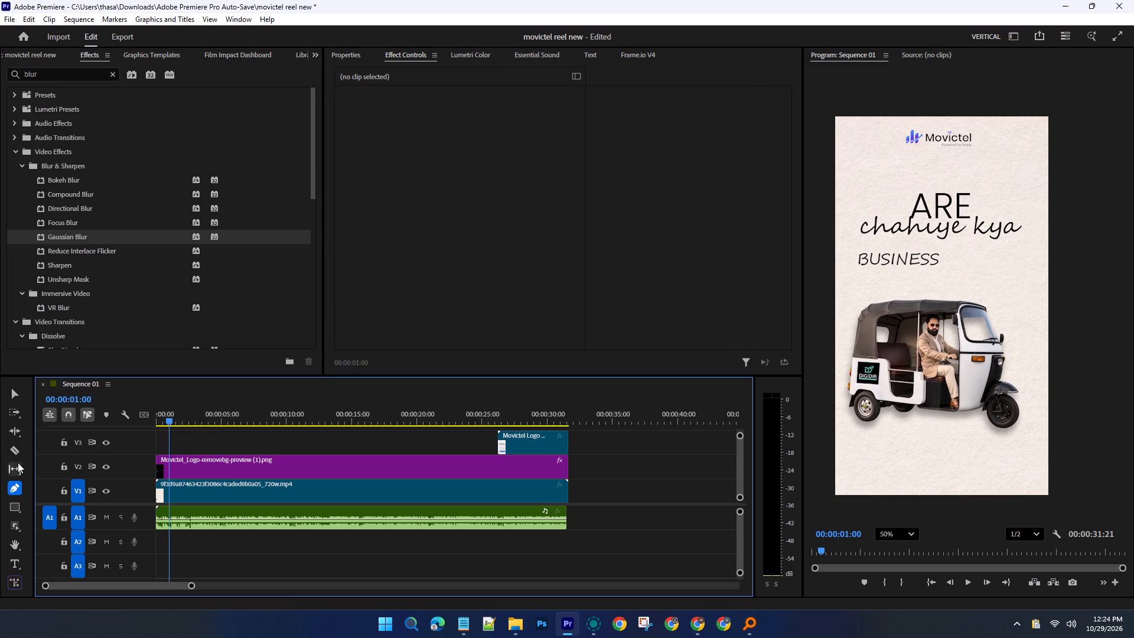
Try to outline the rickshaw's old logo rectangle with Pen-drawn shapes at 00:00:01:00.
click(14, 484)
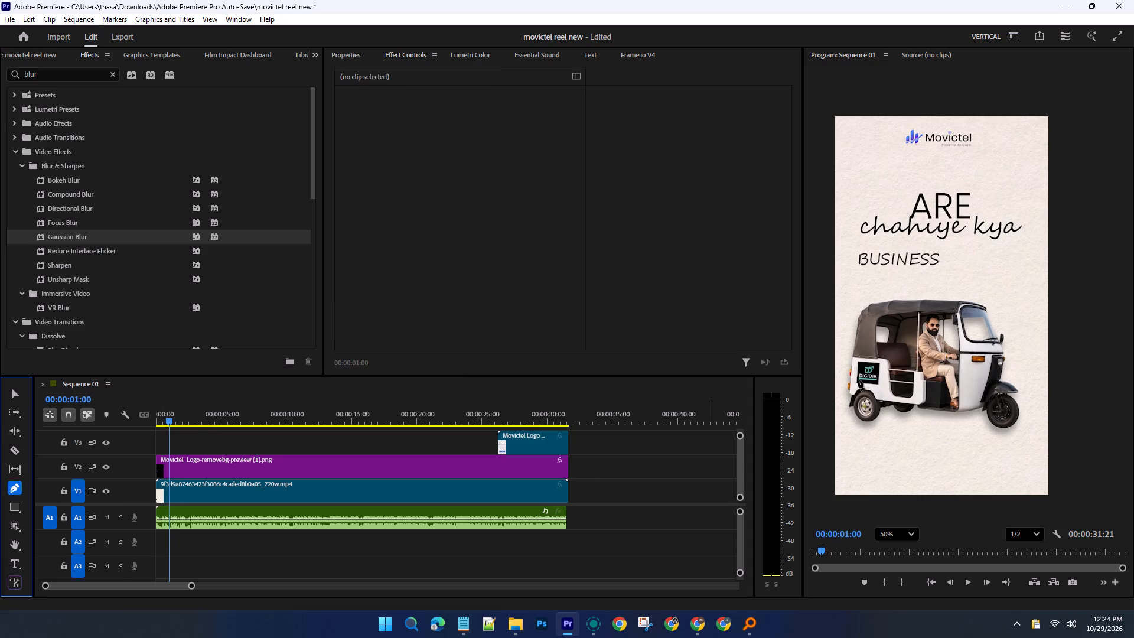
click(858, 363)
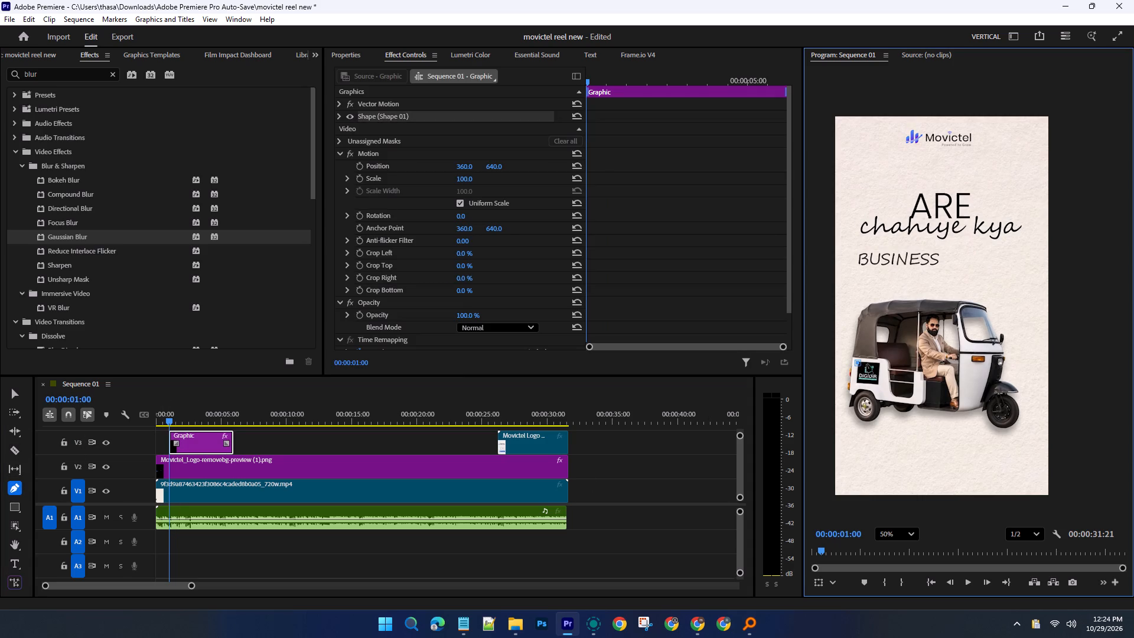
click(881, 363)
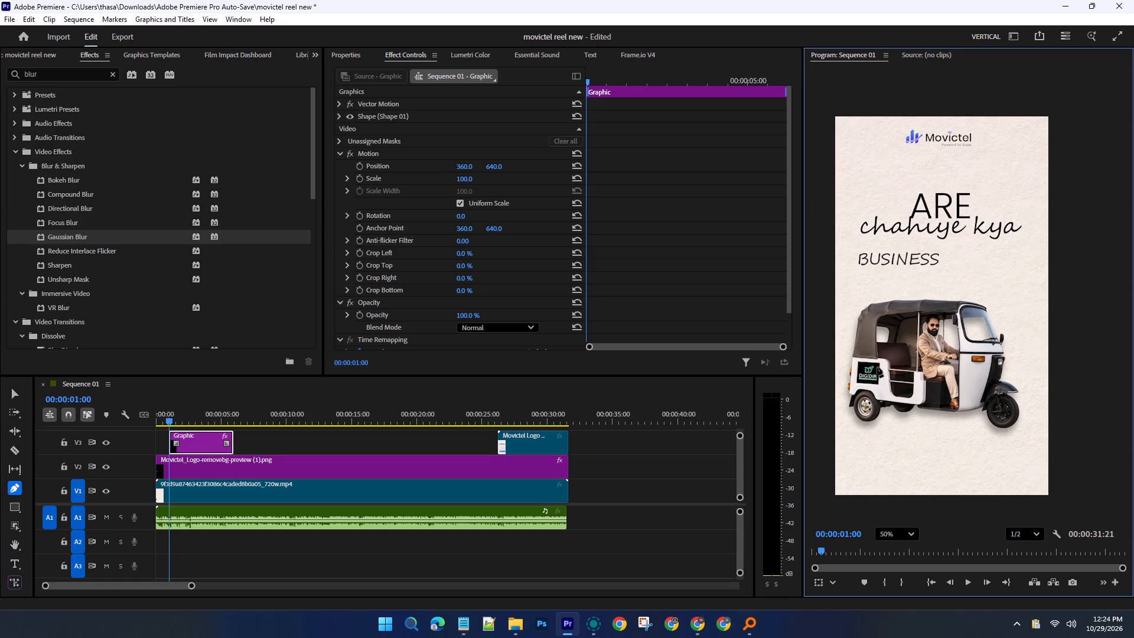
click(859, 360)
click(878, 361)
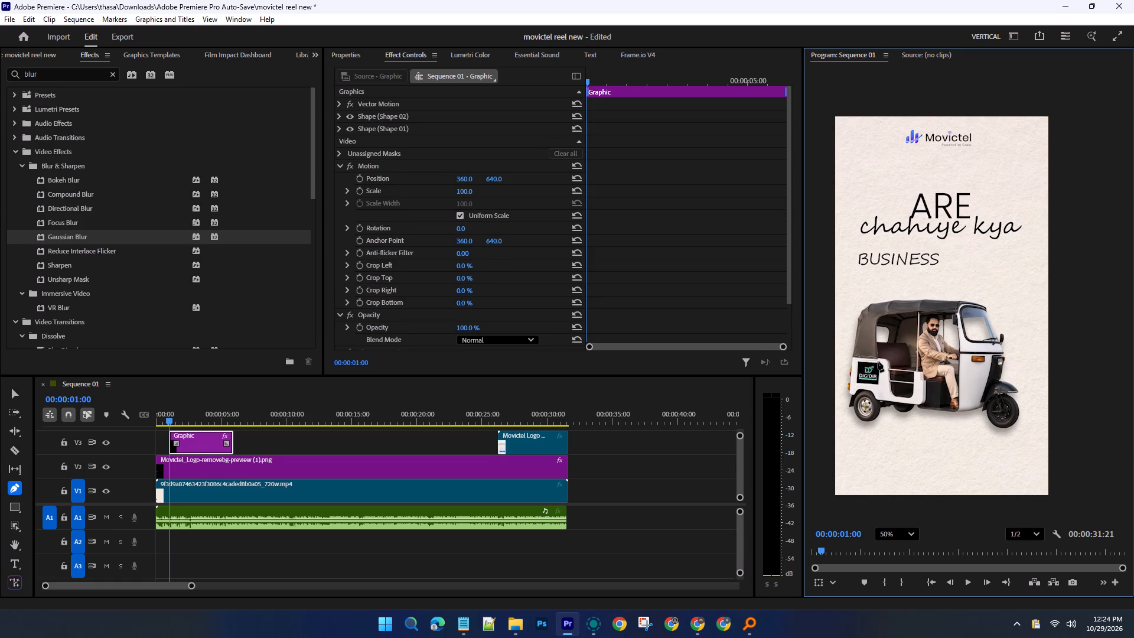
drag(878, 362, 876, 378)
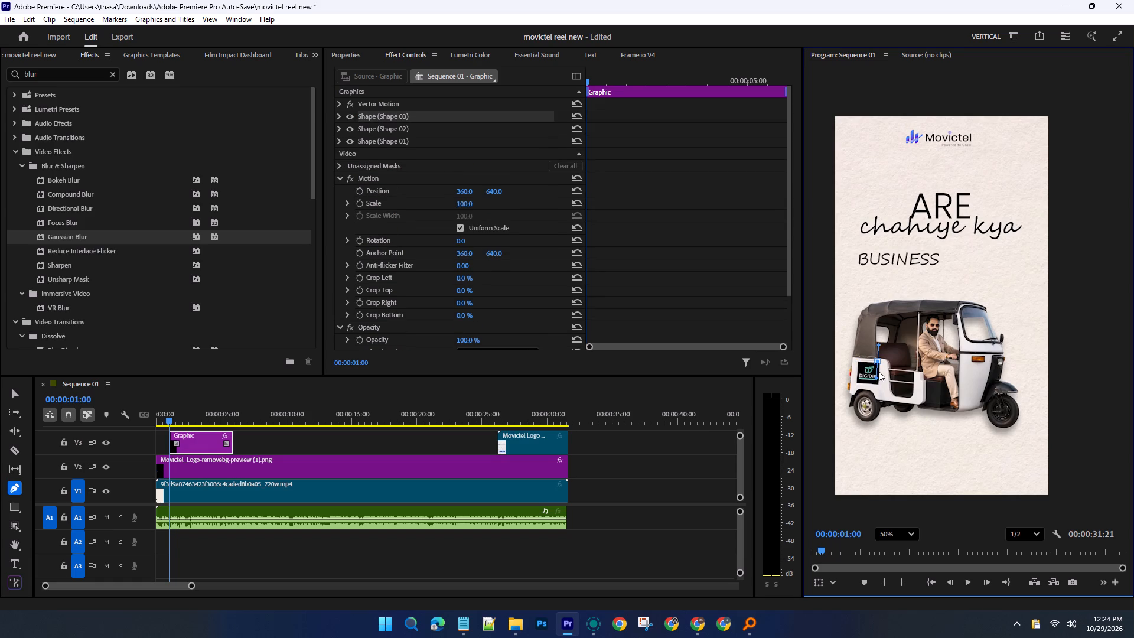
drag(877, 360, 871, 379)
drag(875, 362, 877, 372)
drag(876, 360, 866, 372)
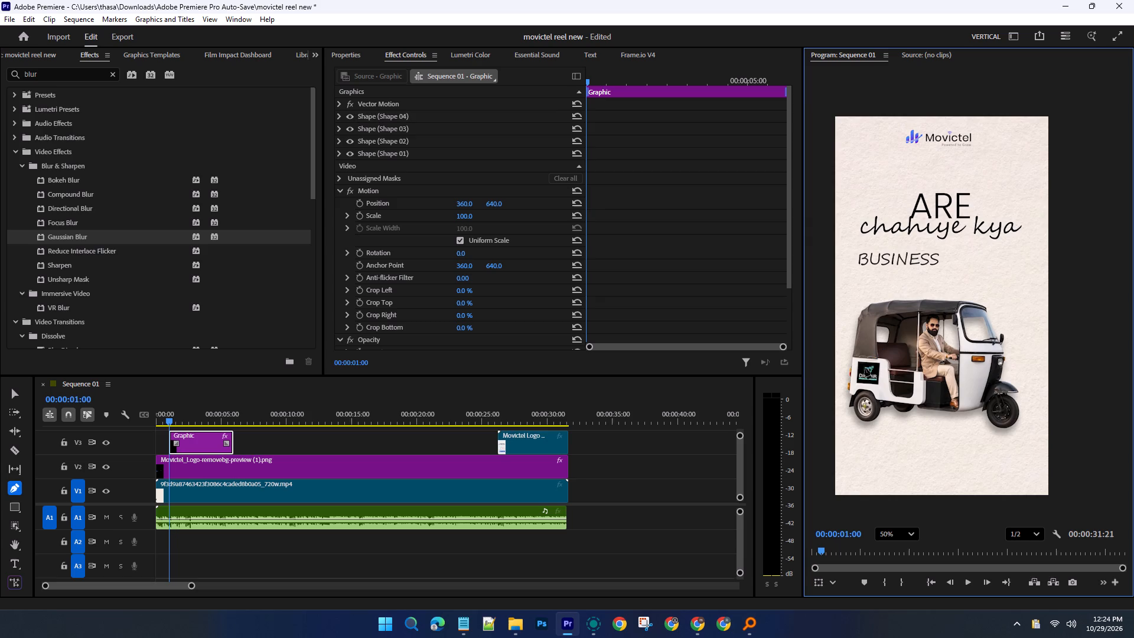
Examine Shape 01's path and appearance settings and the graphic clip's Vector Motion properties.
click(338, 153)
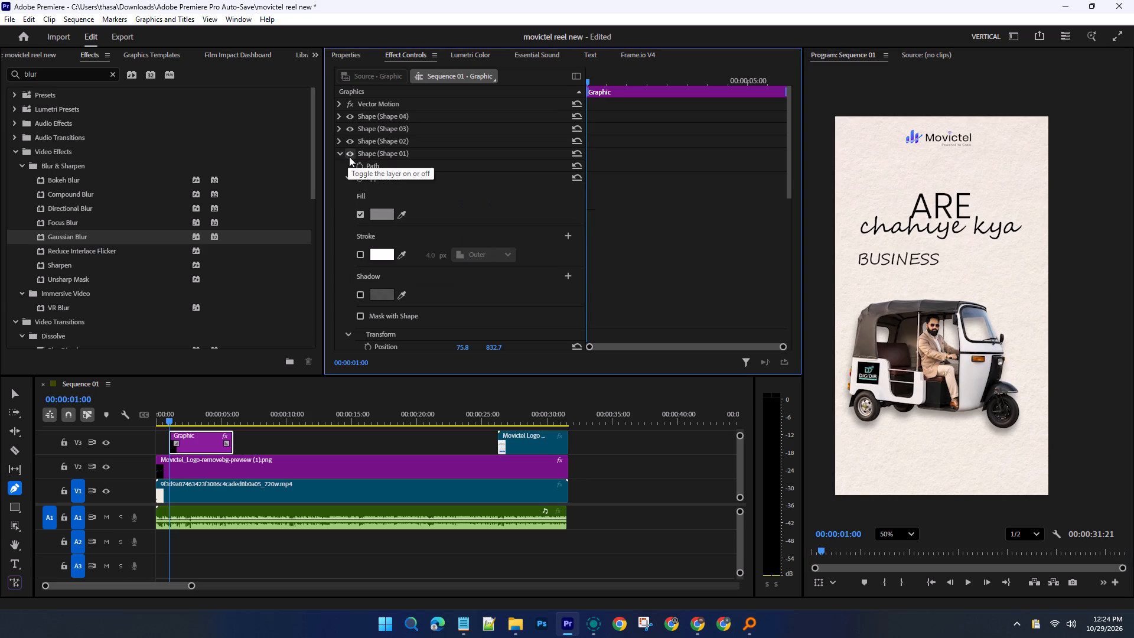
scroll(417, 209, up, 3)
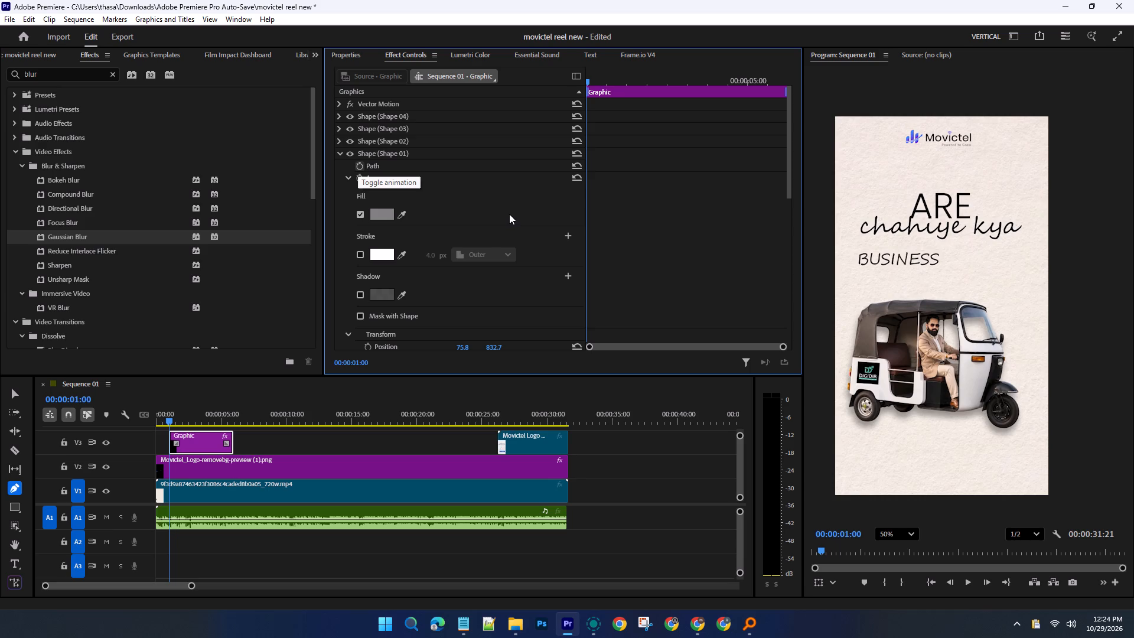
scroll(421, 139, up, 3)
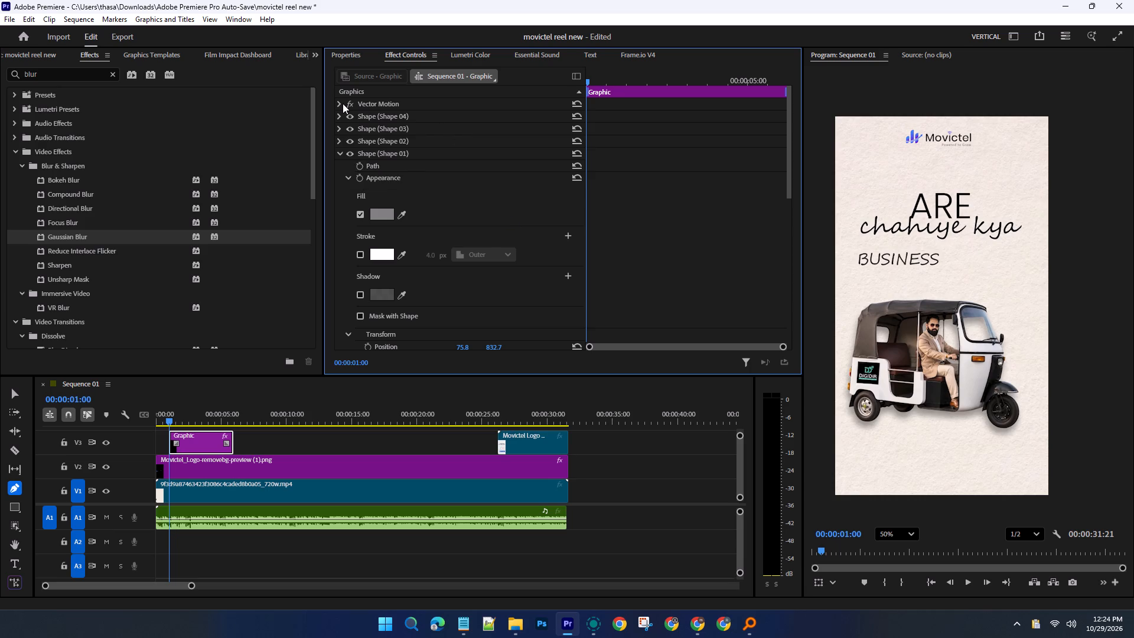
click(340, 105)
click(340, 105)
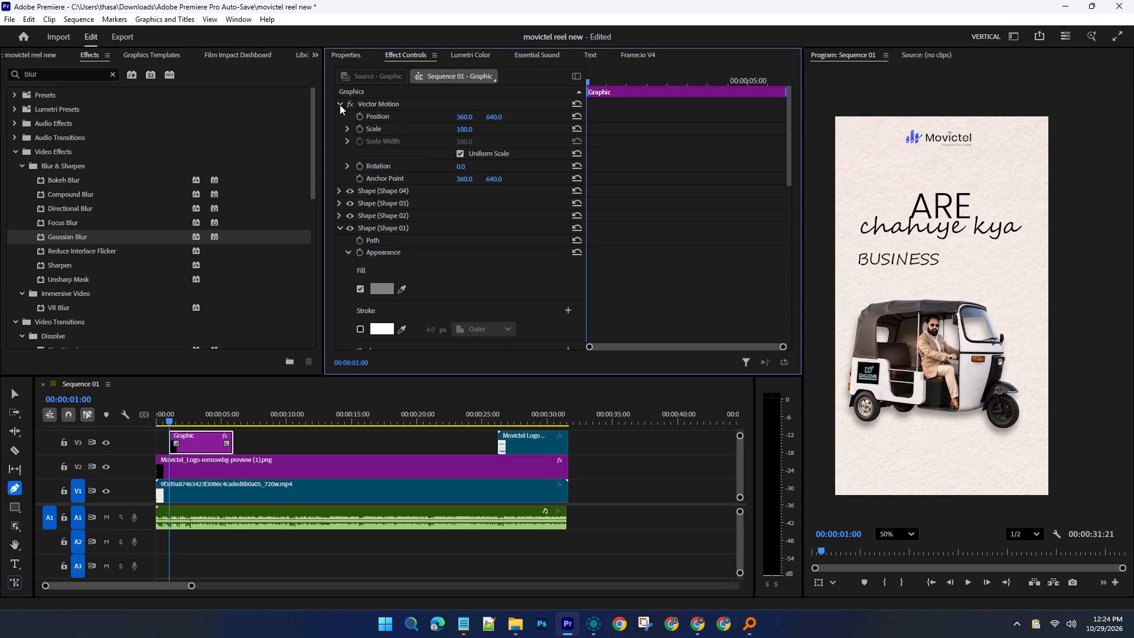
right_click(340, 105)
click(340, 105)
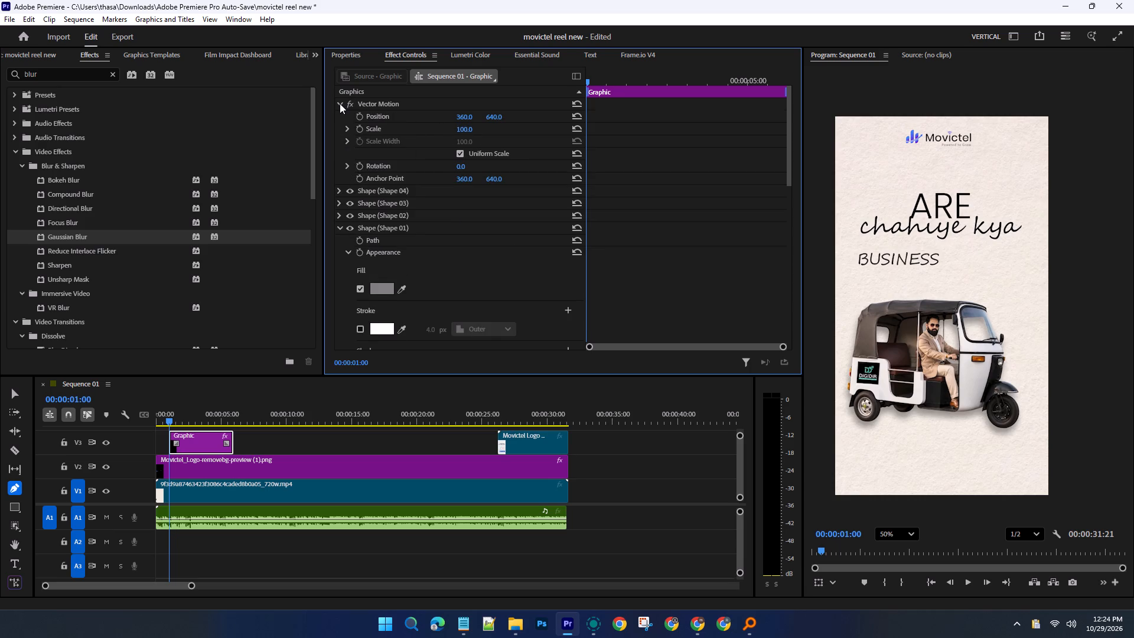
click(340, 103)
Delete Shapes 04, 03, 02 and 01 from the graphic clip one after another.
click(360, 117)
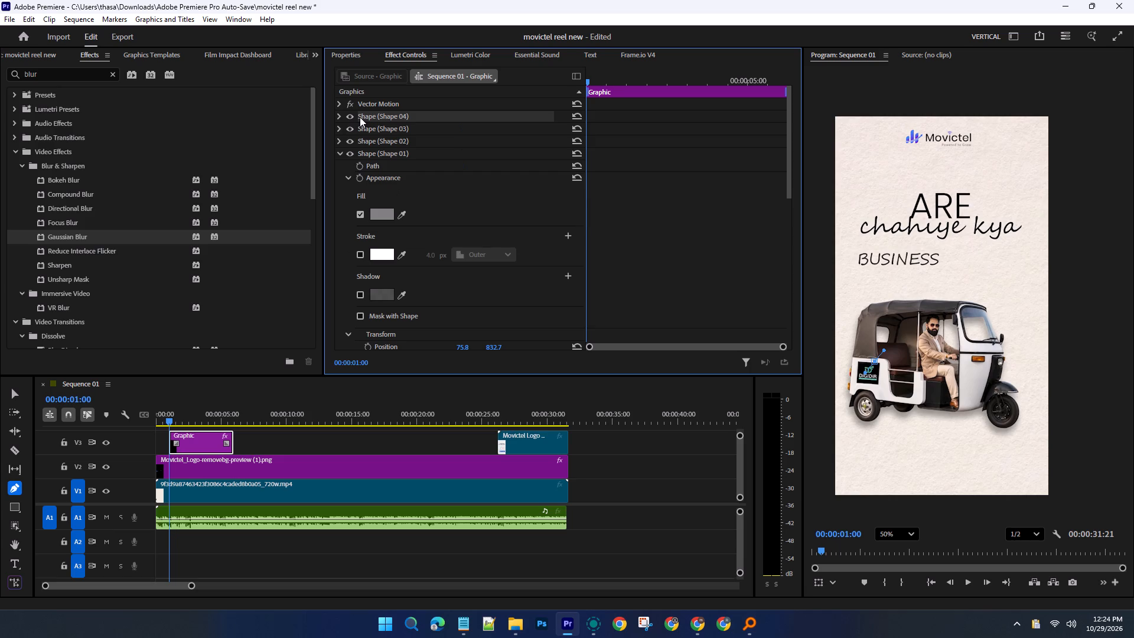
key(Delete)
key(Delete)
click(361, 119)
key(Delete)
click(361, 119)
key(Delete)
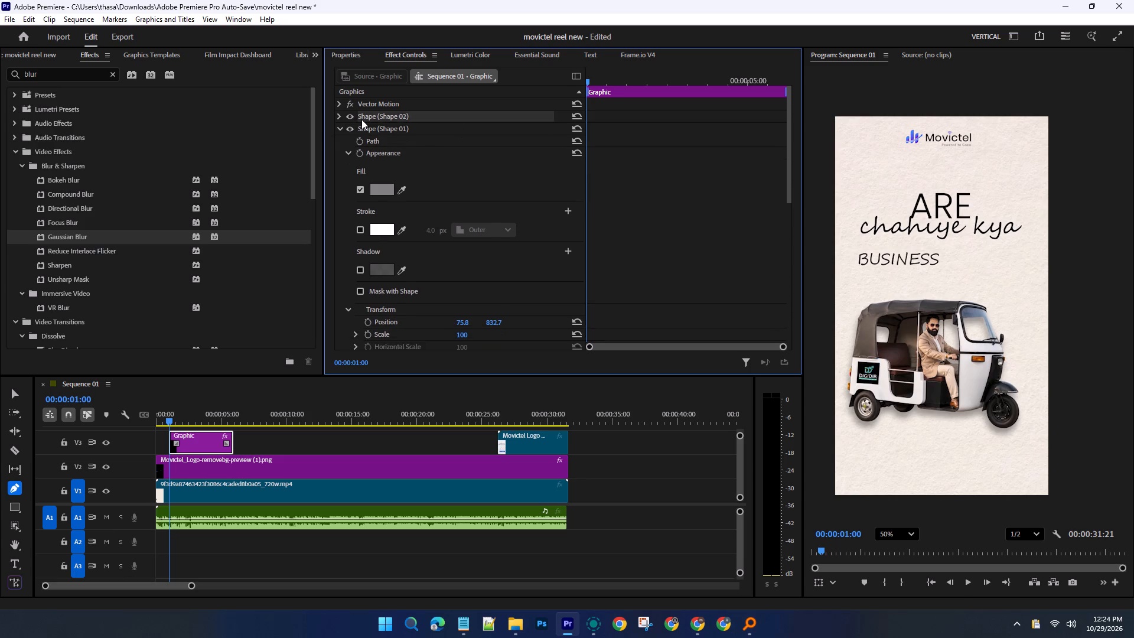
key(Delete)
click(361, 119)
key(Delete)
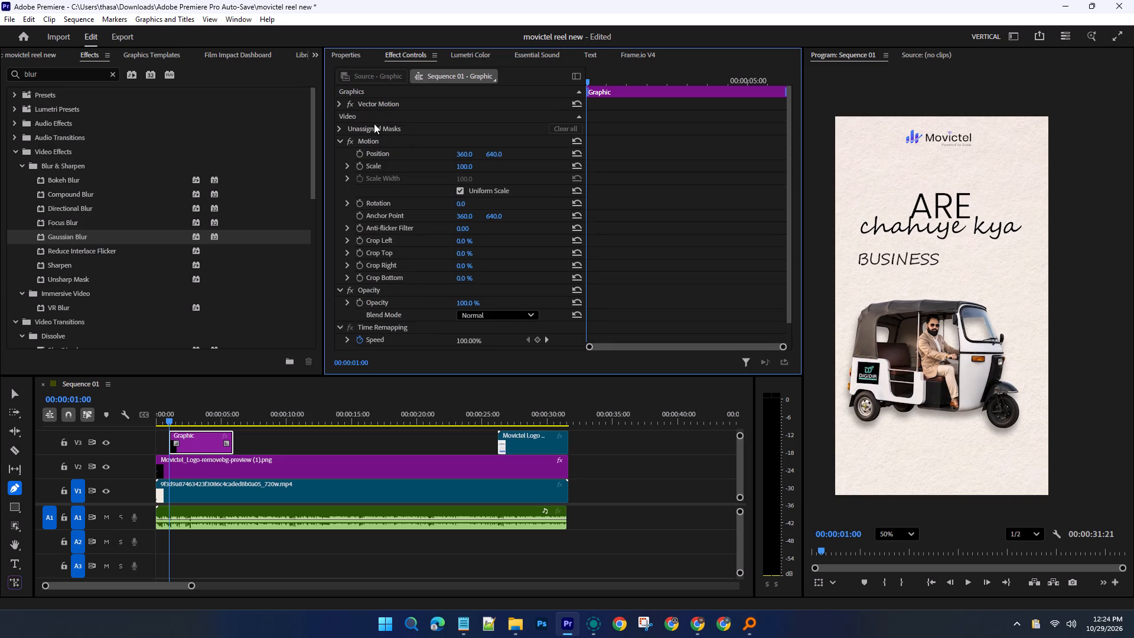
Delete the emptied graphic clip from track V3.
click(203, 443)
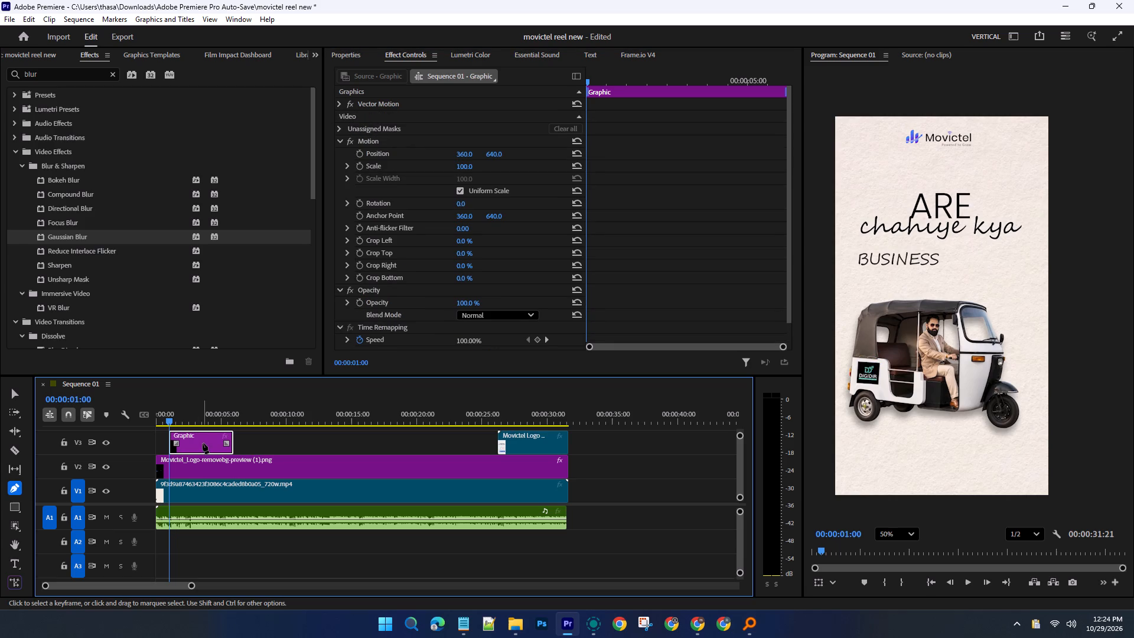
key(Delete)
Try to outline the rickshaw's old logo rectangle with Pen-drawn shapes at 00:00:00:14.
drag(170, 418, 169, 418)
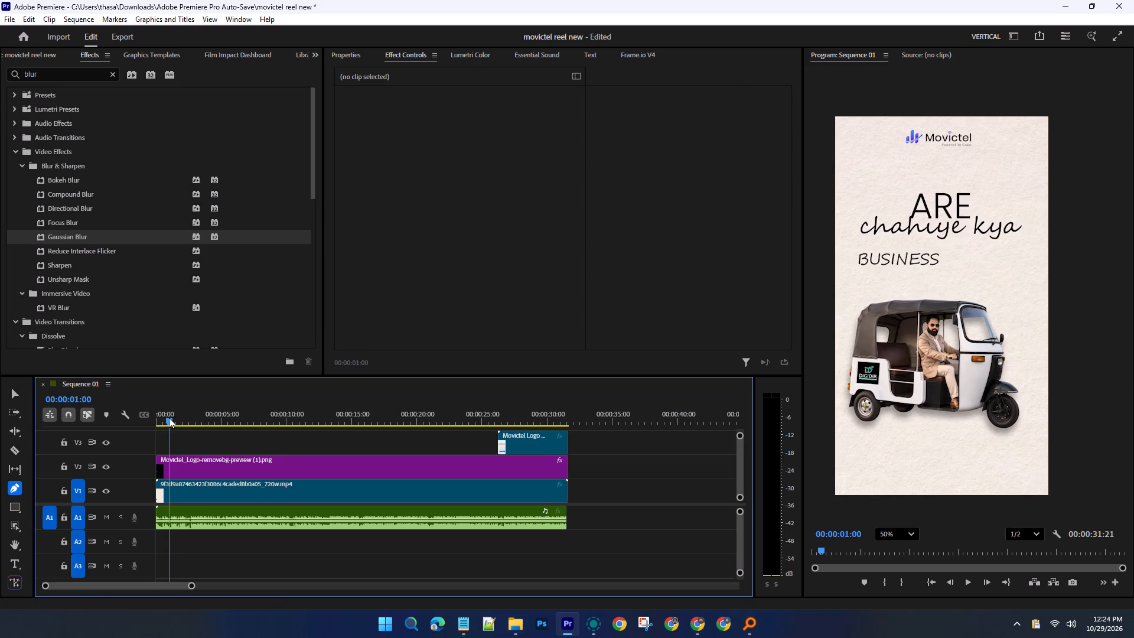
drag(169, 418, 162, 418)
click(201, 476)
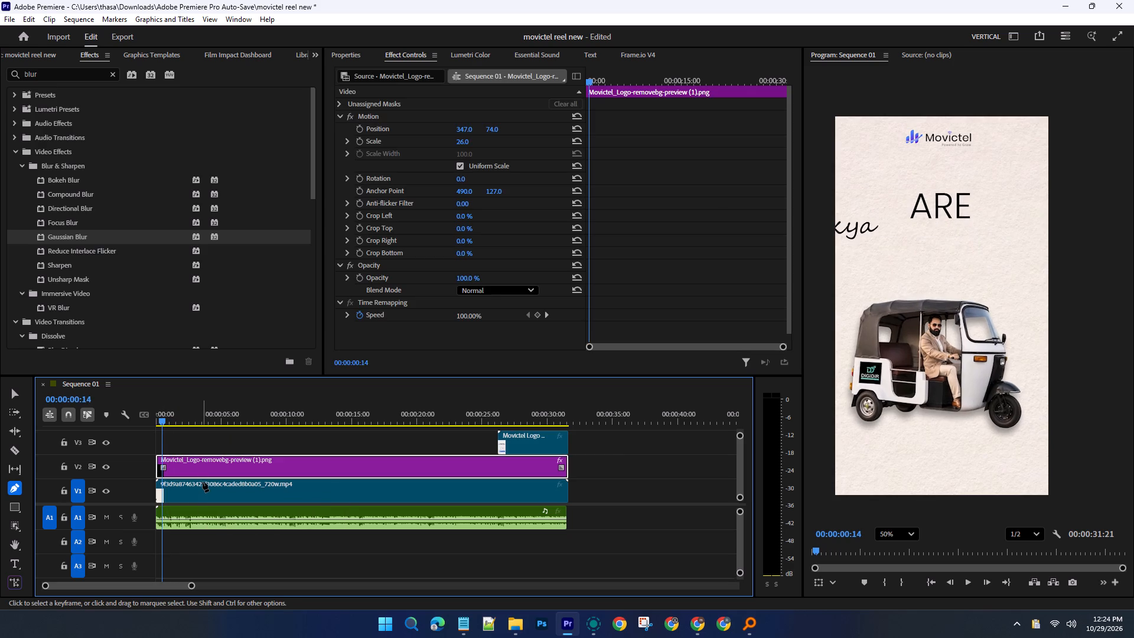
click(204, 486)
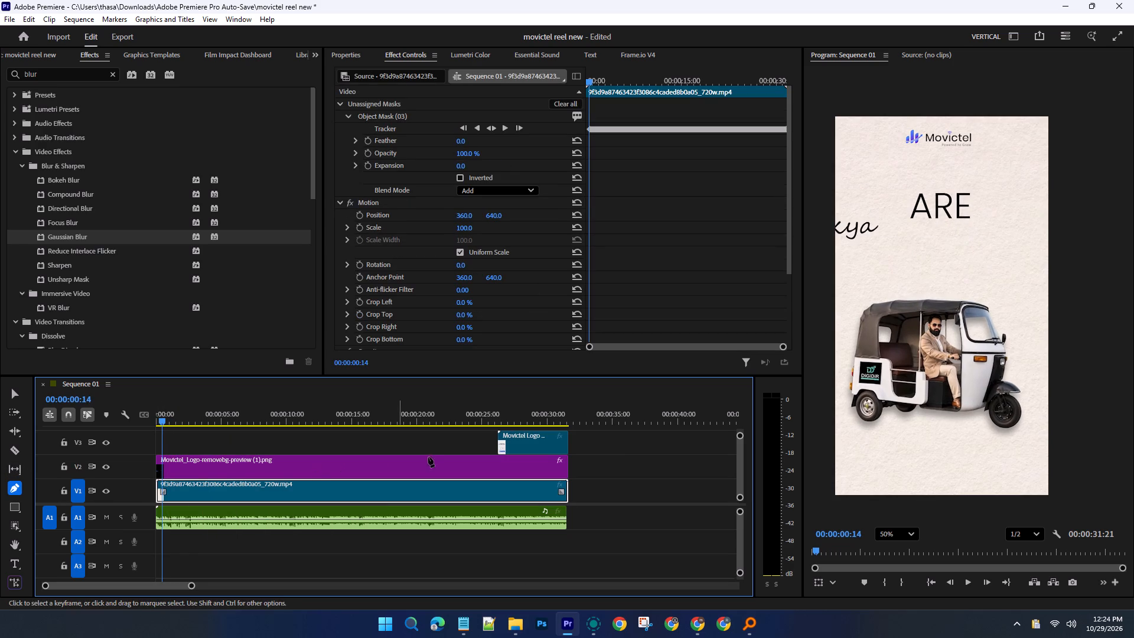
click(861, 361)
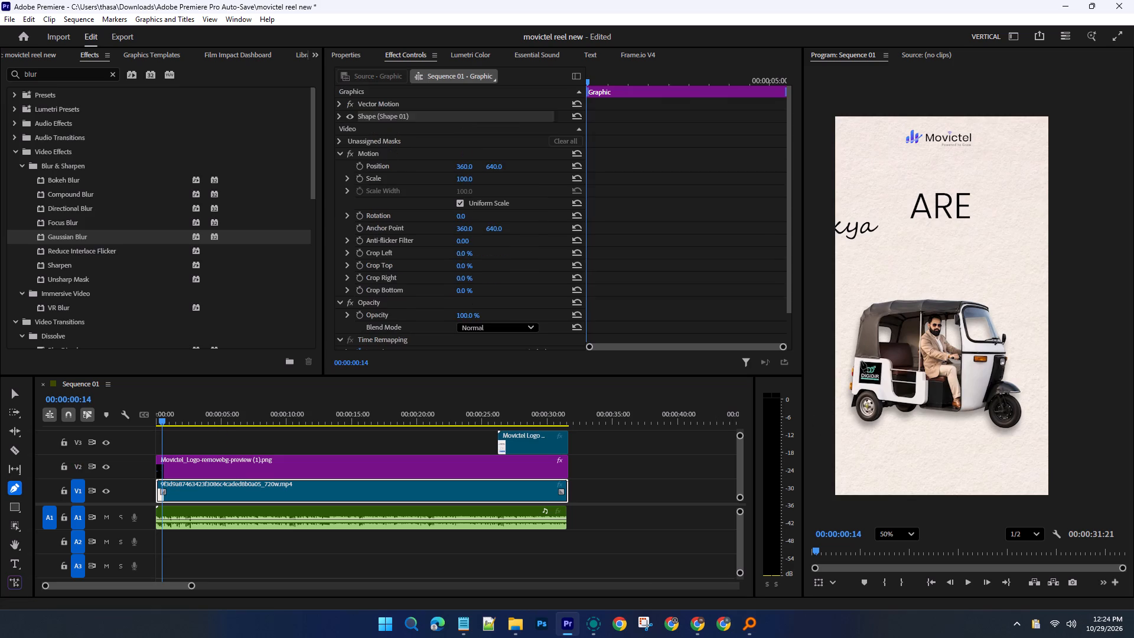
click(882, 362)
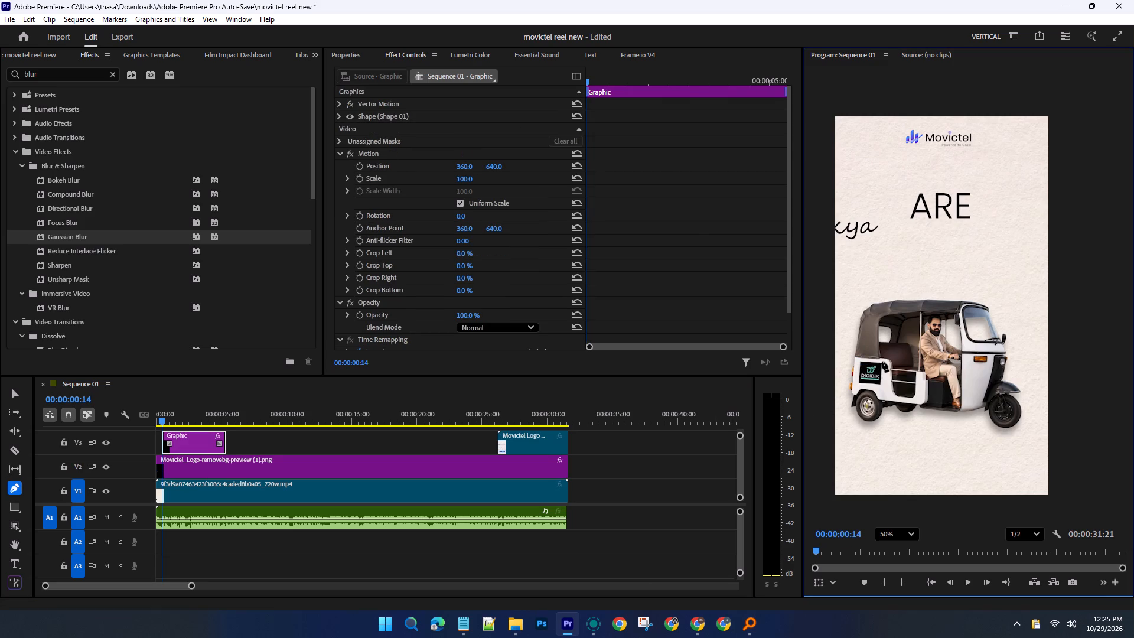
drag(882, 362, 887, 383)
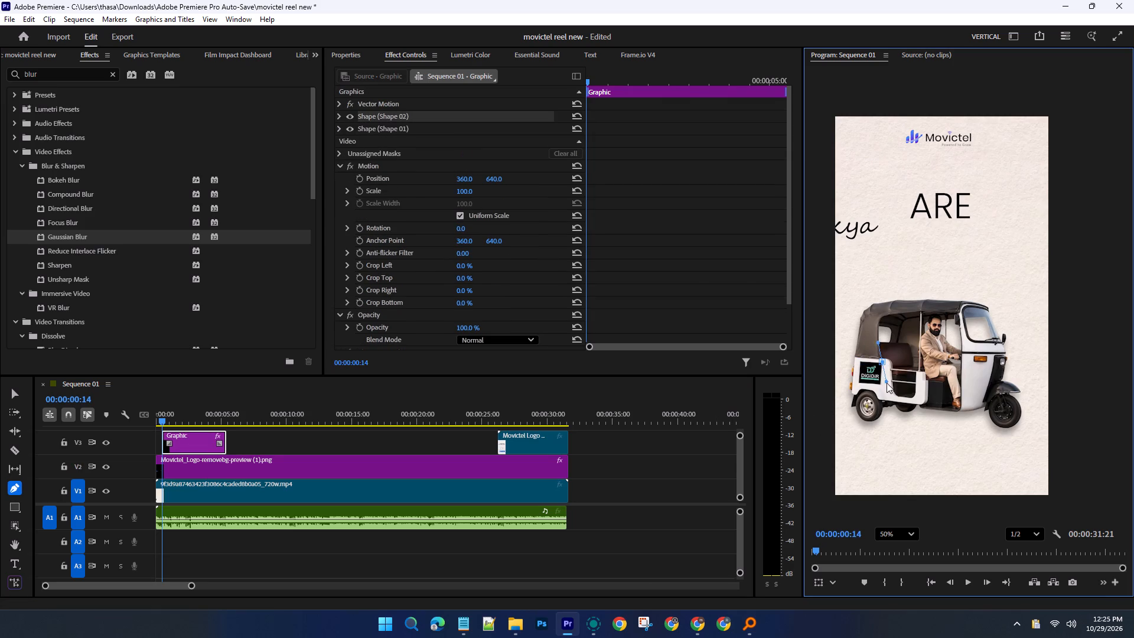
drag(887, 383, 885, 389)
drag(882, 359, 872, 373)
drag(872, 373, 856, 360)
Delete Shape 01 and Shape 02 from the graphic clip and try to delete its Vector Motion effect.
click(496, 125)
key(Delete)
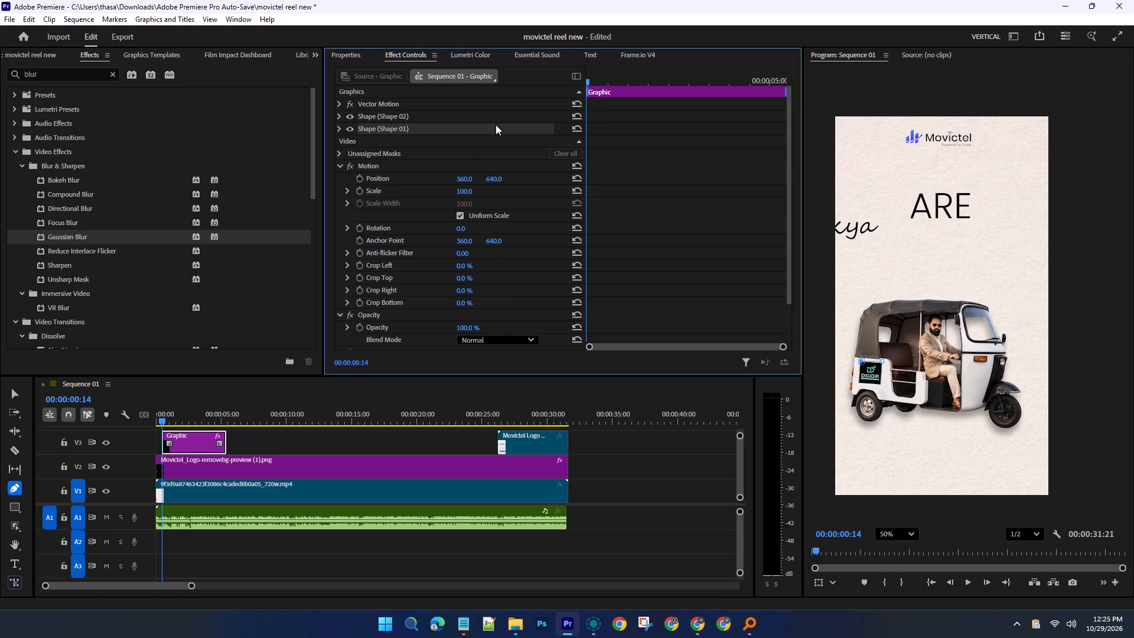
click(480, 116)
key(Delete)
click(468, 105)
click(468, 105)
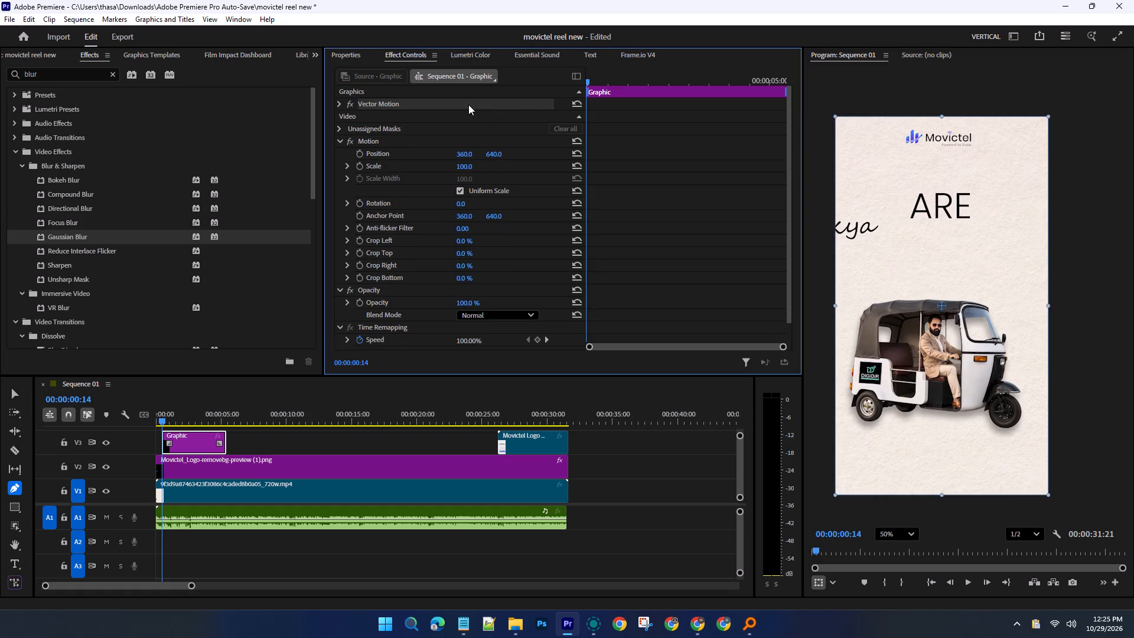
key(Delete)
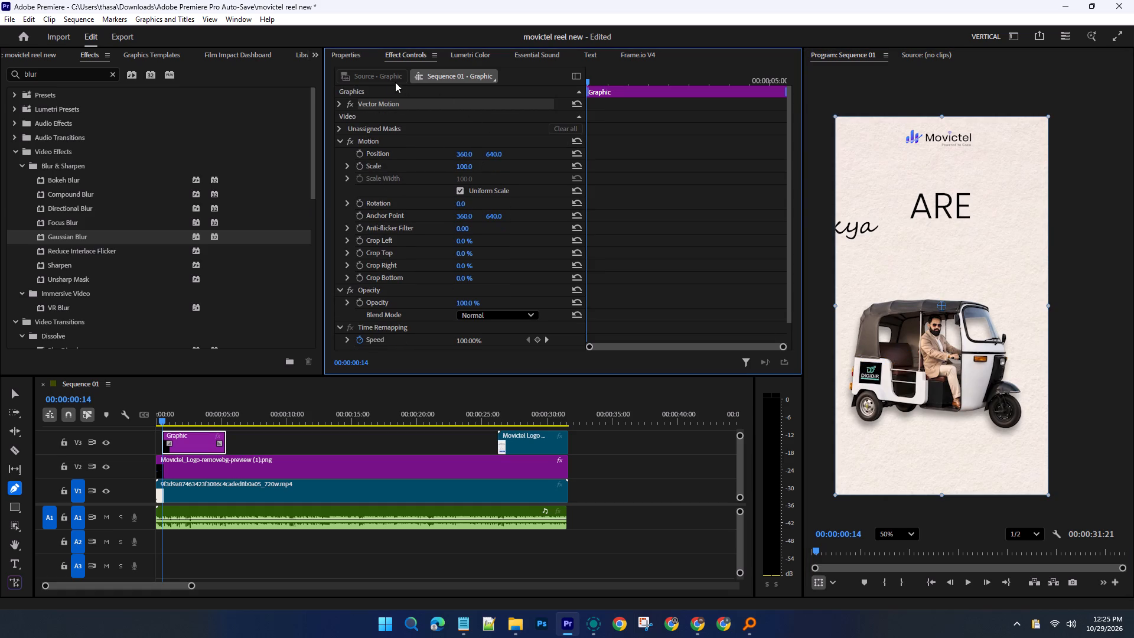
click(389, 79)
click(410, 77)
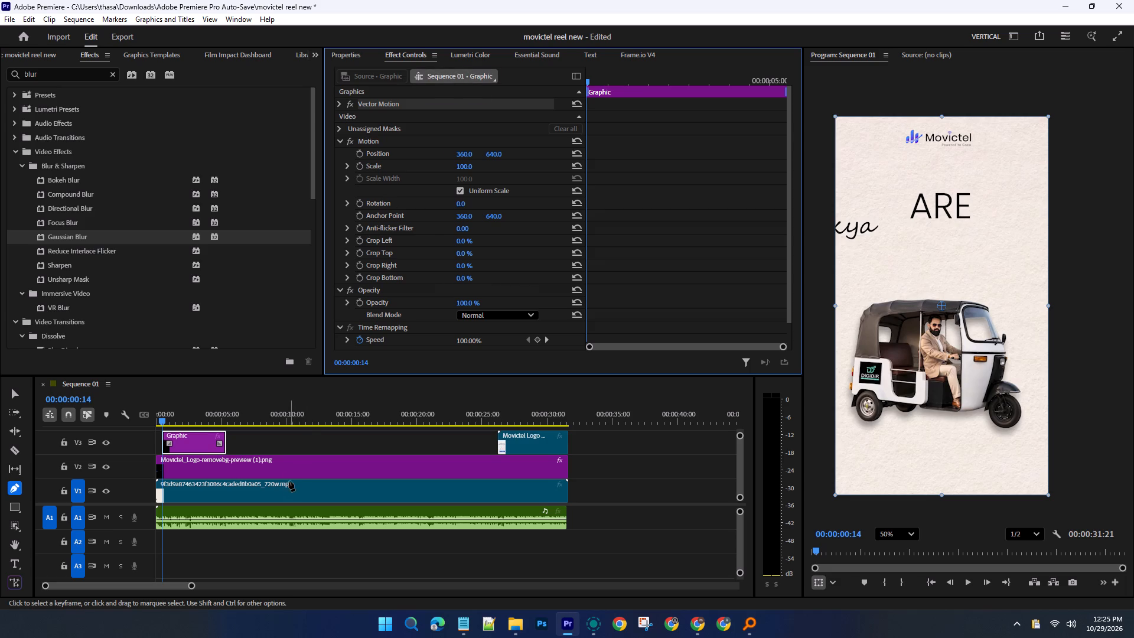
Apply the Focus Blur effect to the main video clip on track V1.
click(286, 489)
click(617, 138)
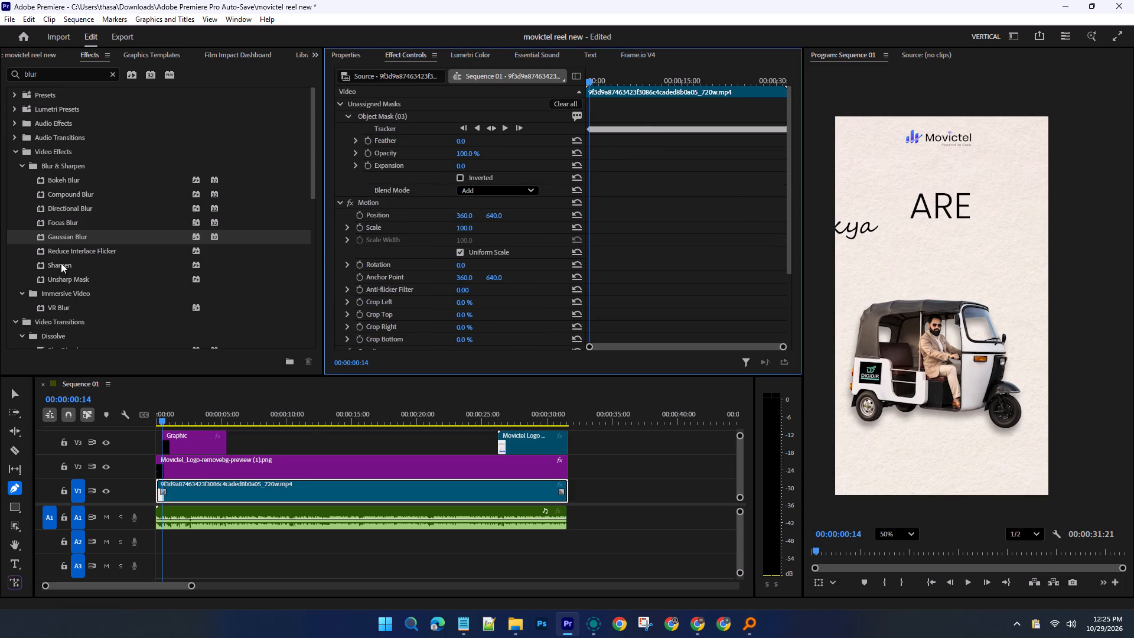
click(73, 216)
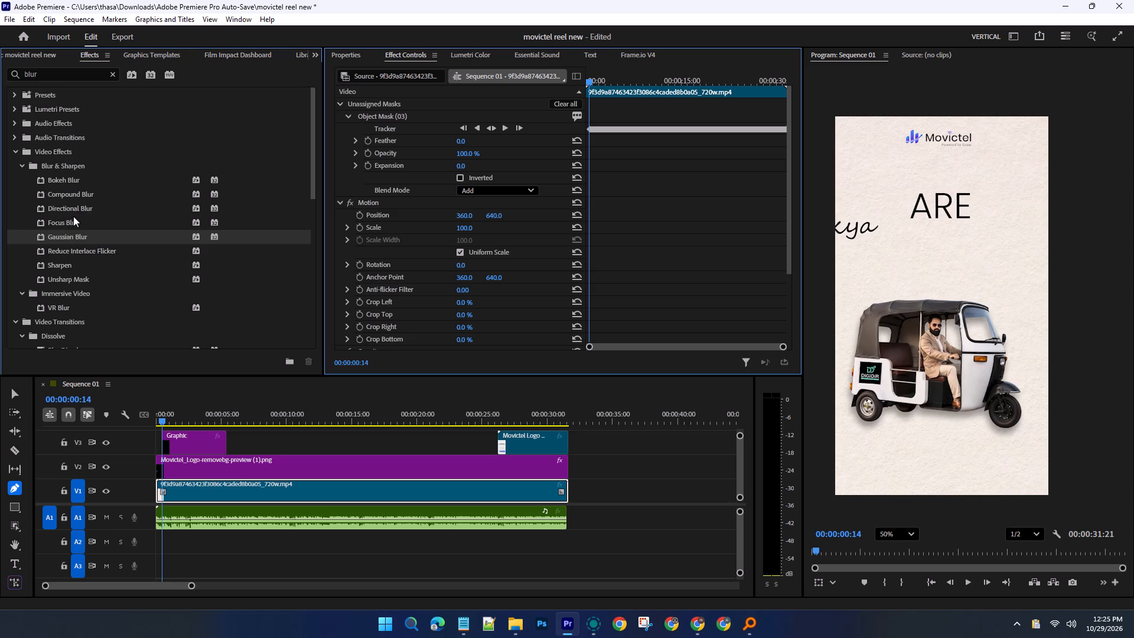
drag(73, 216, 245, 367)
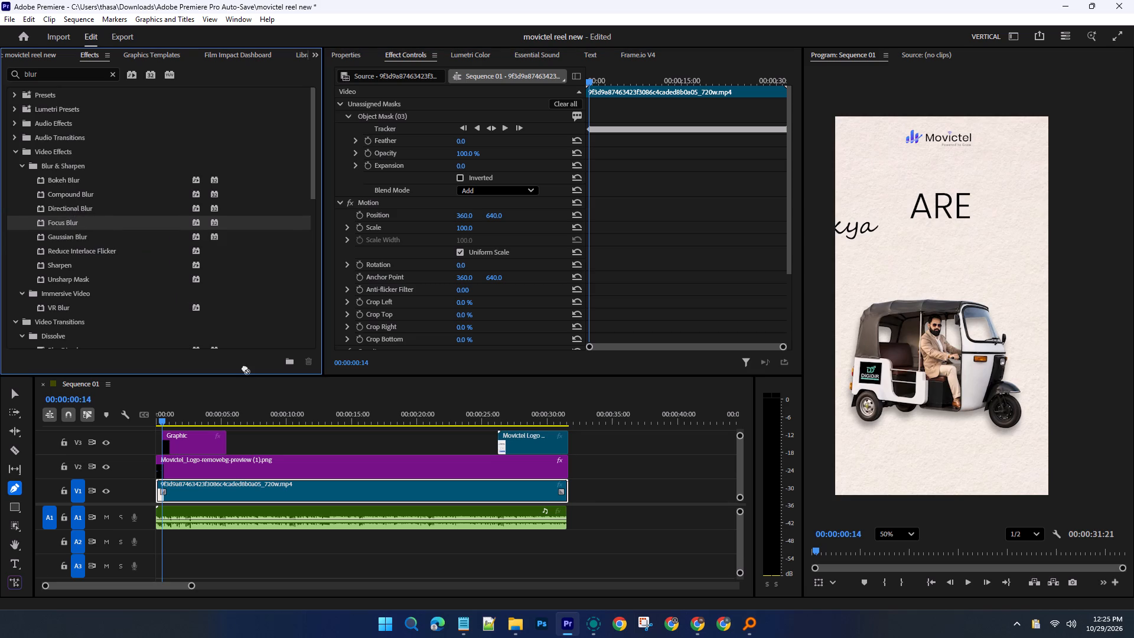
drag(245, 367, 228, 487)
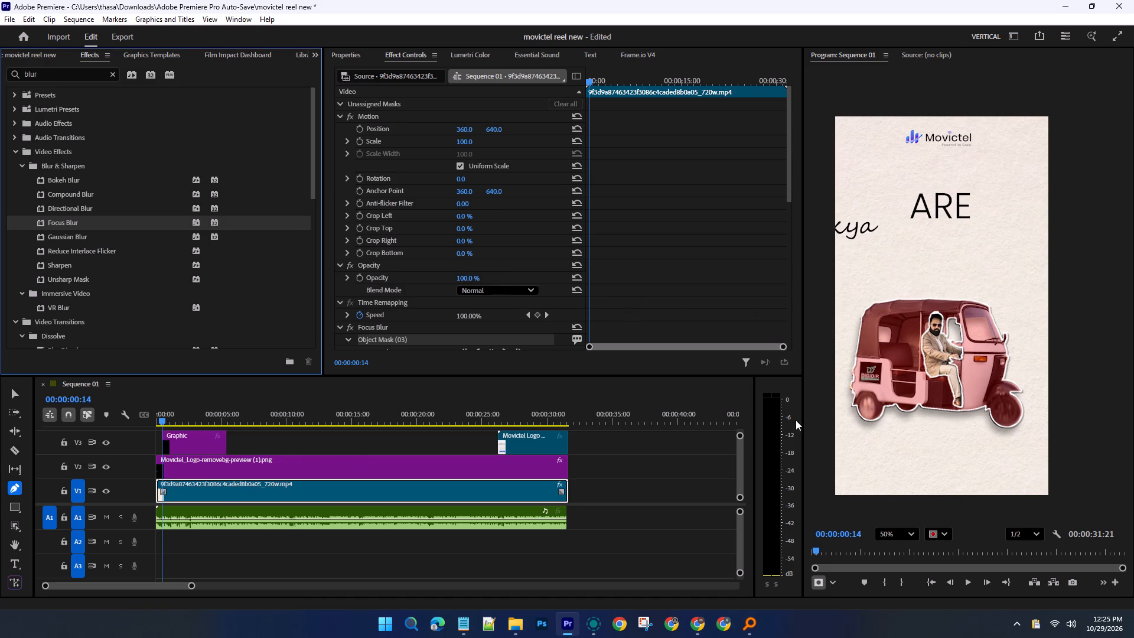
Play the sequence from 00:00:00:14 to about 00:00:06:21 to check the Focus Blur object mask on the rickshaw.
click(964, 582)
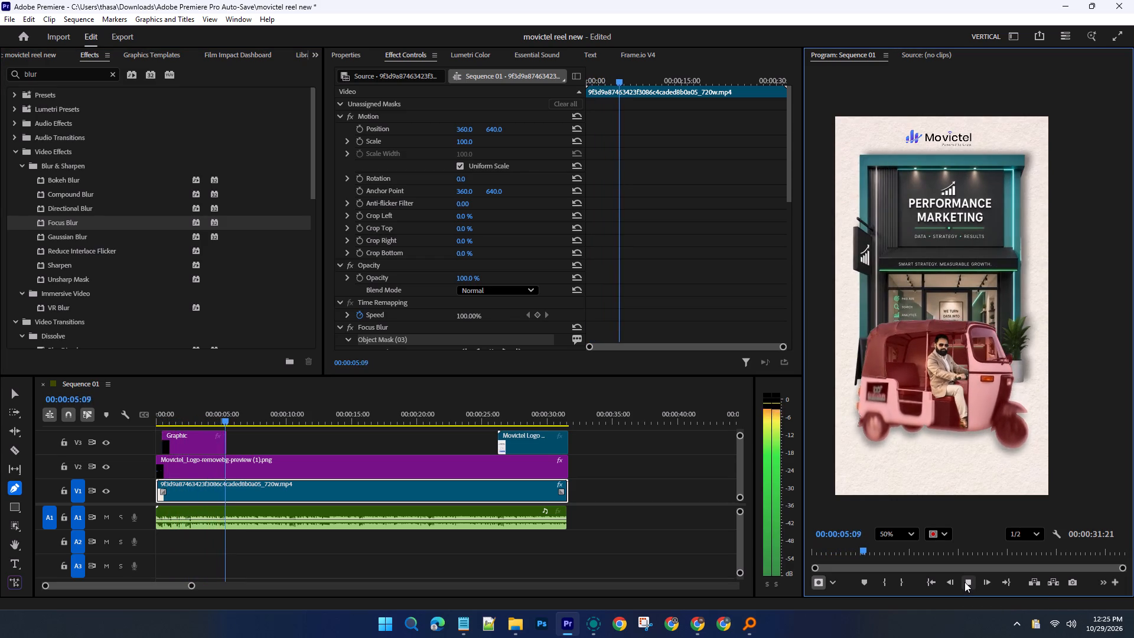
click(964, 582)
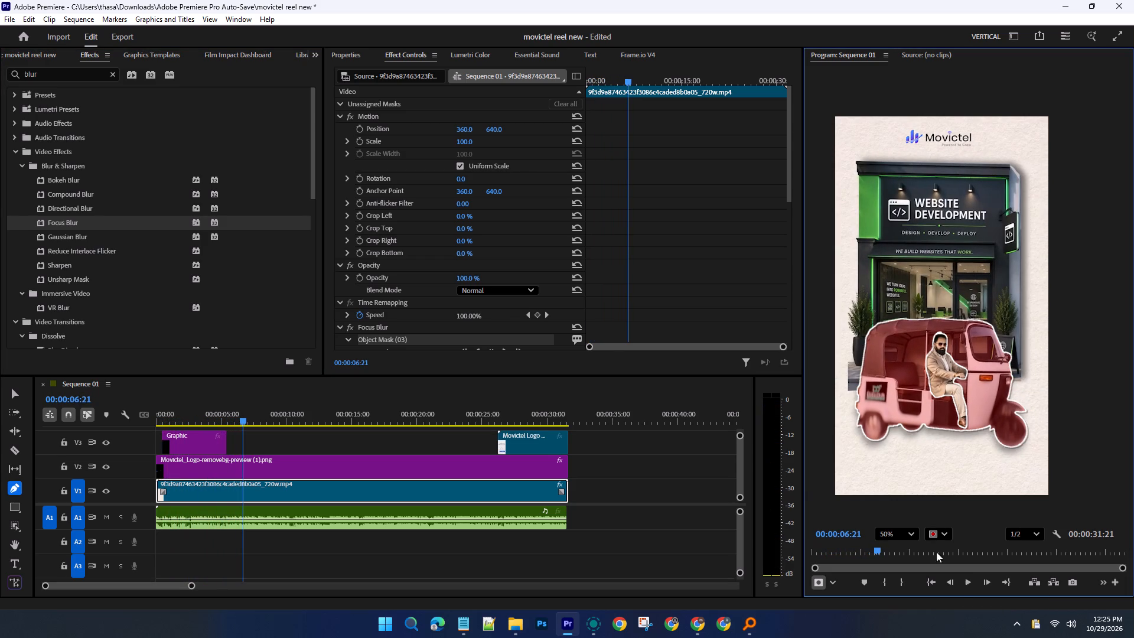
Change the V1 video clip's opacity blend mode to Color Dodge.
scroll(484, 292, down, 6)
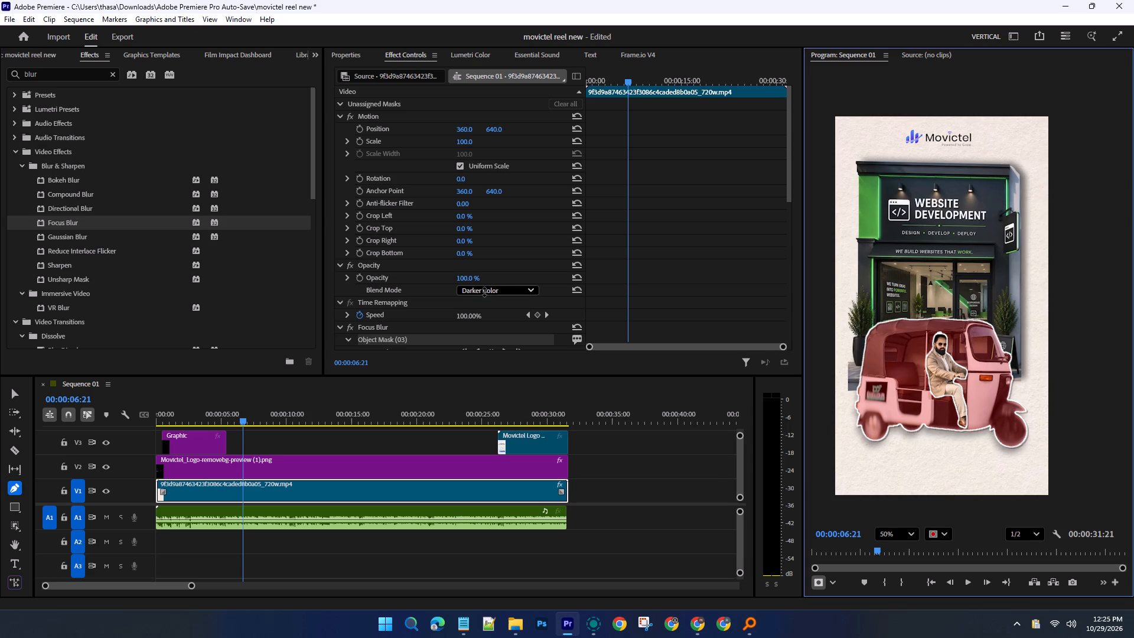
scroll(484, 292, down, 3)
Examine the emptied graphic clip's Motion, Opacity and Vector Motion properties around 00:00:03:12.
click(210, 436)
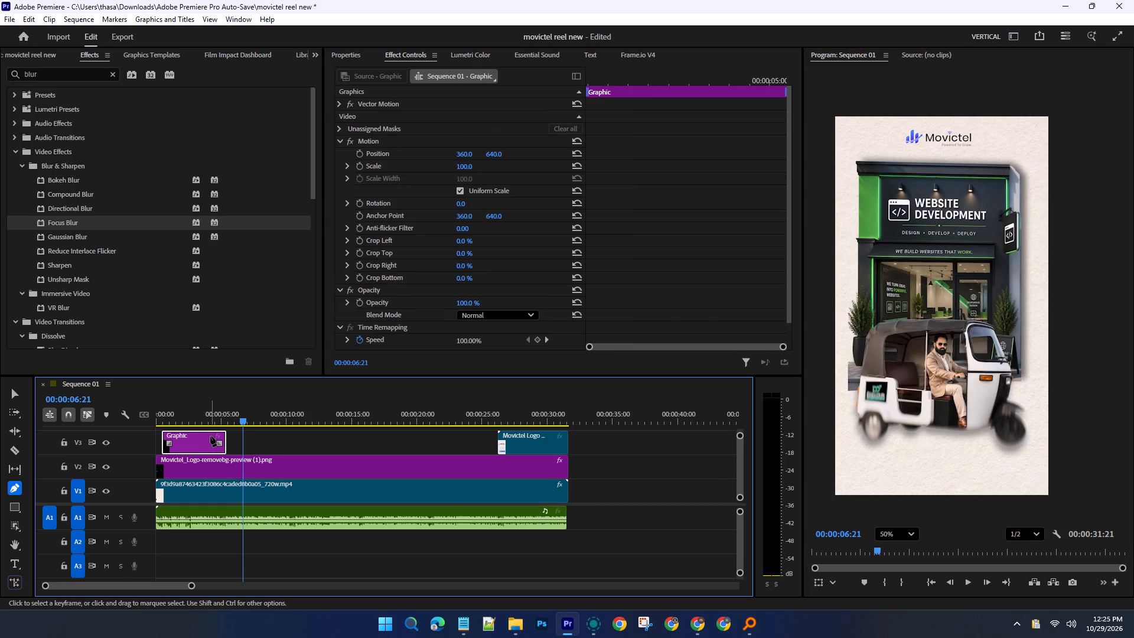
drag(242, 422, 203, 419)
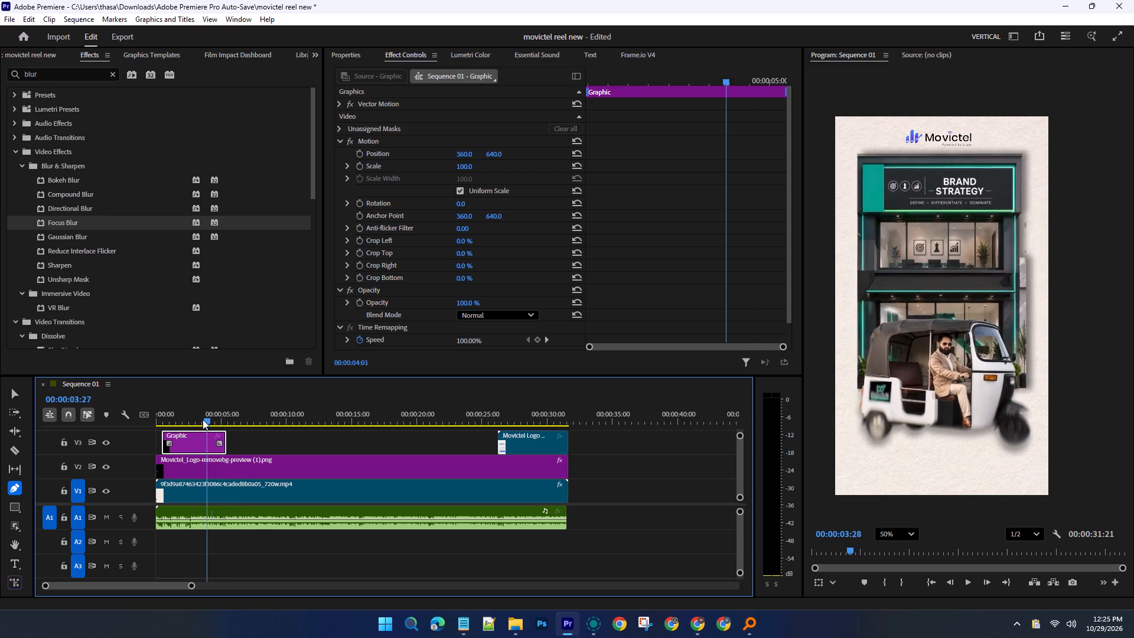
drag(203, 419, 199, 421)
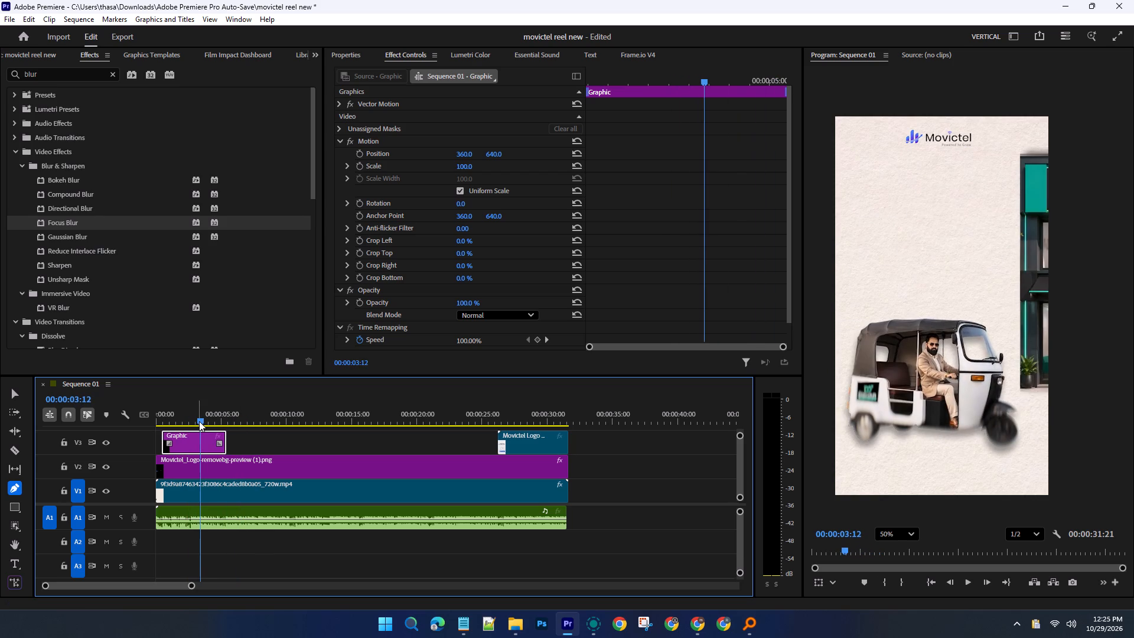
scroll(408, 156, up, 3)
scroll(395, 188, down, 2)
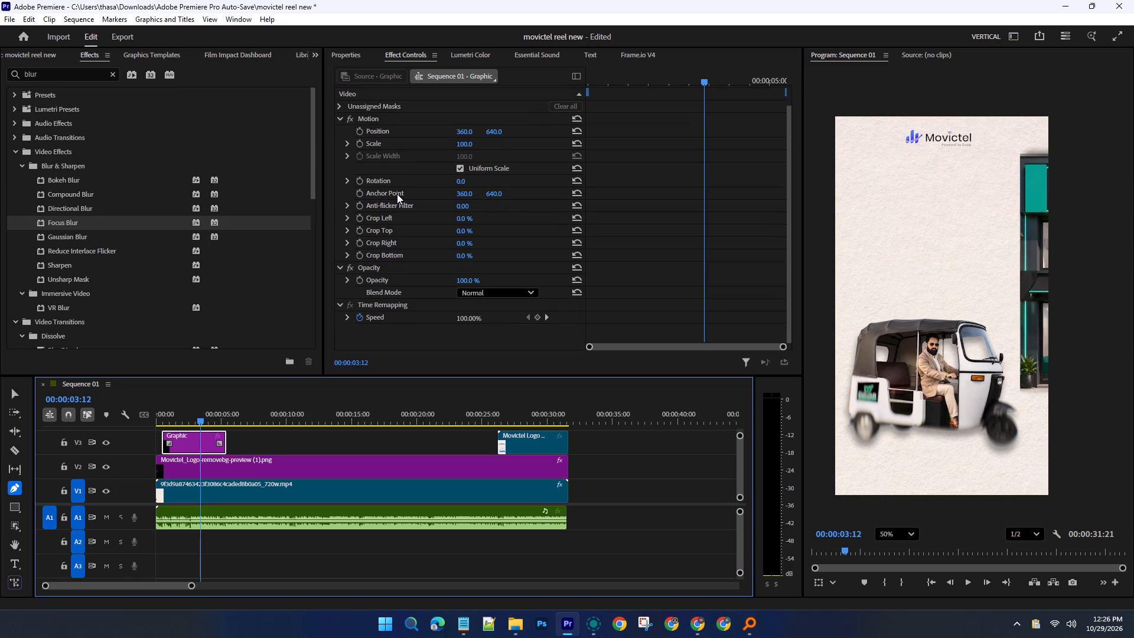
scroll(397, 194, down, 1)
scroll(390, 204, up, 3)
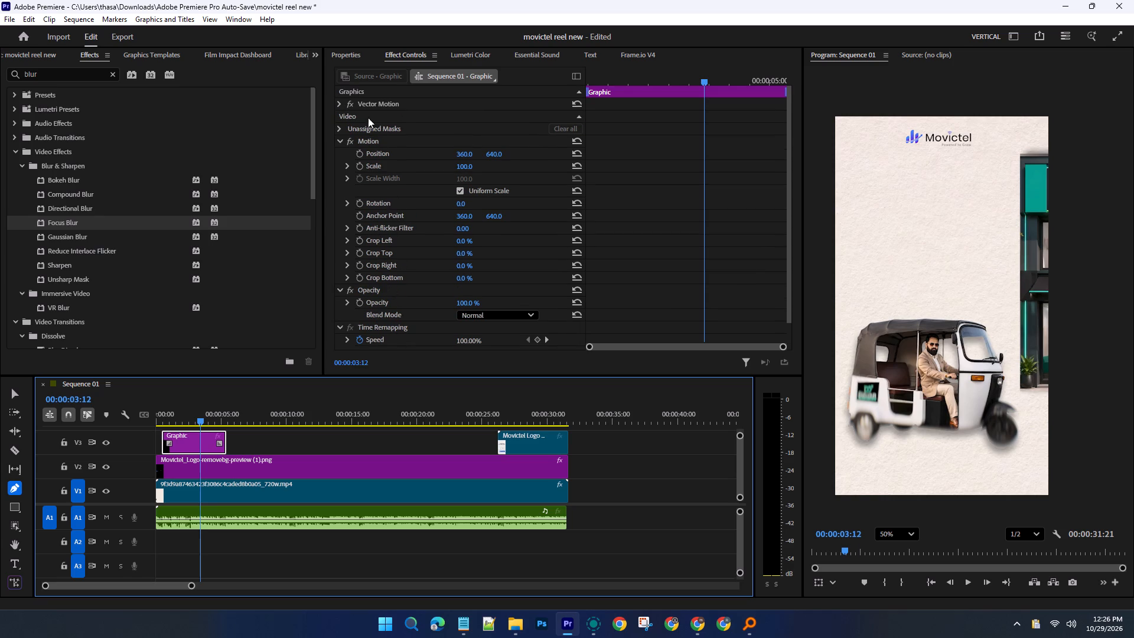
click(338, 102)
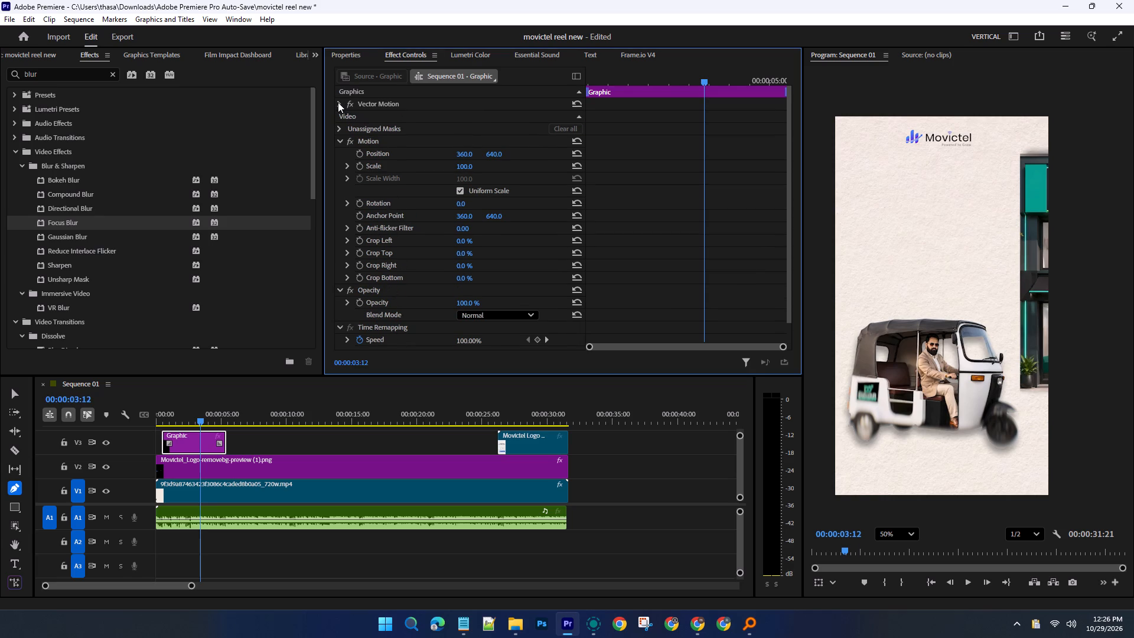
click(338, 102)
click(338, 102)
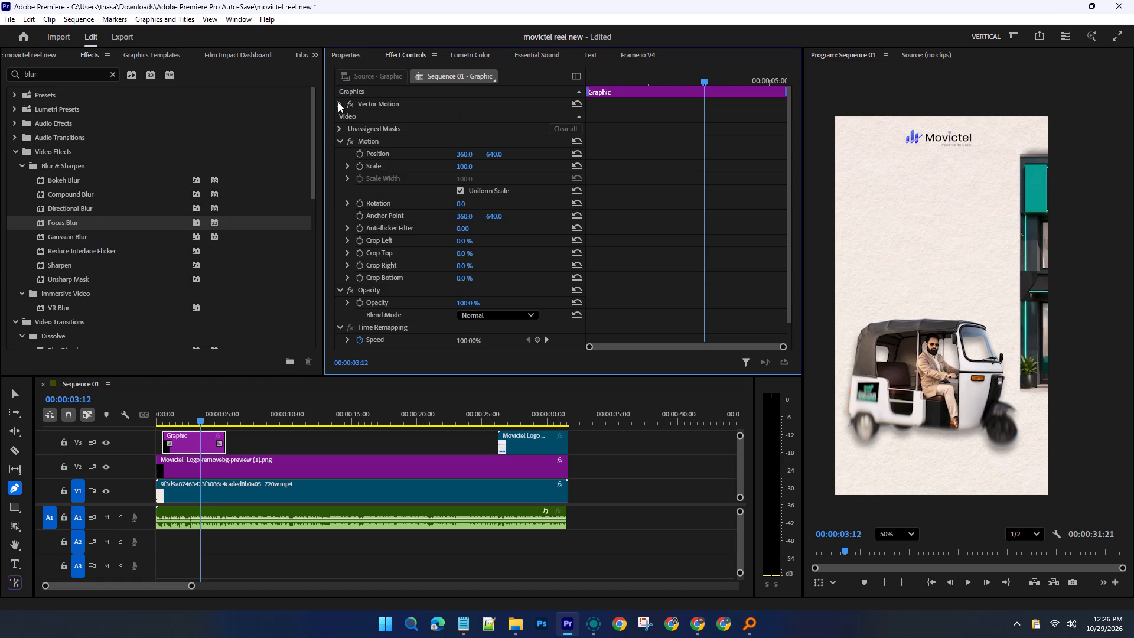
click(341, 103)
click(341, 102)
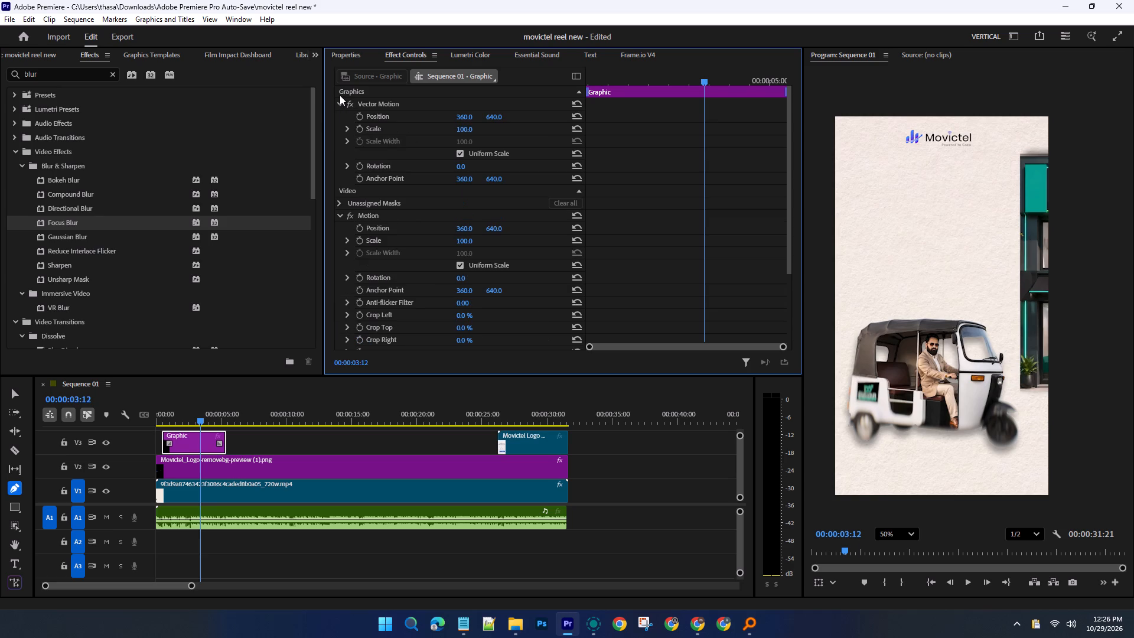
click(340, 106)
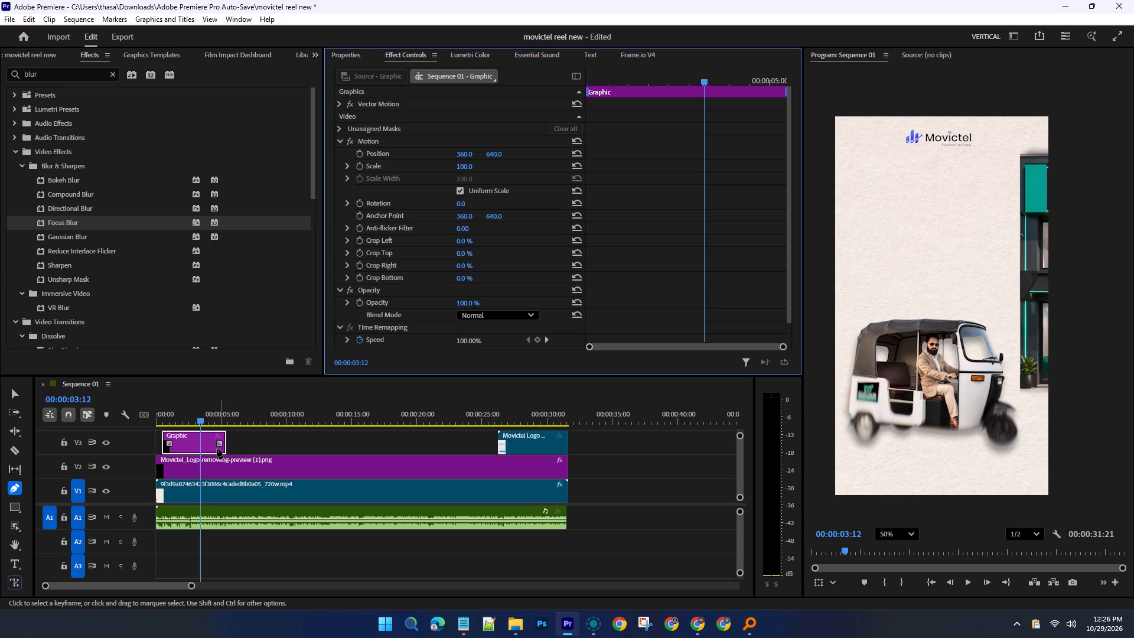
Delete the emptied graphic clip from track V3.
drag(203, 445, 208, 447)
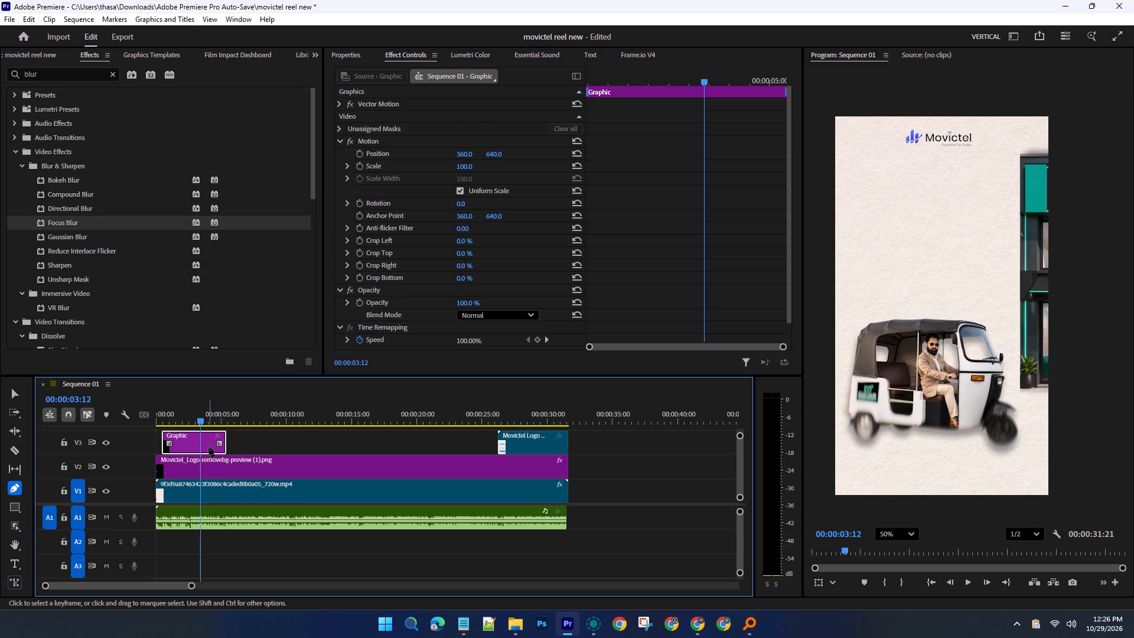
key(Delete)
Play the V1 video clip's opening from 00:00:00:05 to about 00:00:00:17 to check the blur on the rickshaw.
drag(199, 416, 160, 422)
click(221, 494)
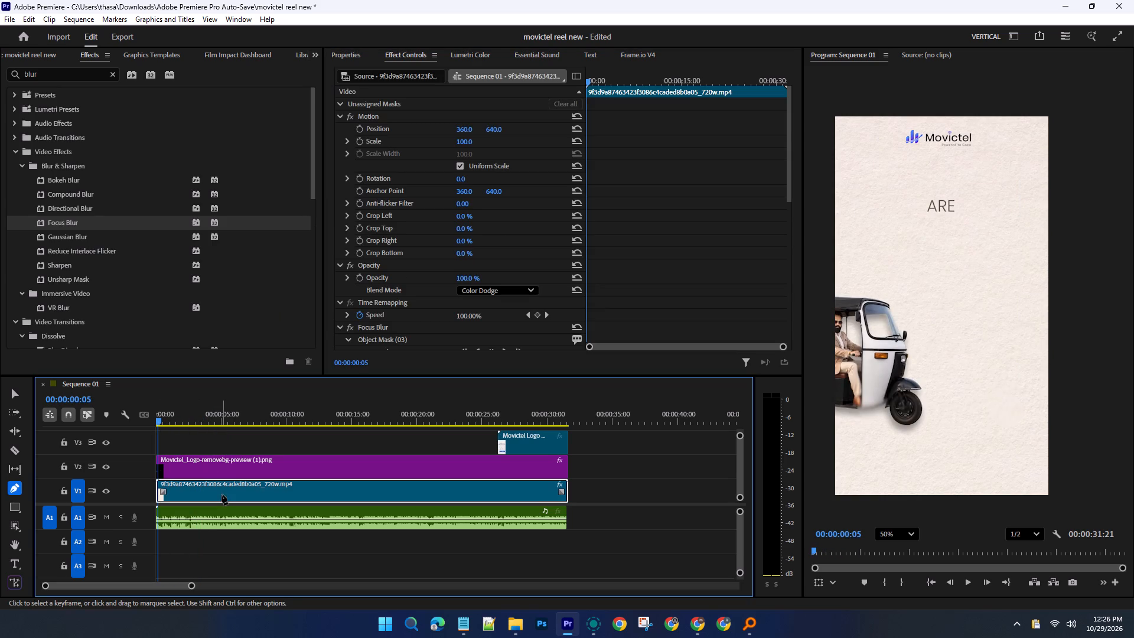
scroll(647, 148, down, 1)
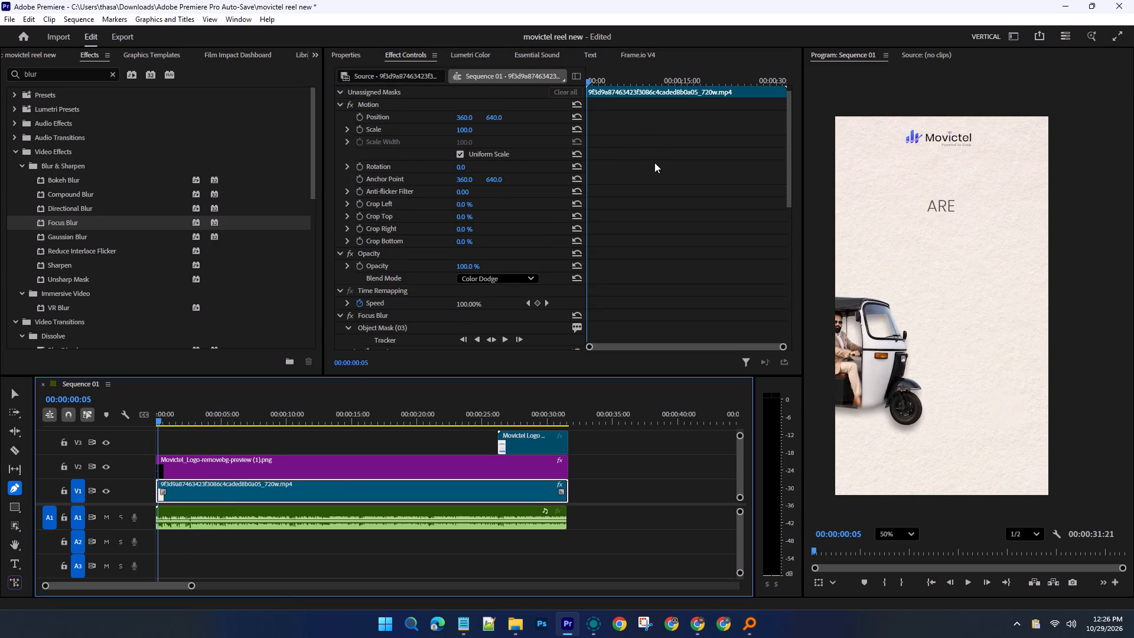
scroll(654, 162, up, 5)
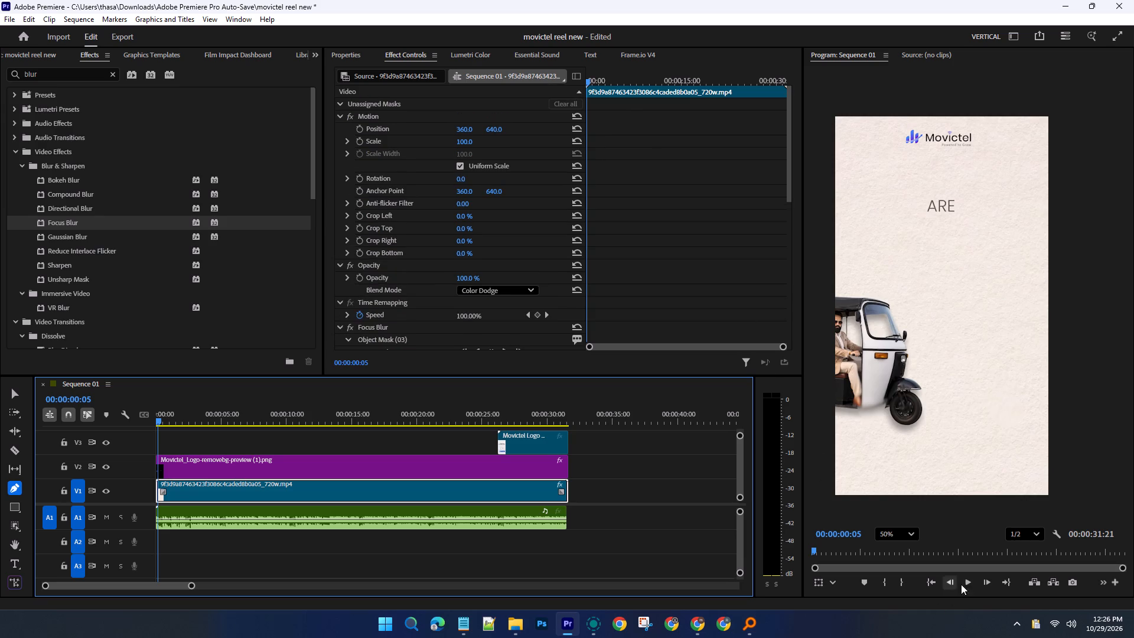
click(968, 578)
click(968, 578)
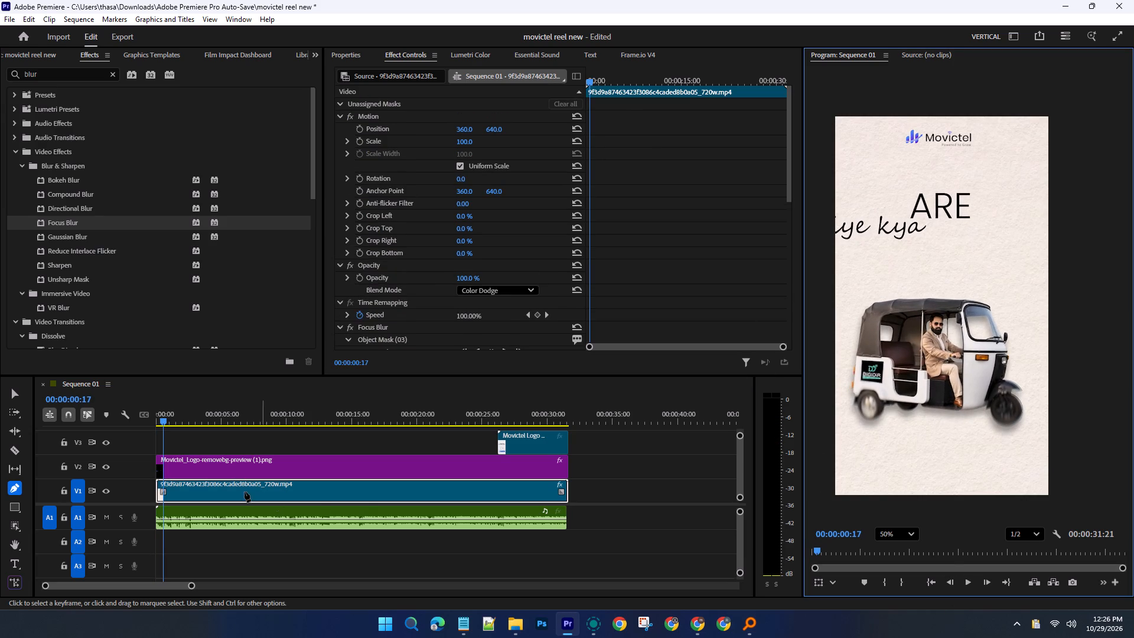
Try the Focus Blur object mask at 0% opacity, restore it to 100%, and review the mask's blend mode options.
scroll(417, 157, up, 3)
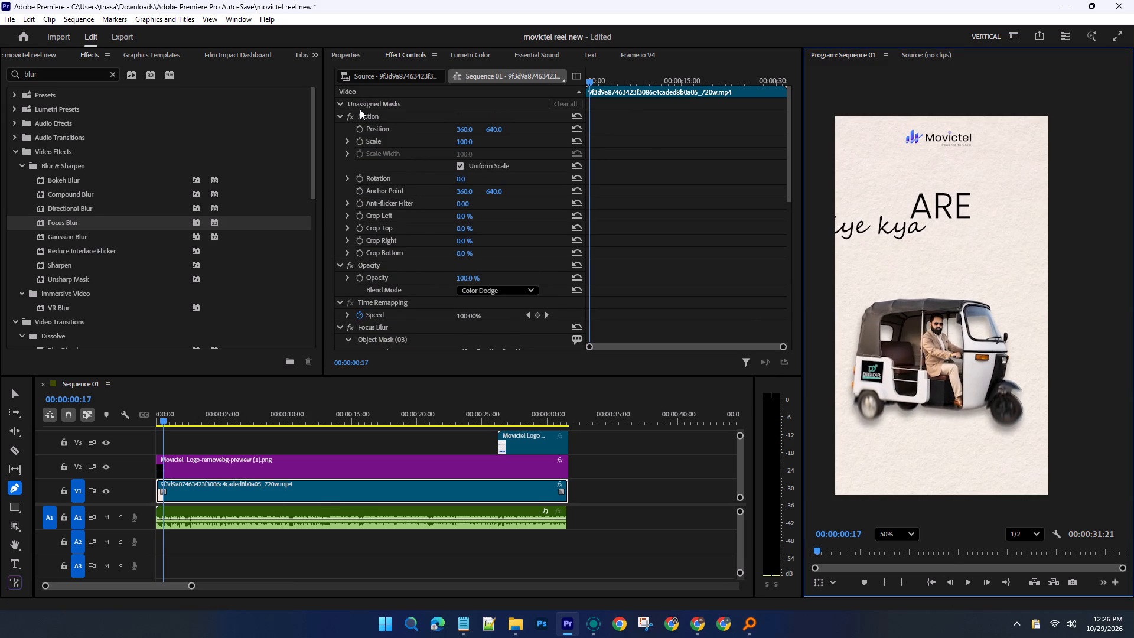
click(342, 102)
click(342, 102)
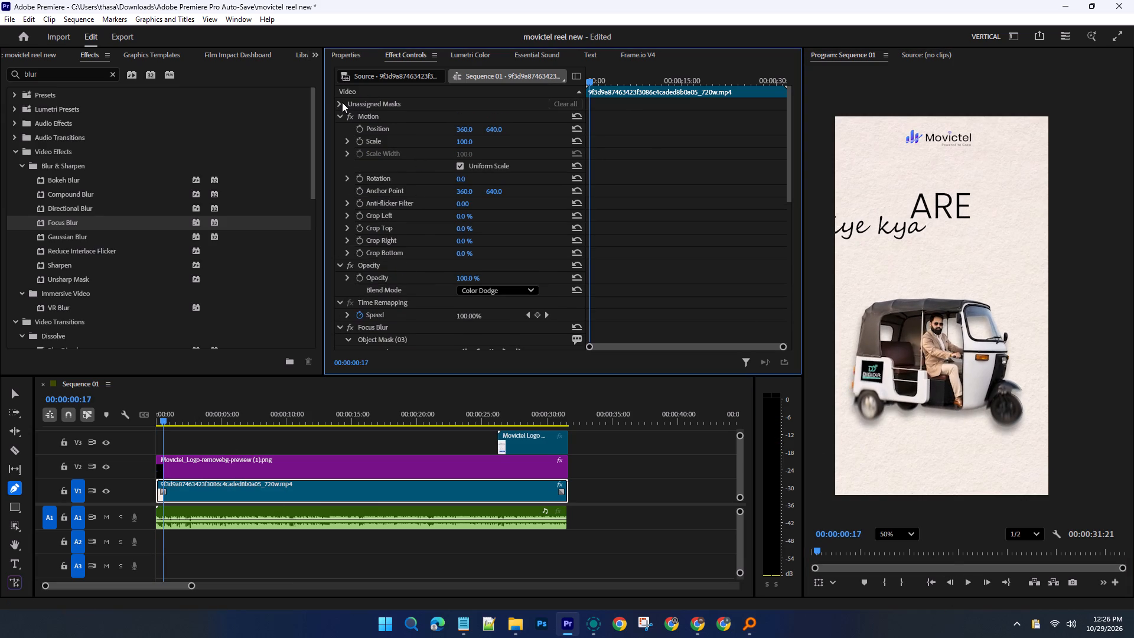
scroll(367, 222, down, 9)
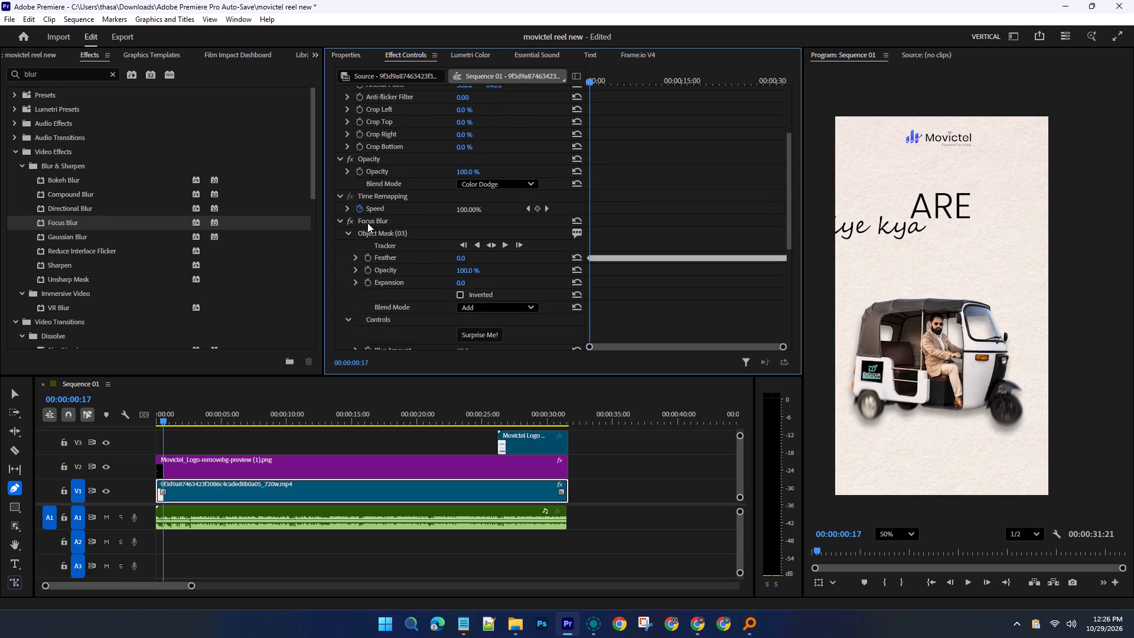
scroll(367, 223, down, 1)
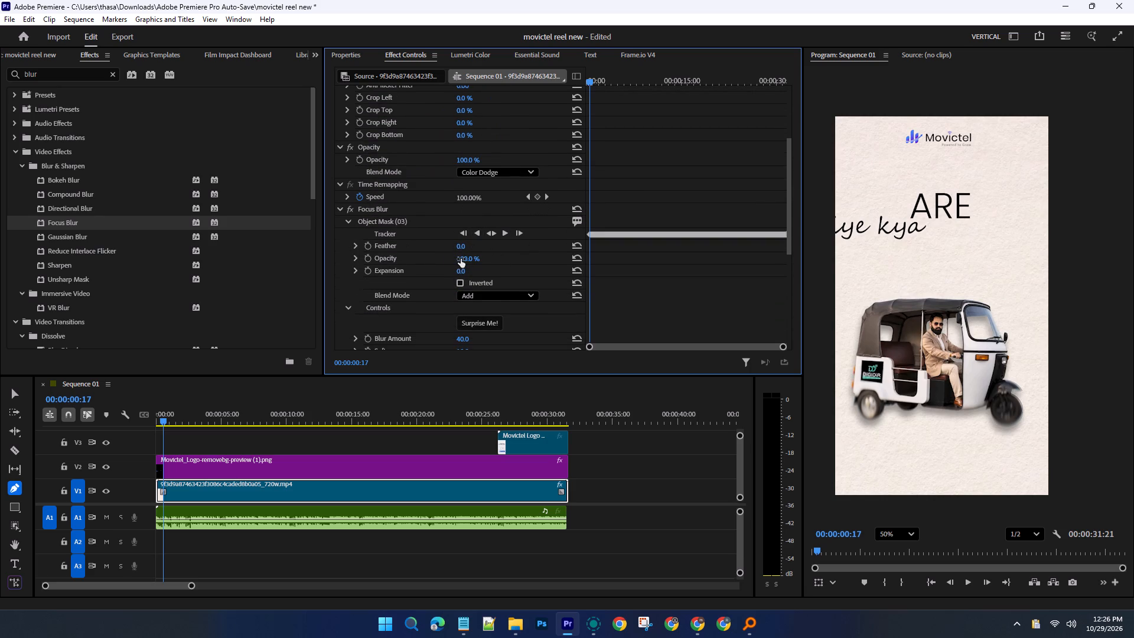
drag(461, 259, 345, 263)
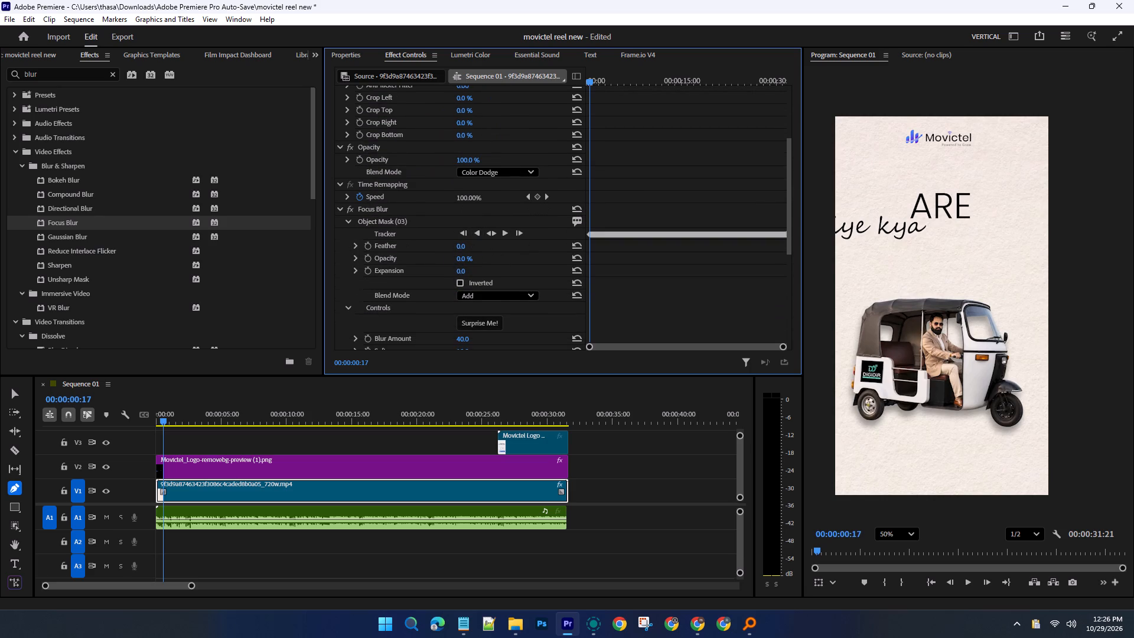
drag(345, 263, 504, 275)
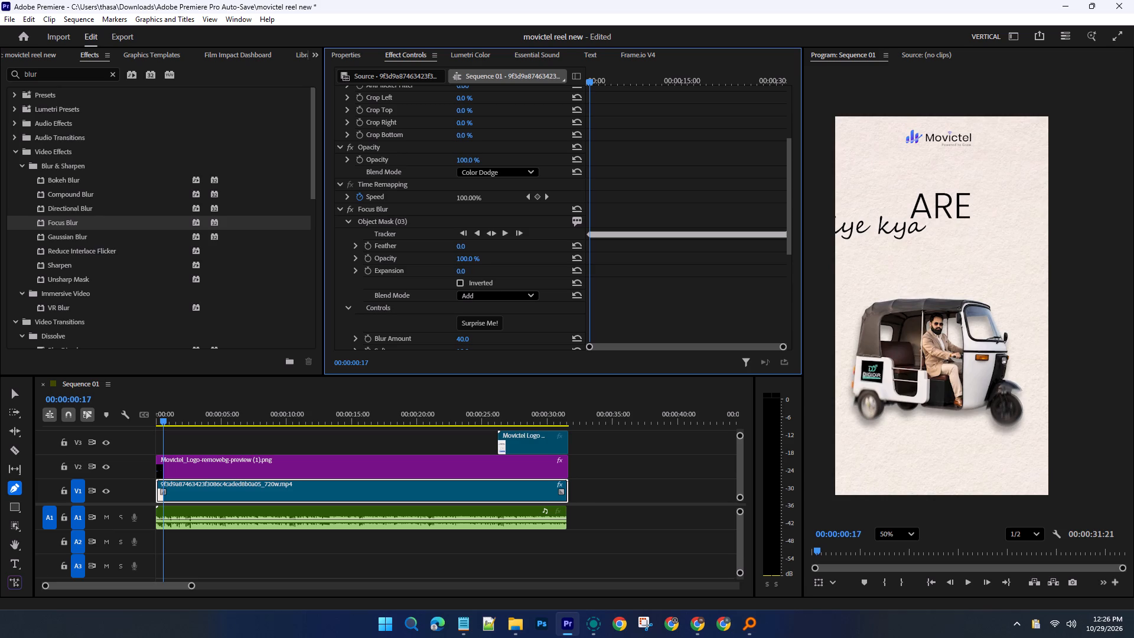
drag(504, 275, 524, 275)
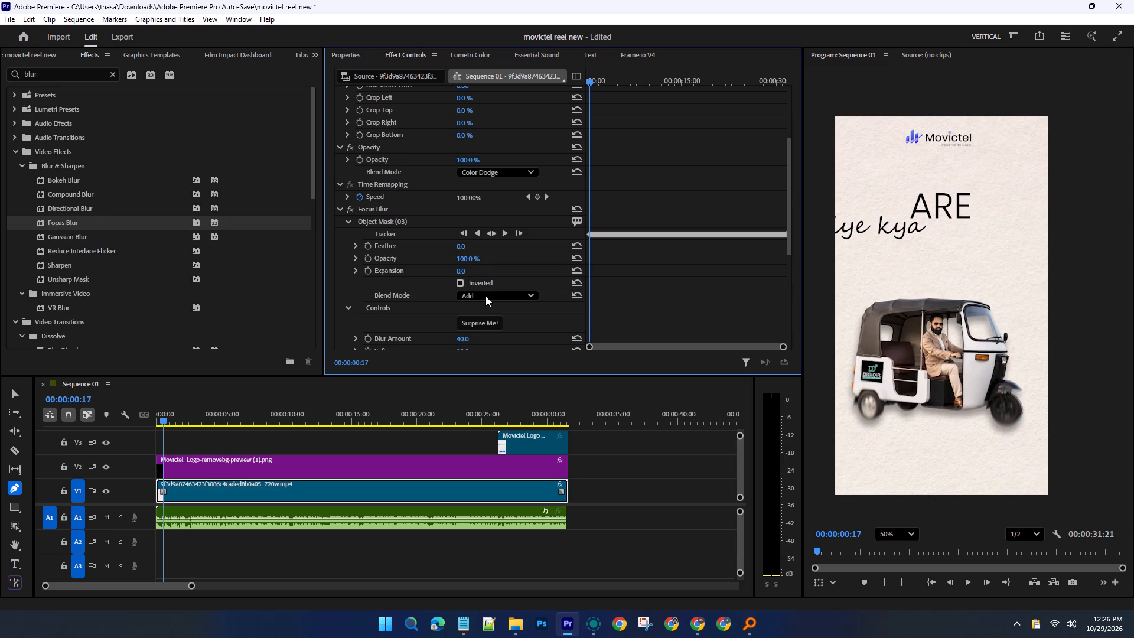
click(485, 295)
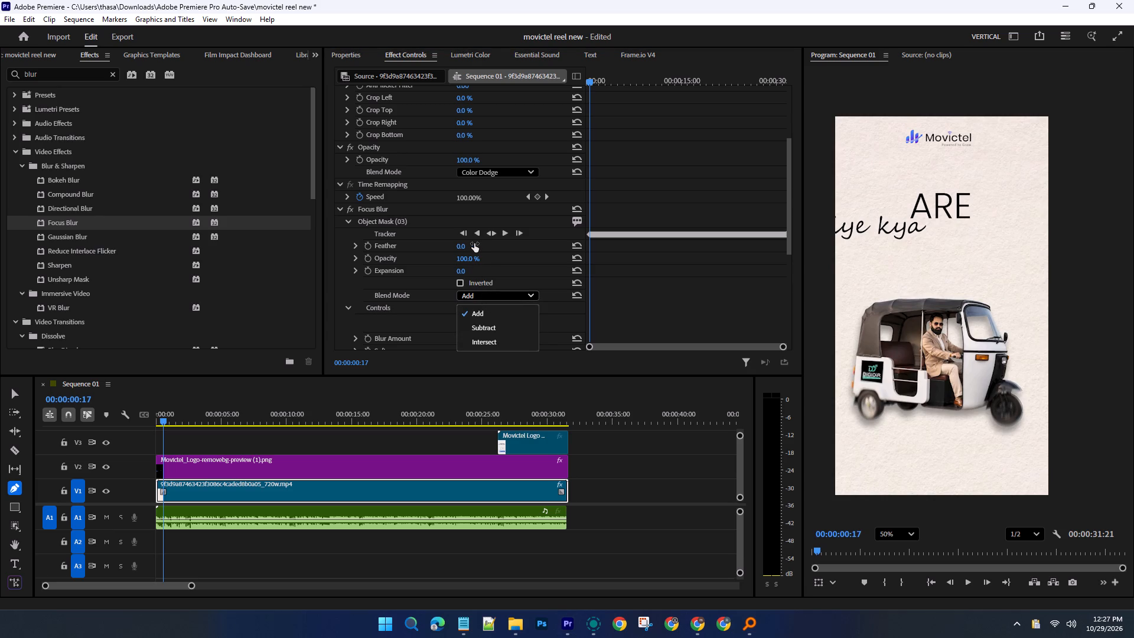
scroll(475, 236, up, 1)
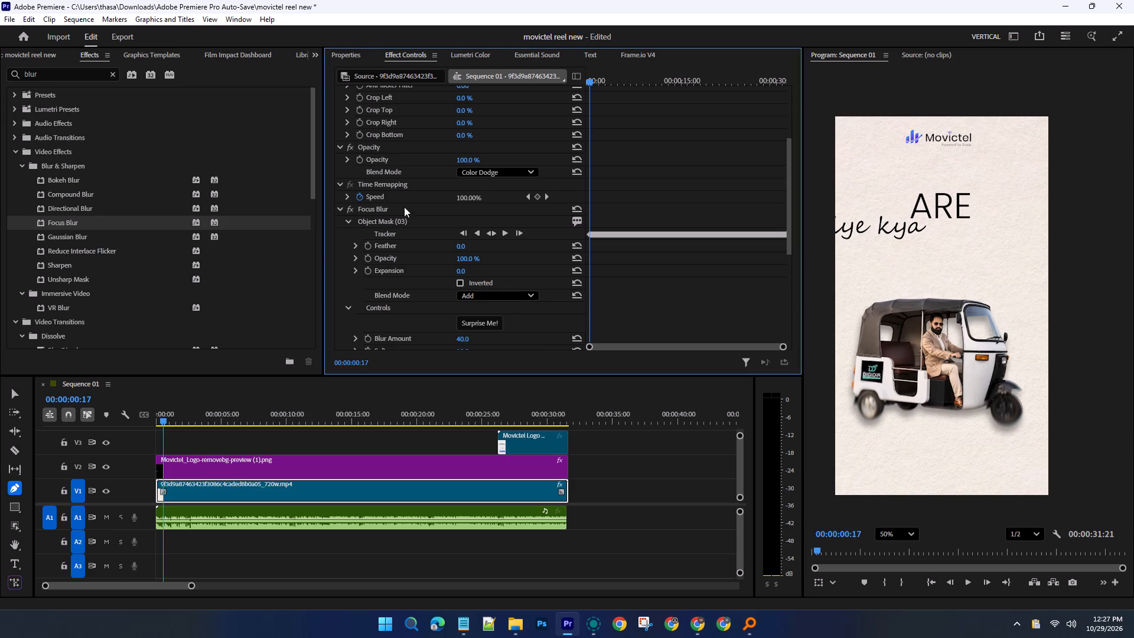
Delete the Focus Blur effect from the V1 video clip.
click(363, 209)
key(Delete)
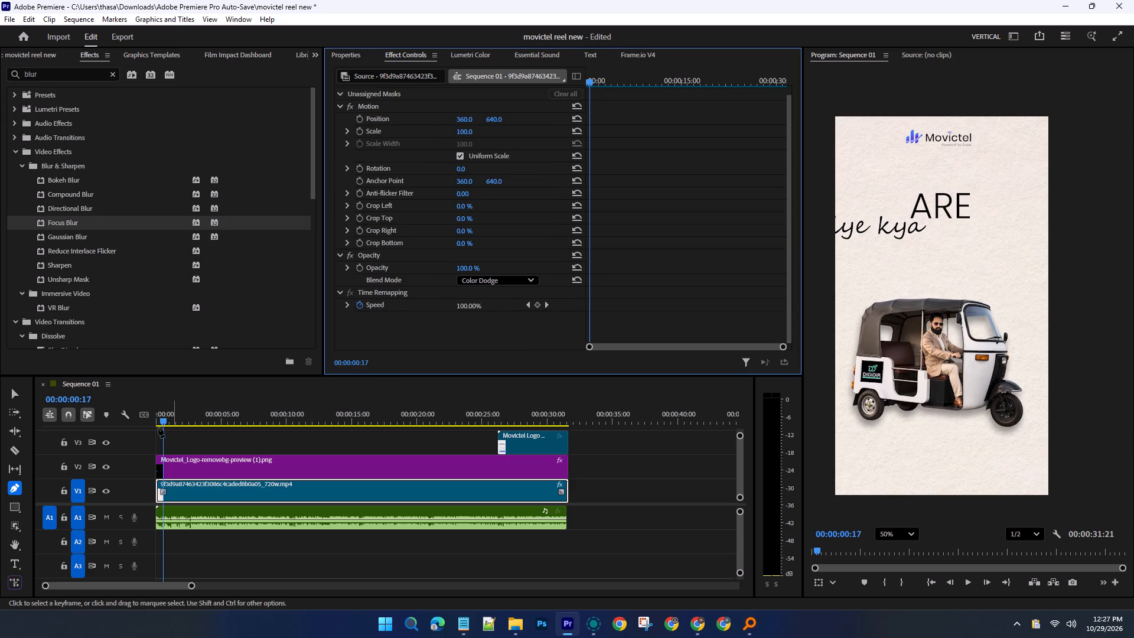
Draw a four-point shape with the Pen tool over the rickshaw's old logo panel at 00:00:00:12.
drag(162, 418, 148, 418)
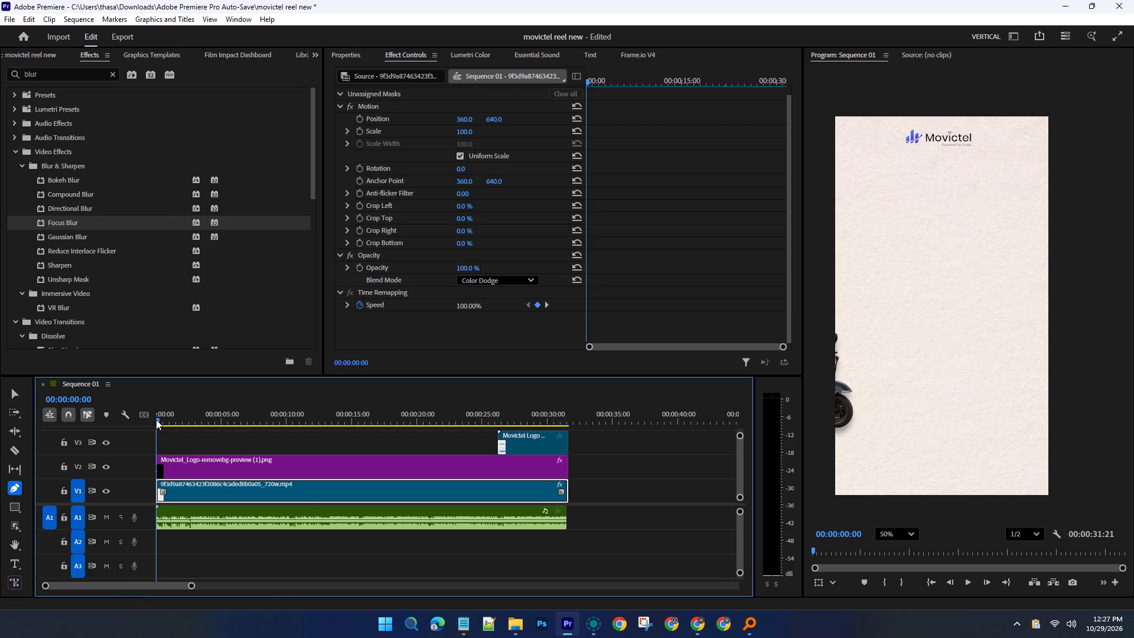
drag(157, 421, 161, 422)
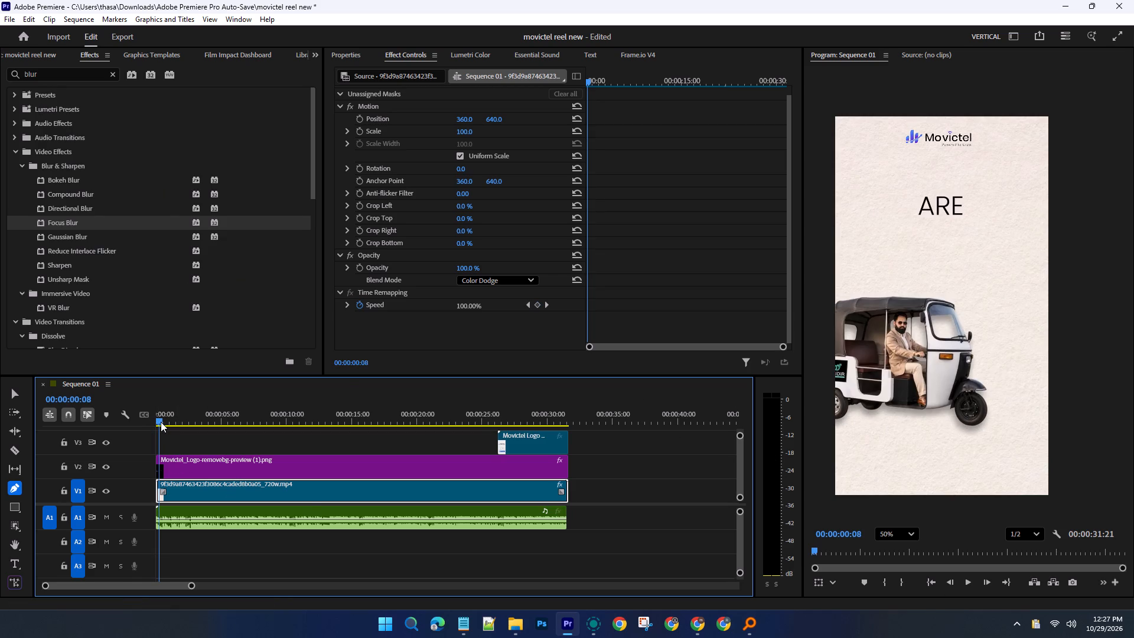
drag(161, 422, 162, 422)
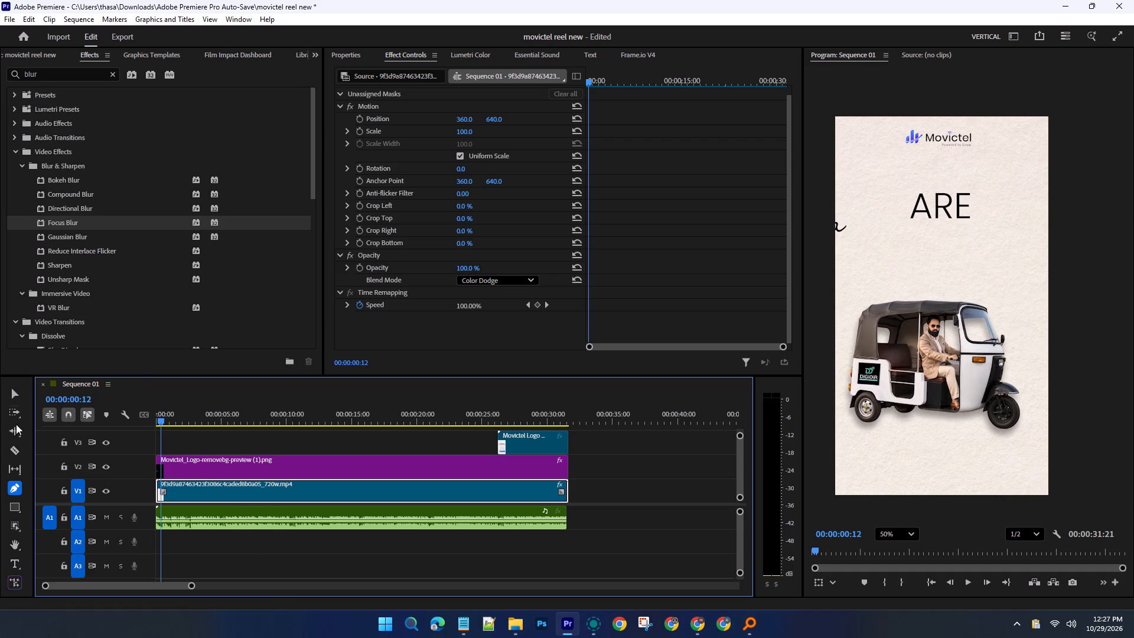
click(17, 470)
click(16, 487)
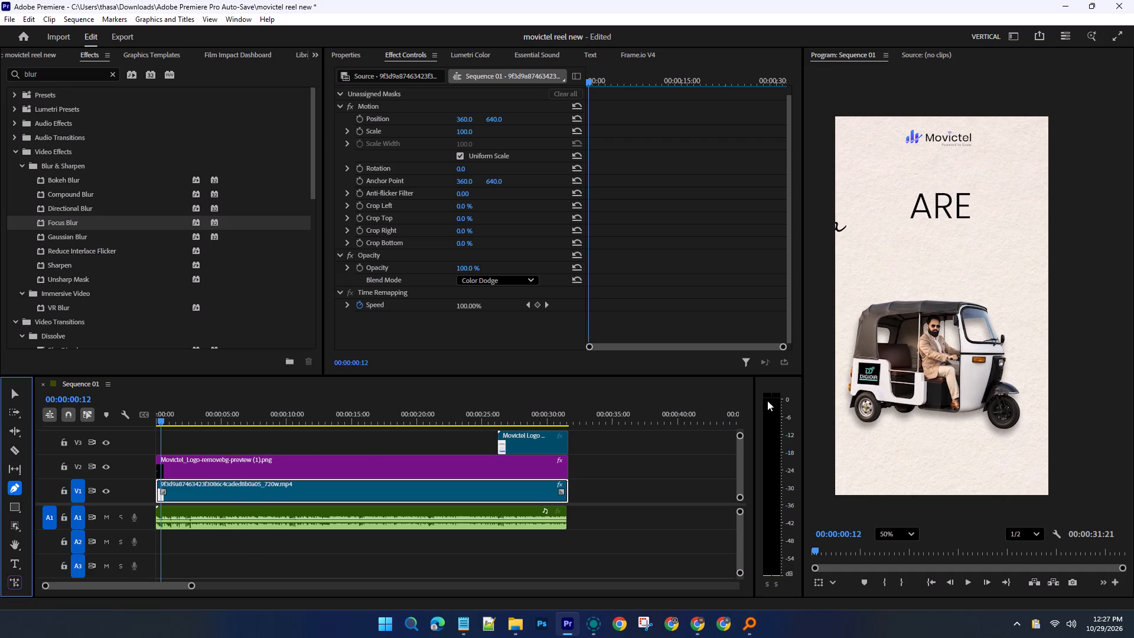
click(858, 363)
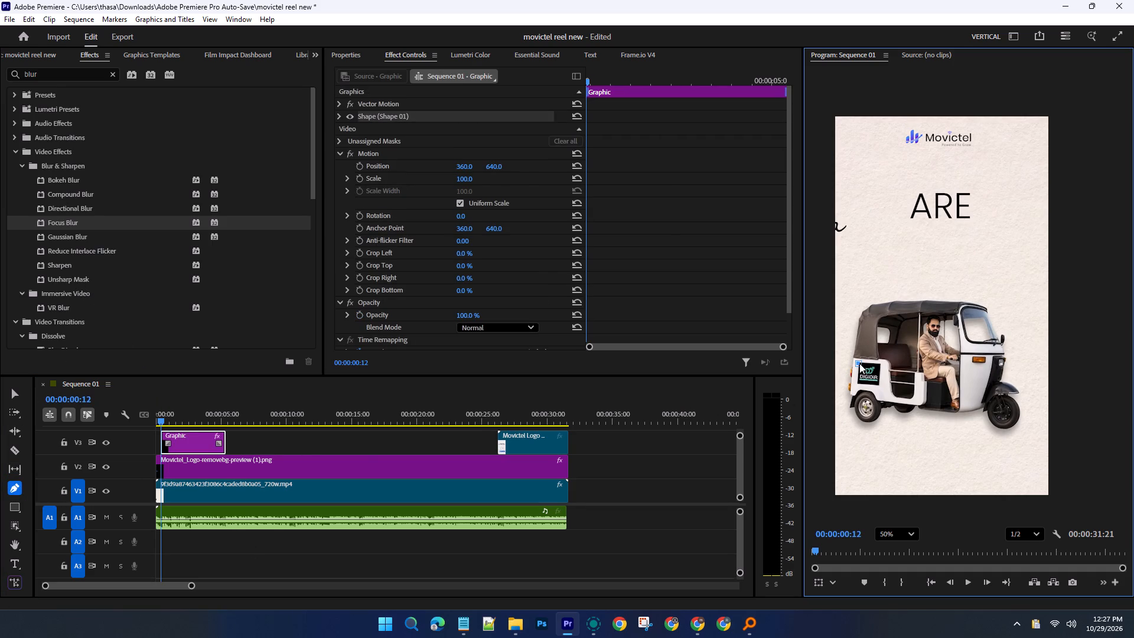
click(880, 363)
click(879, 386)
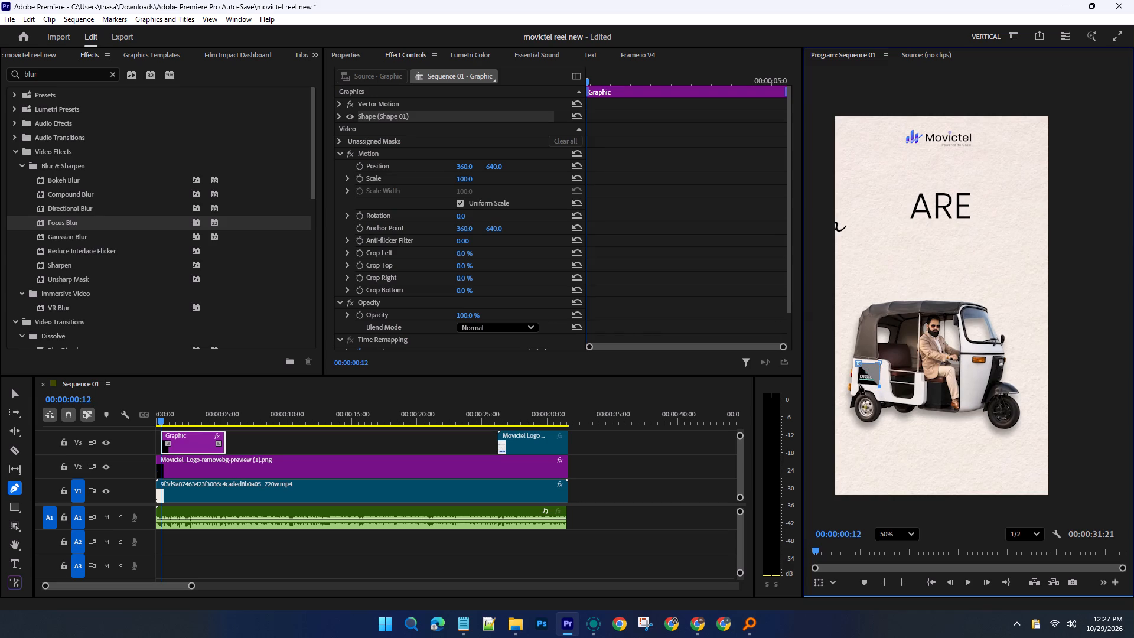
click(856, 384)
Sample a near-black fill colour for the shape covering the rickshaw's logo.
click(340, 115)
click(399, 174)
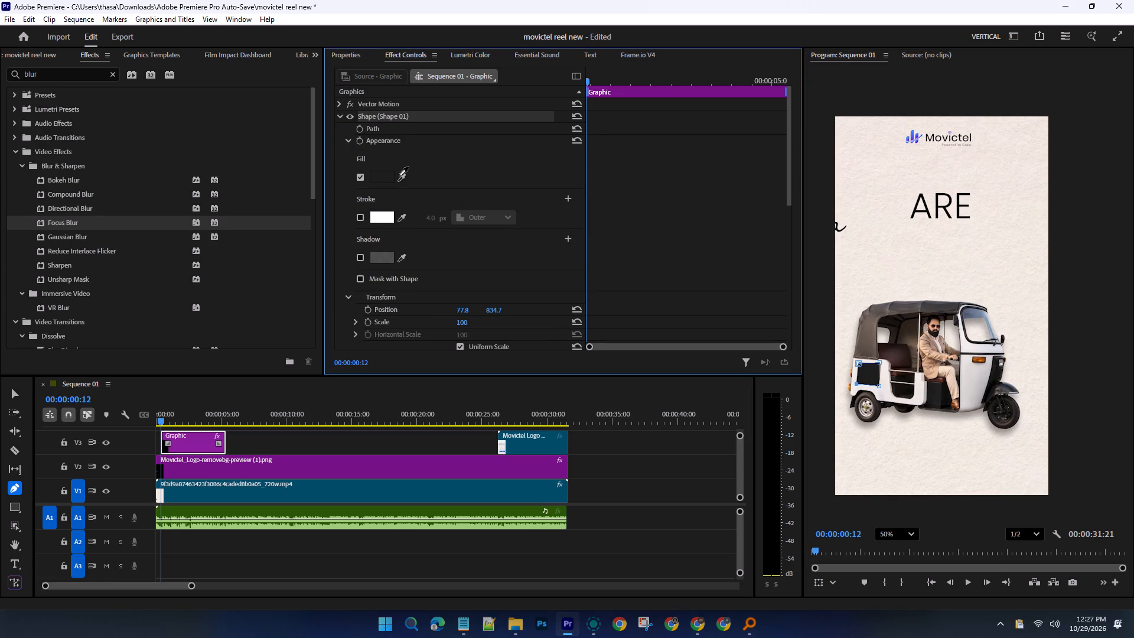
click(386, 178)
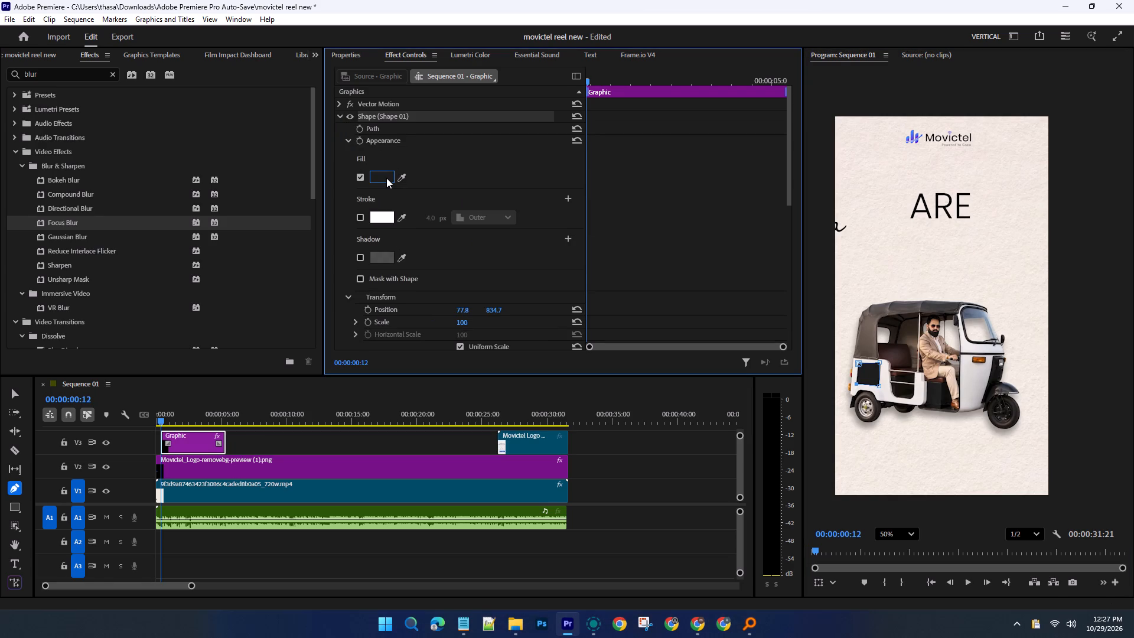
Enable the cover shape's stroke and open its stroke colour for editing.
click(360, 216)
click(360, 216)
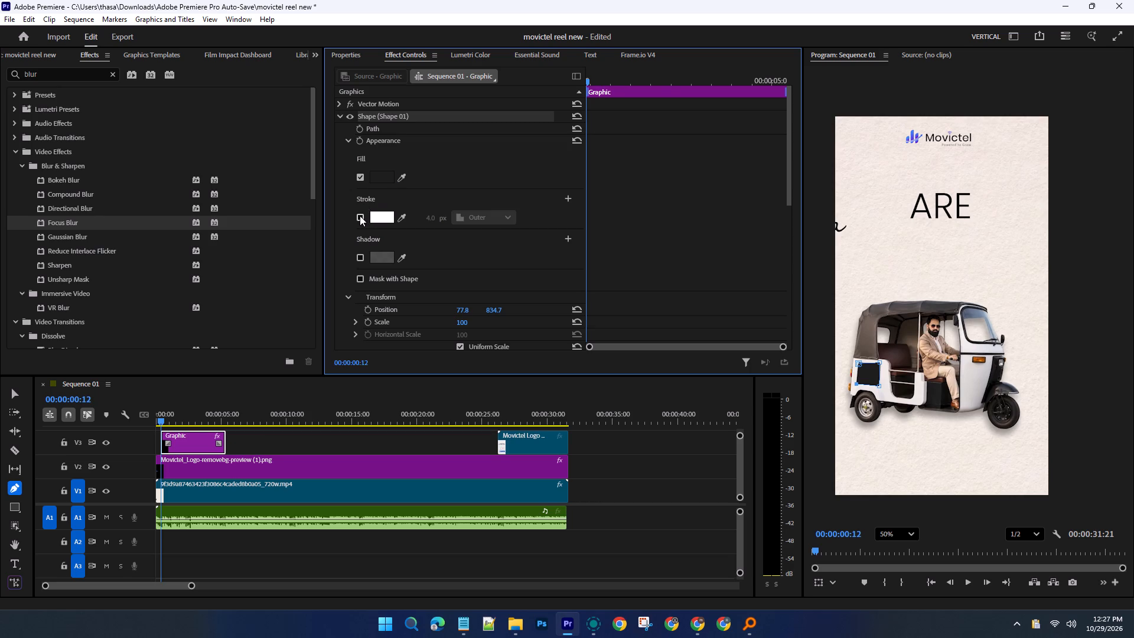
click(360, 216)
click(391, 219)
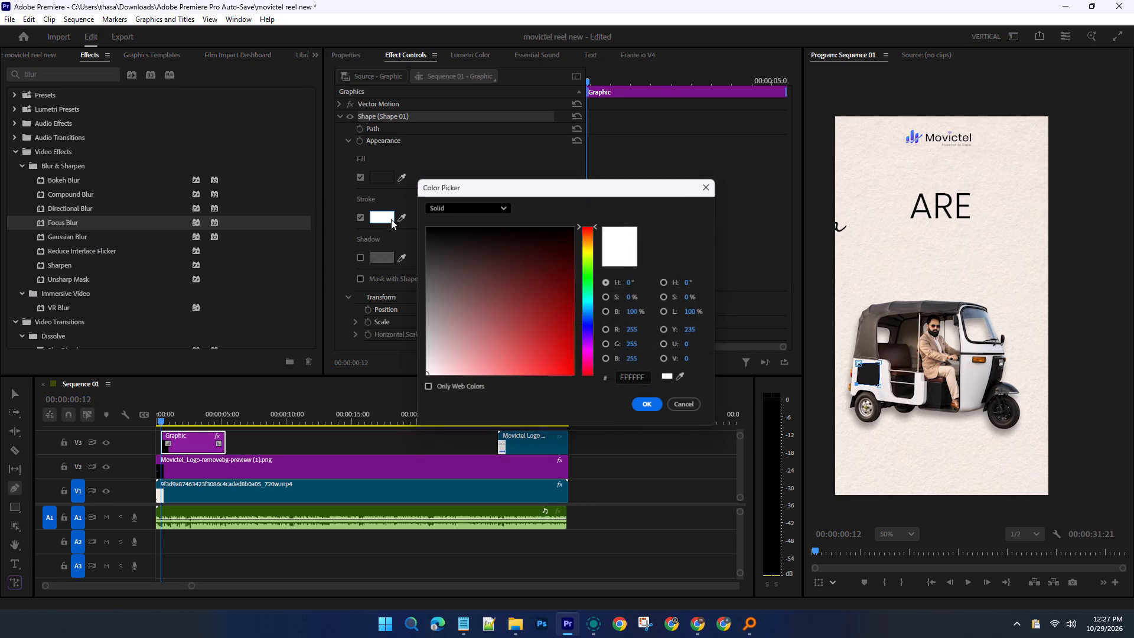
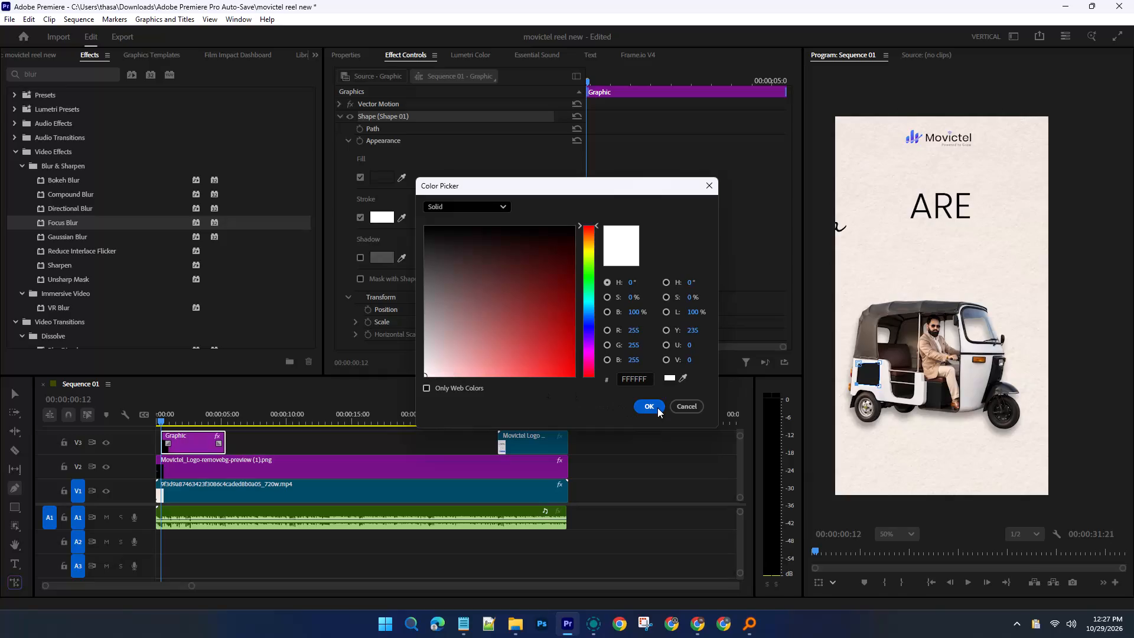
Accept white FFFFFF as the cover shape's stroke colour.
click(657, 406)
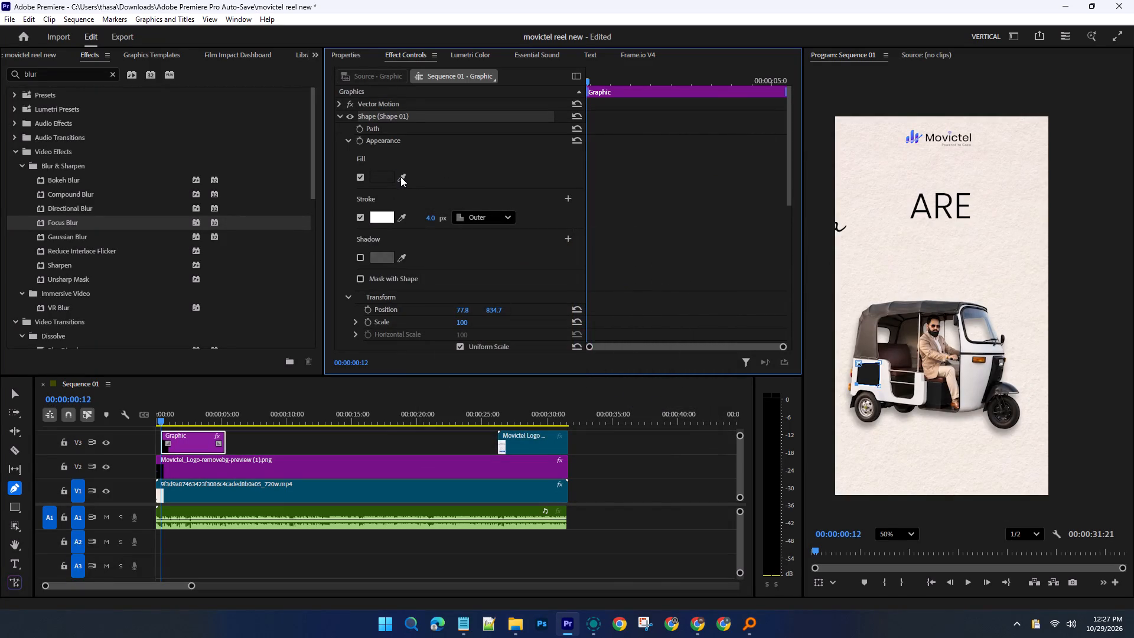
Set the cover shape's fill to off-white ECE8E2, sampled from the rickshaw's light bodywork.
click(400, 177)
click(400, 177)
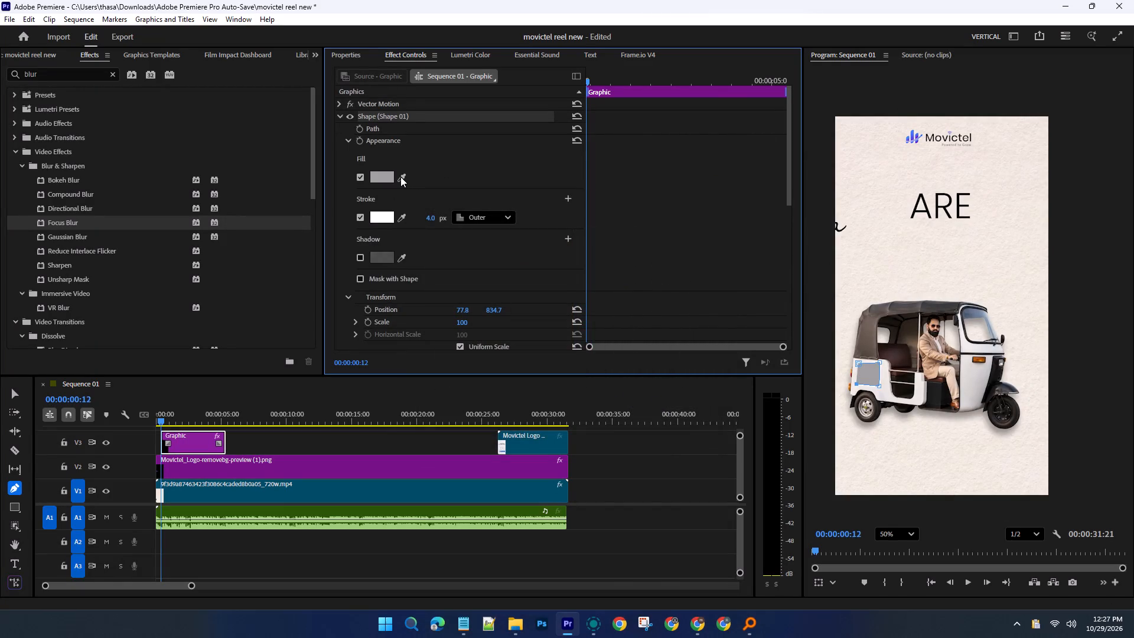
click(387, 177)
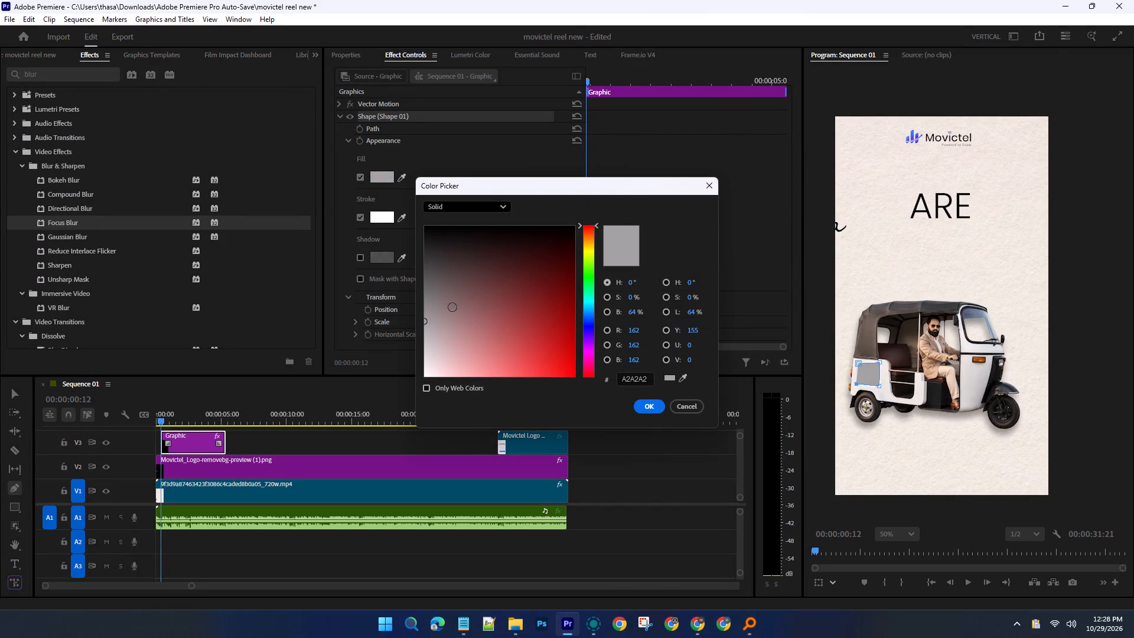
click(424, 373)
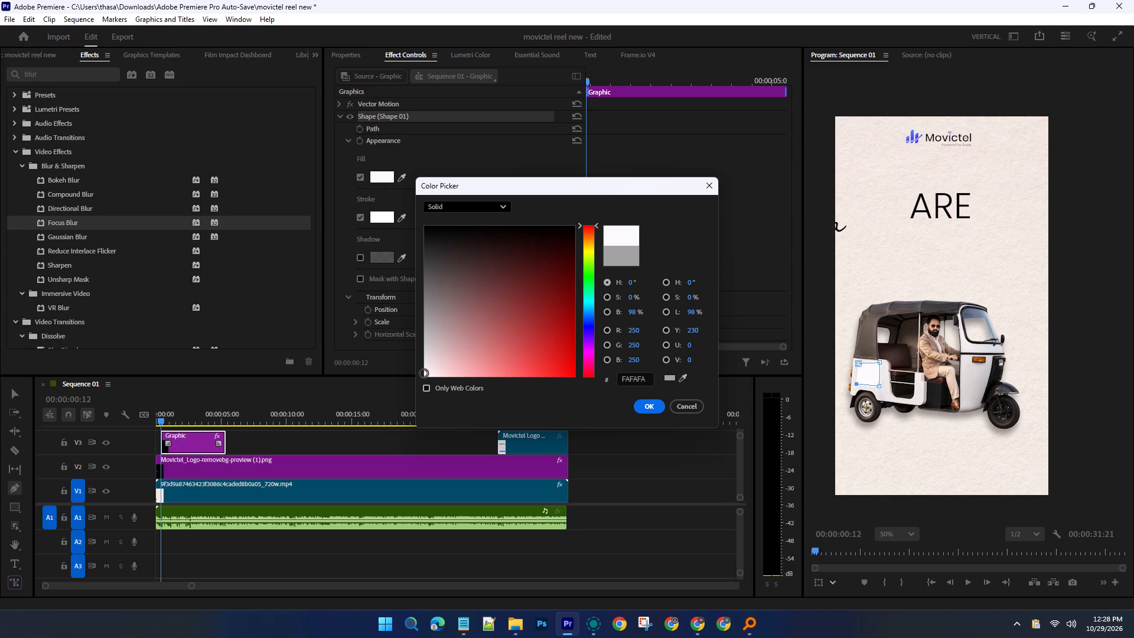
click(424, 373)
click(400, 178)
click(684, 377)
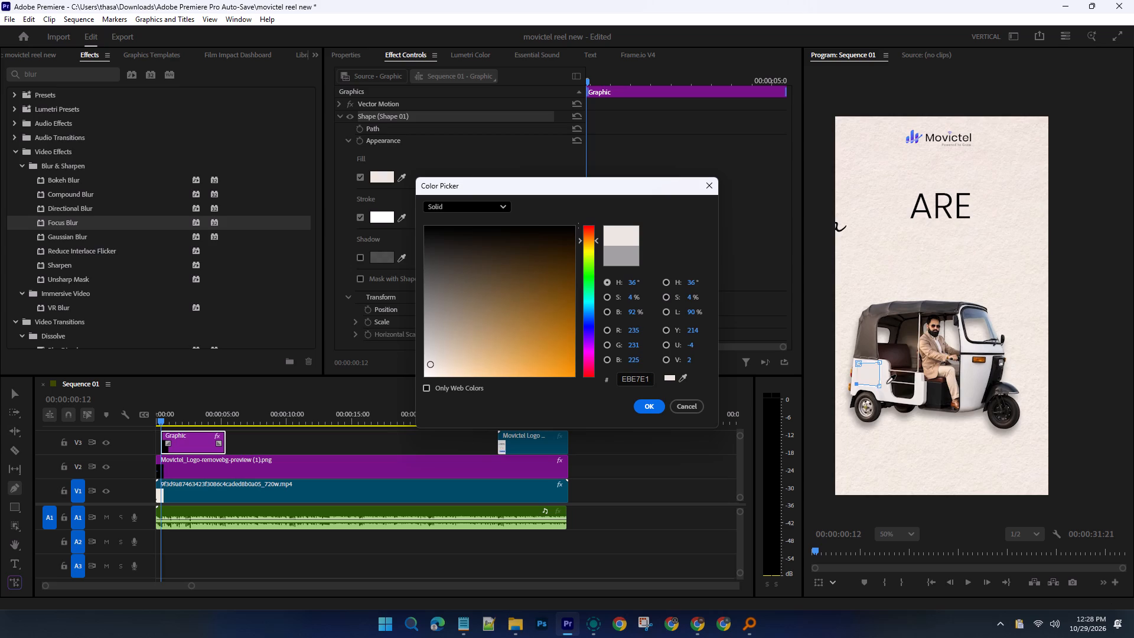
click(887, 383)
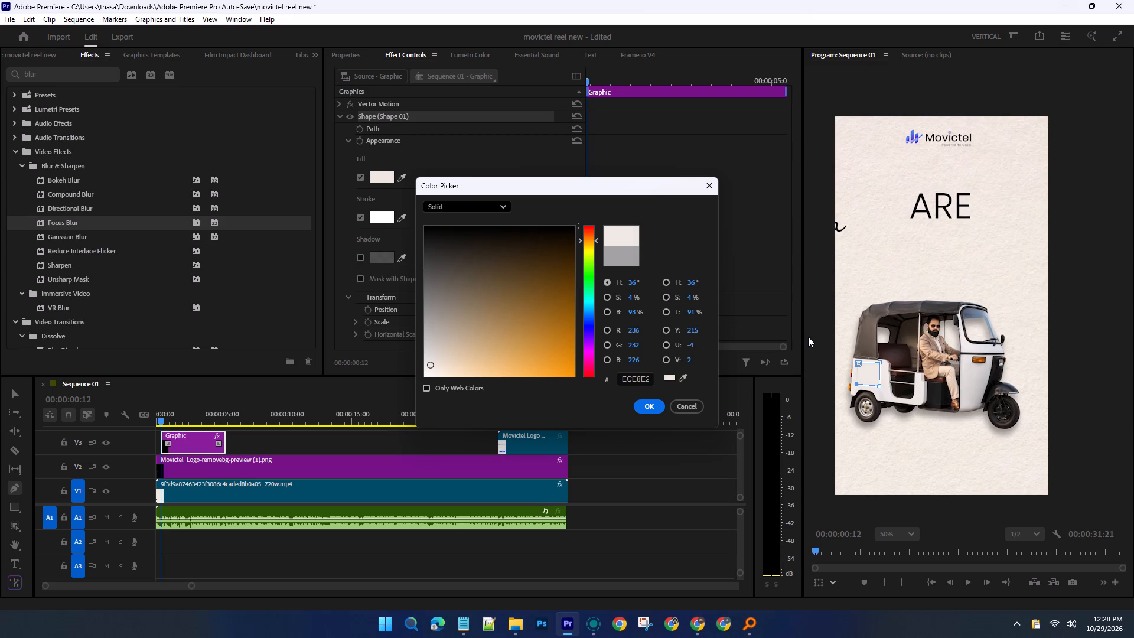
click(808, 336)
click(642, 405)
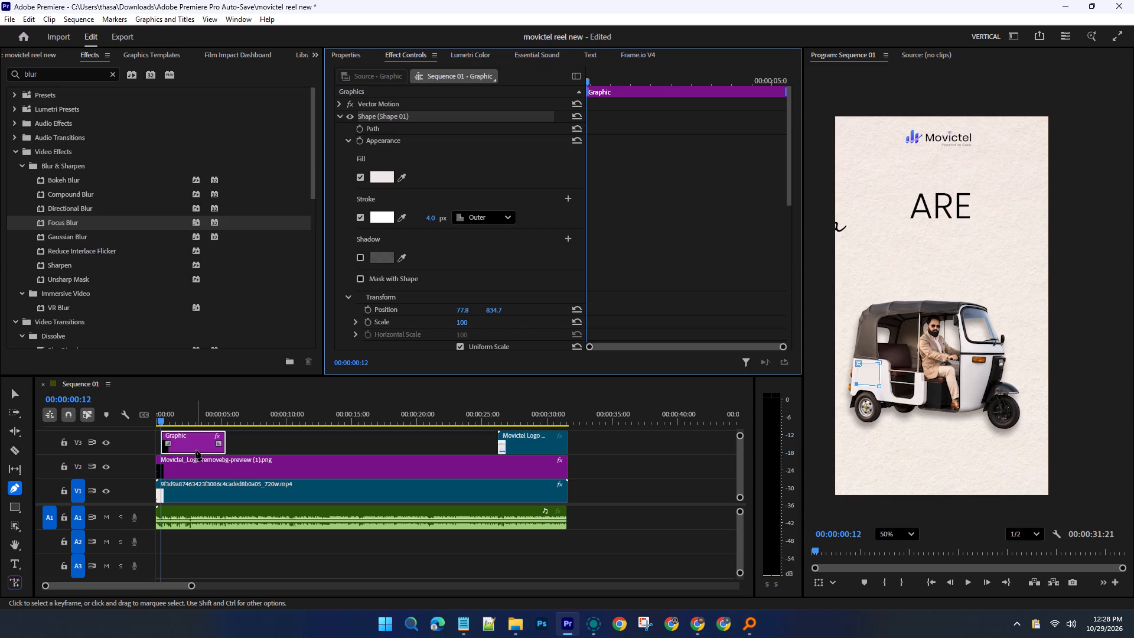
Examine the cover graphic's appearance, transform, motion and opacity settings.
scroll(415, 161, up, 4)
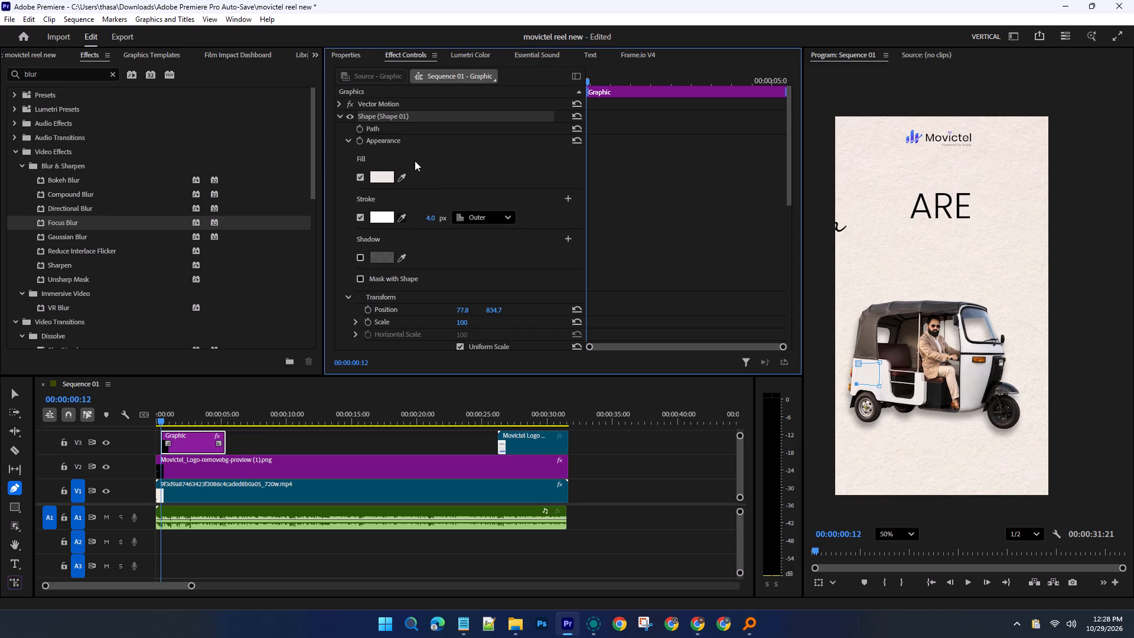
click(364, 52)
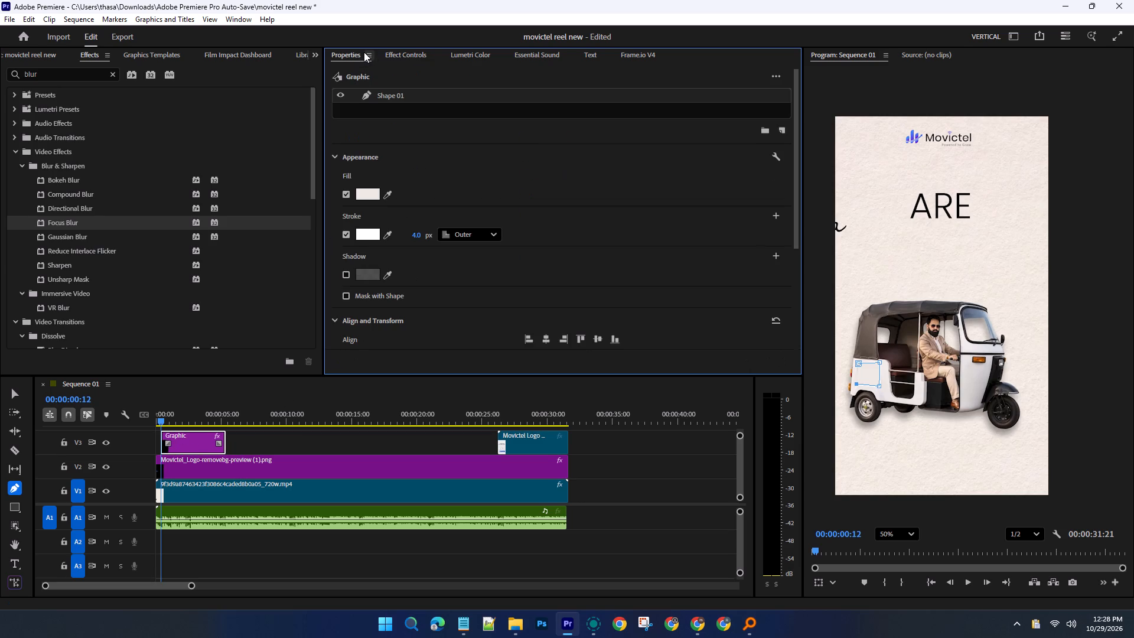
click(390, 53)
scroll(510, 205, up, 3)
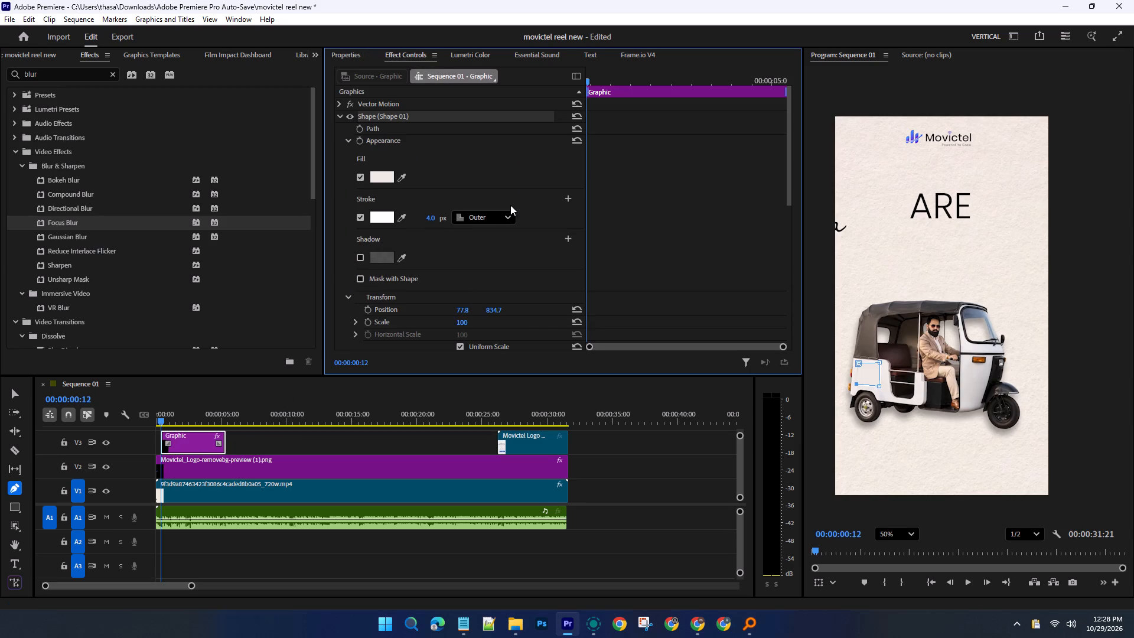
scroll(510, 205, down, 14)
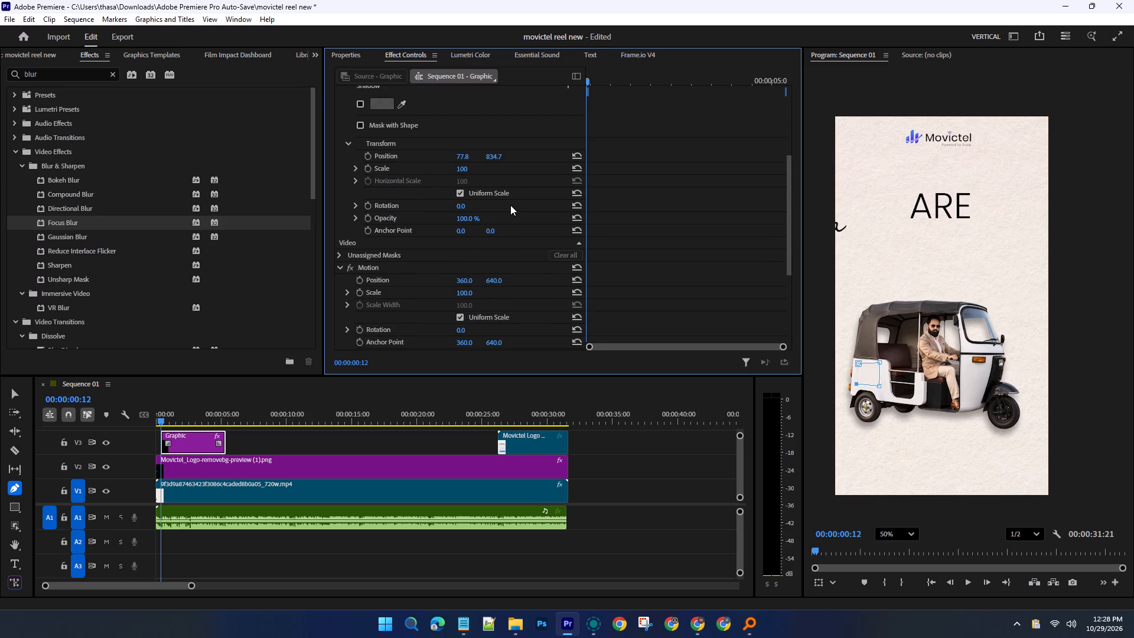
scroll(510, 205, down, 14)
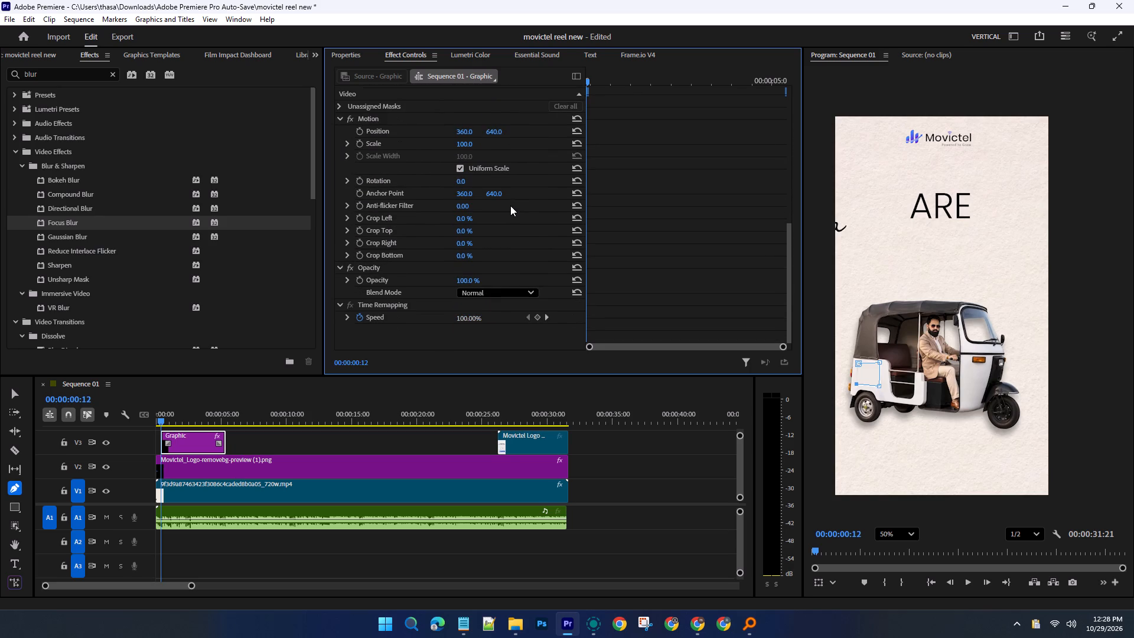
scroll(510, 206, down, 1)
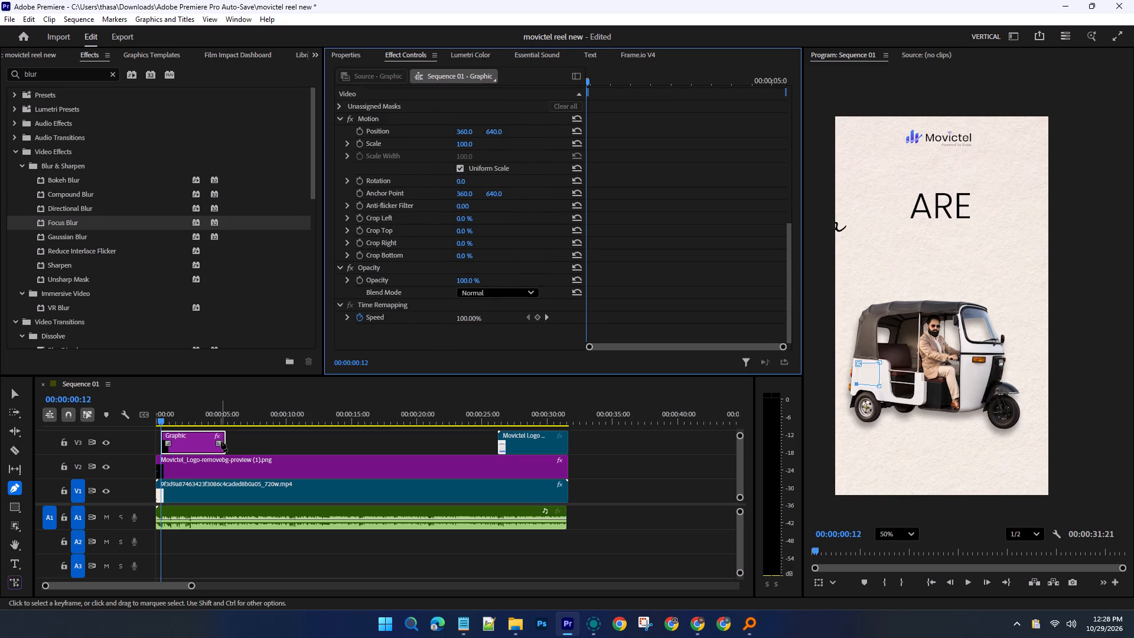
Play the sequence from 00:00:00:12 to 00:00:01:06 to check the cover shape against the moving rickshaw.
click(222, 440)
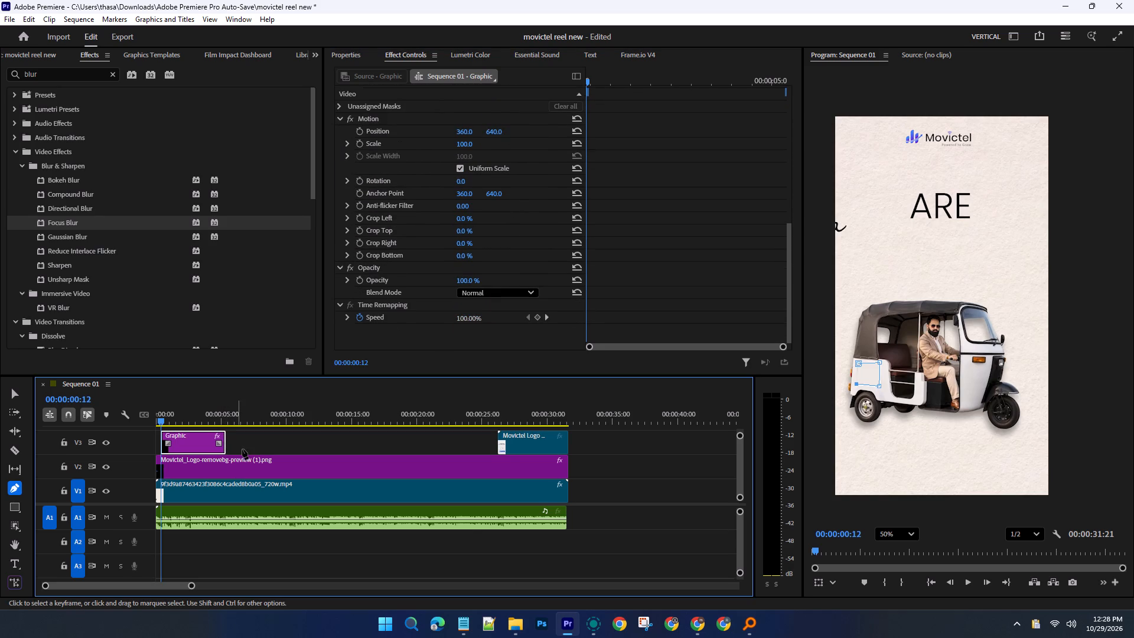
click(970, 582)
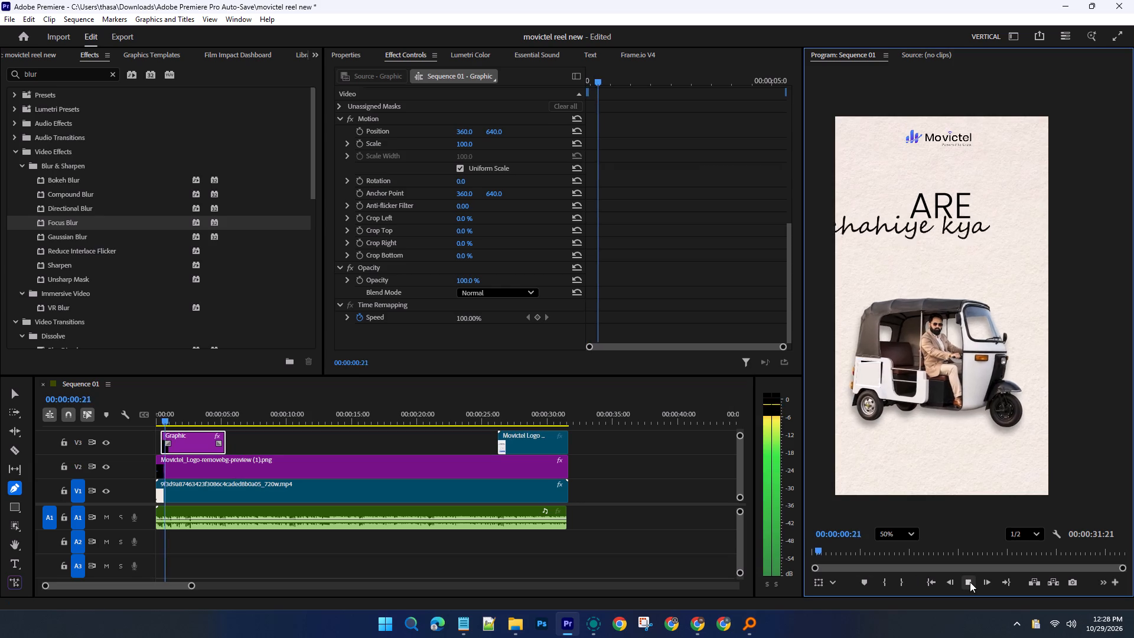
click(970, 582)
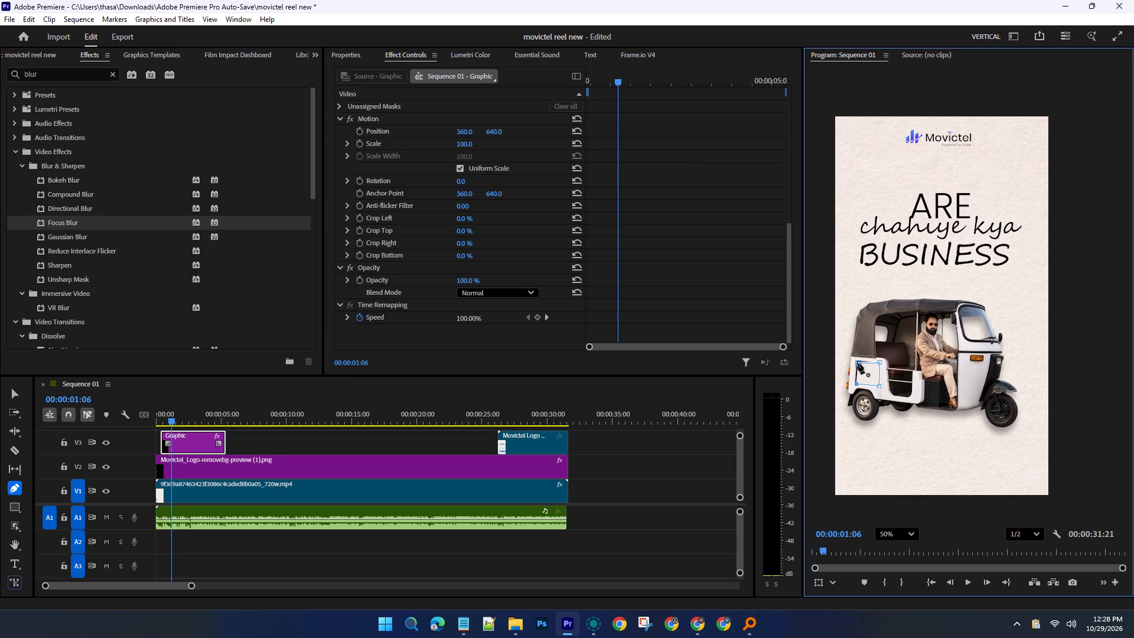
Move the cover shape's two rear corner points outward at 00:00:01:06 to cover the old logo on the rickshaw's panel.
click(858, 363)
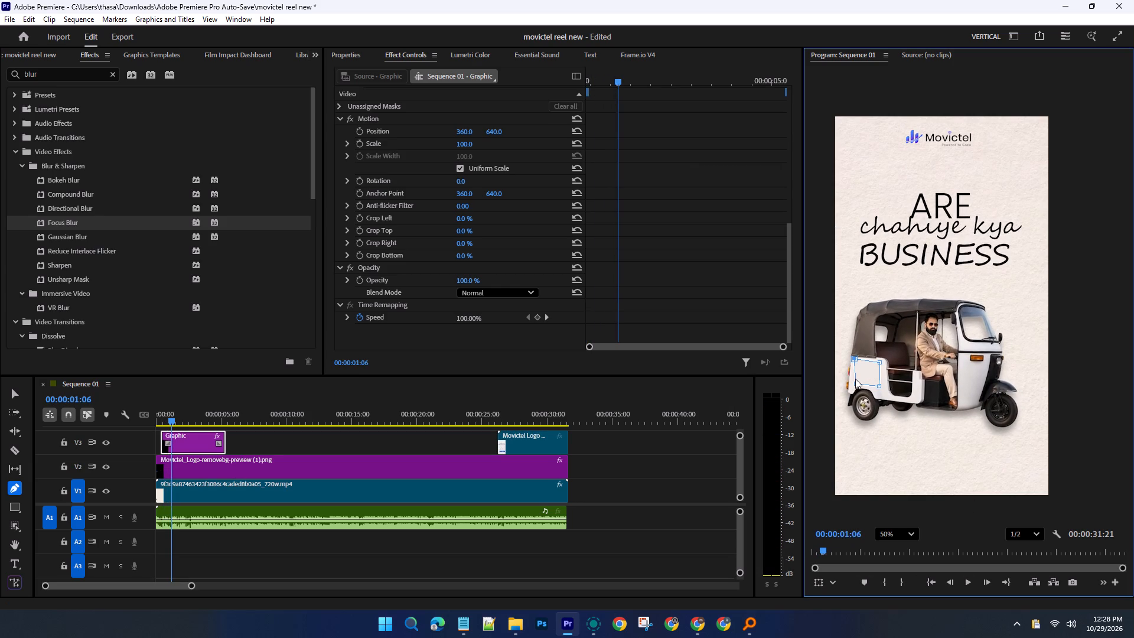
click(855, 383)
click(827, 496)
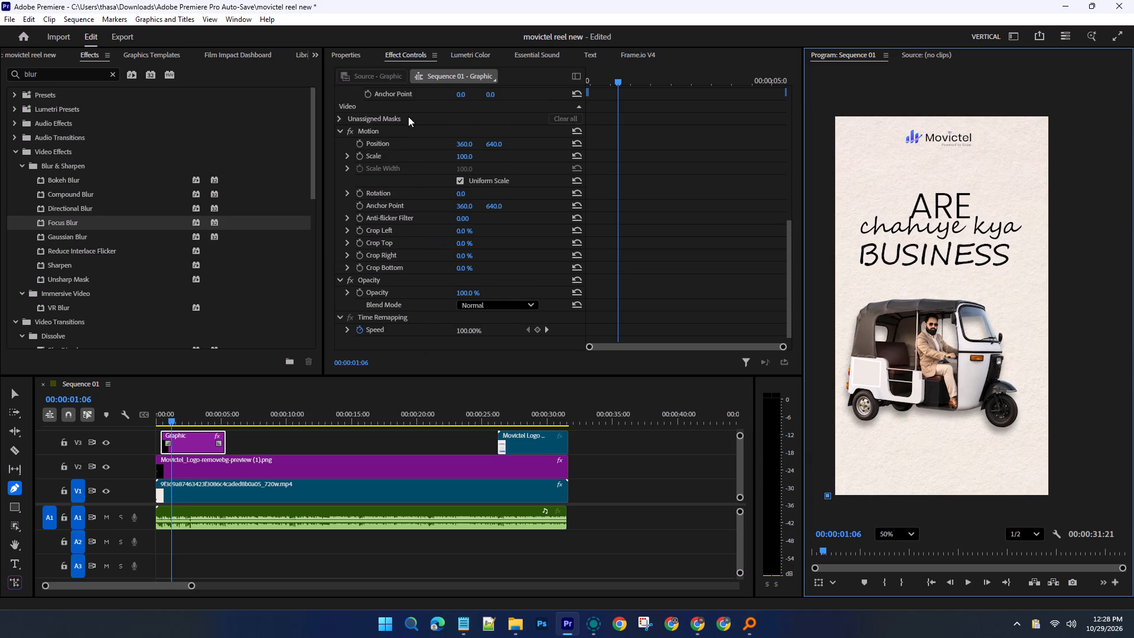
Turn off the stroke of the cover shape, Shape 01.
click(340, 116)
click(340, 116)
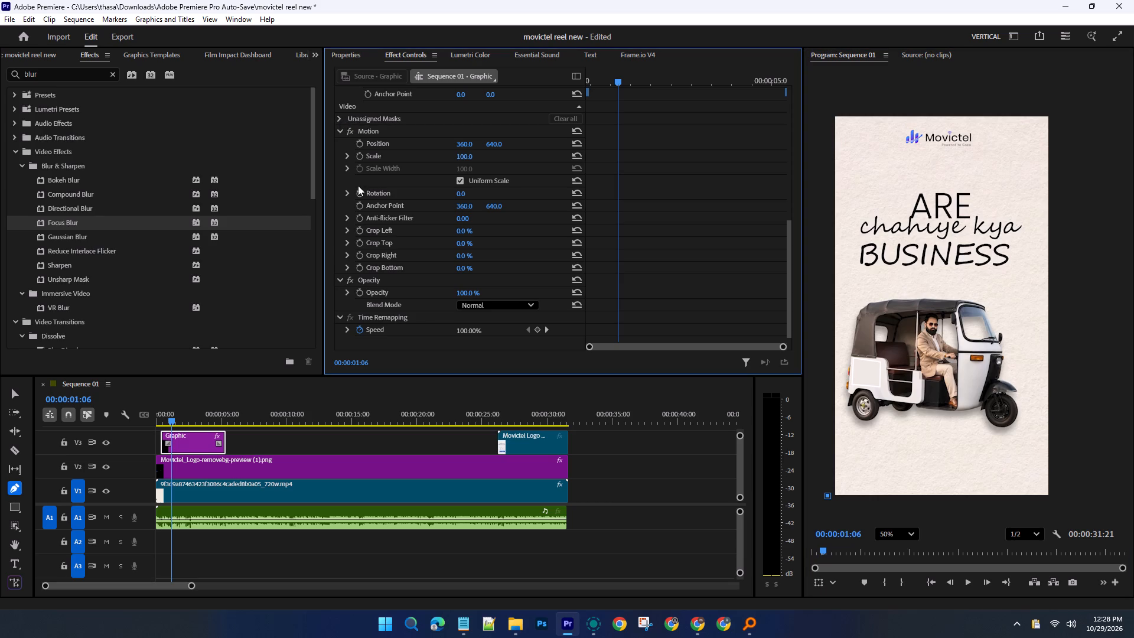
scroll(410, 278, down, 1)
scroll(410, 278, up, 6)
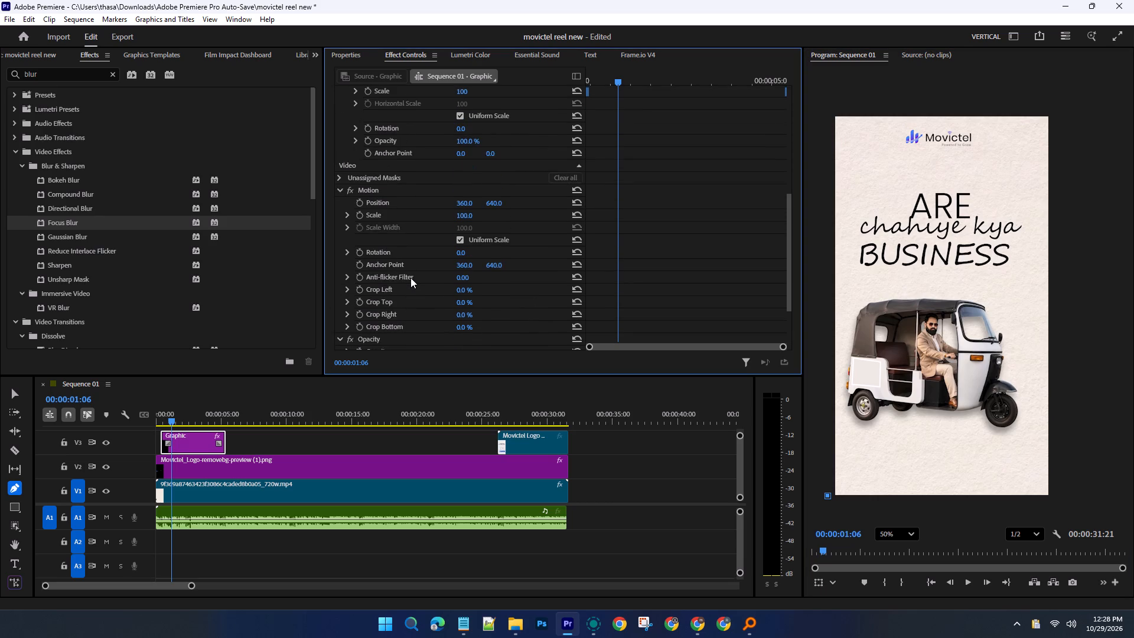
scroll(410, 278, up, 13)
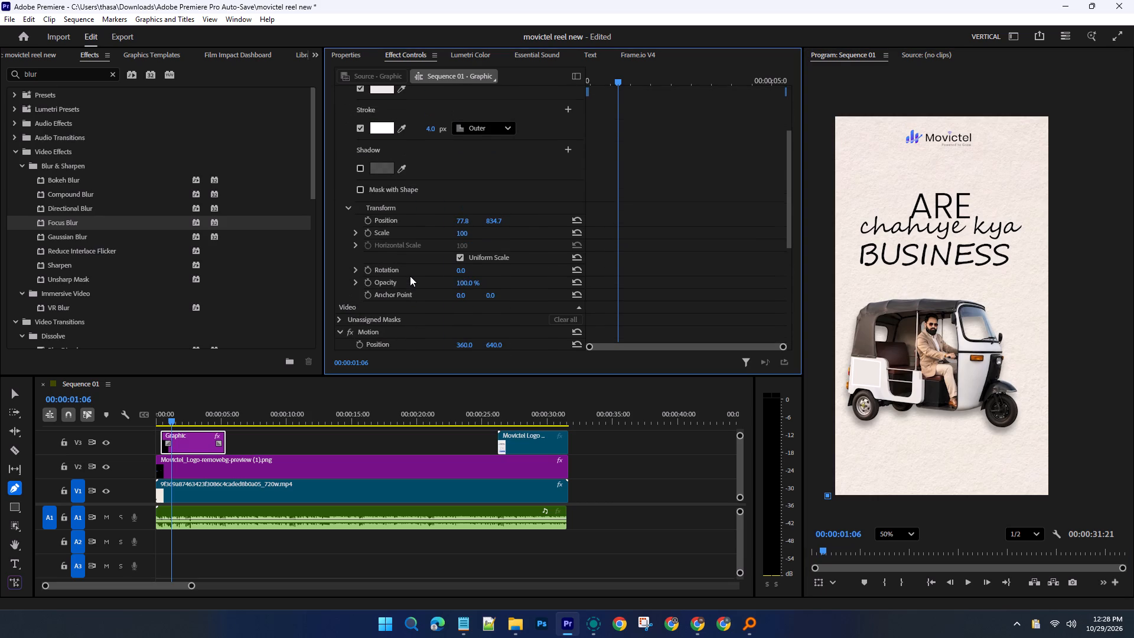
scroll(410, 276, up, 5)
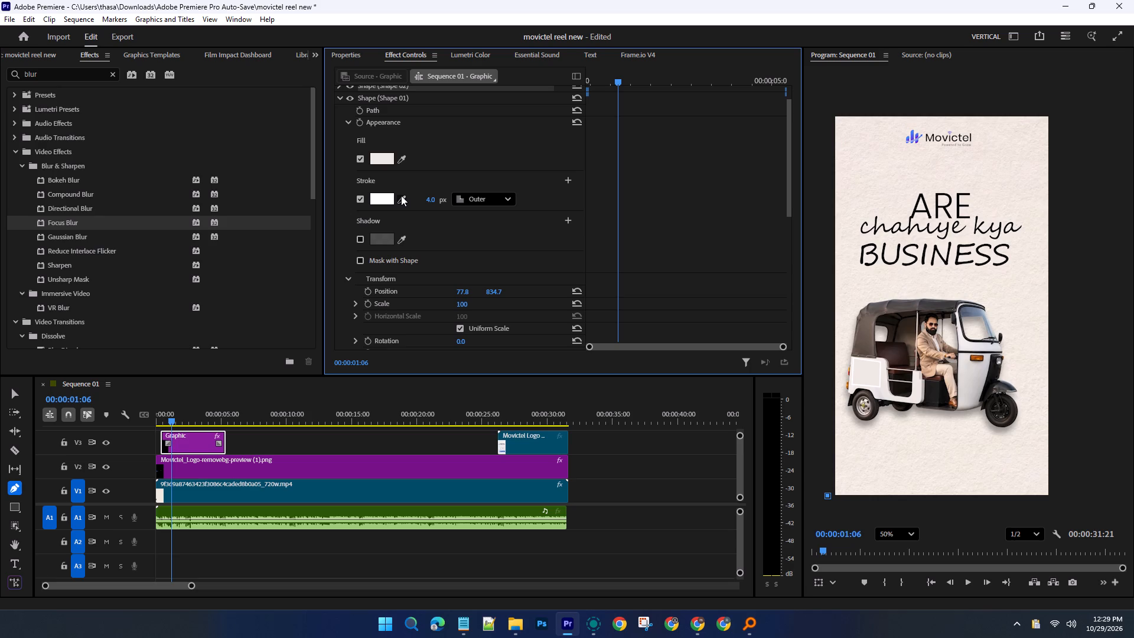
click(401, 196)
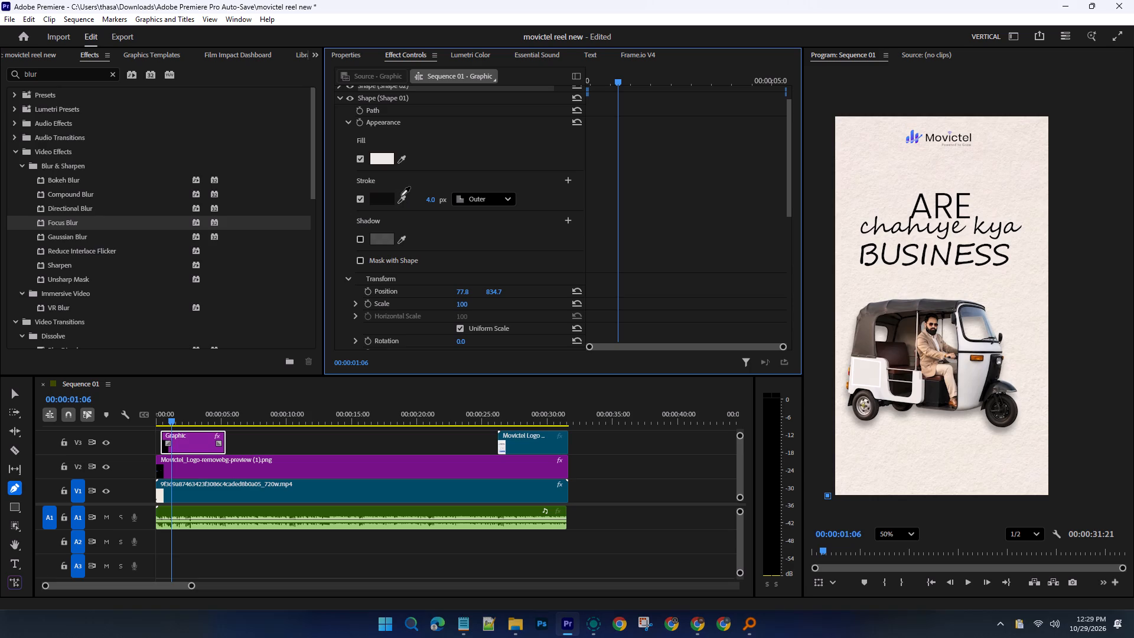
click(361, 199)
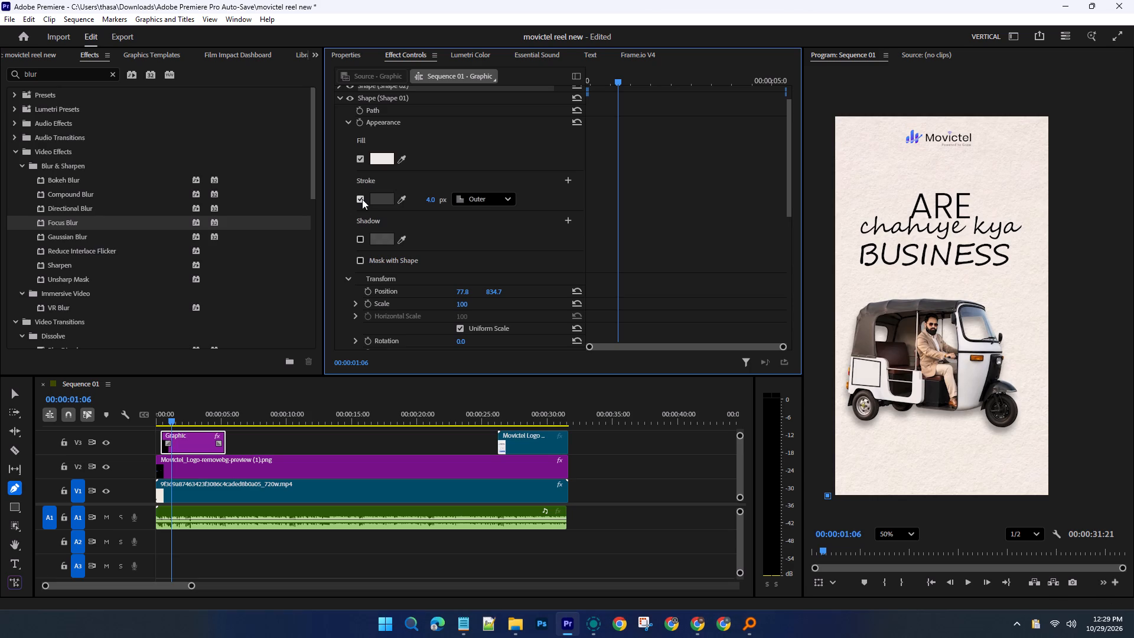
click(362, 199)
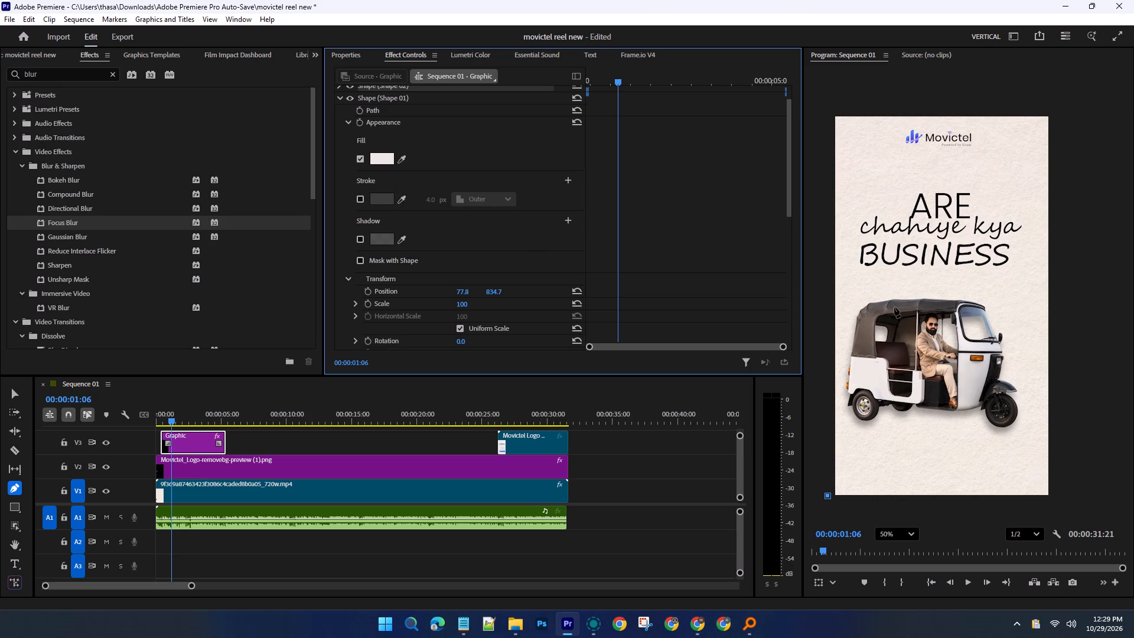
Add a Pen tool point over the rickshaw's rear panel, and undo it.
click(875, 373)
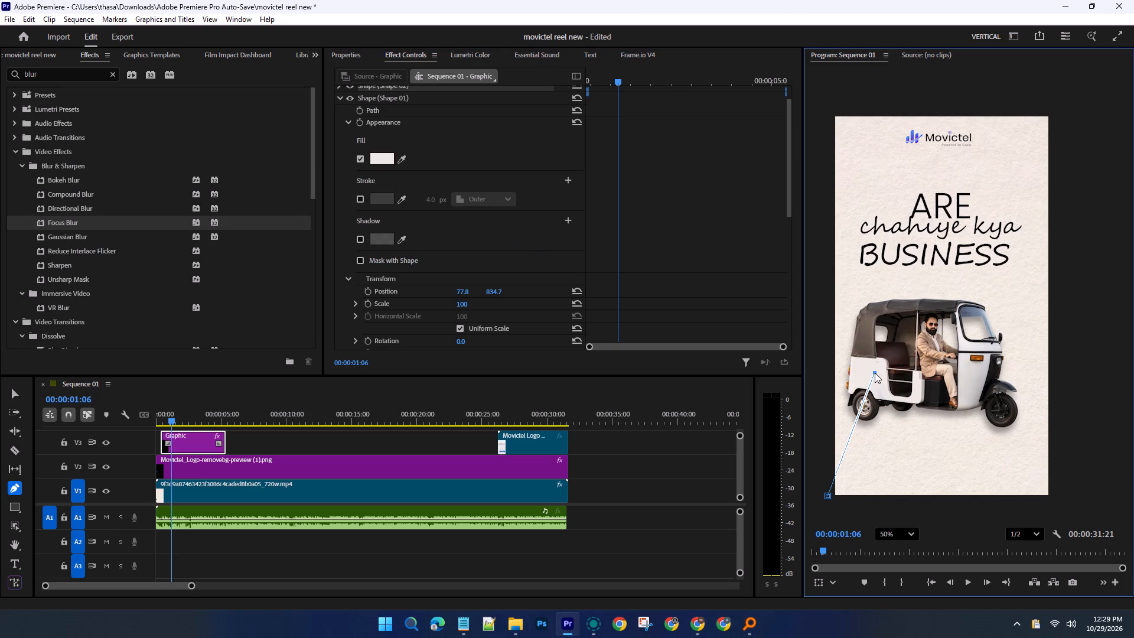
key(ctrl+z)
Reselect the V3 graphic and place a curved Pen tool point on the rickshaw's rear panel, undoing the extra second point.
click(201, 442)
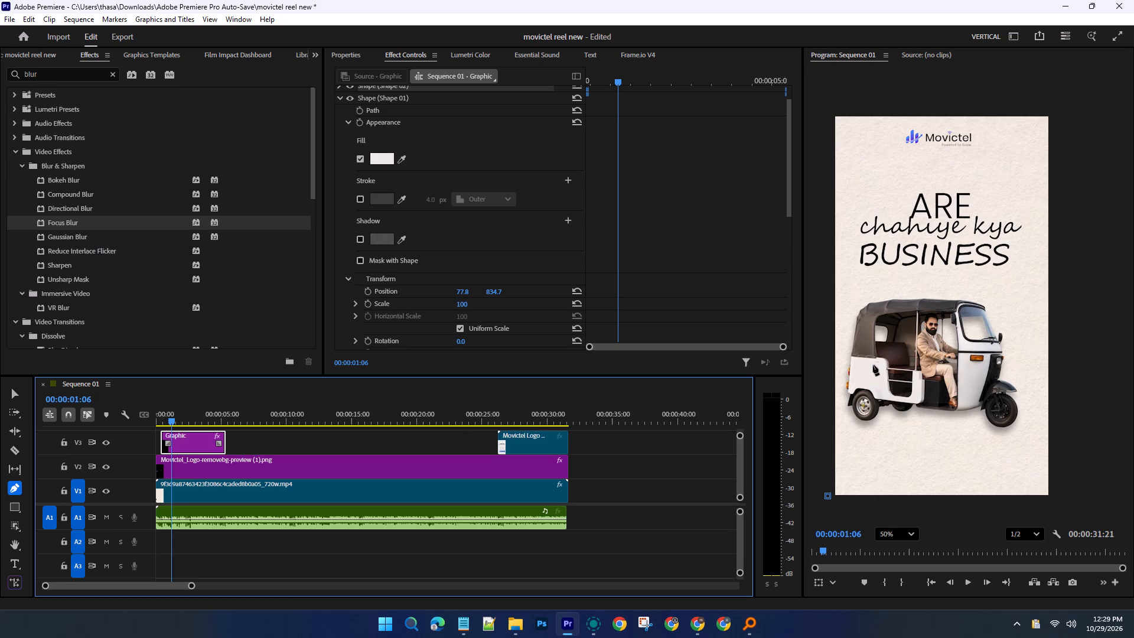
click(177, 445)
click(190, 464)
click(188, 437)
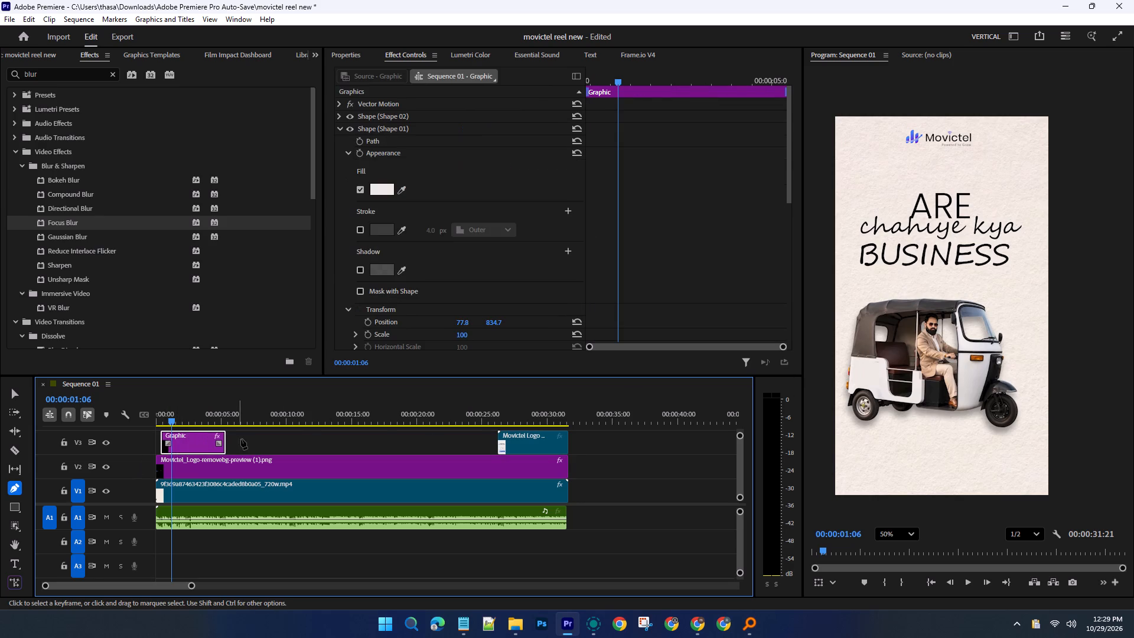
drag(878, 362, 871, 362)
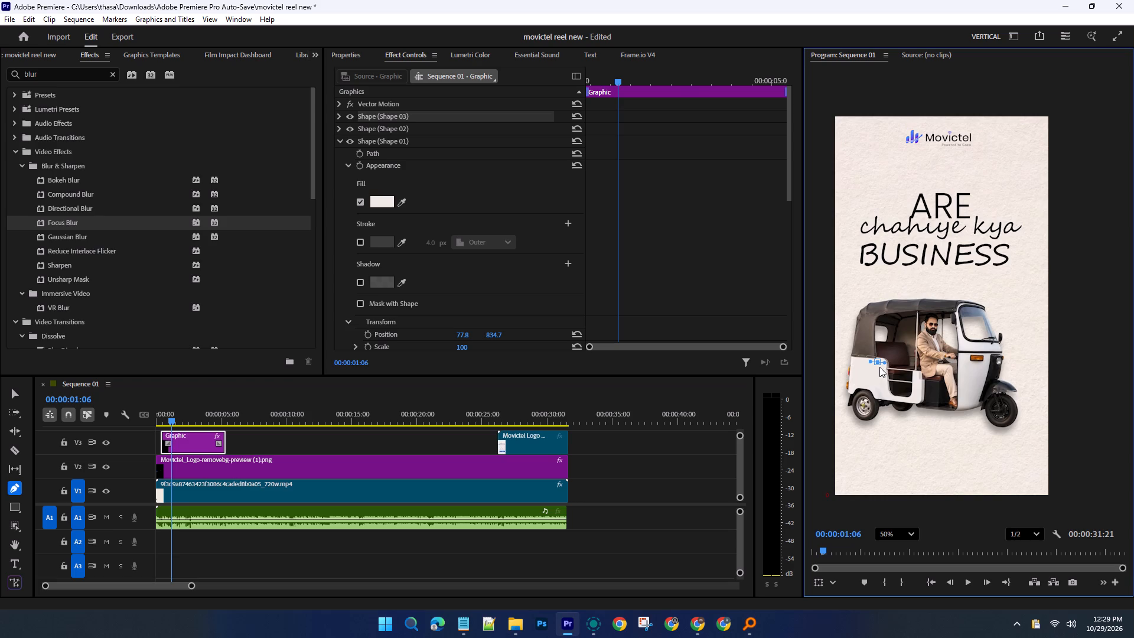
click(812, 382)
key(ctrl+z)
Switch to the Selection tool, deselect the shape and review the cover against the moving rickshaw through the sequence's first three seconds.
drag(171, 419, 151, 424)
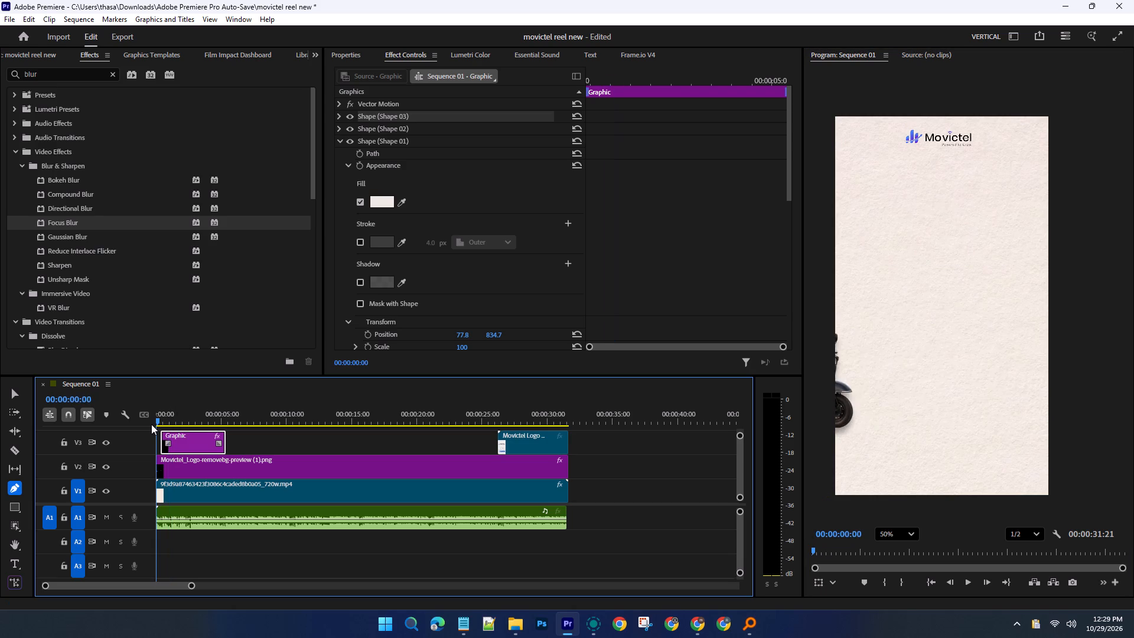
drag(151, 424, 172, 425)
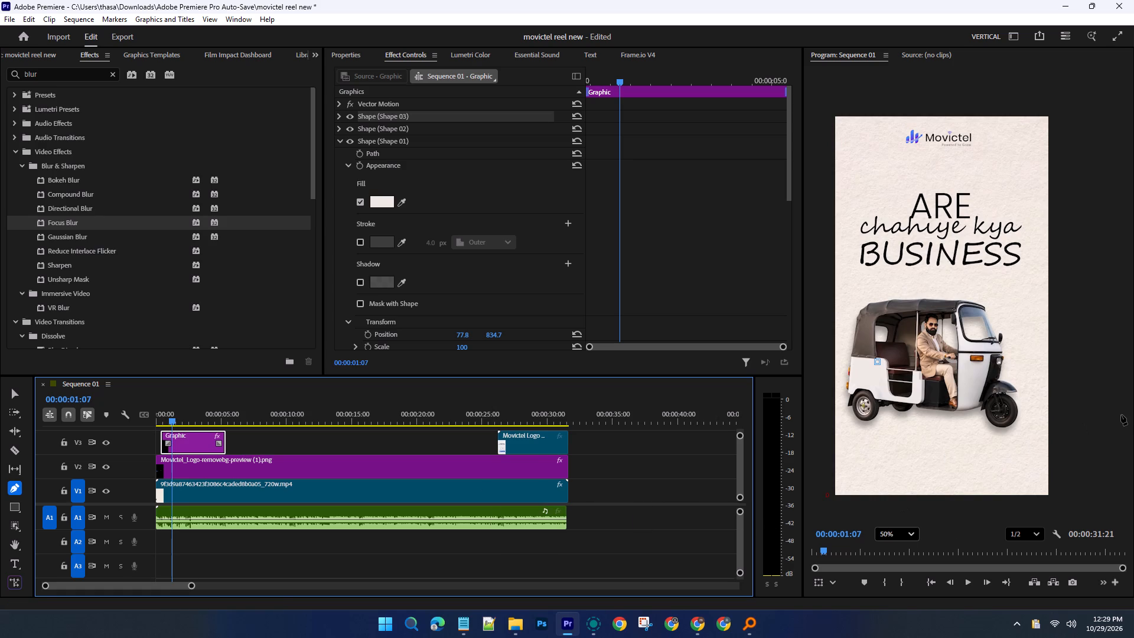
click(18, 398)
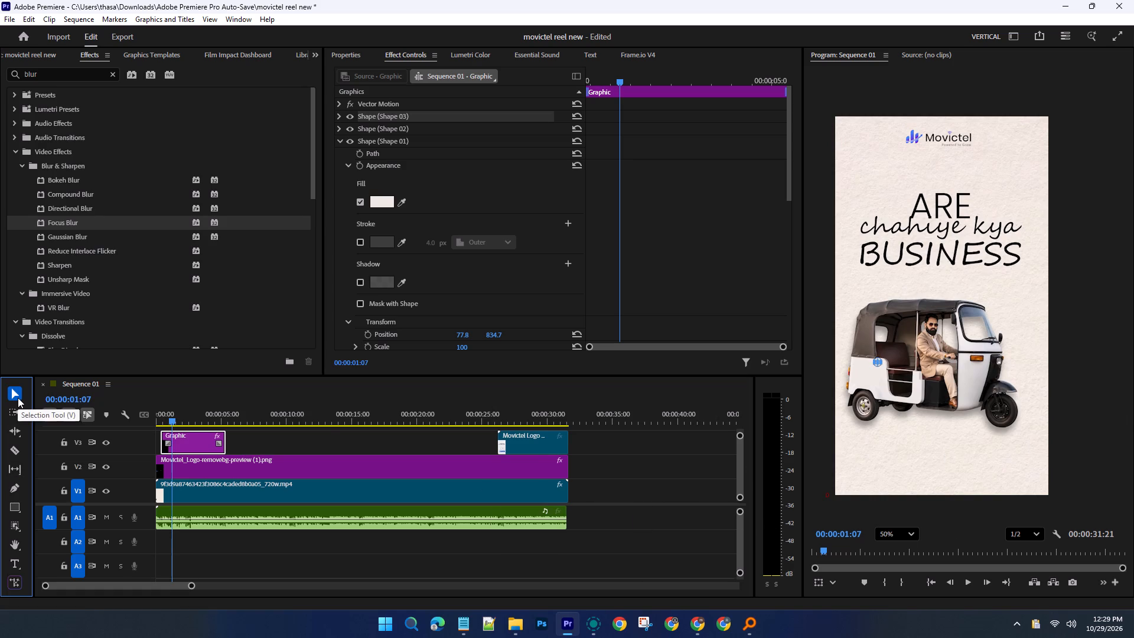
click(771, 380)
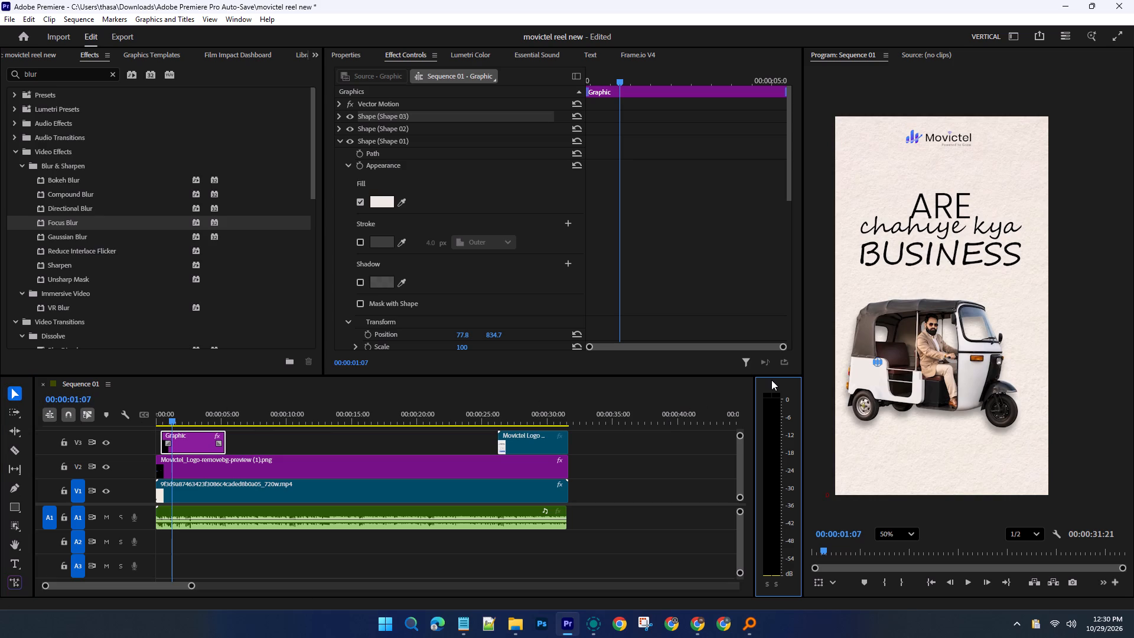
click(827, 331)
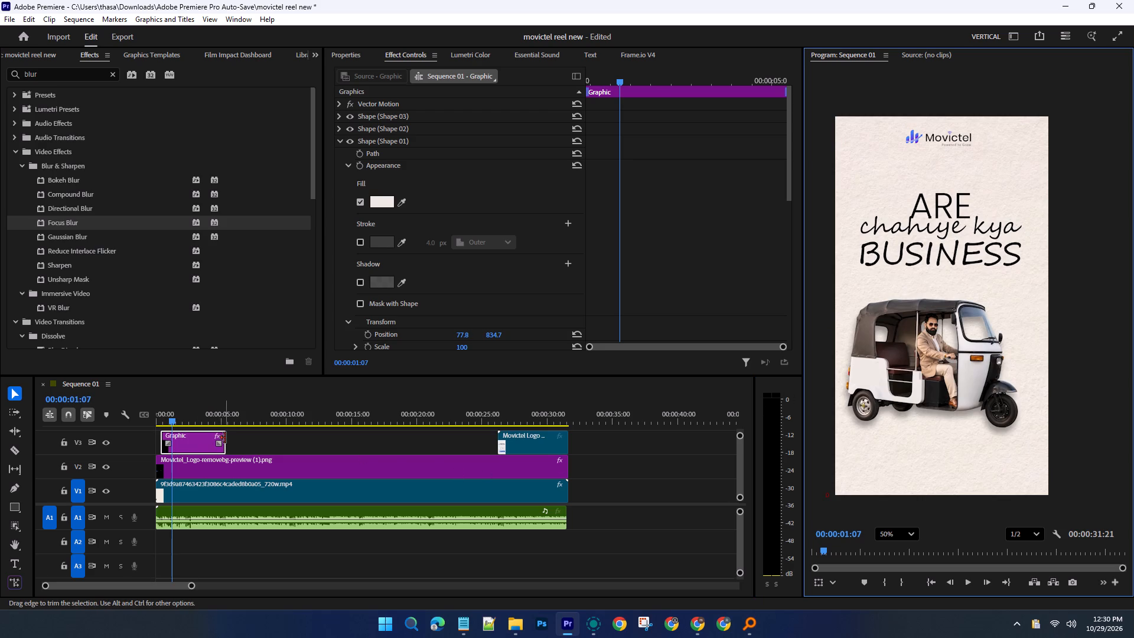
drag(172, 420, 154, 421)
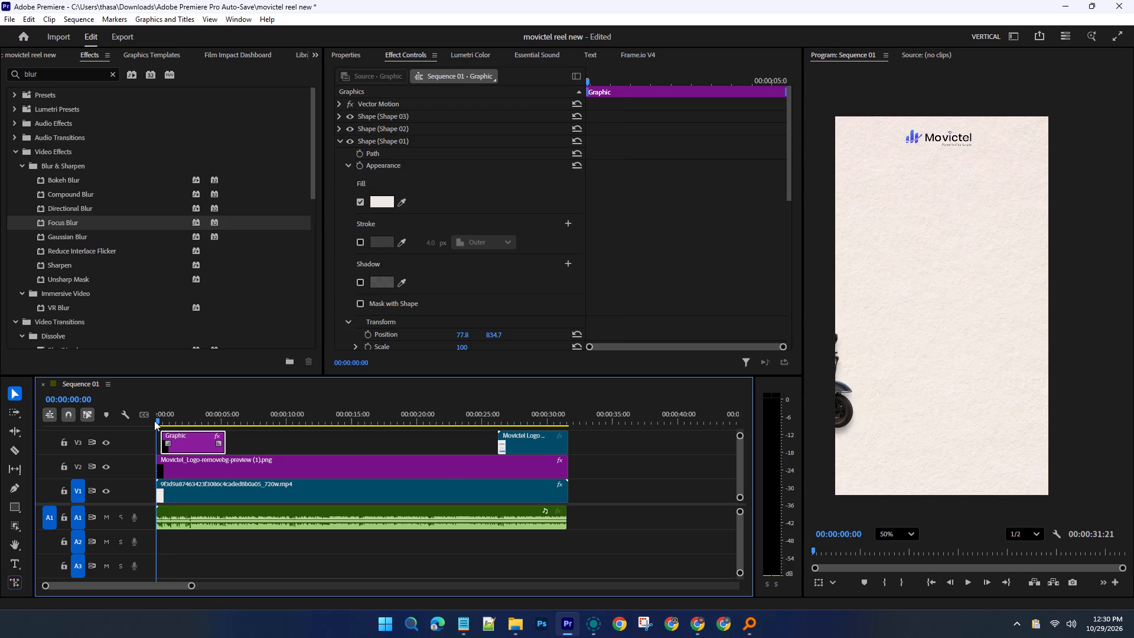
drag(154, 421, 168, 422)
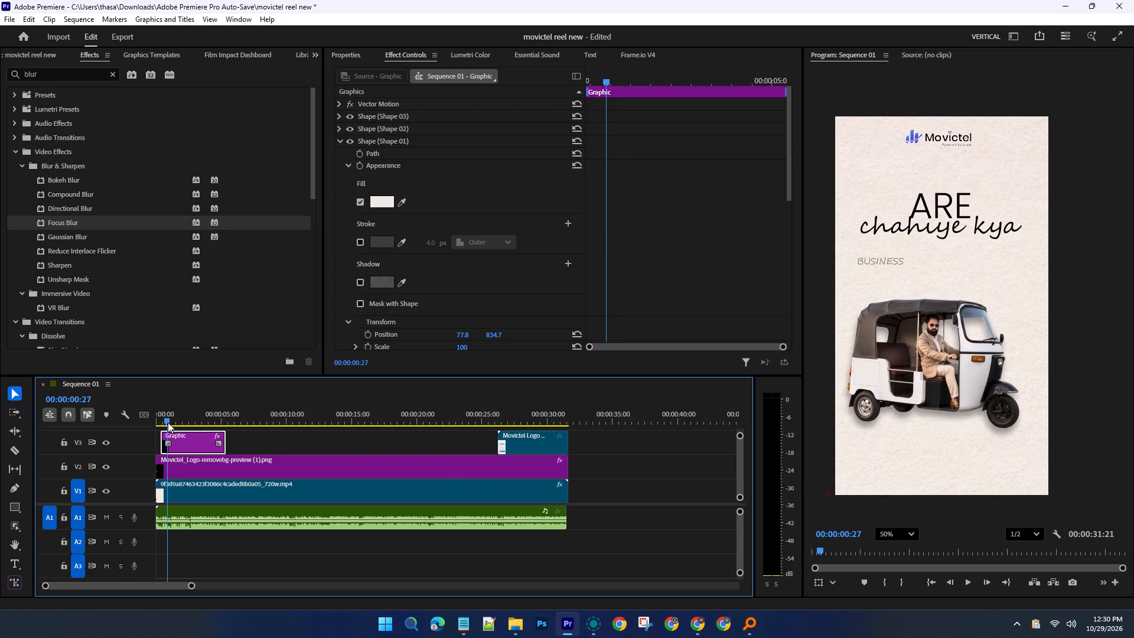
drag(168, 422, 187, 424)
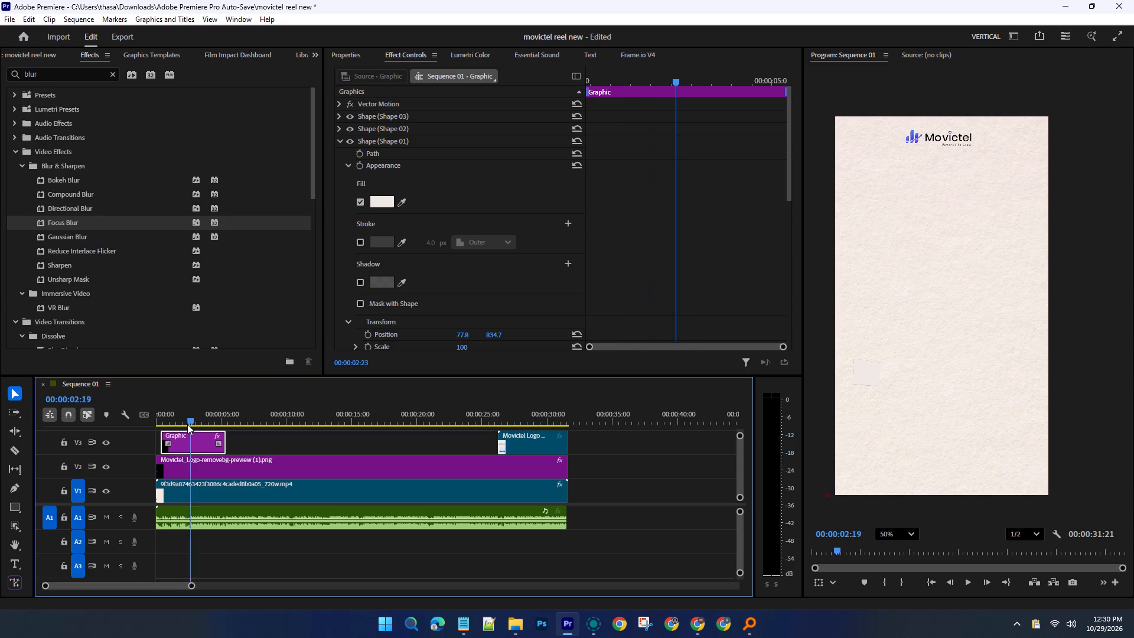
drag(187, 424, 150, 423)
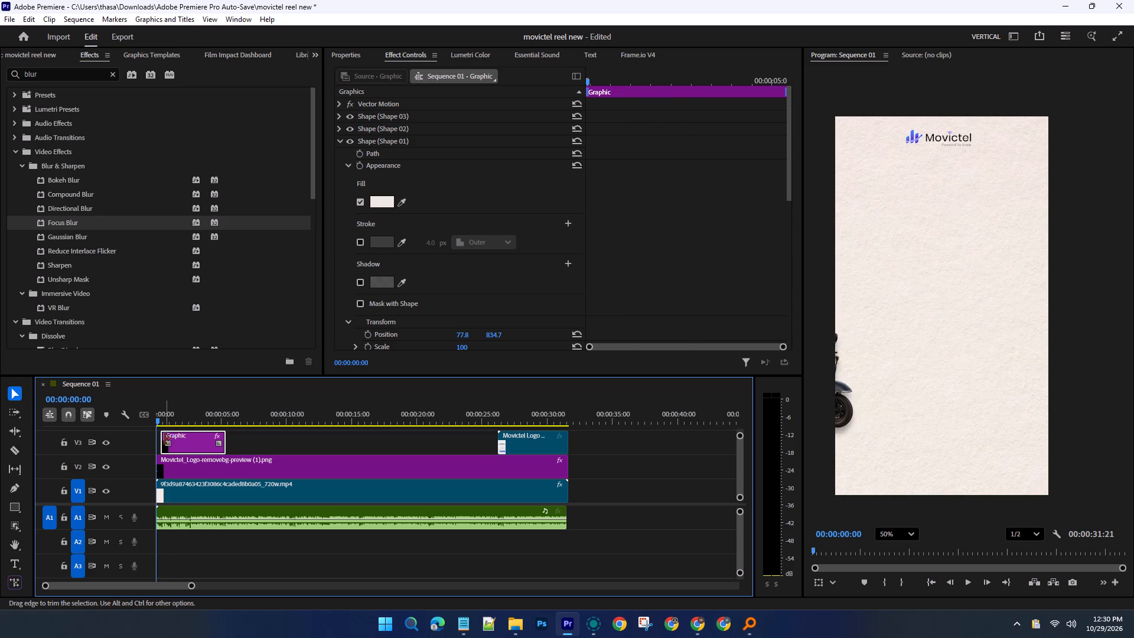
Look through the V3 graphic's shape, transform and responsive design settings for a way to track the rickshaw.
scroll(431, 261, up, 1)
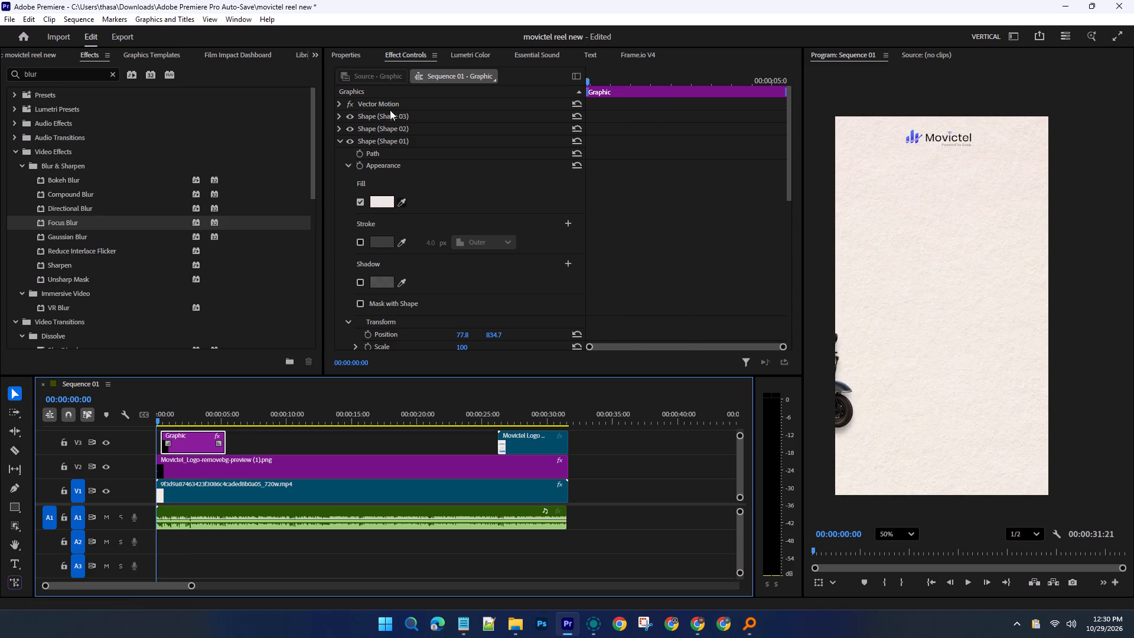
click(347, 57)
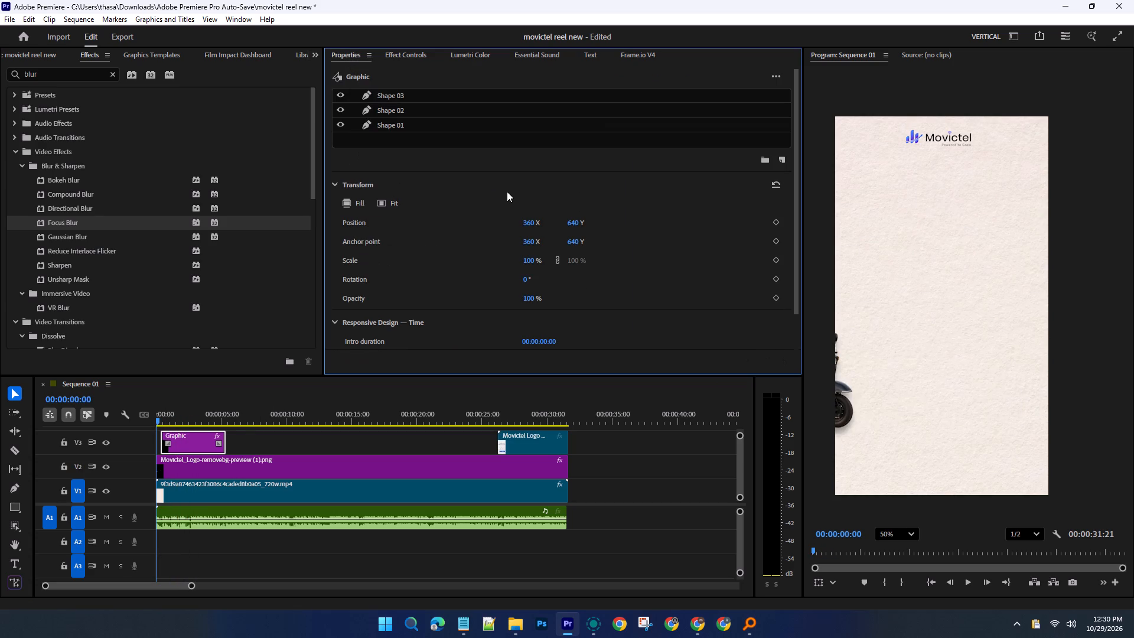
scroll(507, 191, up, 2)
click(465, 51)
click(517, 50)
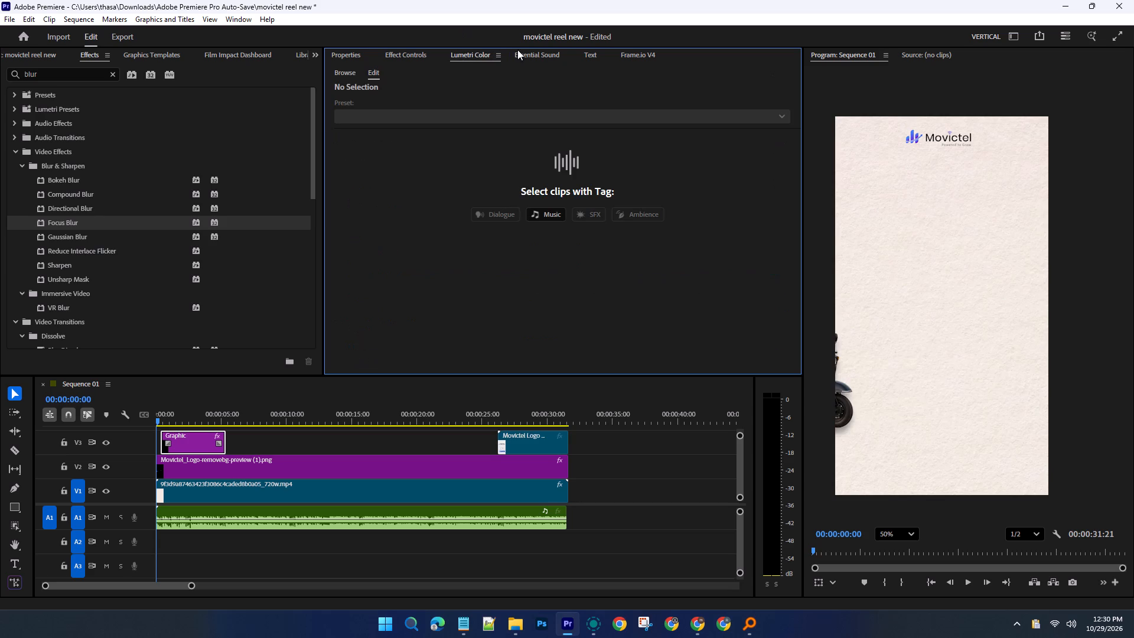
click(591, 57)
click(638, 56)
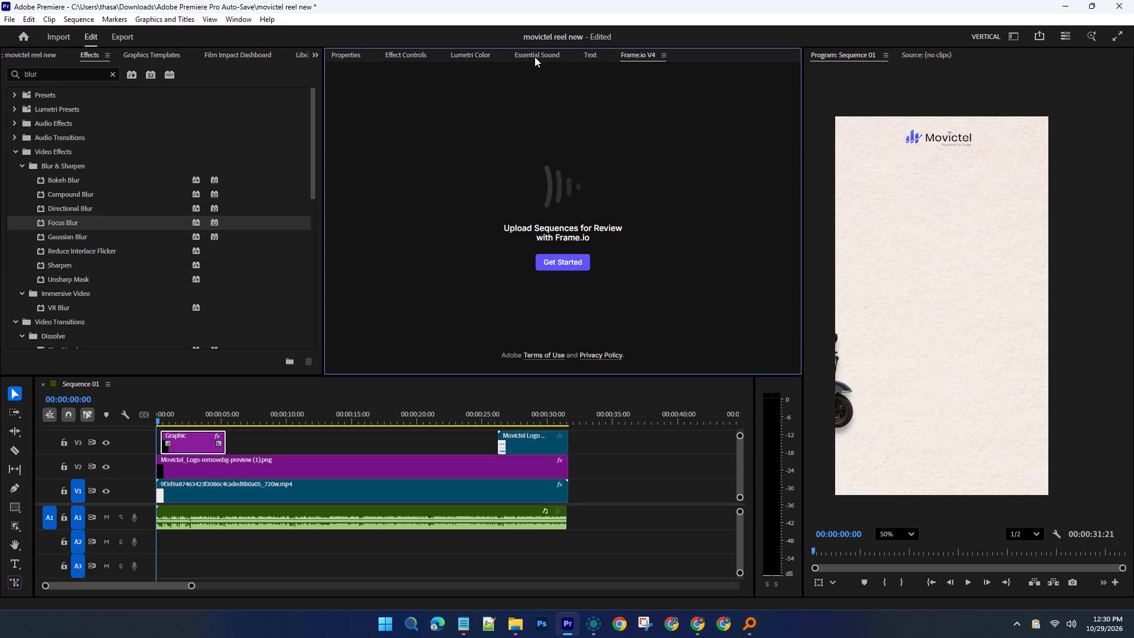
click(346, 54)
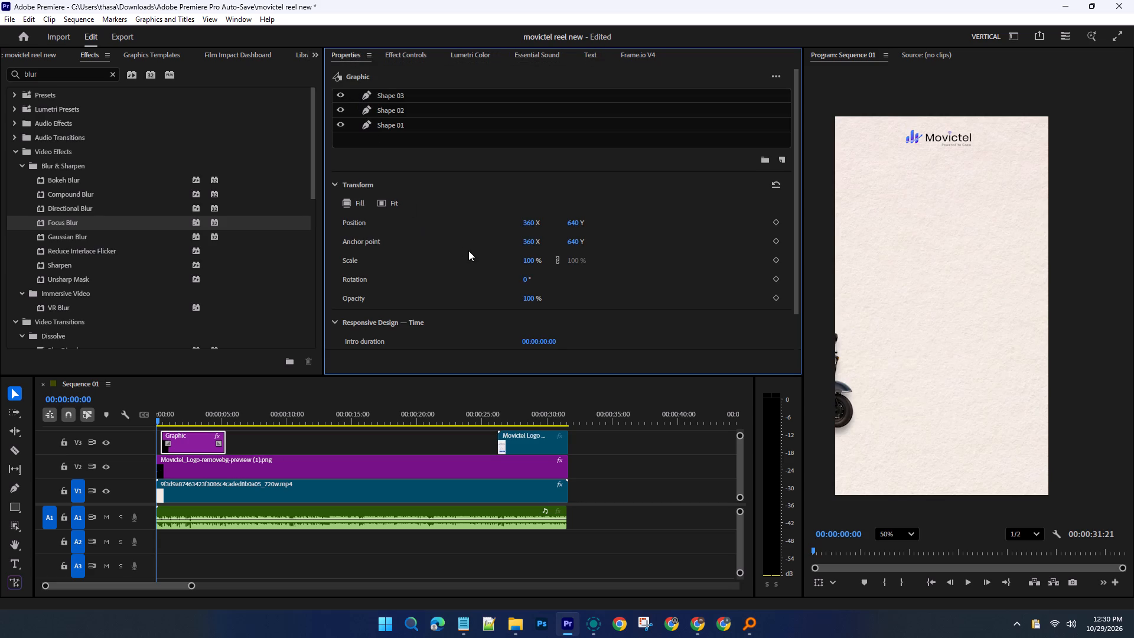
scroll(471, 255, down, 6)
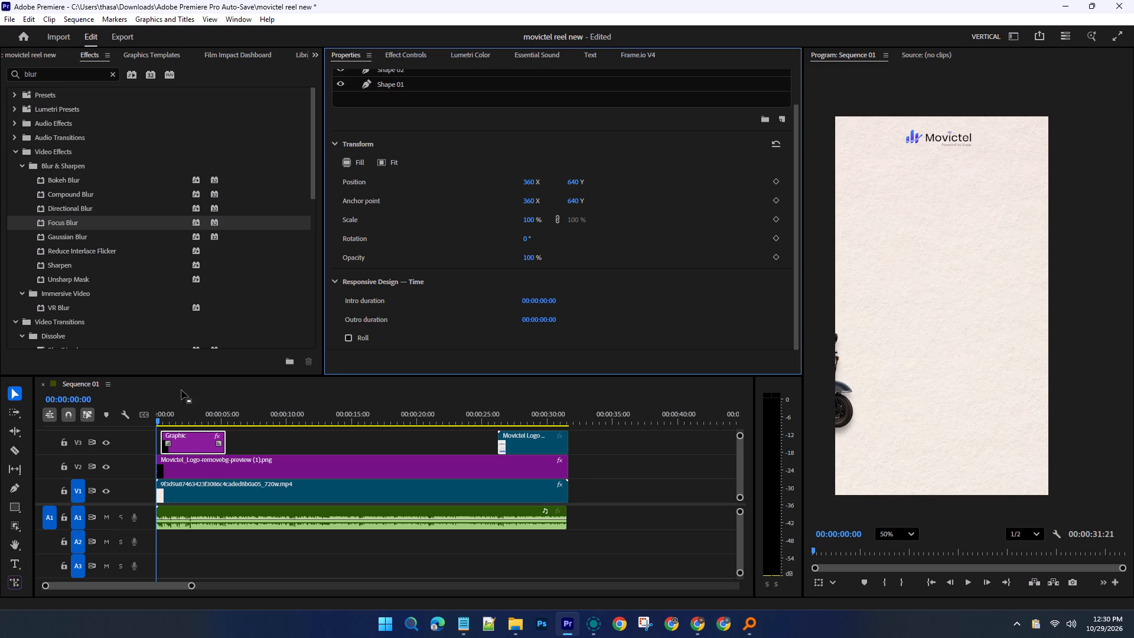
Compare the V3 graphic's properties with the V1 video clip's, and examine the clip's Motion, Opacity and Time Remapping settings for tracking.
click(229, 490)
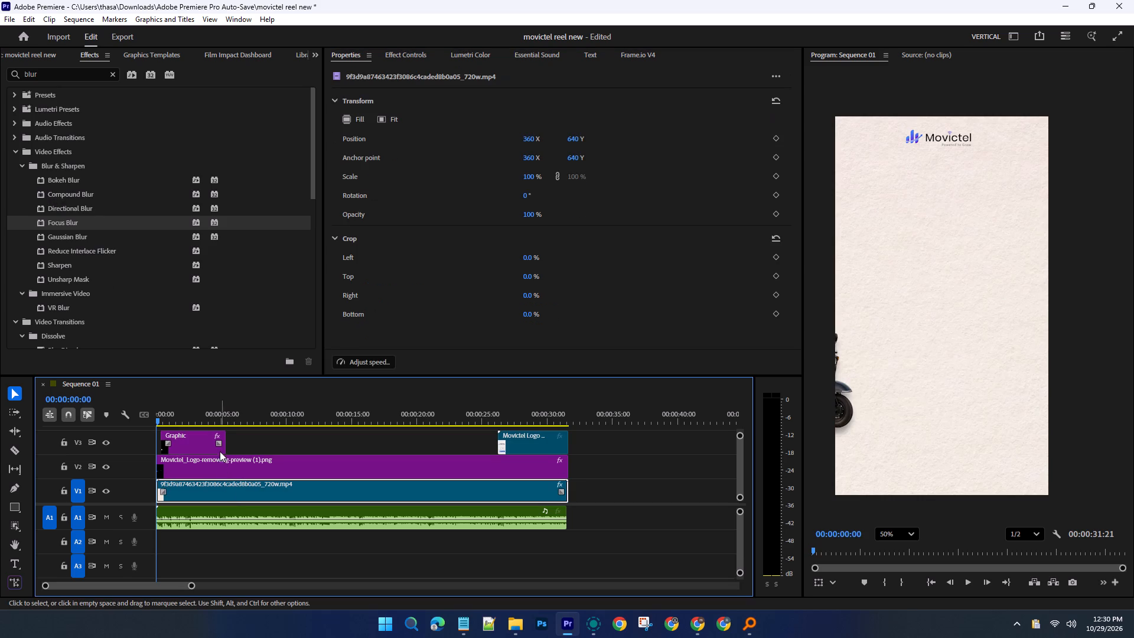
click(218, 443)
click(188, 438)
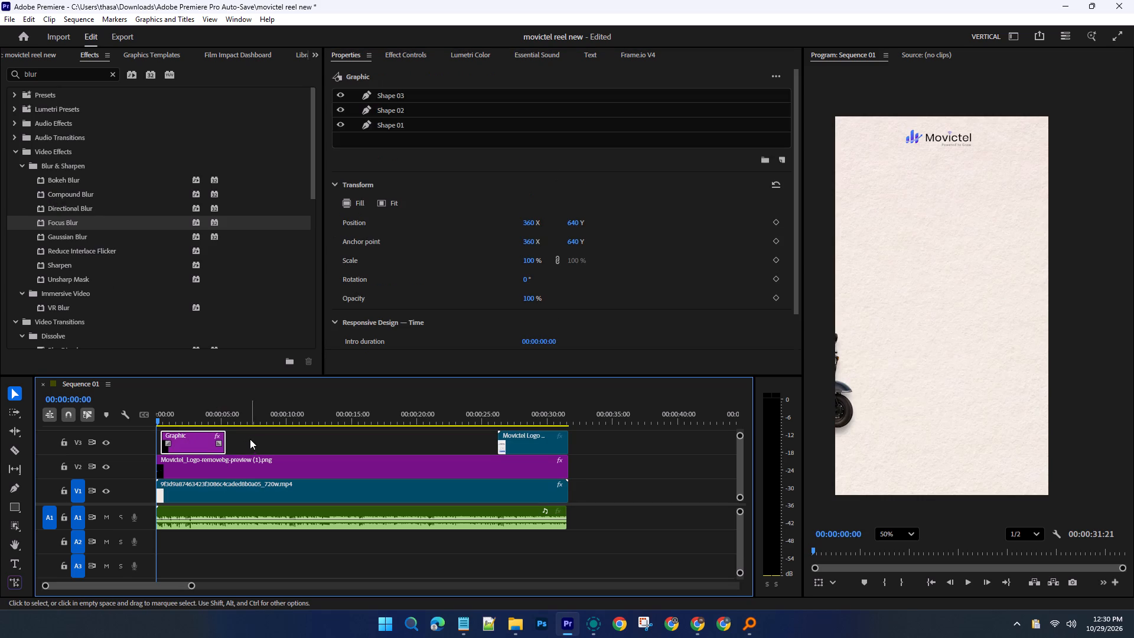
click(223, 494)
scroll(506, 220, up, 2)
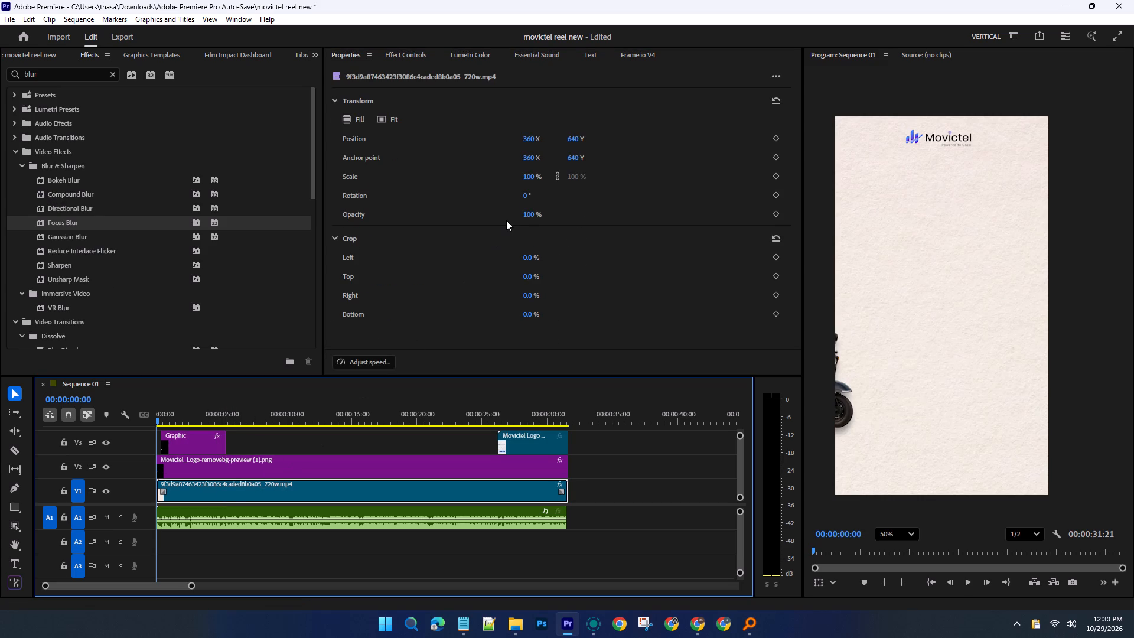
scroll(506, 220, up, 2)
click(395, 58)
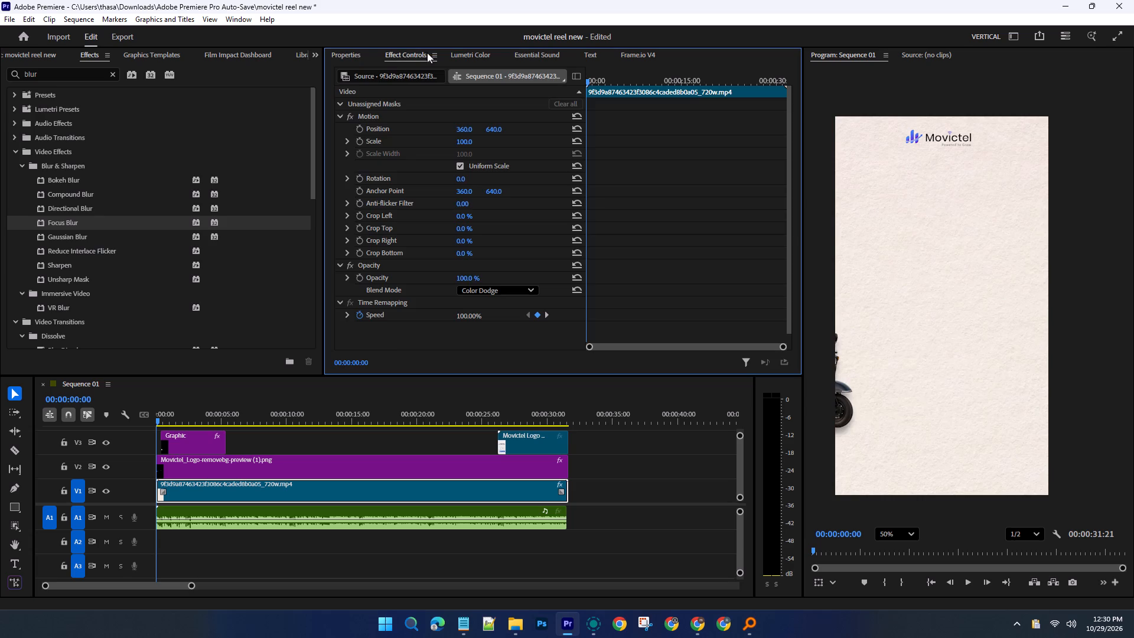
scroll(444, 171, up, 3)
scroll(408, 206, down, 4)
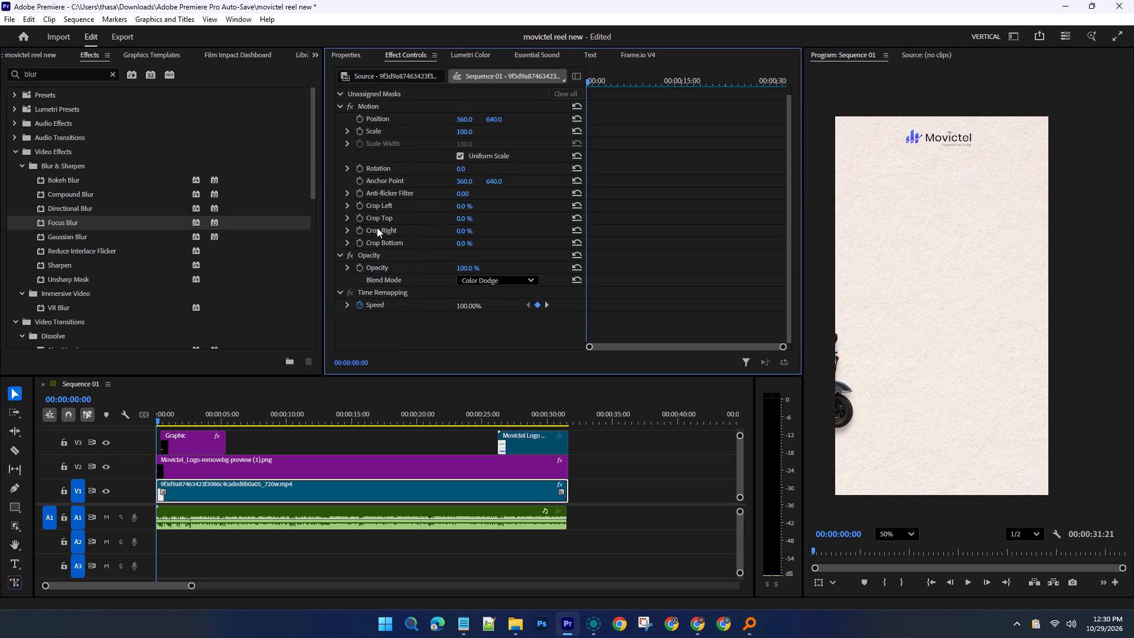
scroll(386, 188, up, 3)
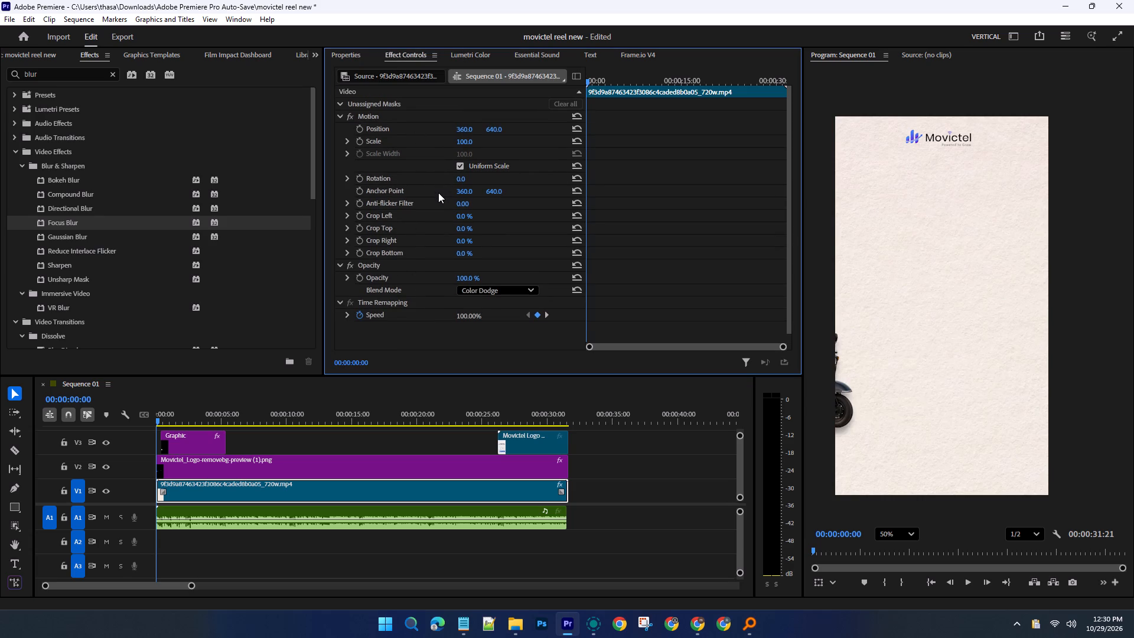
scroll(438, 193, down, 1)
scroll(438, 193, up, 2)
Examine the V1 video clip's Lumetri Color adjustments and recheck its effect settings for a tracking option.
click(461, 57)
scroll(522, 217, down, 5)
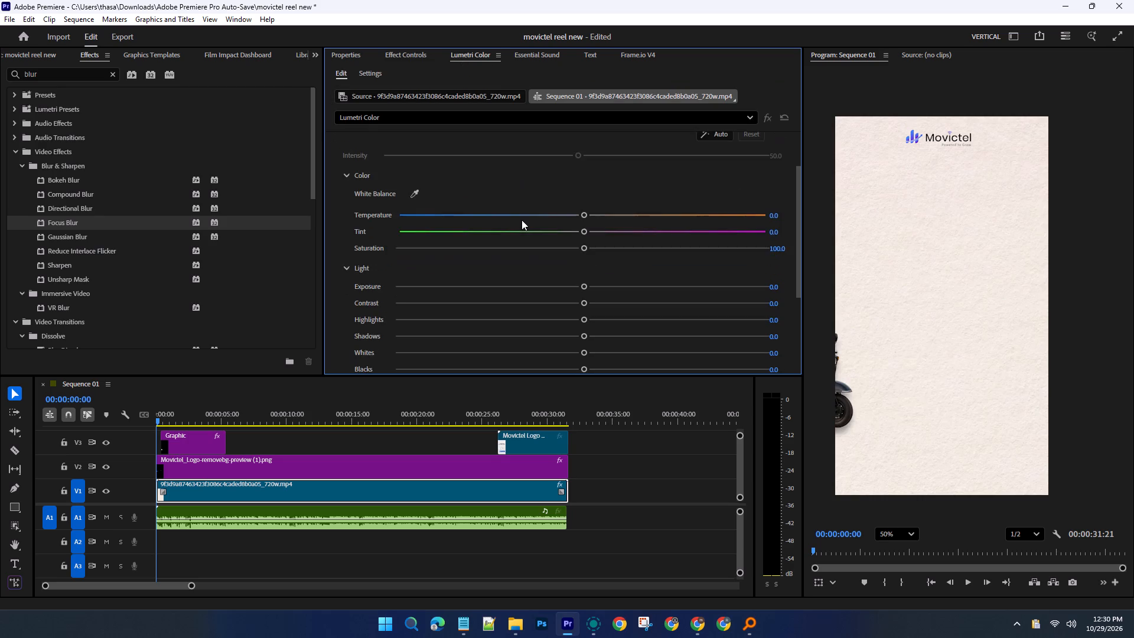
scroll(522, 219, down, 17)
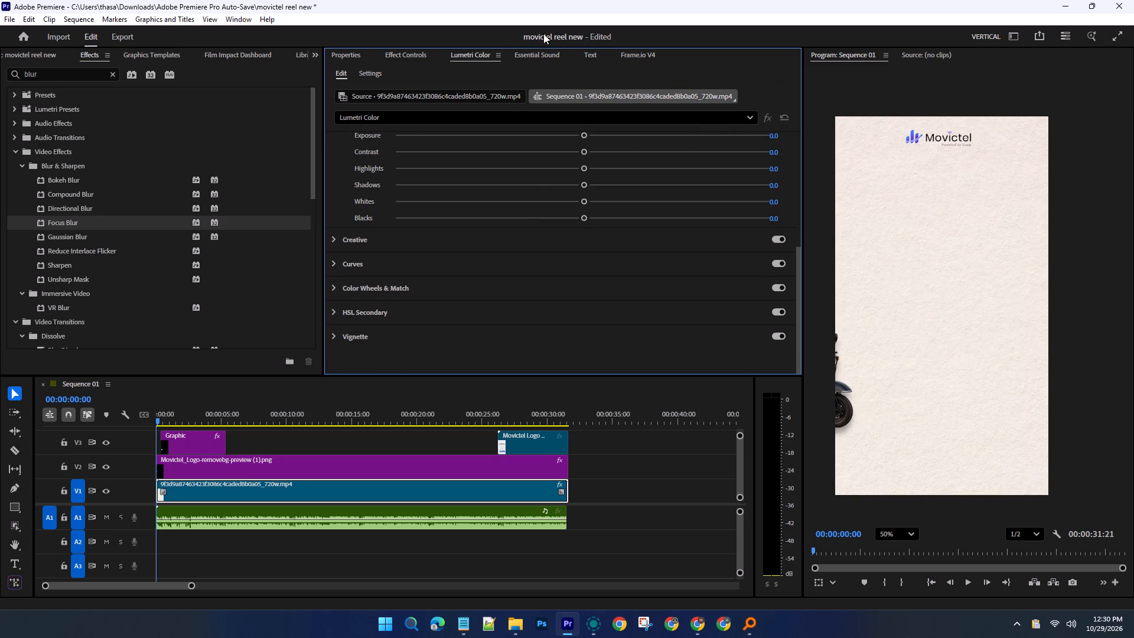
click(535, 57)
click(589, 56)
click(398, 57)
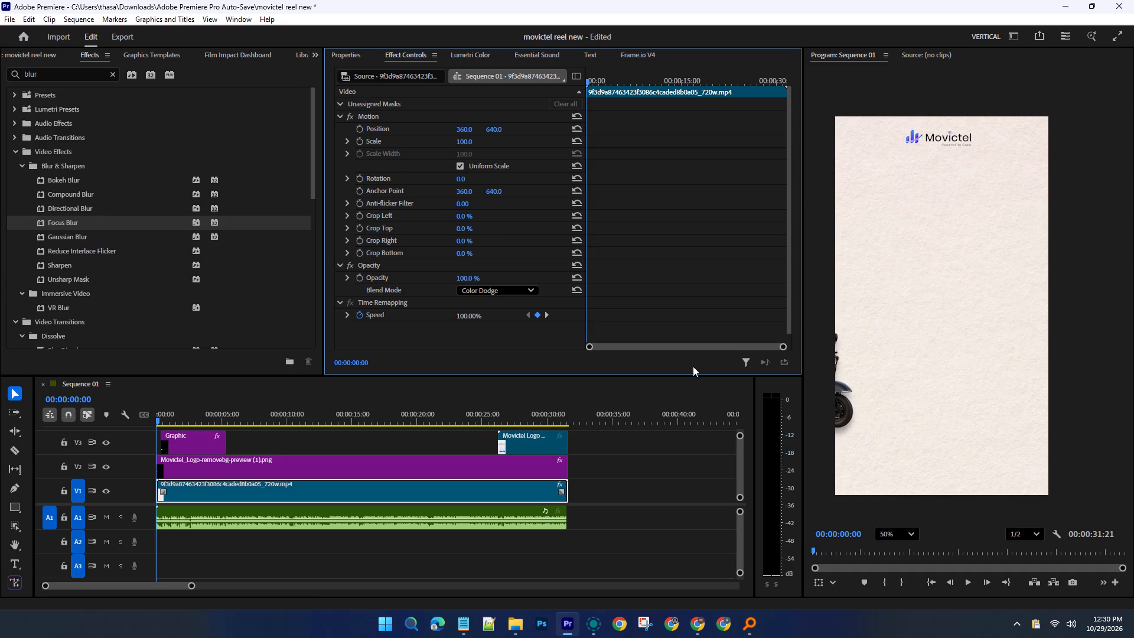
click(425, 491)
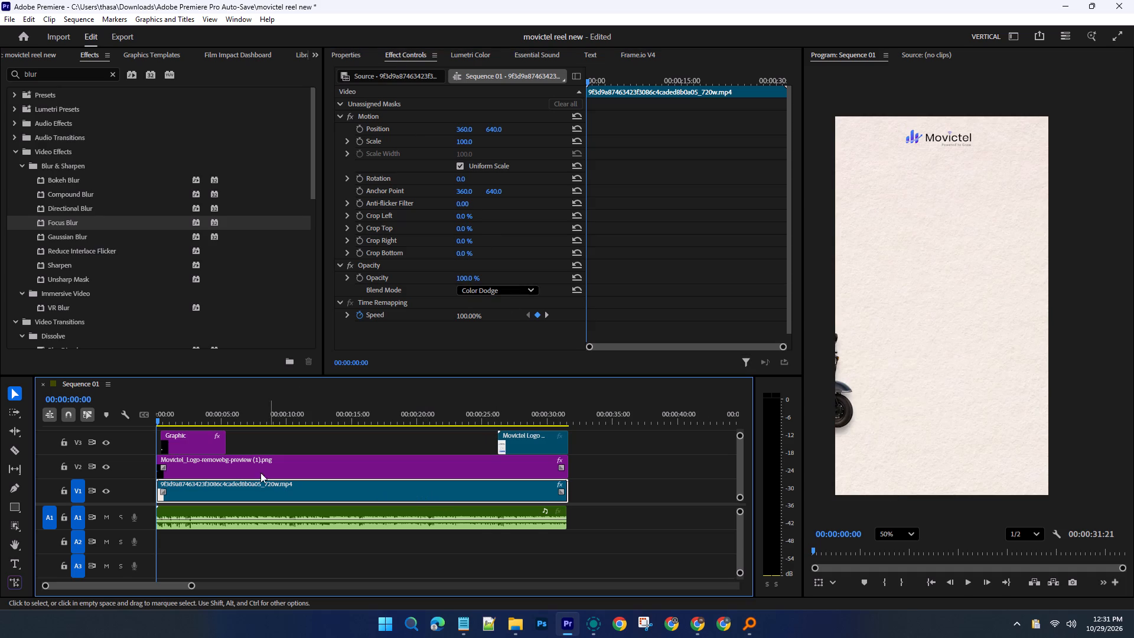
scroll(447, 309, up, 2)
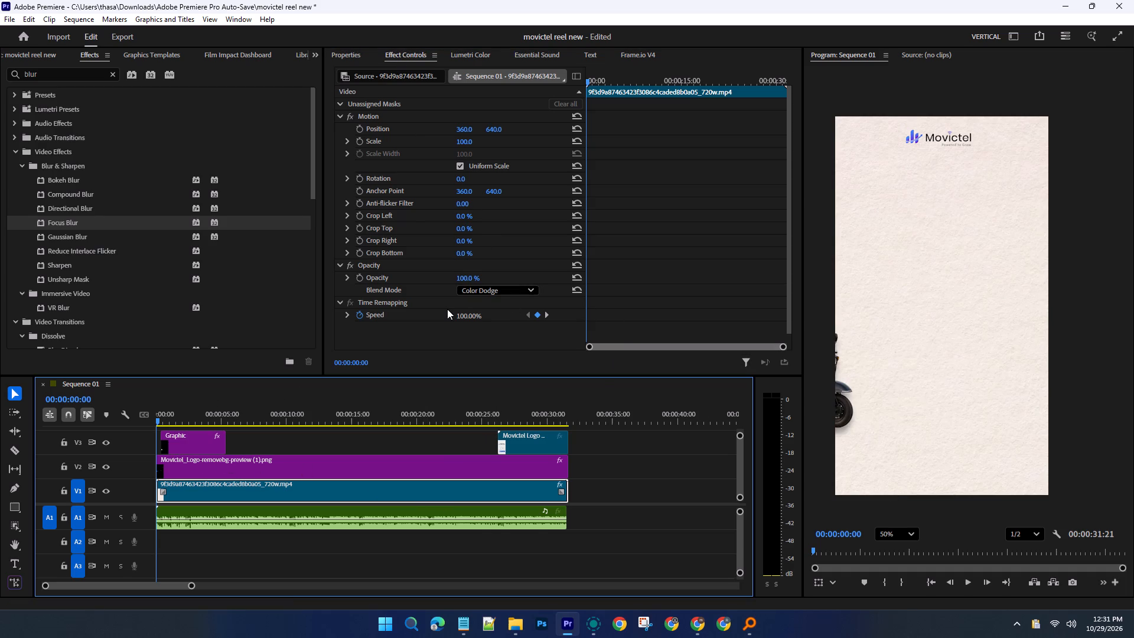
scroll(447, 309, up, 1)
scroll(419, 229, down, 4)
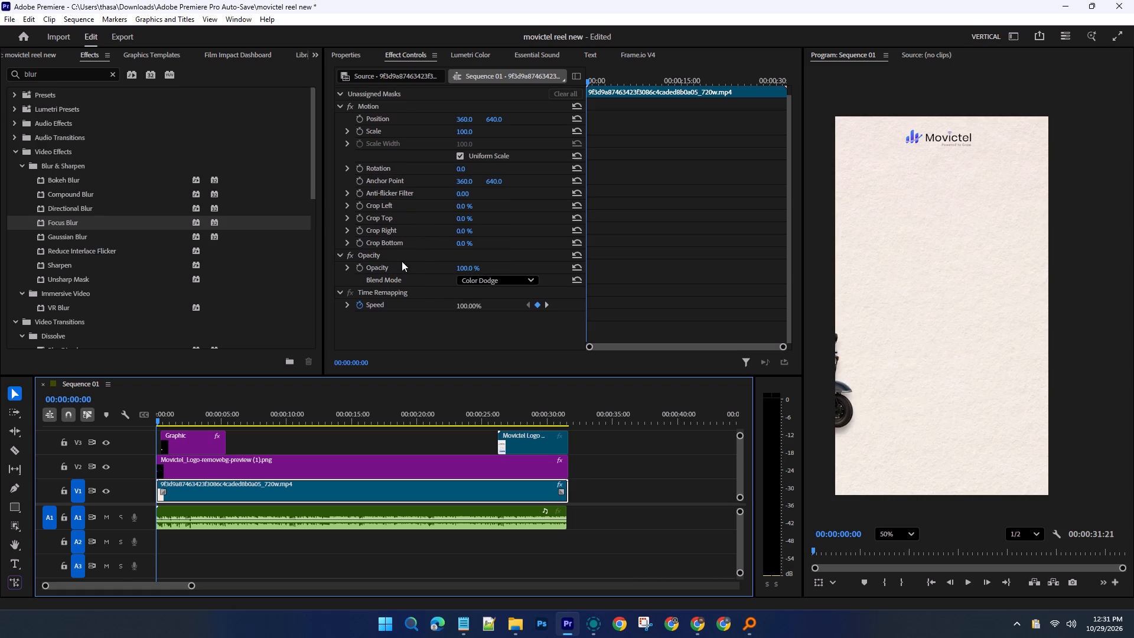
scroll(77, 269, down, 2)
Search the effects for "trac".
drag(51, 76, 2, 79)
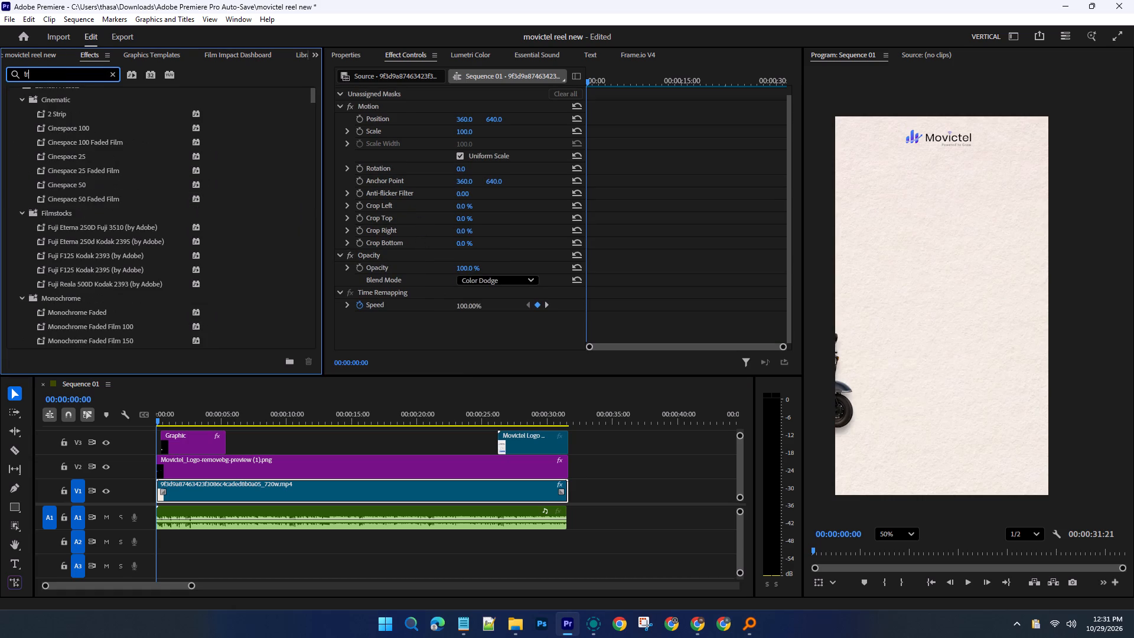
key(a)
key(c)
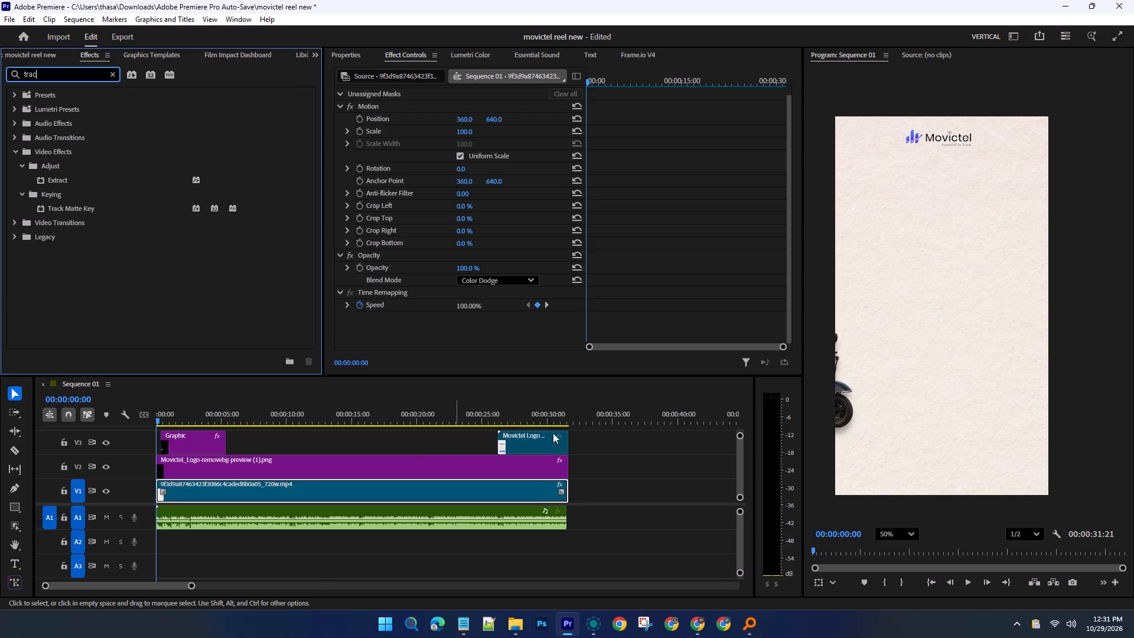
Play the sequence from the start and stop once the rickshaw is fully in frame.
click(966, 580)
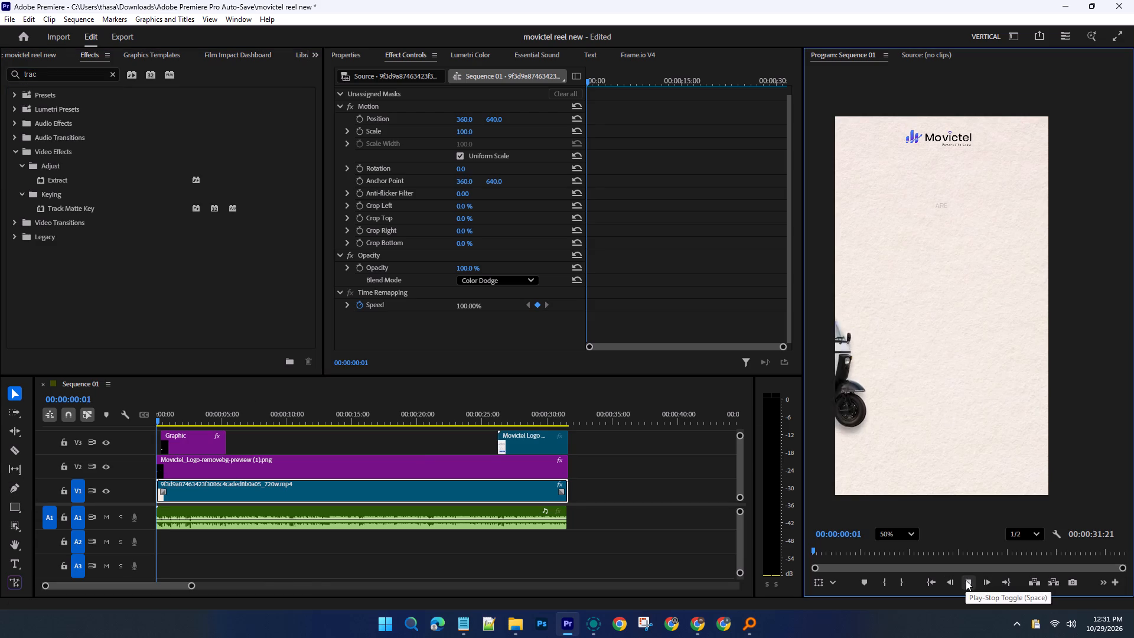
click(966, 580)
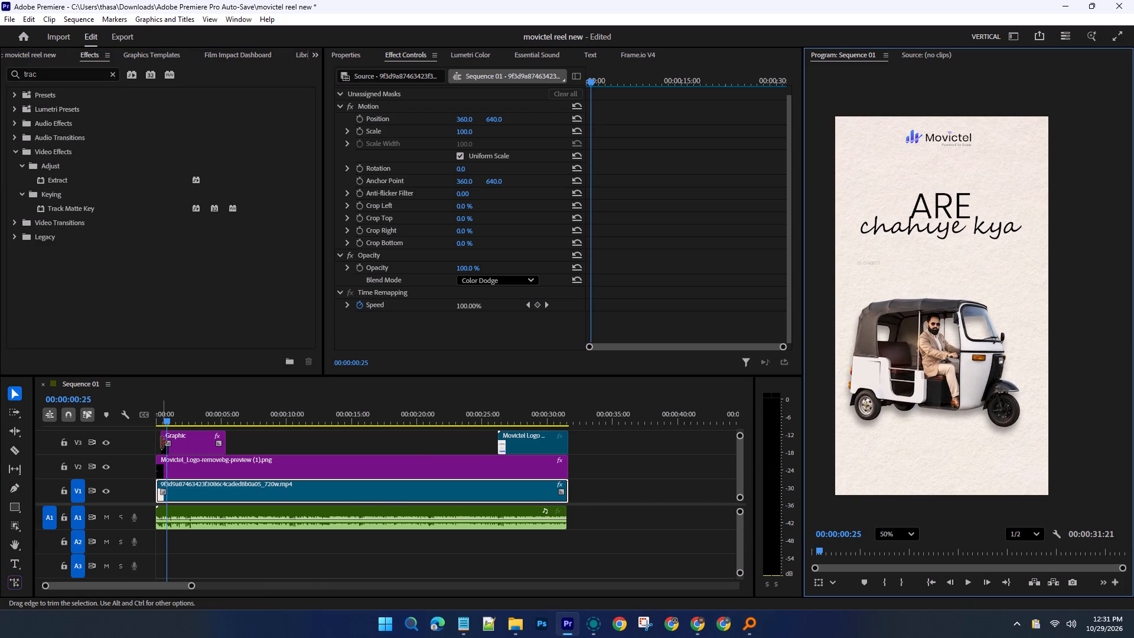
Switch to Chrome and play the YouTube Short "Auto Track & Blur People's Faces In Premiere Pro".
click(700, 624)
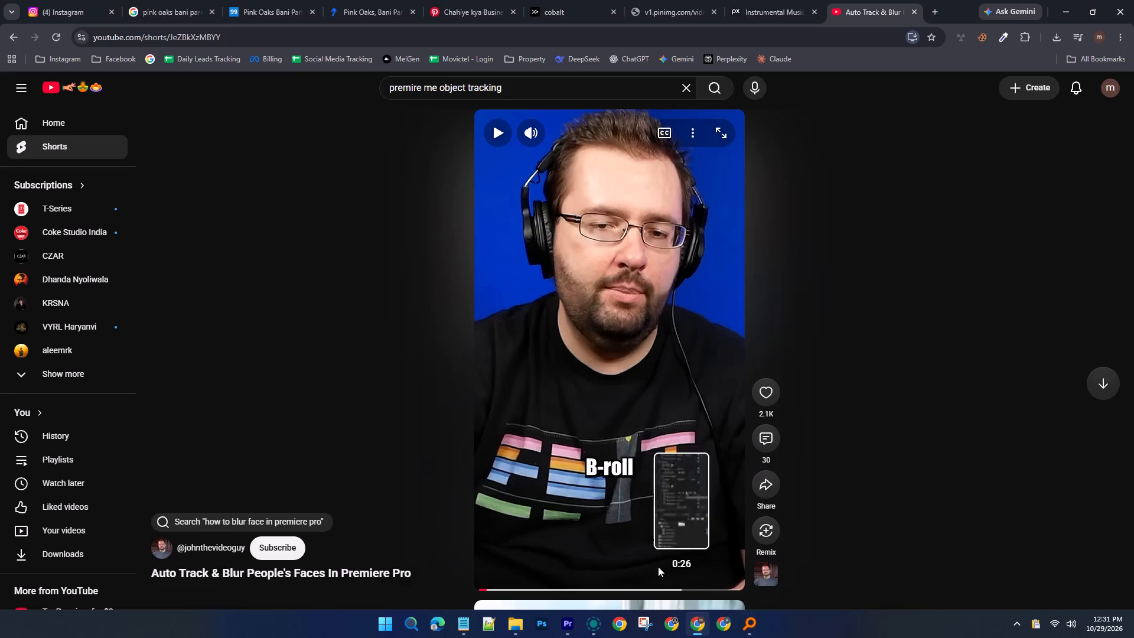
click(608, 437)
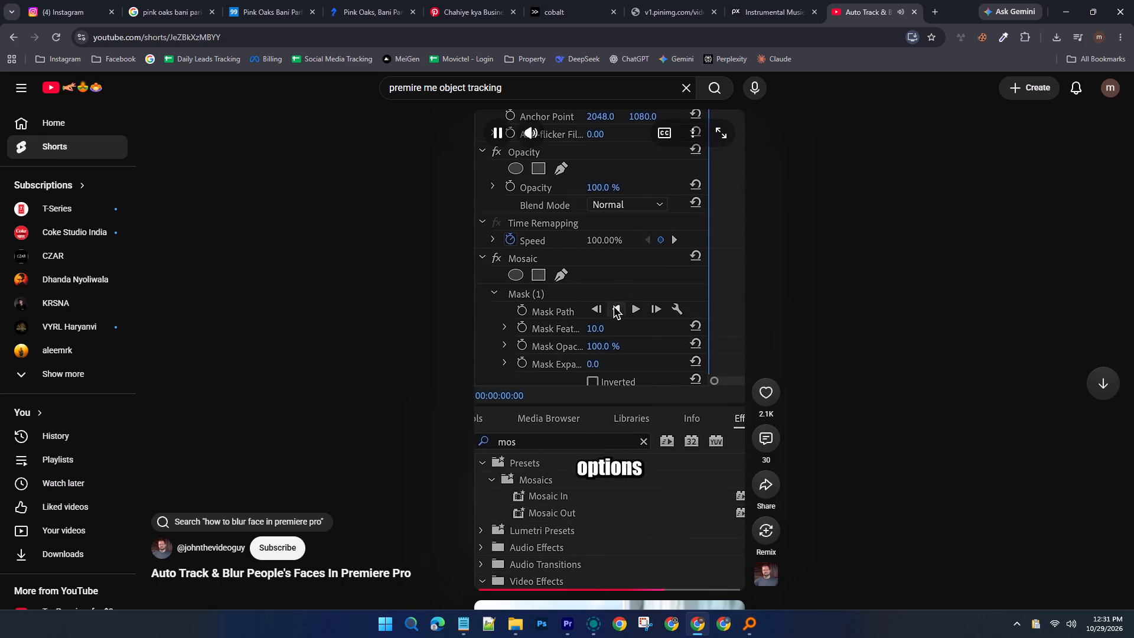
Pause the face-tracking tutorial and switch back to Premiere Pro.
click(608, 437)
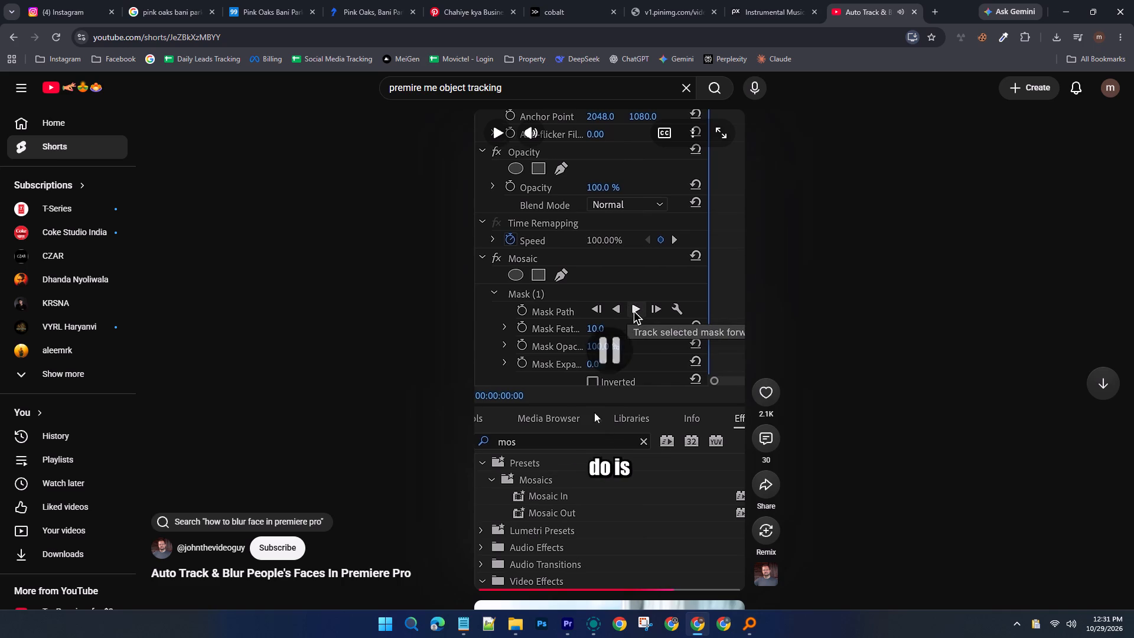
click(716, 621)
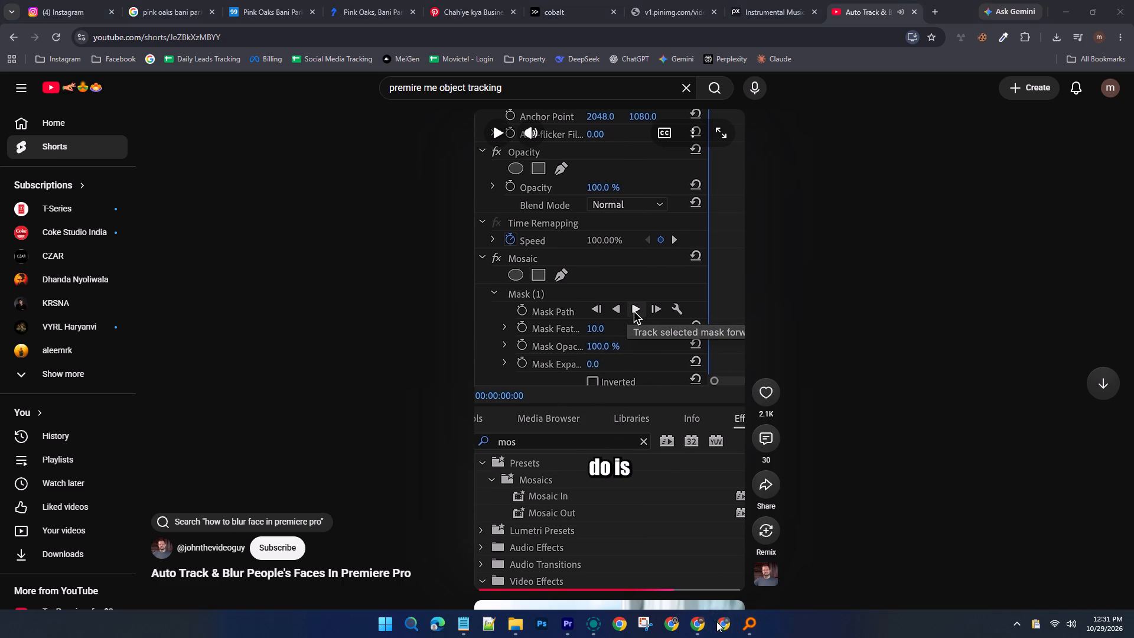
click(564, 623)
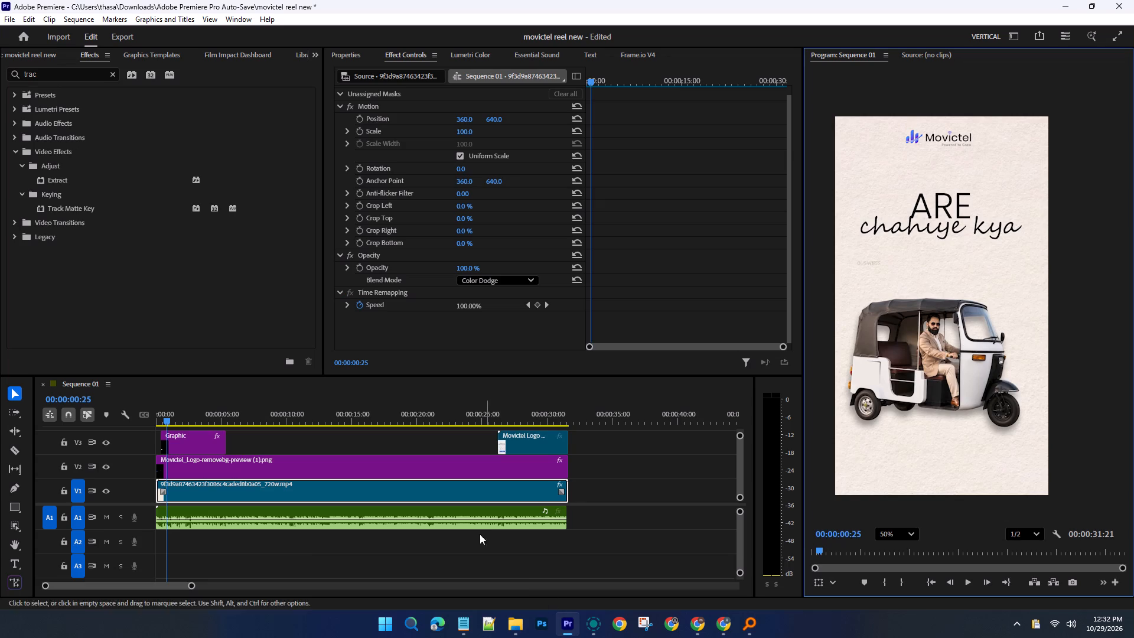
Examine the V3 Graphic clip's Shape 01 path, appearance and transform settings, plus its motion and opacity, for tracking controls.
click(185, 445)
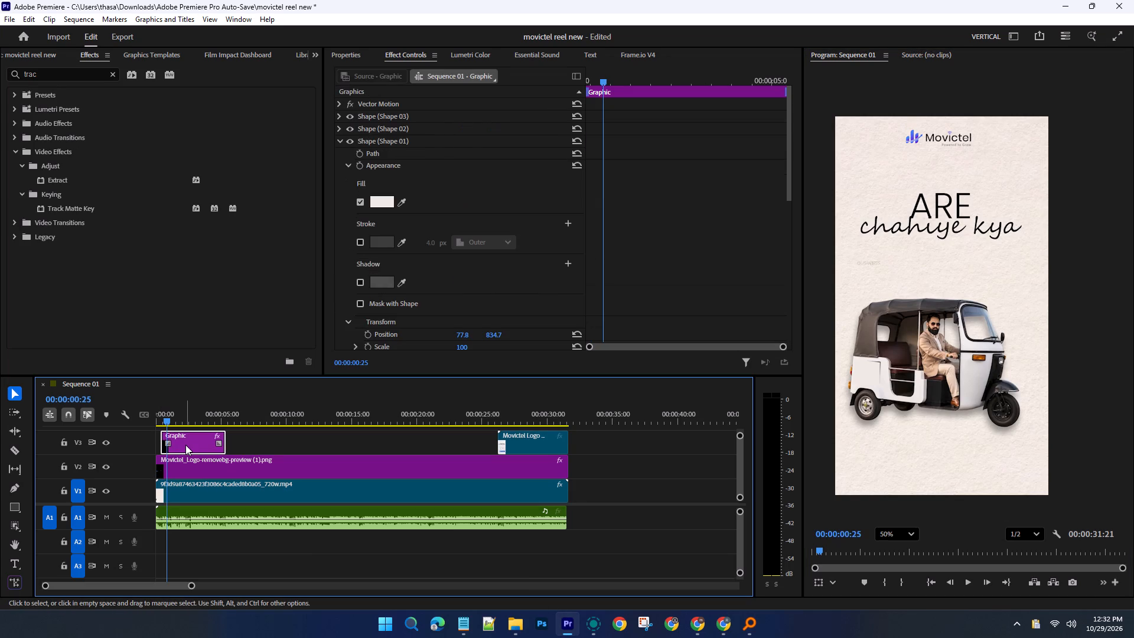
click(391, 154)
click(391, 154)
click(399, 154)
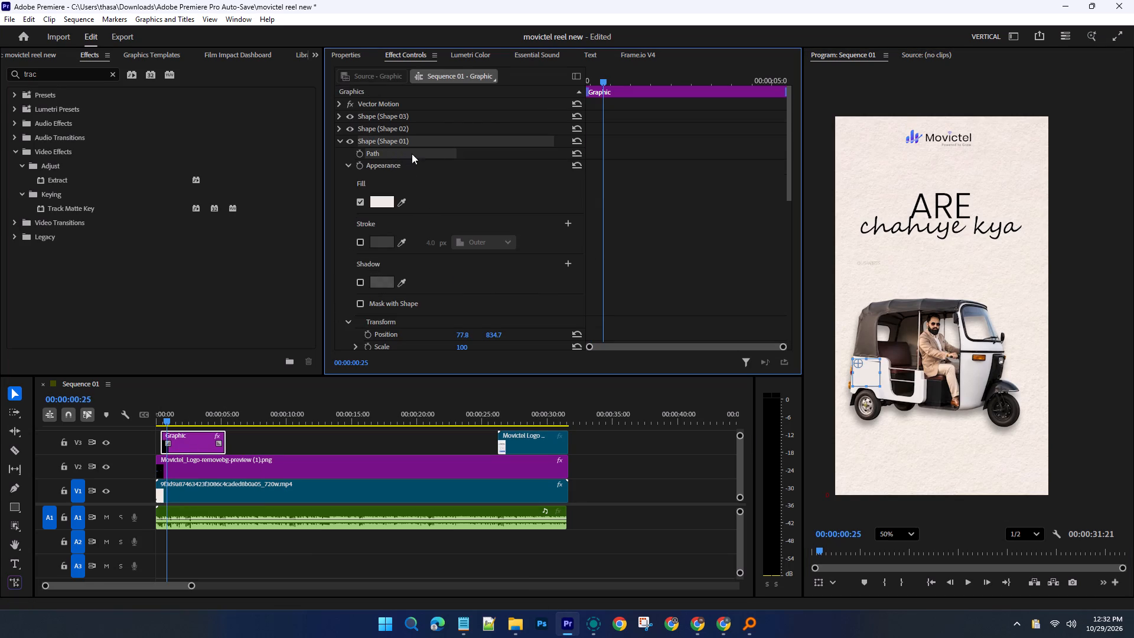
click(576, 152)
click(577, 152)
click(395, 154)
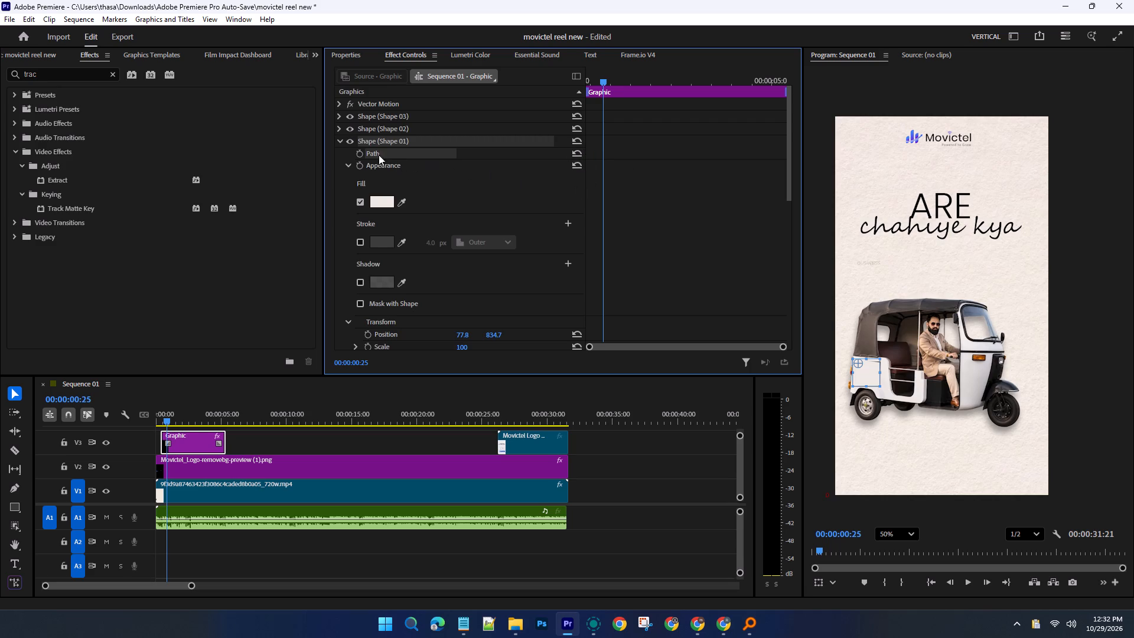
click(348, 165)
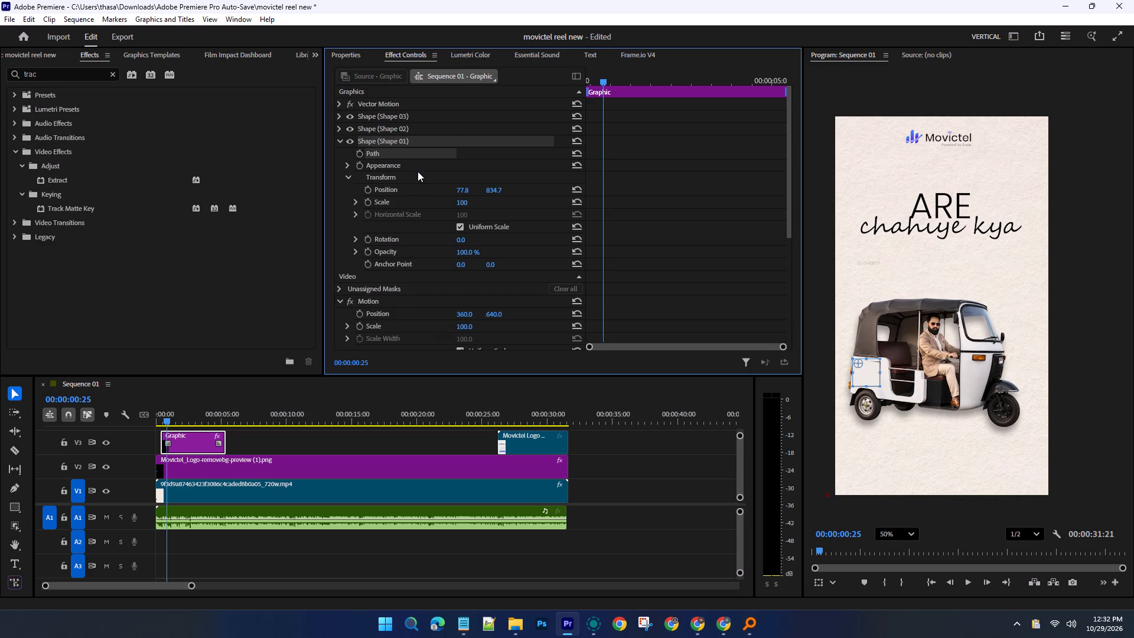
click(346, 174)
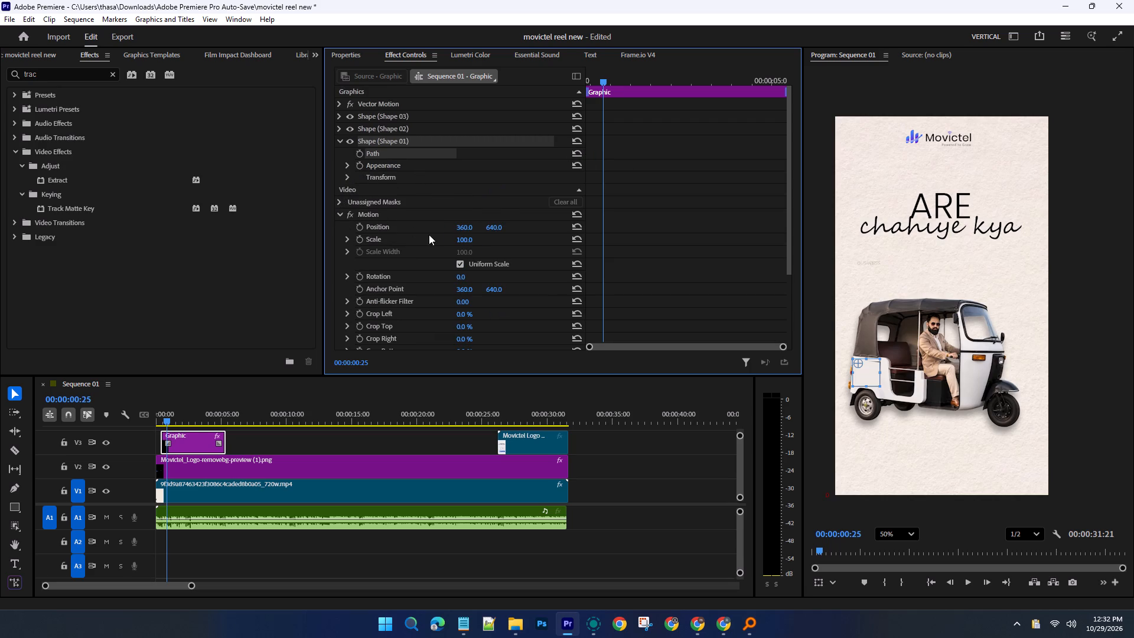
scroll(453, 257, down, 10)
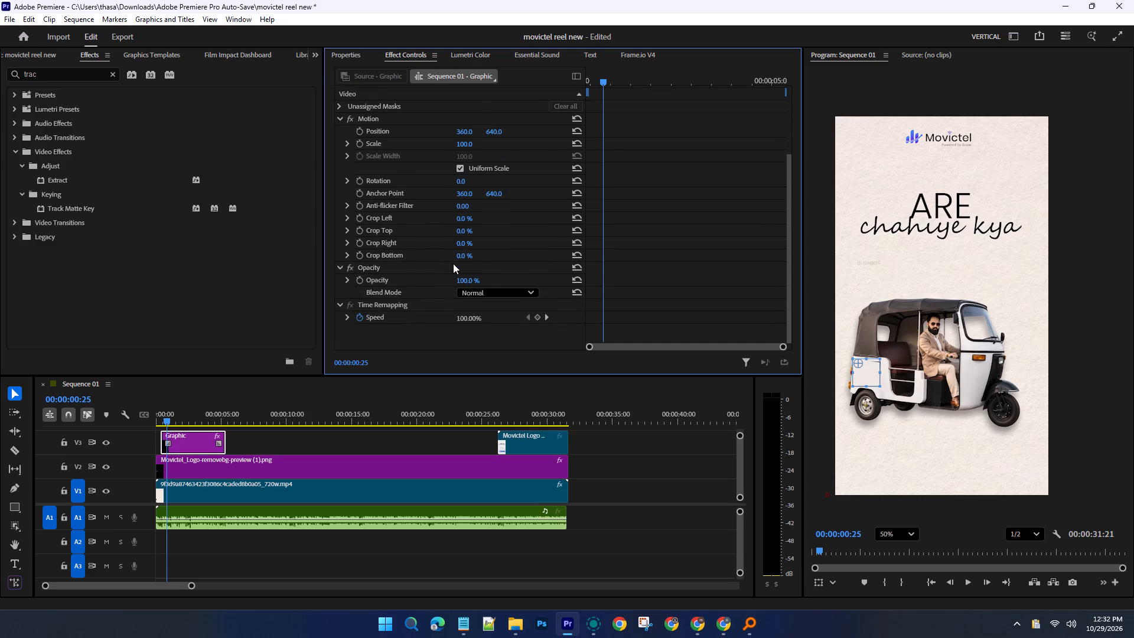
scroll(453, 263, up, 7)
scroll(453, 263, down, 7)
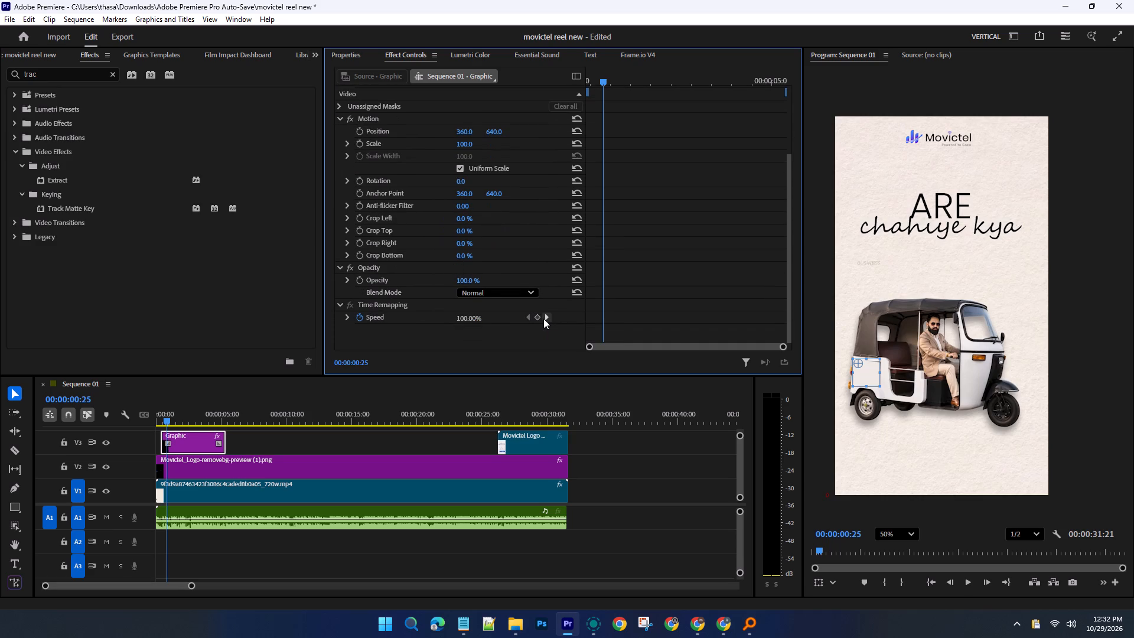
Jump to the next Time Remapping Speed keyframe of the Graphic clip and try to return to the previous one.
click(545, 318)
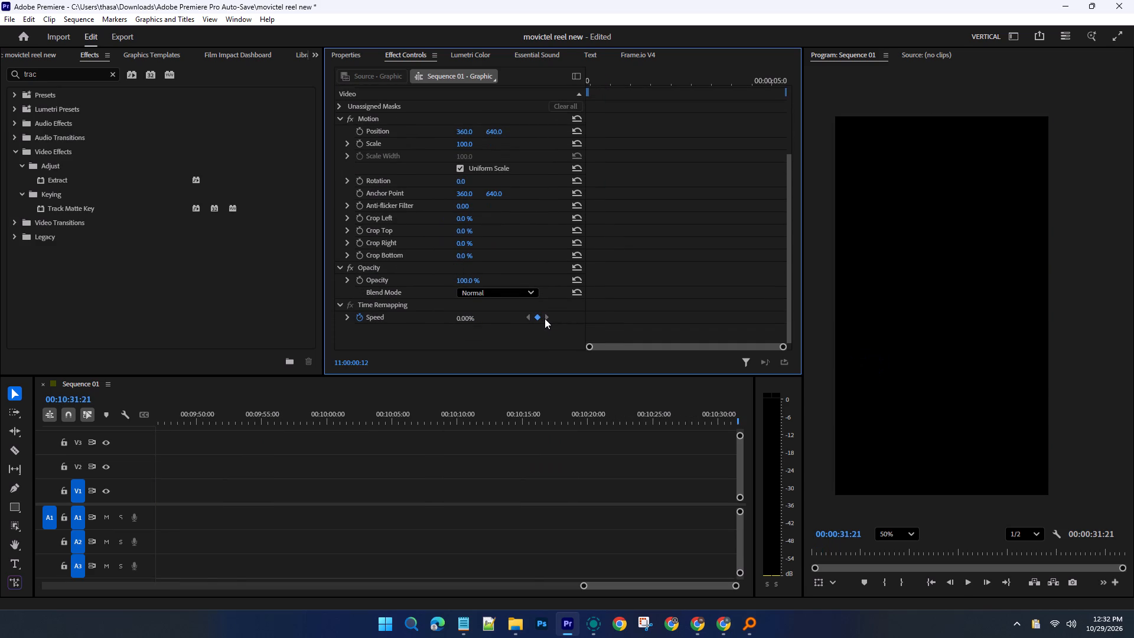
click(527, 320)
click(527, 317)
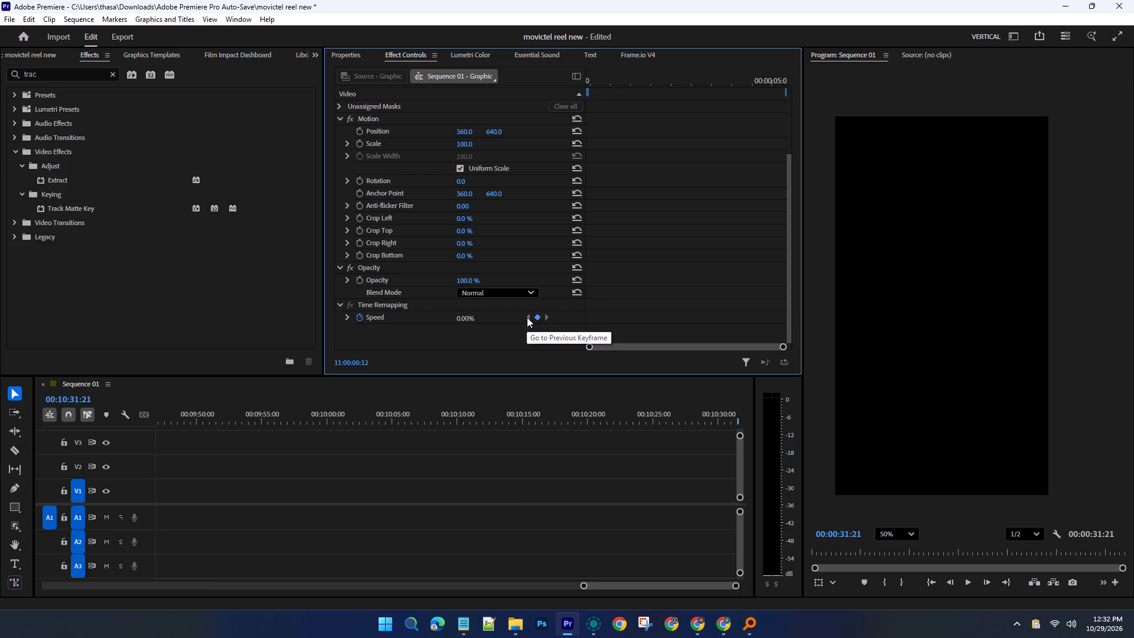
click(535, 317)
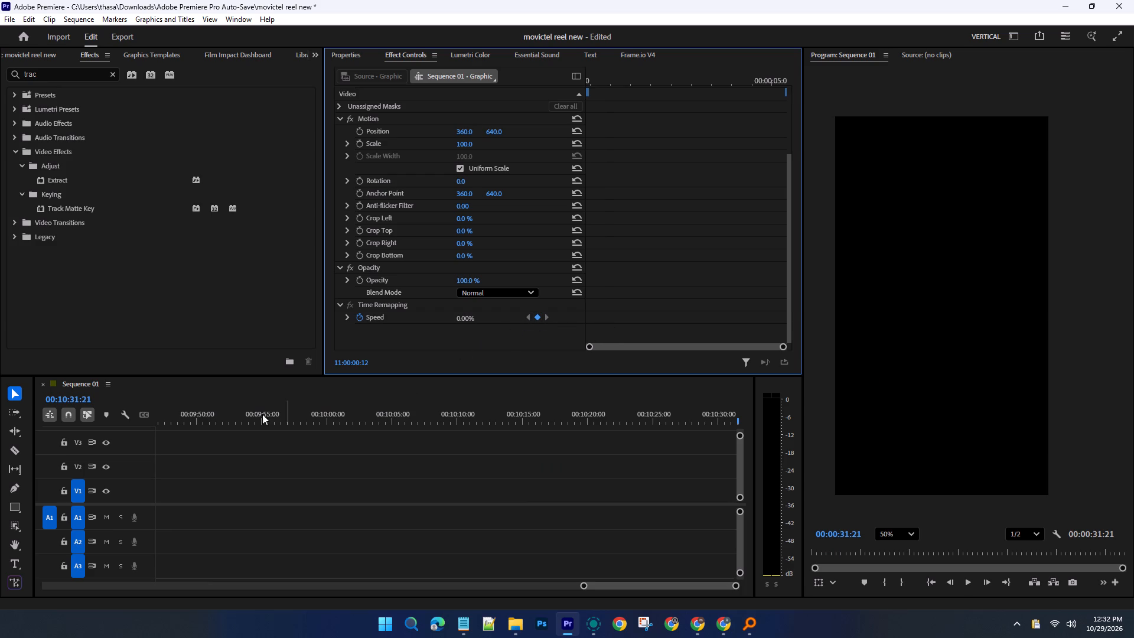
Undo the recent edits that added Shape 02 and Shape 03 to the Graphic clip.
key(ctrl+z)
key(ctrl+z)
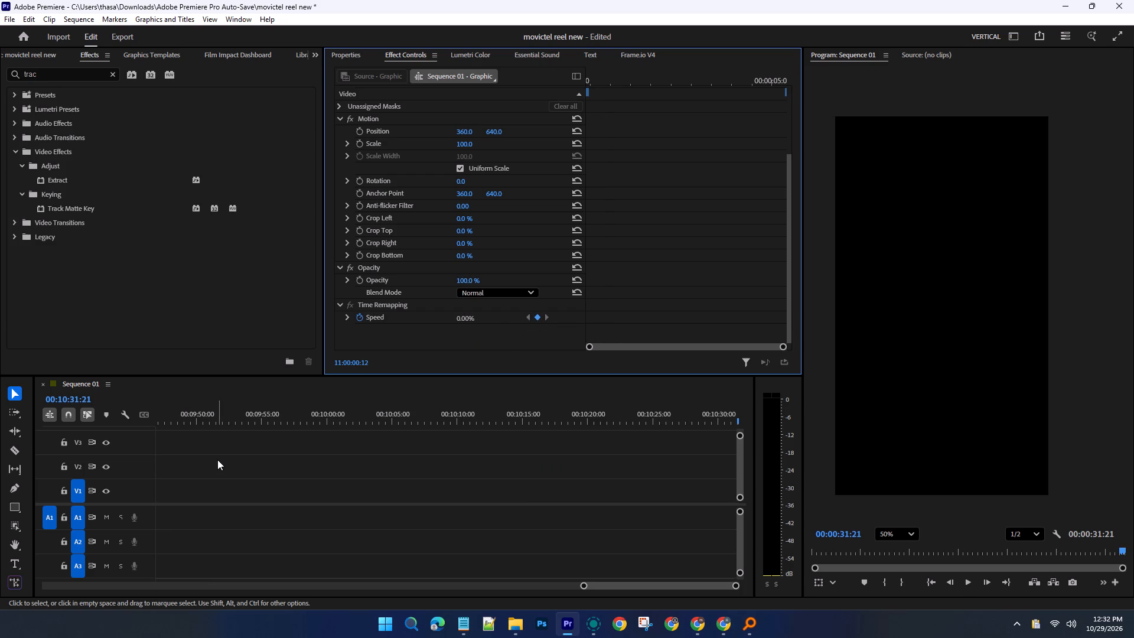
key(ctrl+z)
key(ctrl+z)
key(ctrl+z)
key(ctrl+z)
key(ctrl+z)
key(ctrl+z)
key(ctrl+z)
Extend the end of the V3 Graphic clip to the start of the closing Movictel Logo clip.
drag(628, 585, 576, 586)
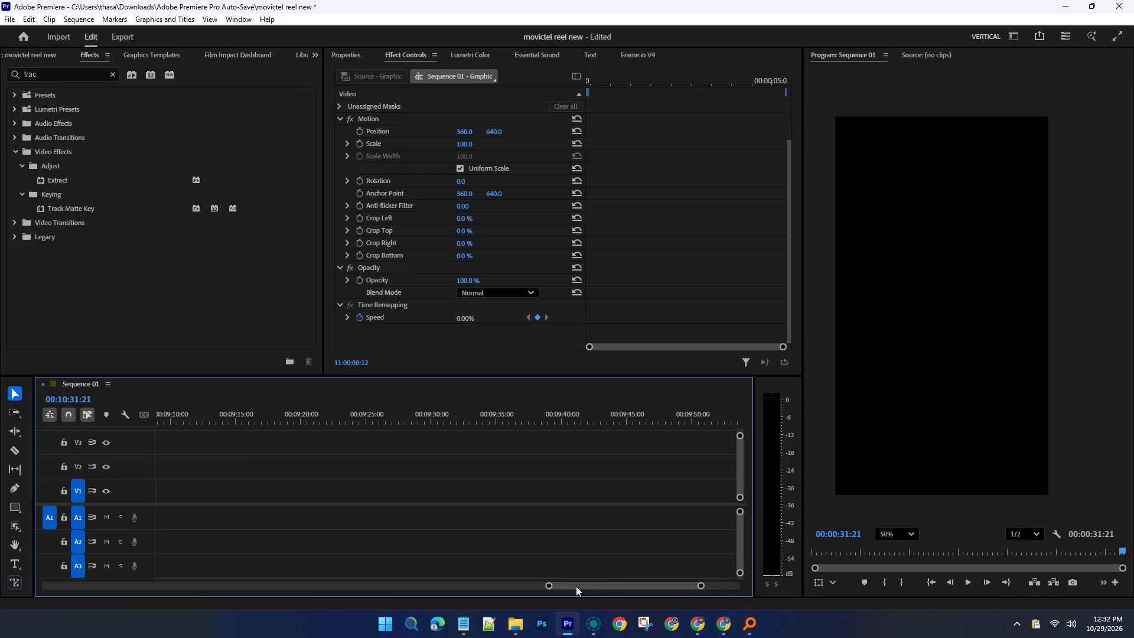
drag(576, 586, 58, 582)
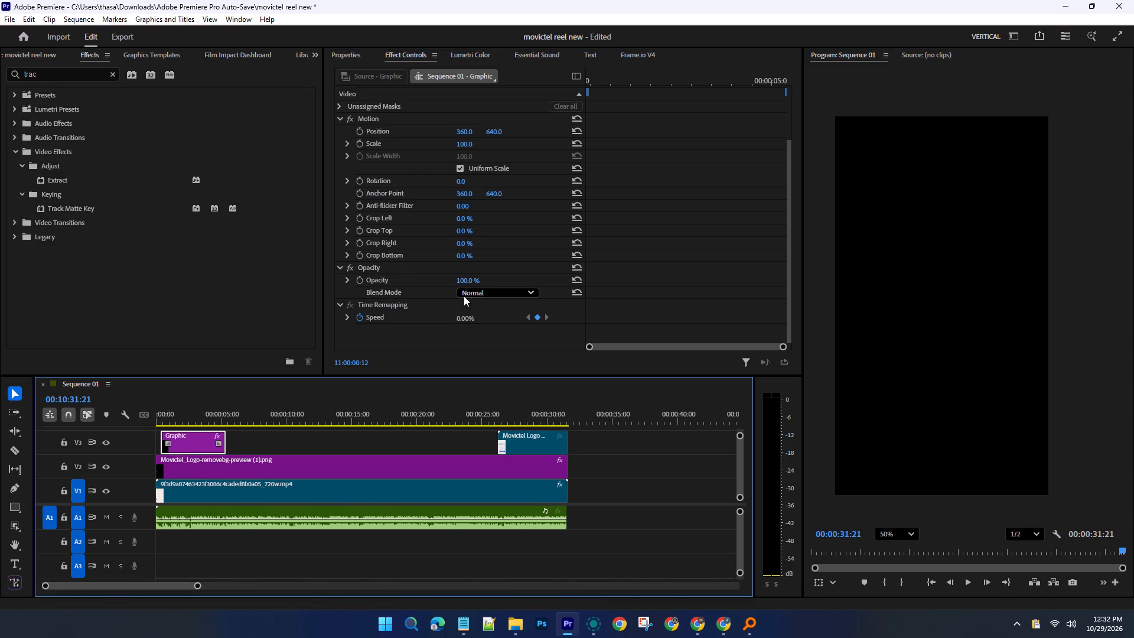
scroll(469, 312, up, 7)
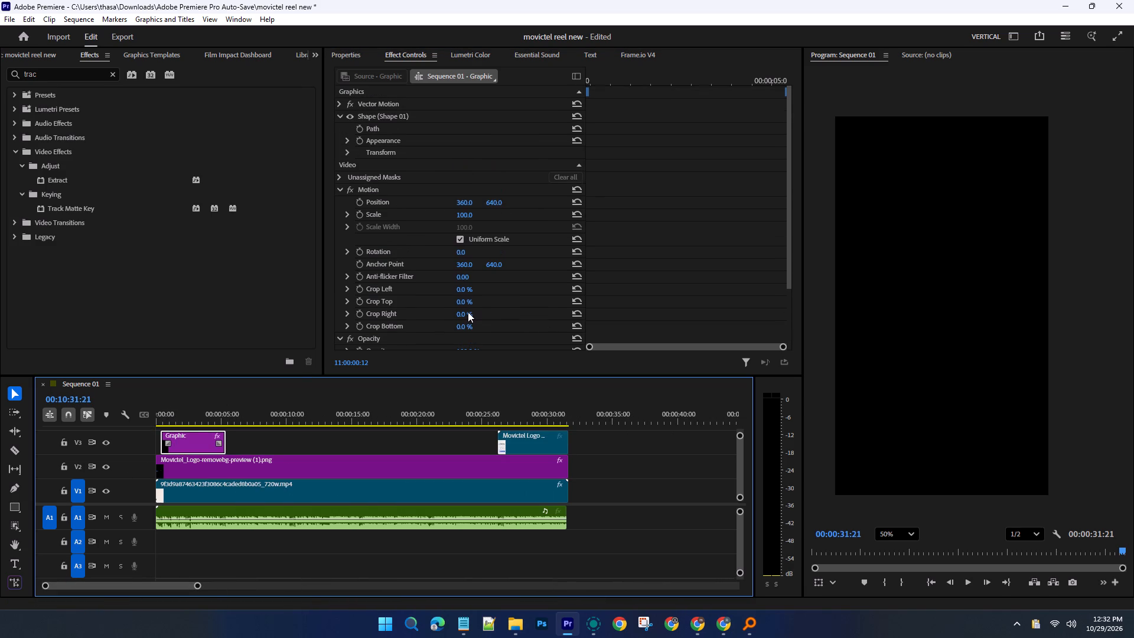
scroll(468, 312, up, 2)
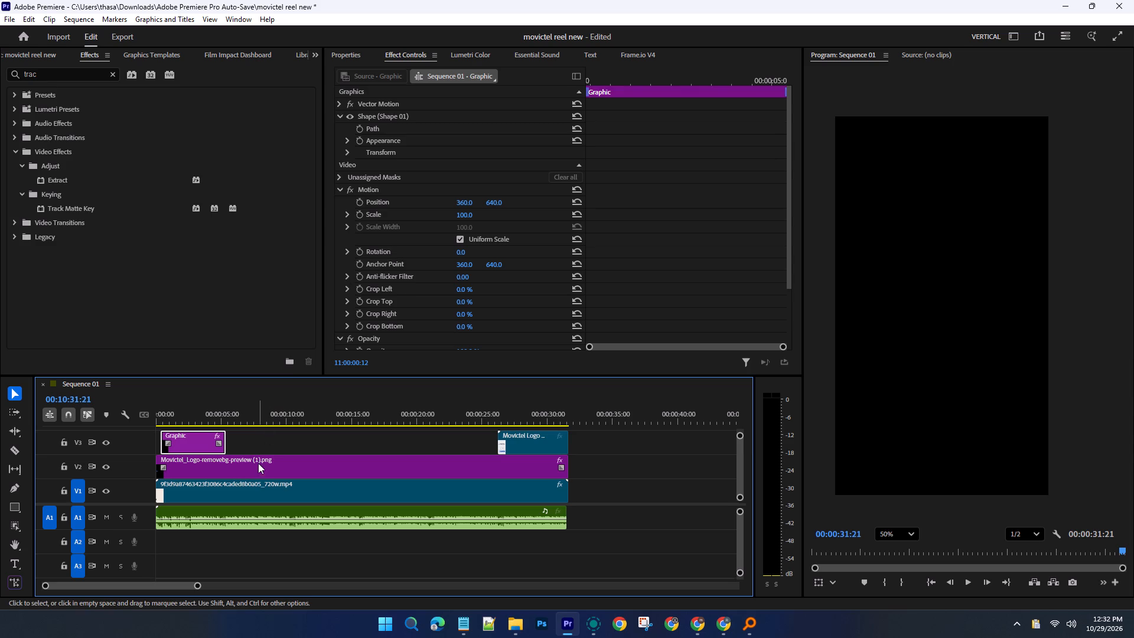
click(259, 468)
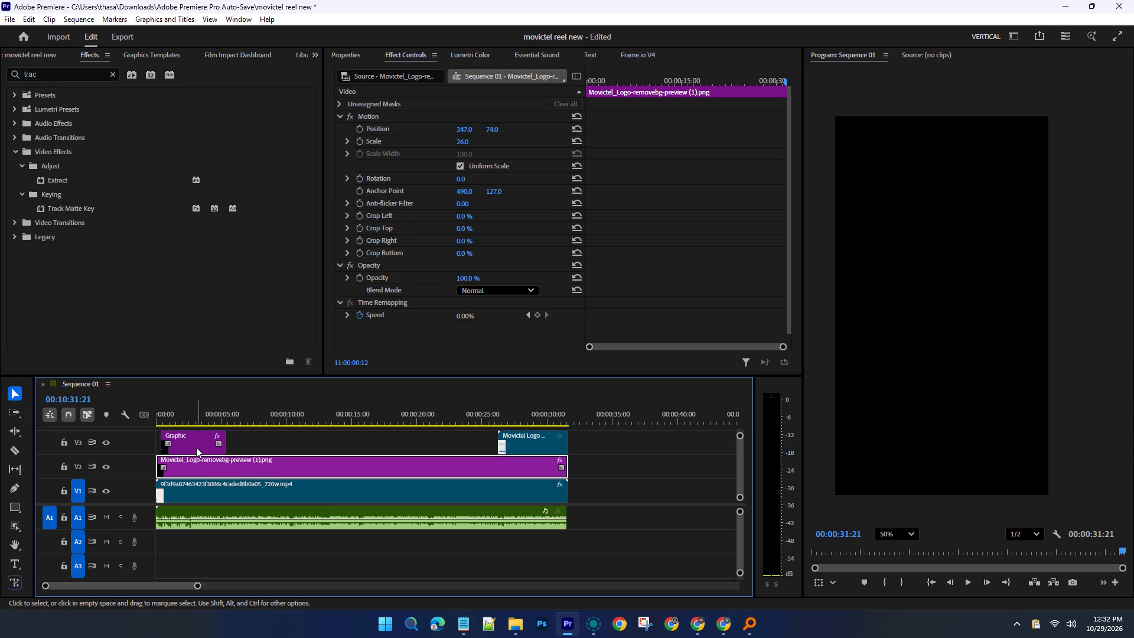
click(195, 445)
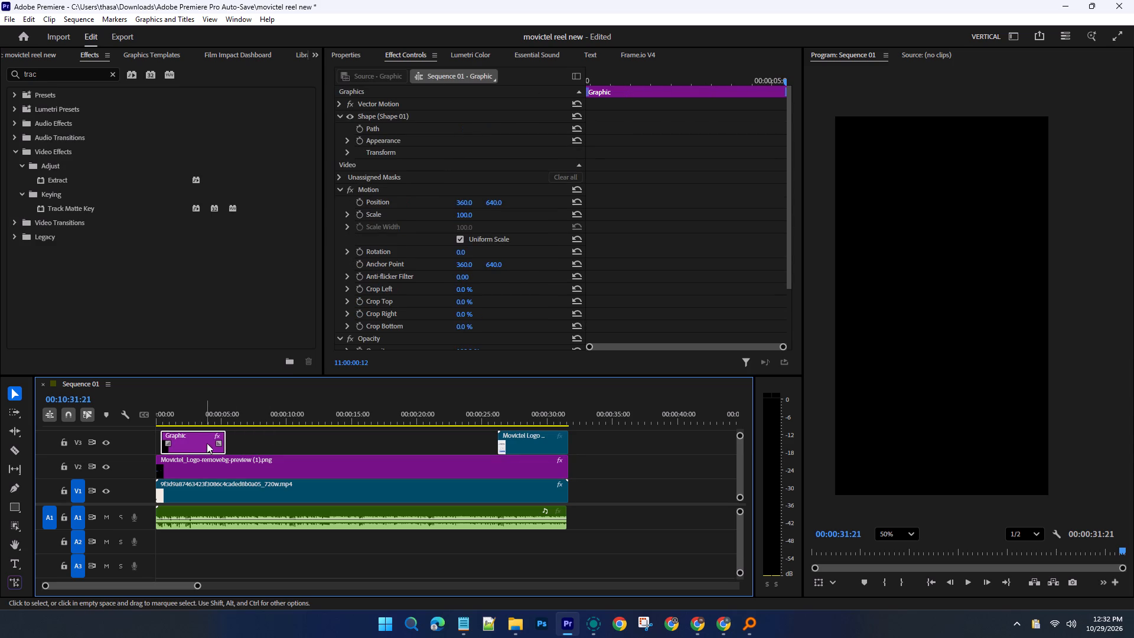
drag(223, 438, 296, 442)
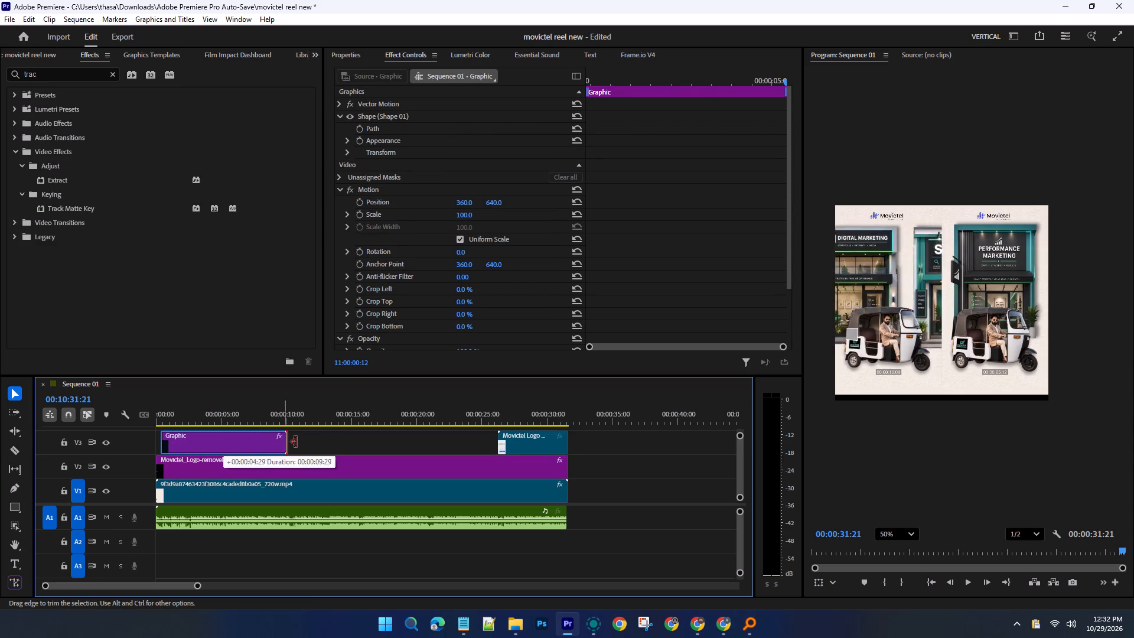
drag(296, 442, 350, 445)
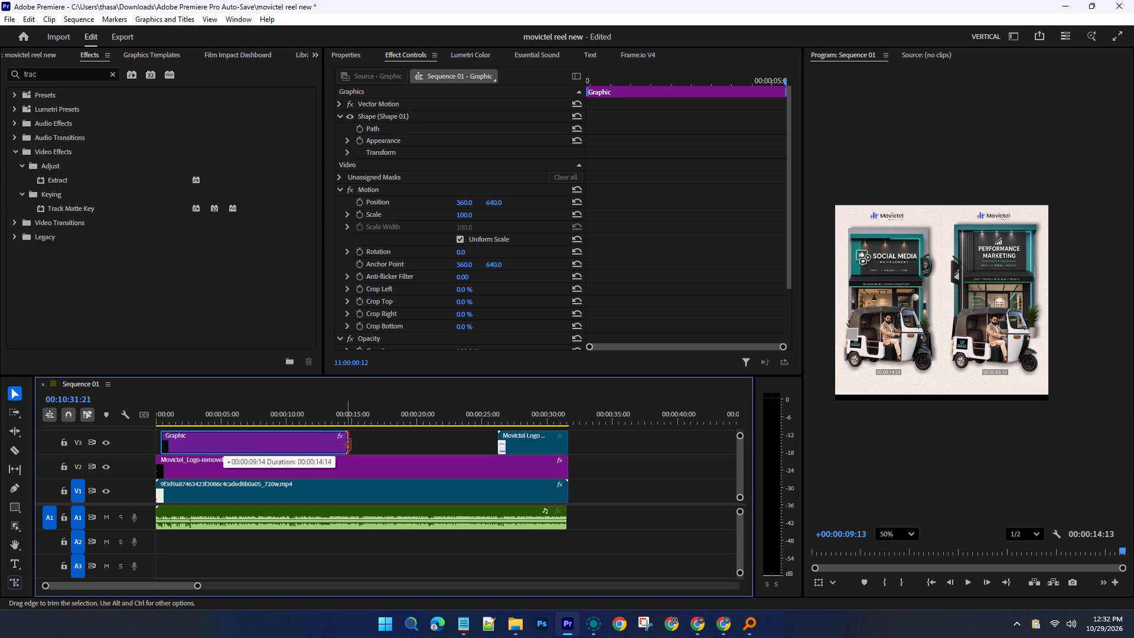
drag(350, 445, 496, 445)
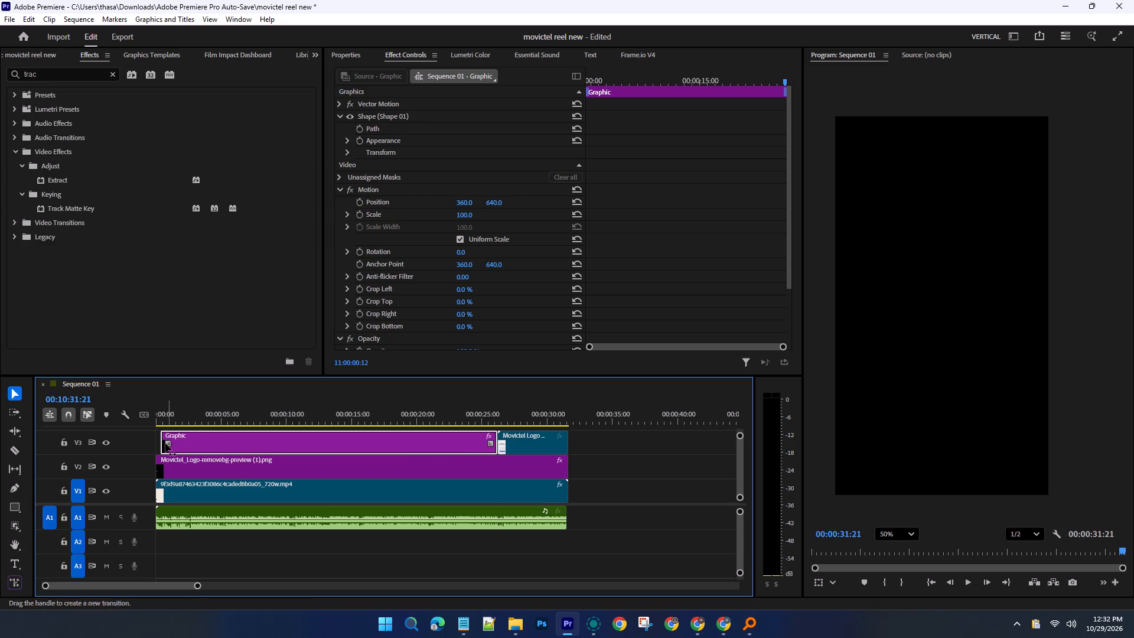
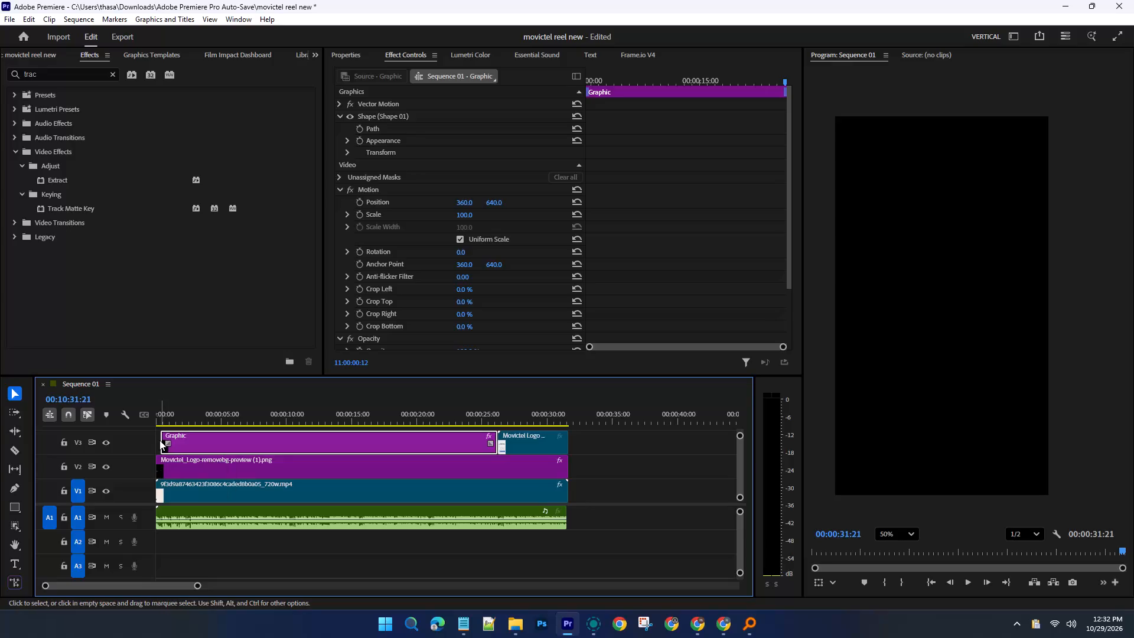
Extend the start of the V3 Graphic clip to the beginning of the sequence and move the playhead to 00:00:00:00.
drag(161, 440, 151, 440)
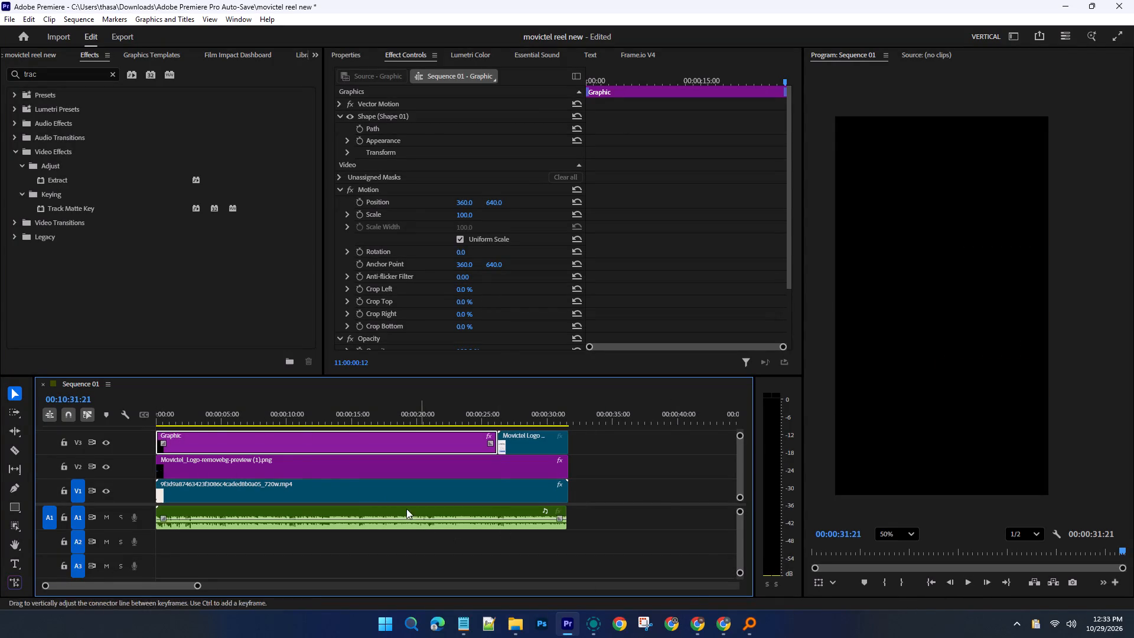
click(167, 413)
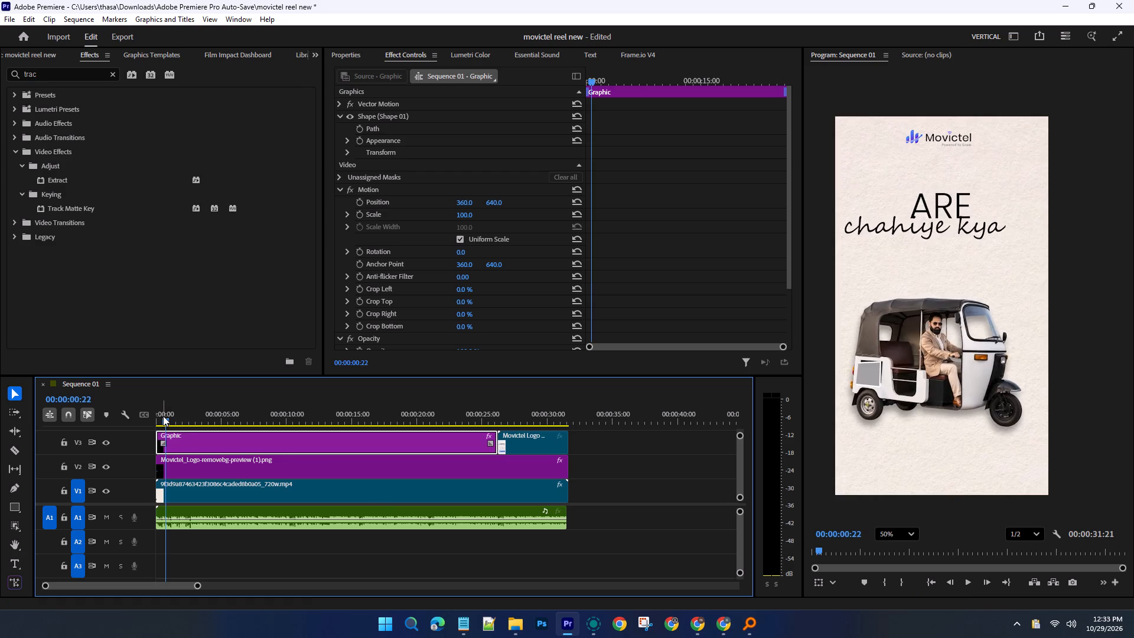
drag(163, 416, 154, 416)
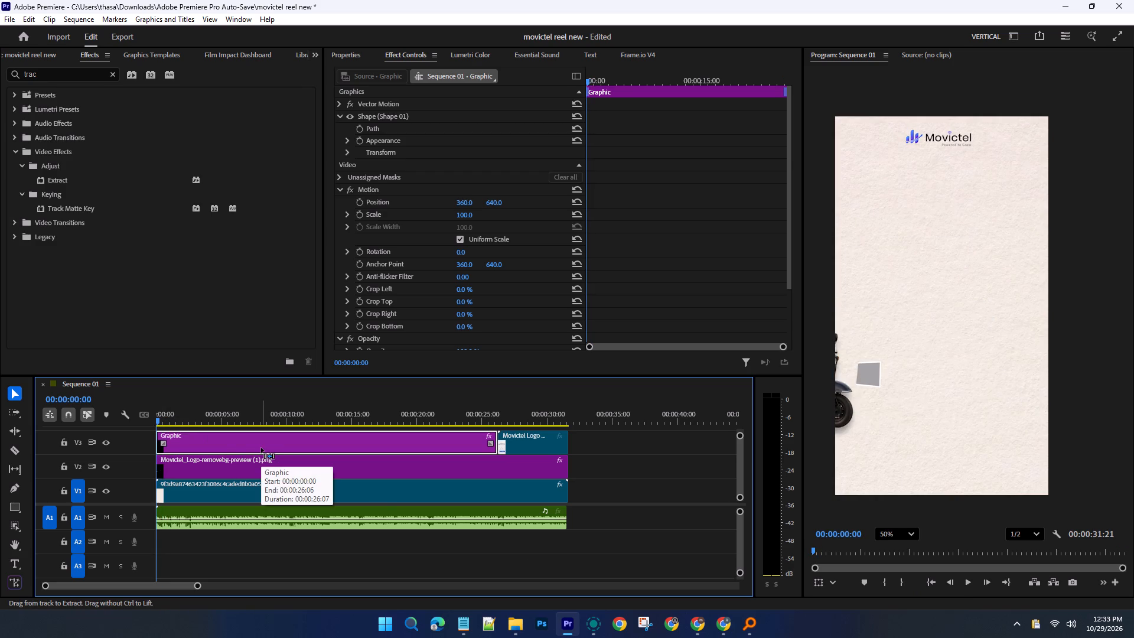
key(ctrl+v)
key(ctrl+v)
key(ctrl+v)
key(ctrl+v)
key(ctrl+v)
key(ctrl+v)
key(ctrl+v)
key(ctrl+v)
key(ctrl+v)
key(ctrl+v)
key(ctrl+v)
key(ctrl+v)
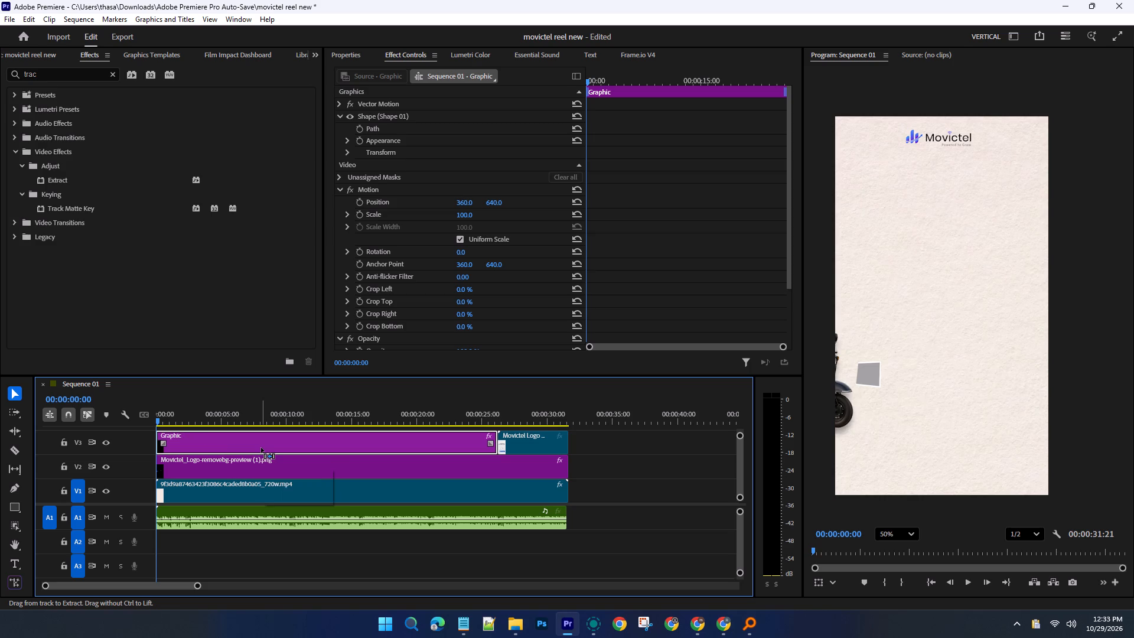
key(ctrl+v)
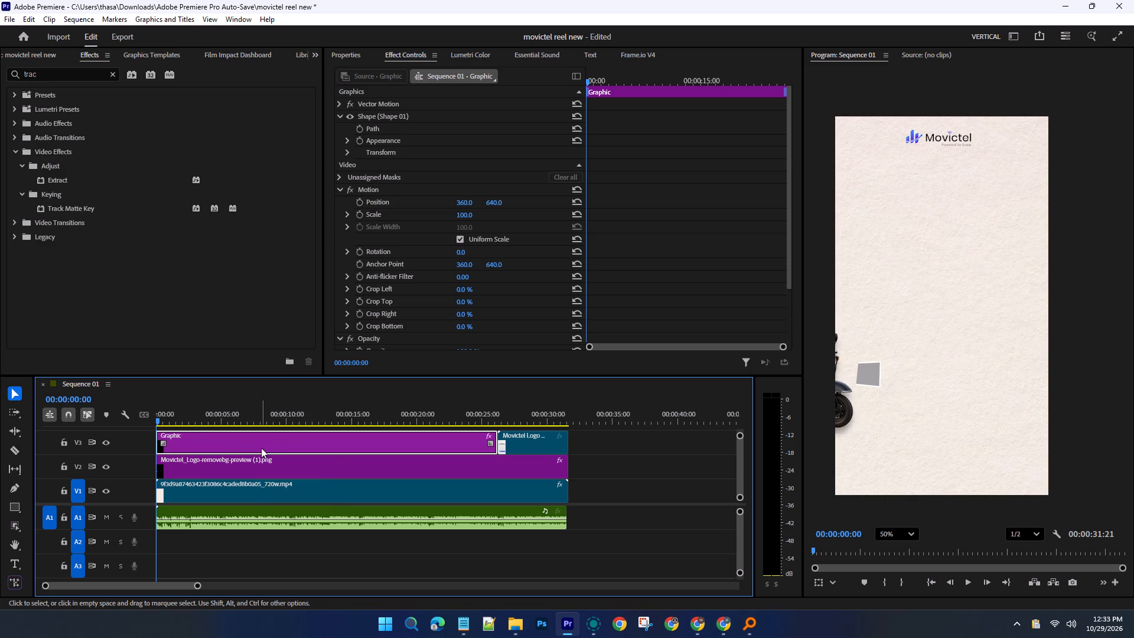
Examine the Graphic clip's Shape 01 path and appearance, unassigned masks, motion, opacity and time remapping settings.
scroll(379, 261, up, 3)
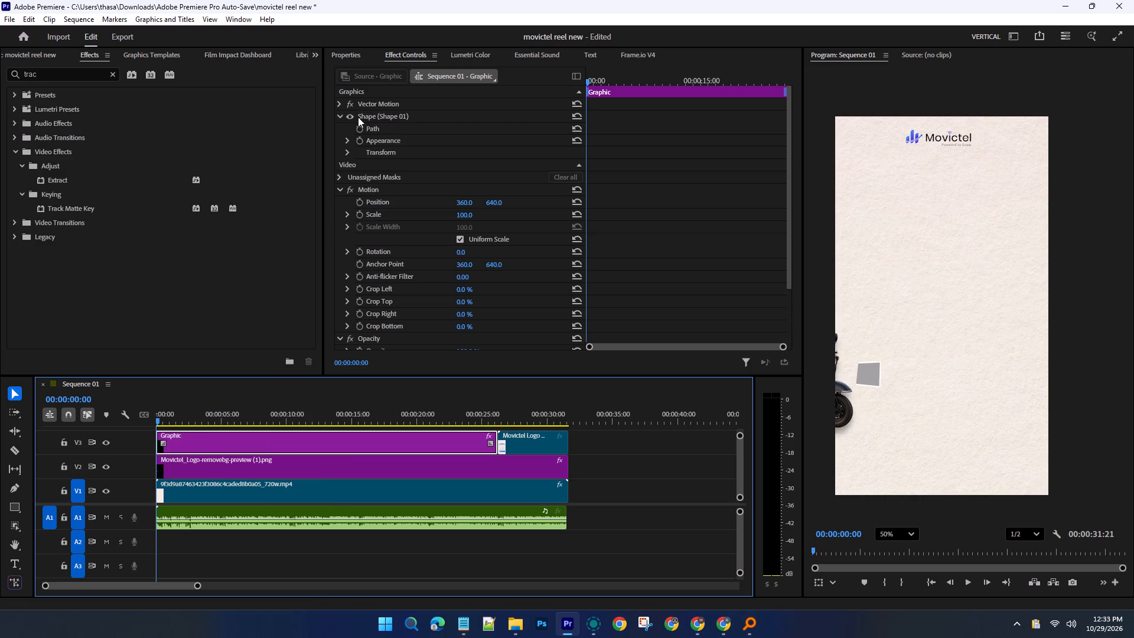
scroll(374, 271, down, 2)
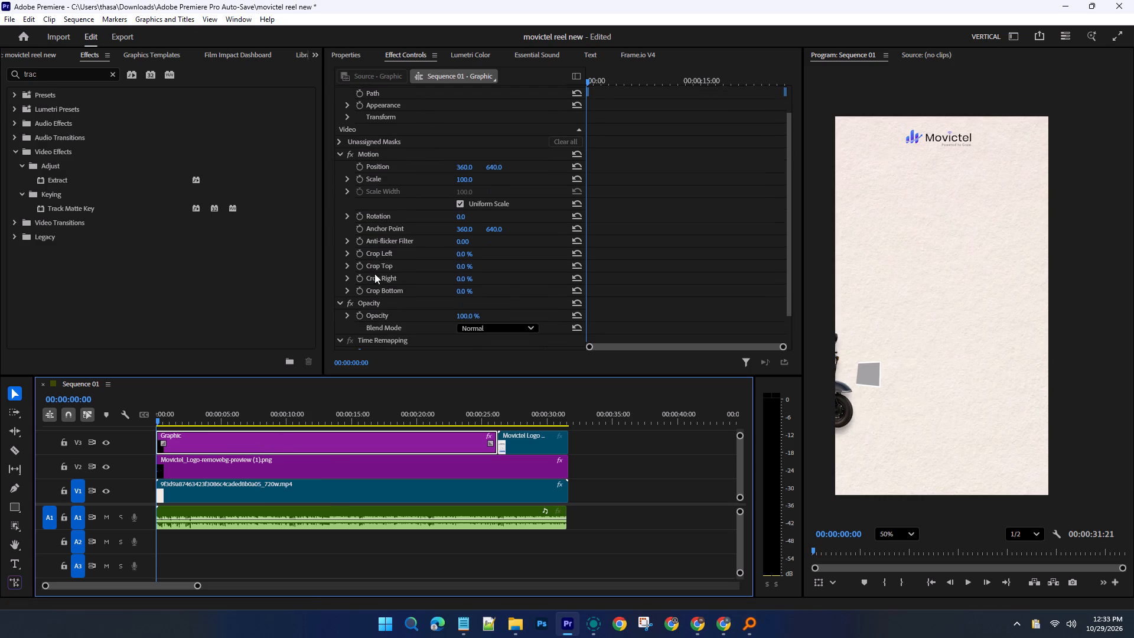
scroll(374, 274, down, 6)
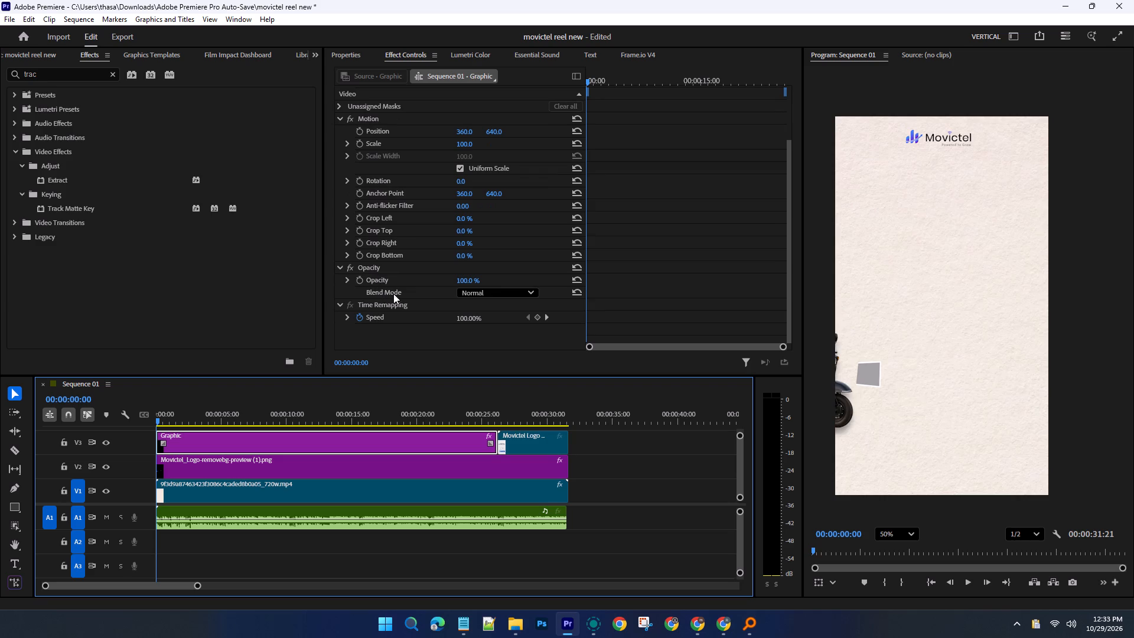
scroll(475, 284, up, 9)
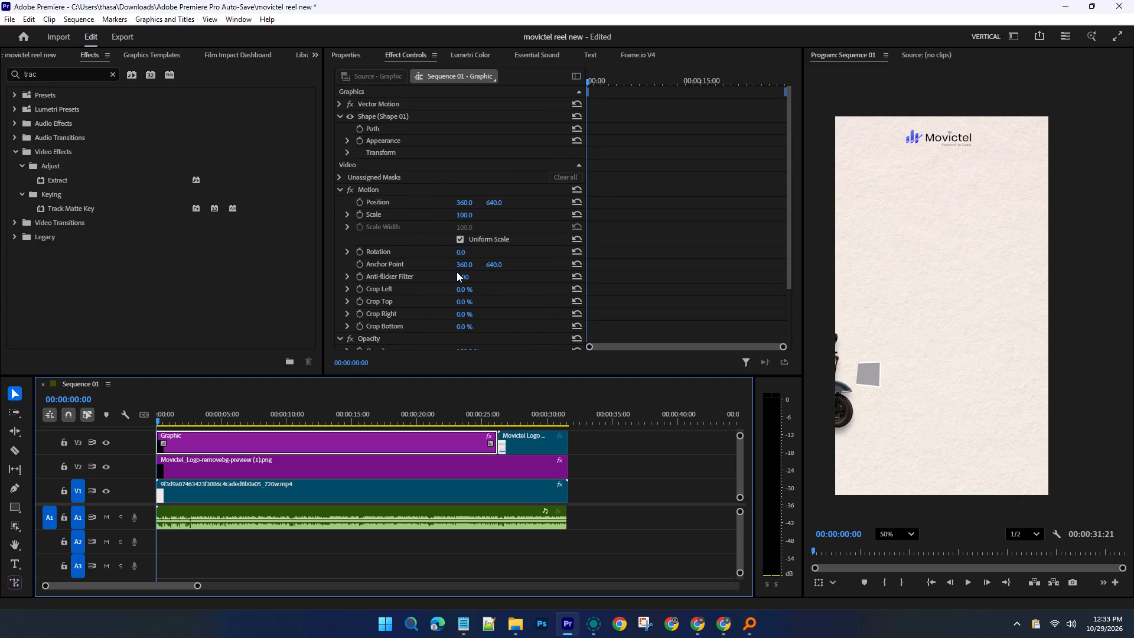
scroll(462, 272, up, 2)
click(337, 175)
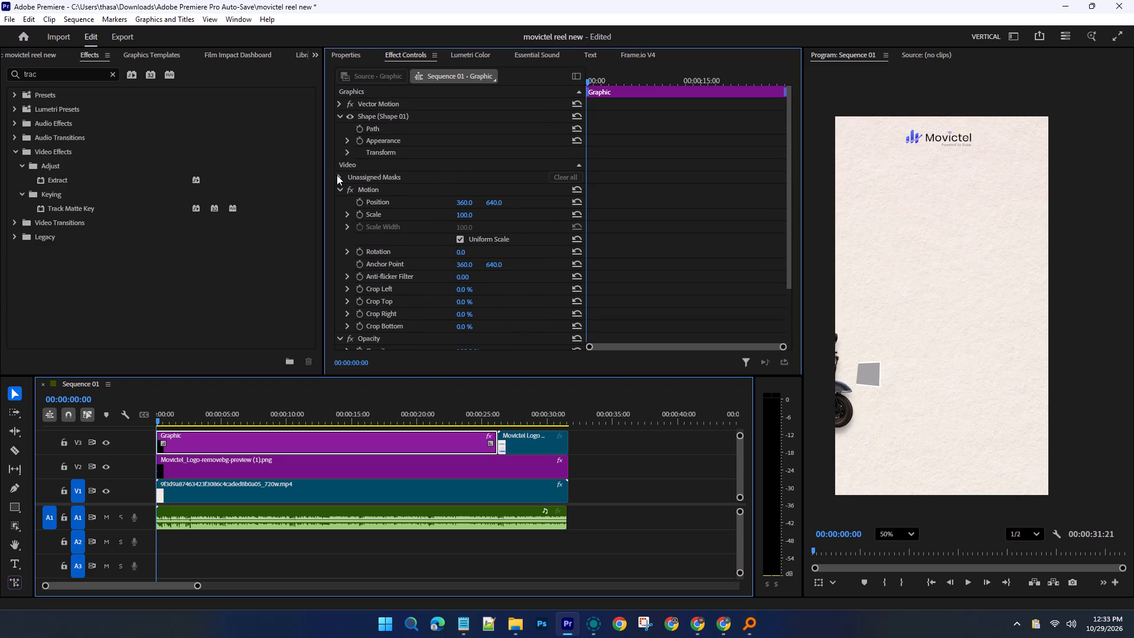
click(339, 178)
click(378, 193)
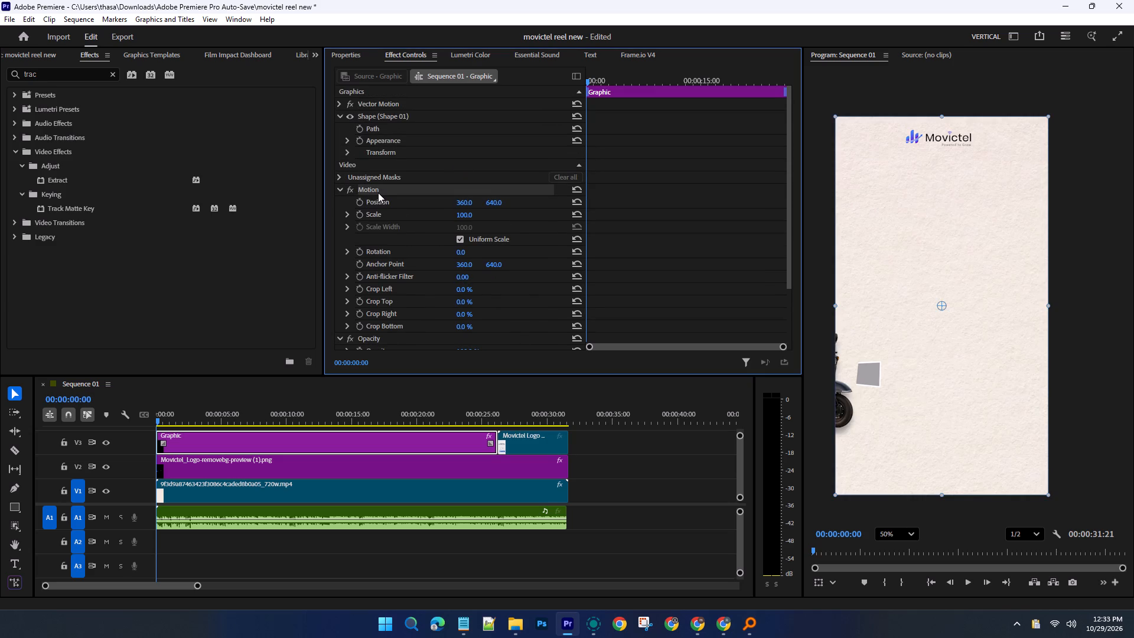
click(380, 188)
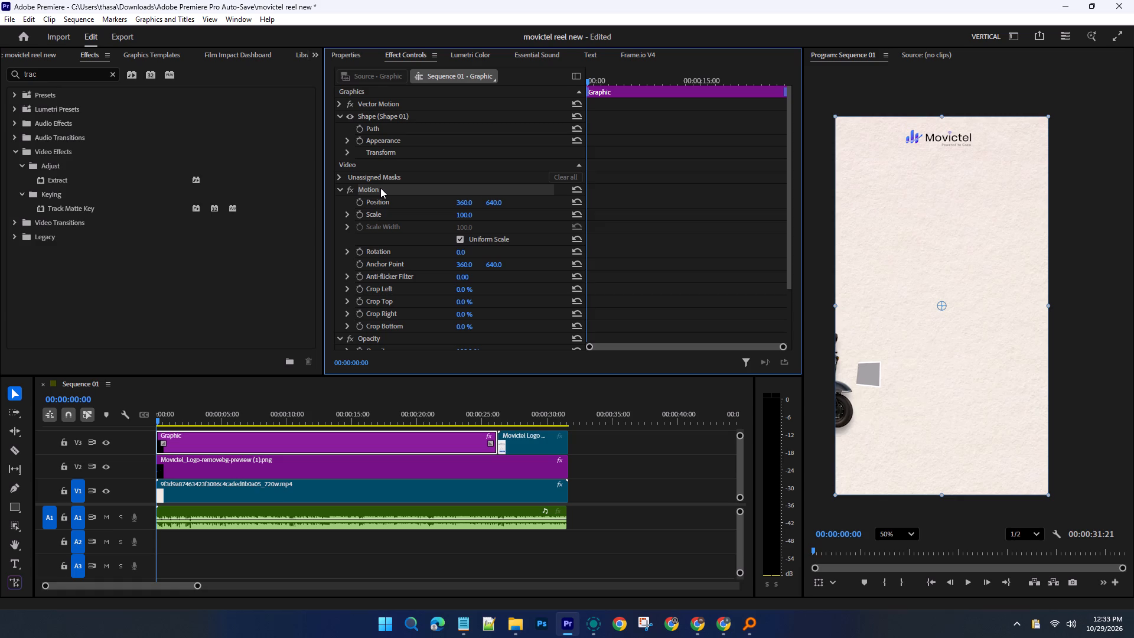
click(380, 188)
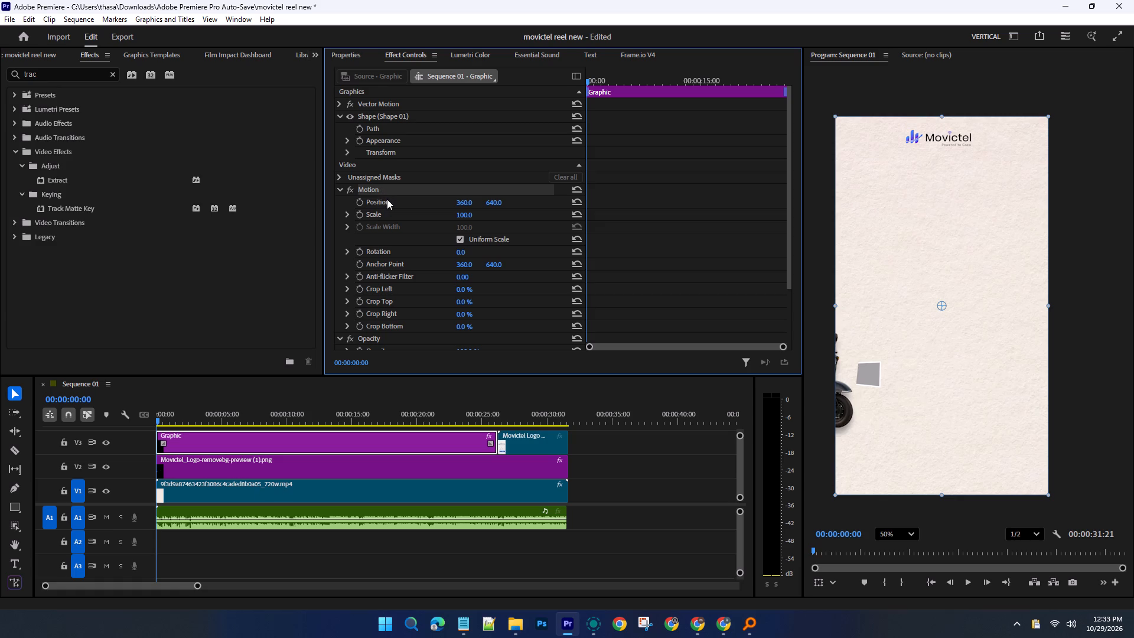
click(387, 212)
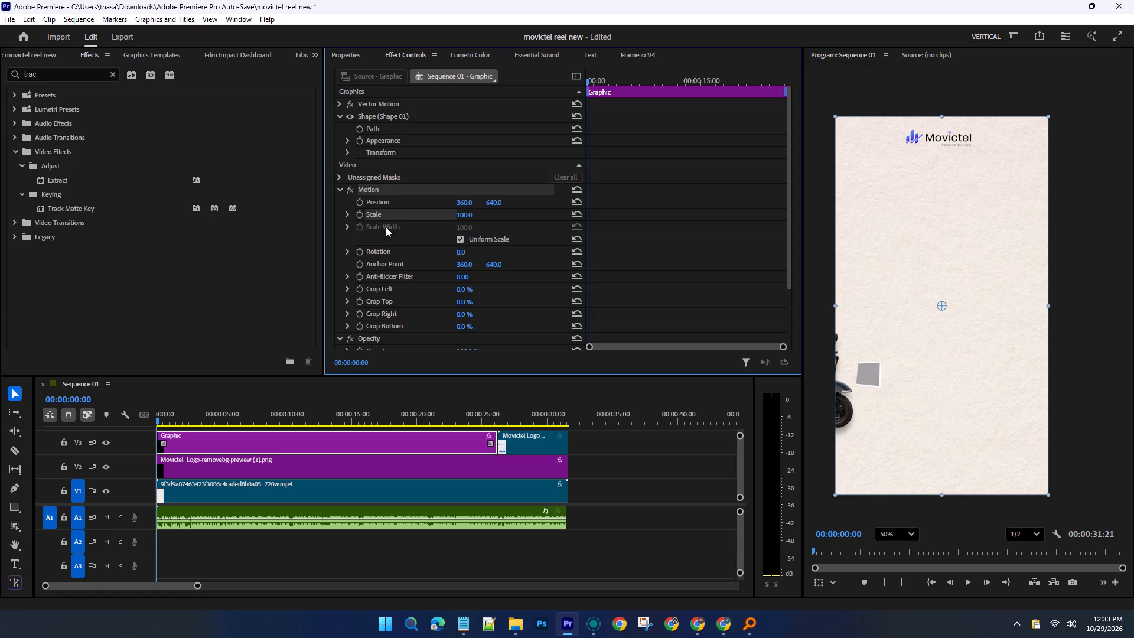
click(386, 227)
click(382, 142)
click(373, 128)
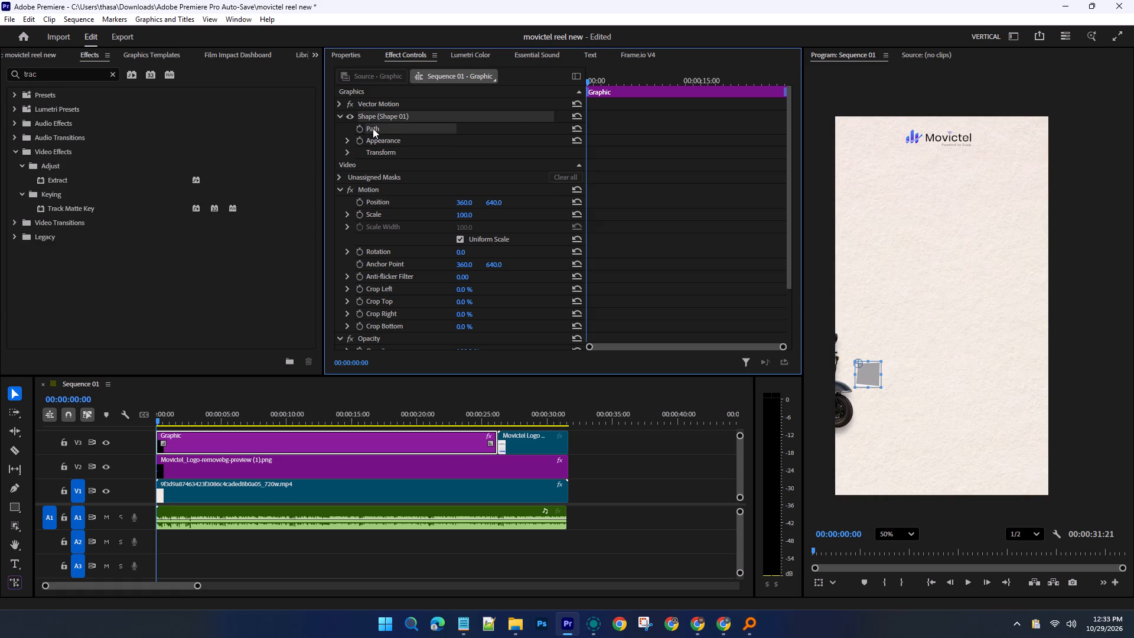
click(373, 135)
click(373, 128)
click(346, 135)
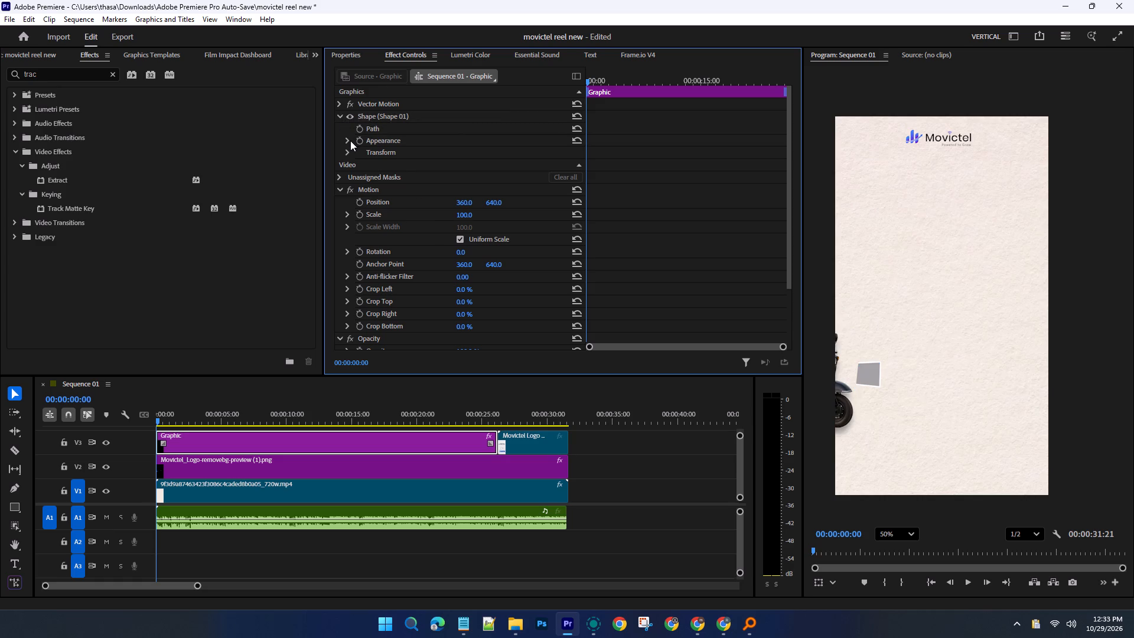
click(350, 141)
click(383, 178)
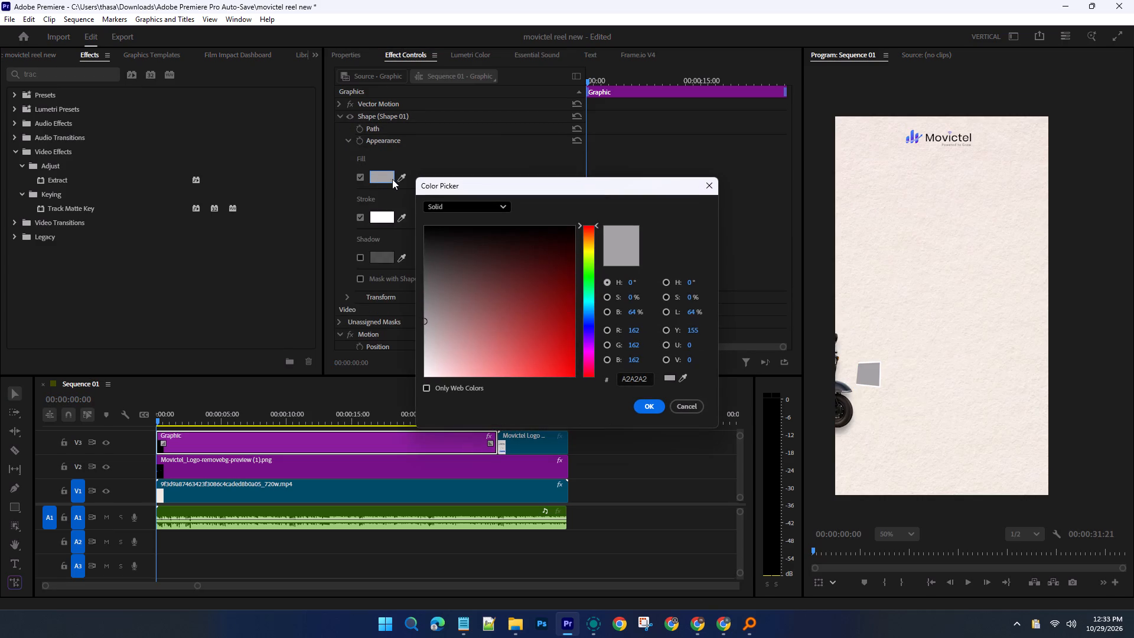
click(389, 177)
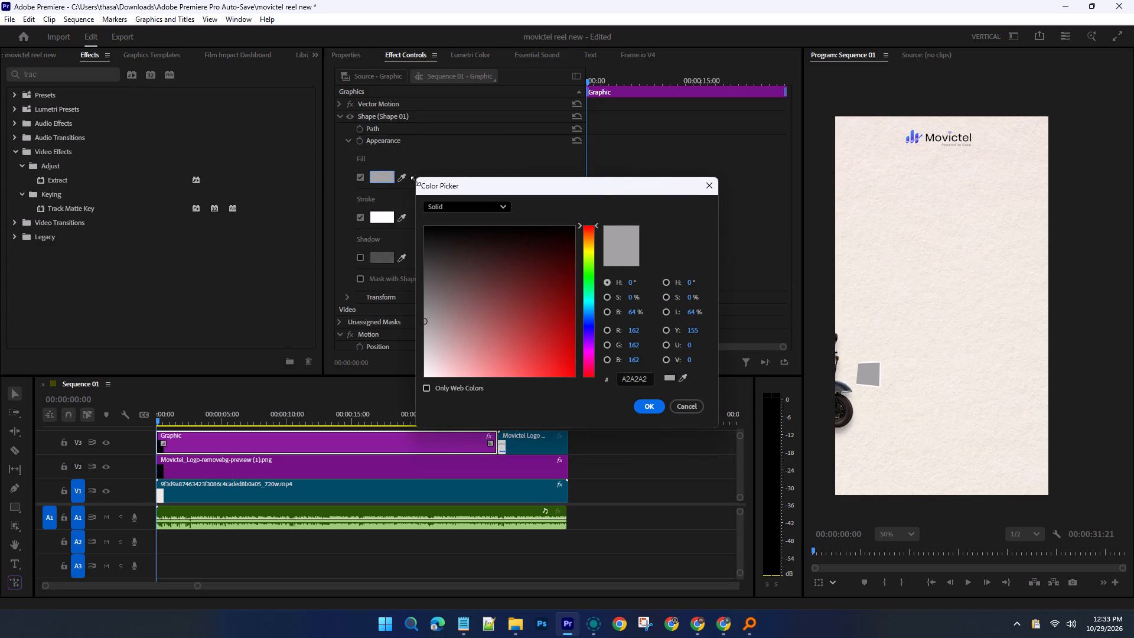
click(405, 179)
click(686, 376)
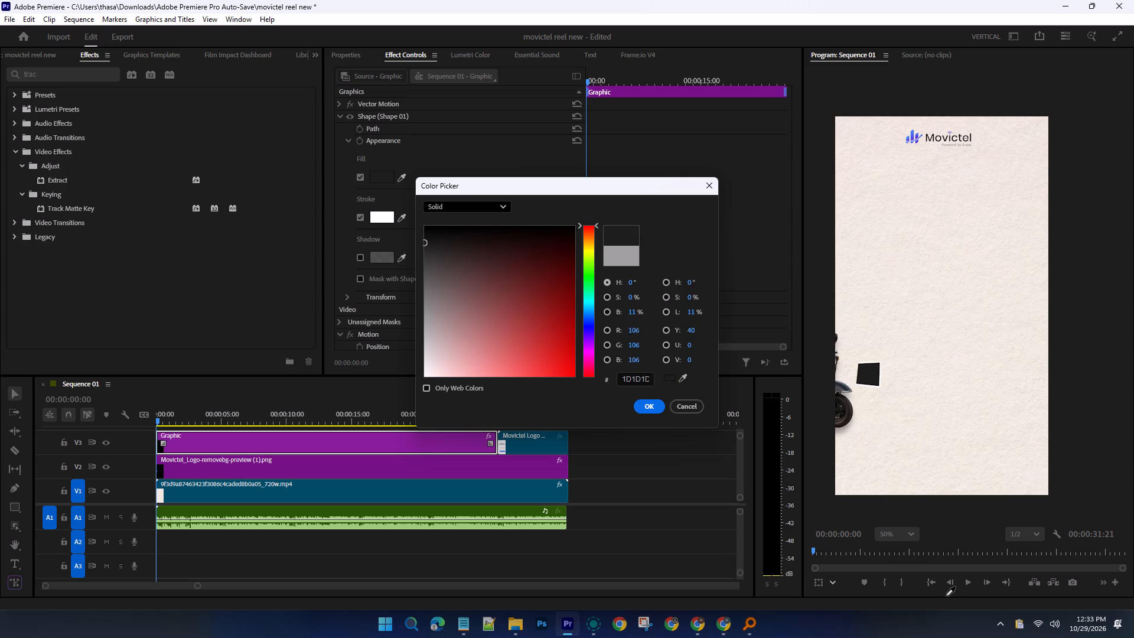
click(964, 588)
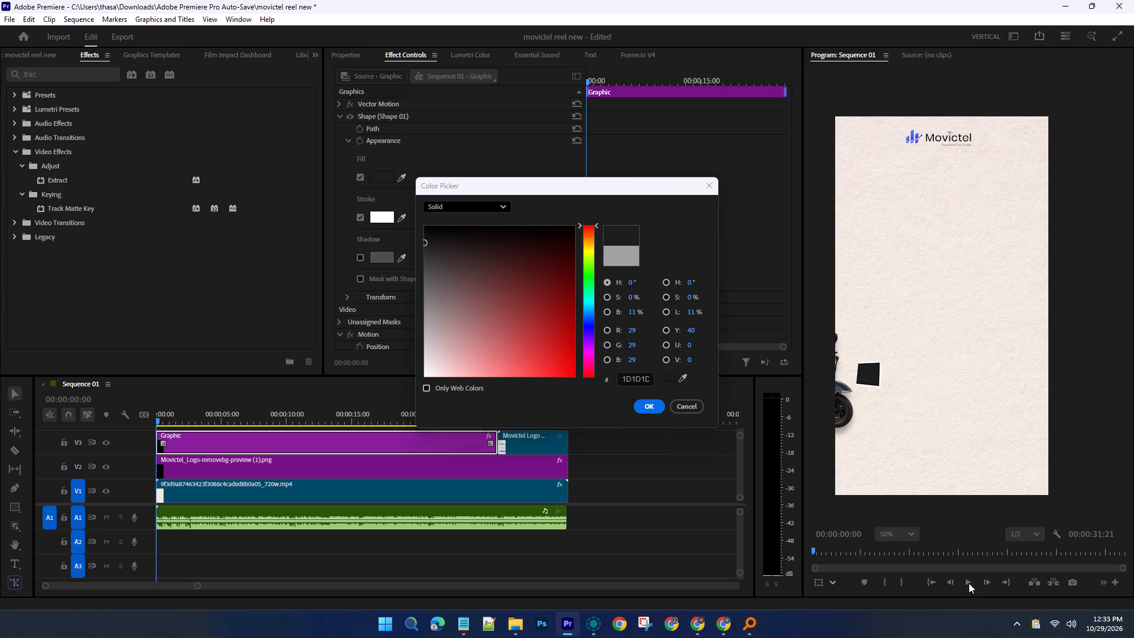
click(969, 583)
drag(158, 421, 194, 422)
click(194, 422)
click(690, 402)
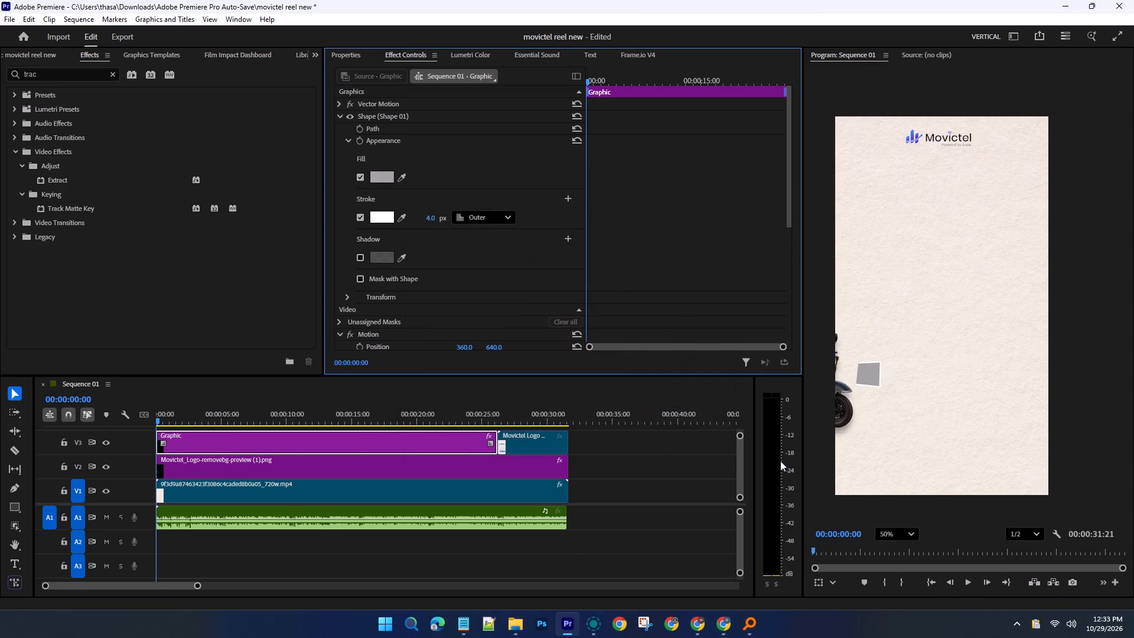
At 00:00:00:12, match Shape 01's fill to the rickshaw's white body by sampling its colour below the side panel.
click(964, 584)
click(964, 584)
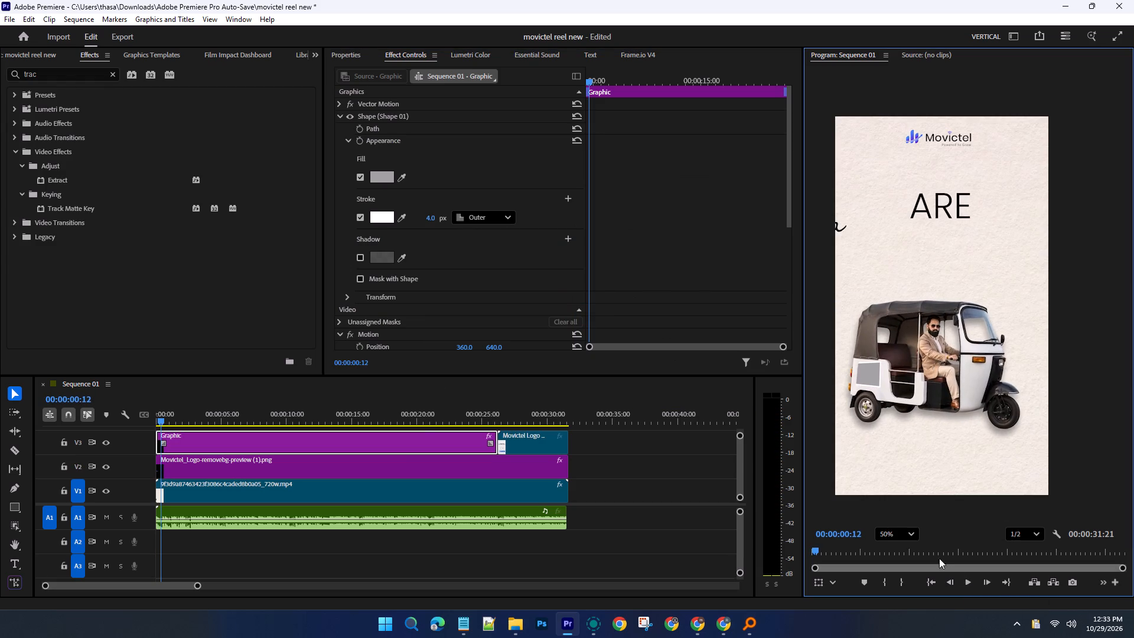
click(398, 174)
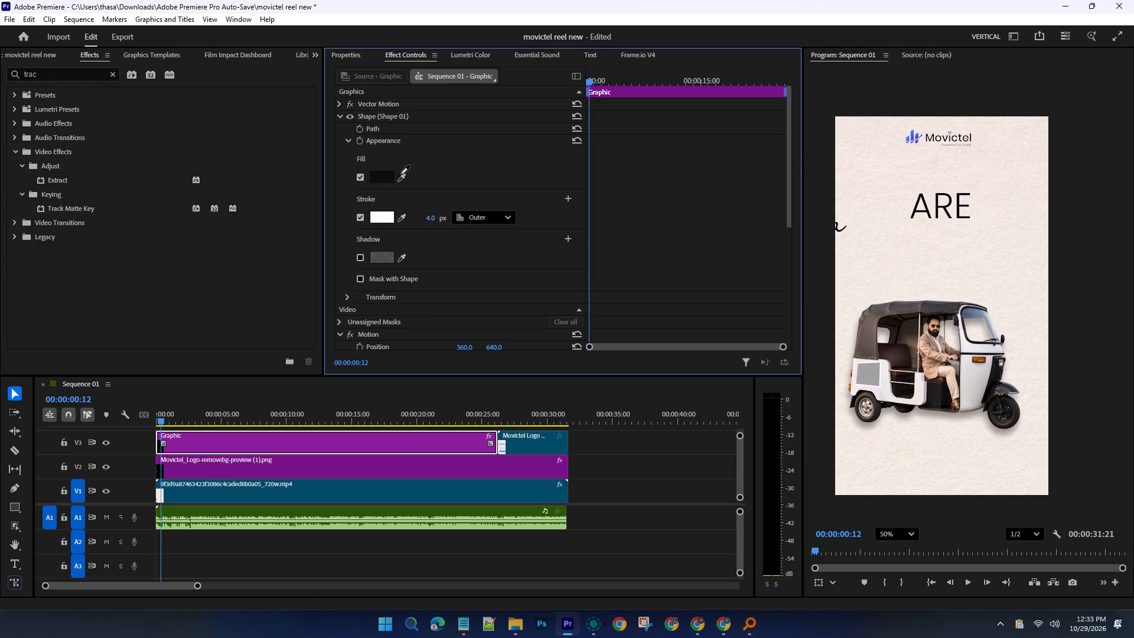
click(888, 392)
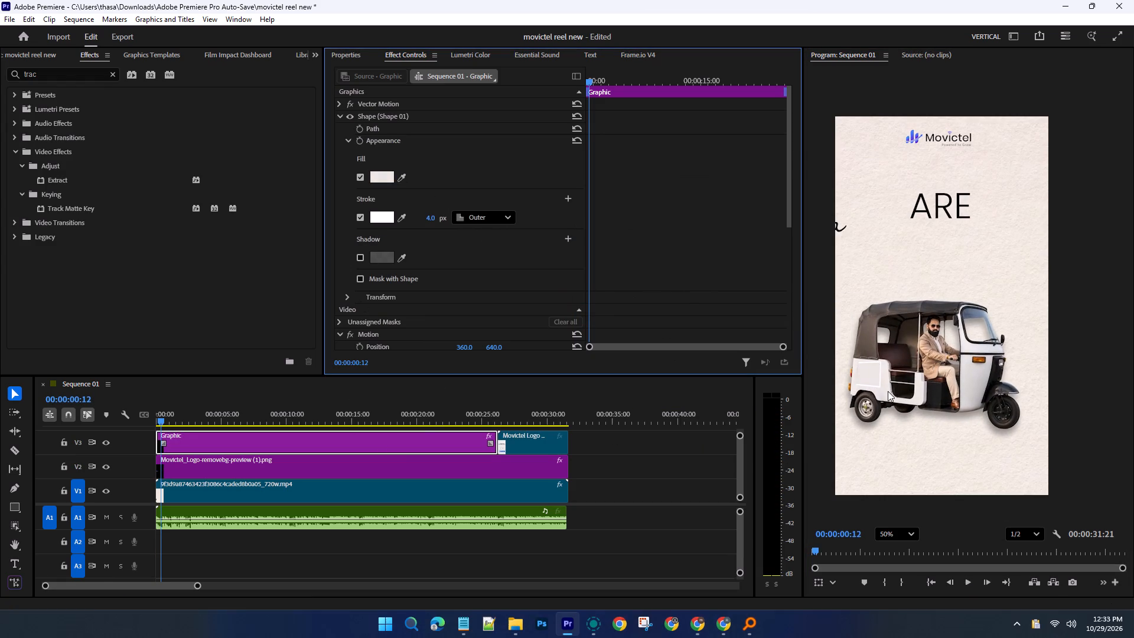
Sample the rickshaw's white body as Shape 01's stroke colour and turn the stroke off.
click(400, 217)
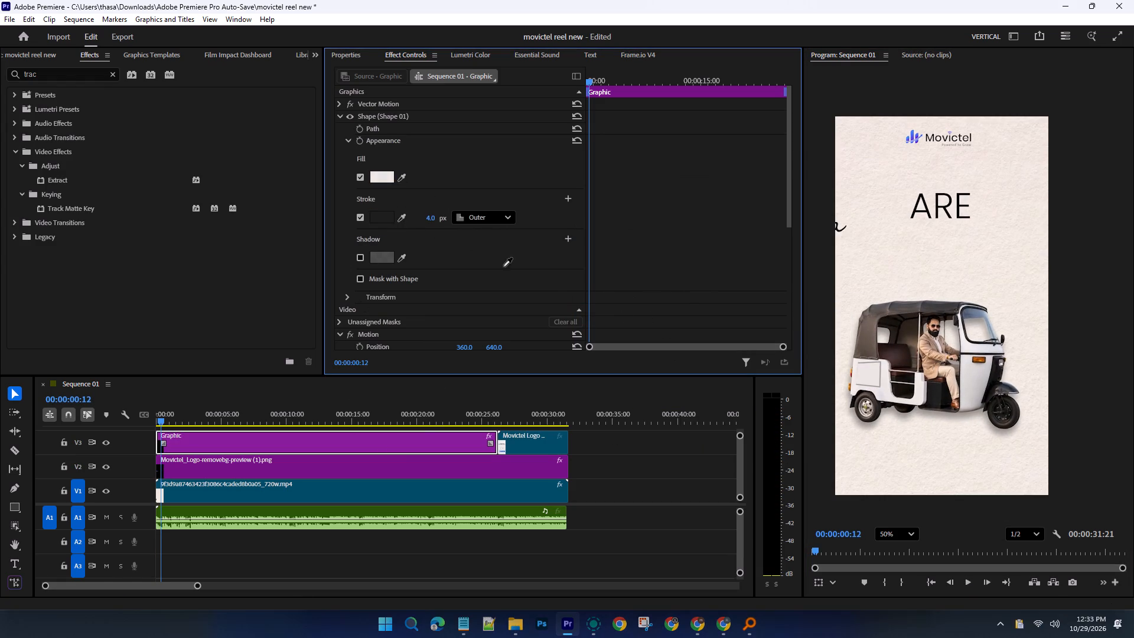
click(886, 391)
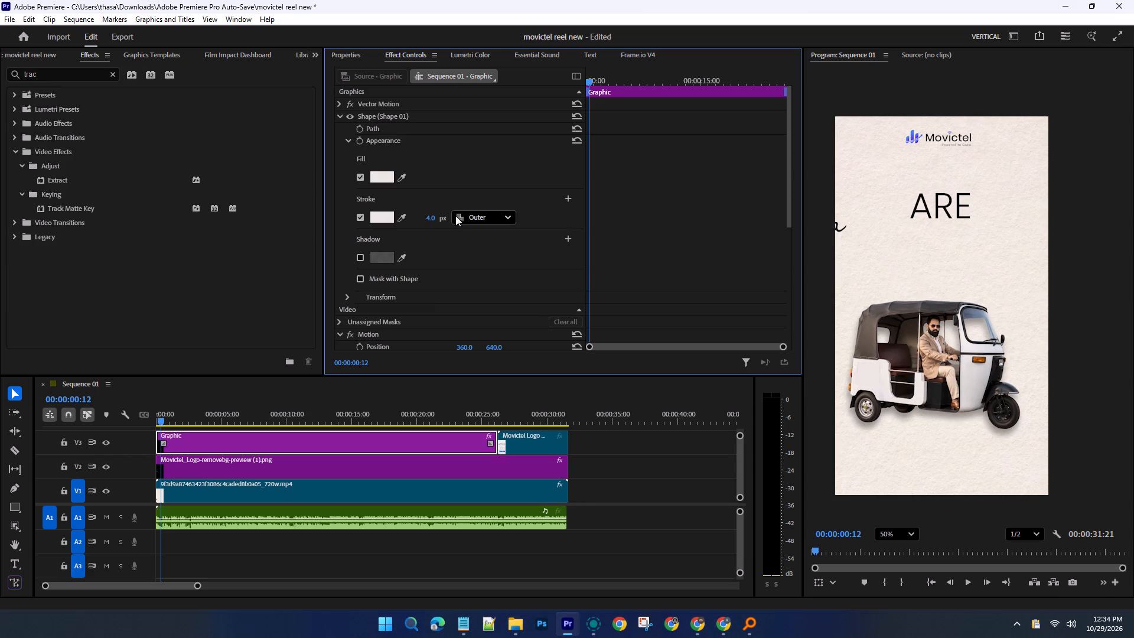
click(359, 214)
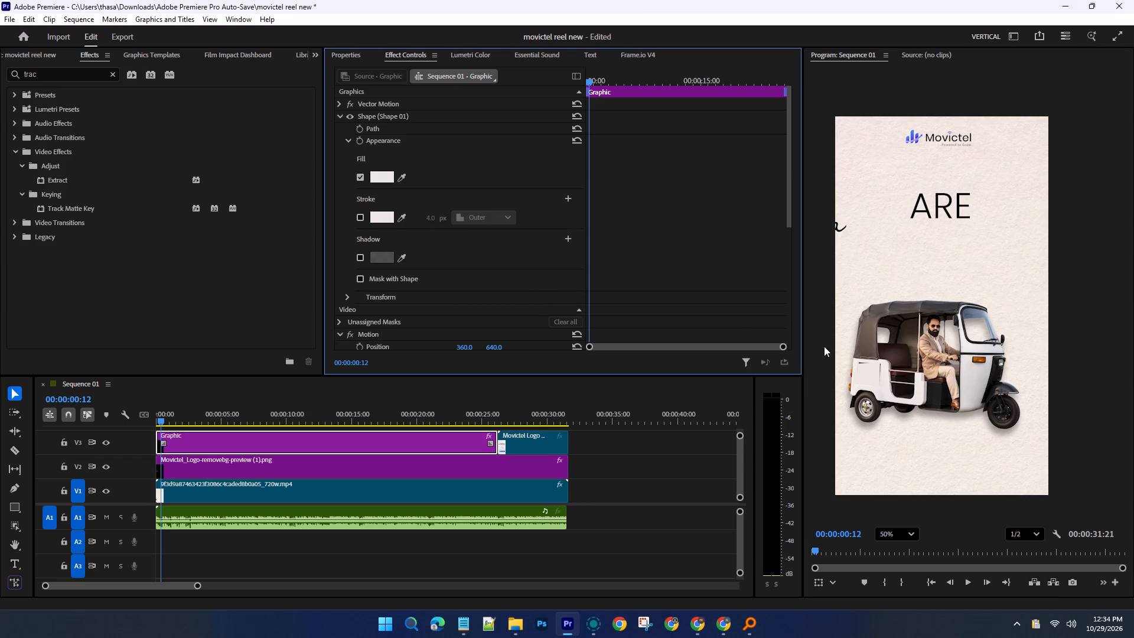
Widen the Shape 01 cover on both sides so it spans the rickshaw's rear side panel.
click(869, 377)
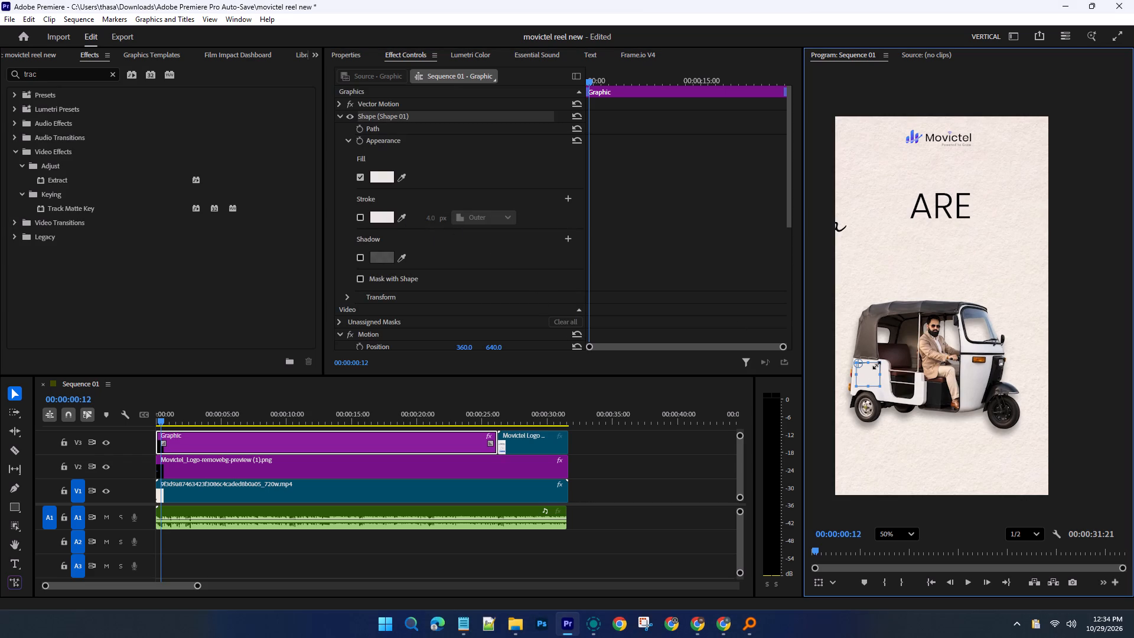
click(881, 361)
click(831, 340)
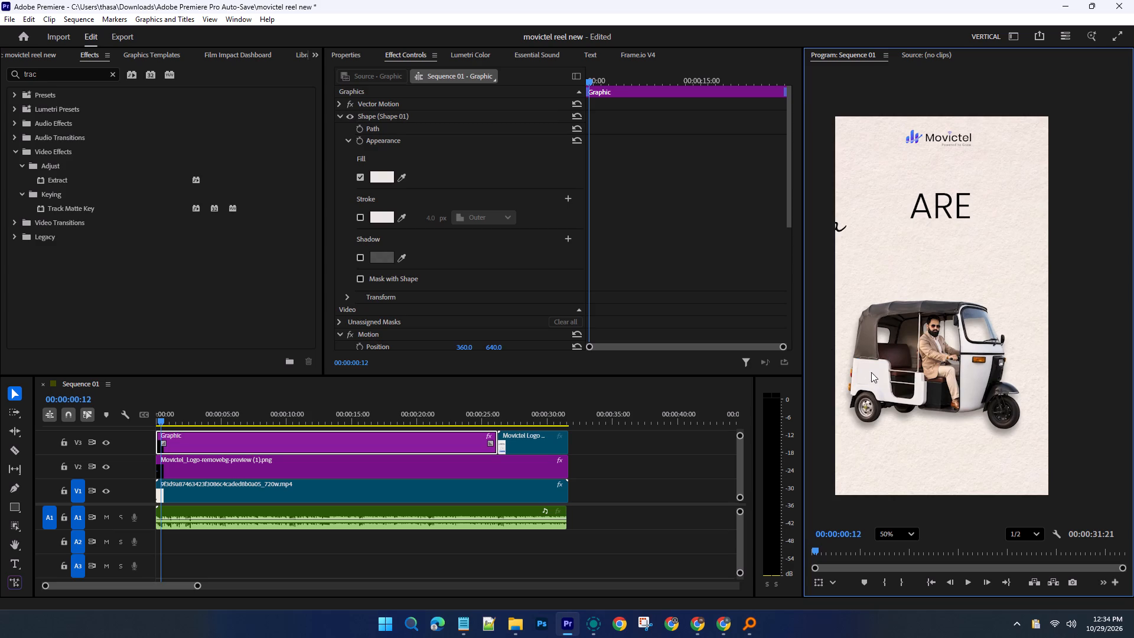
click(871, 373)
click(859, 385)
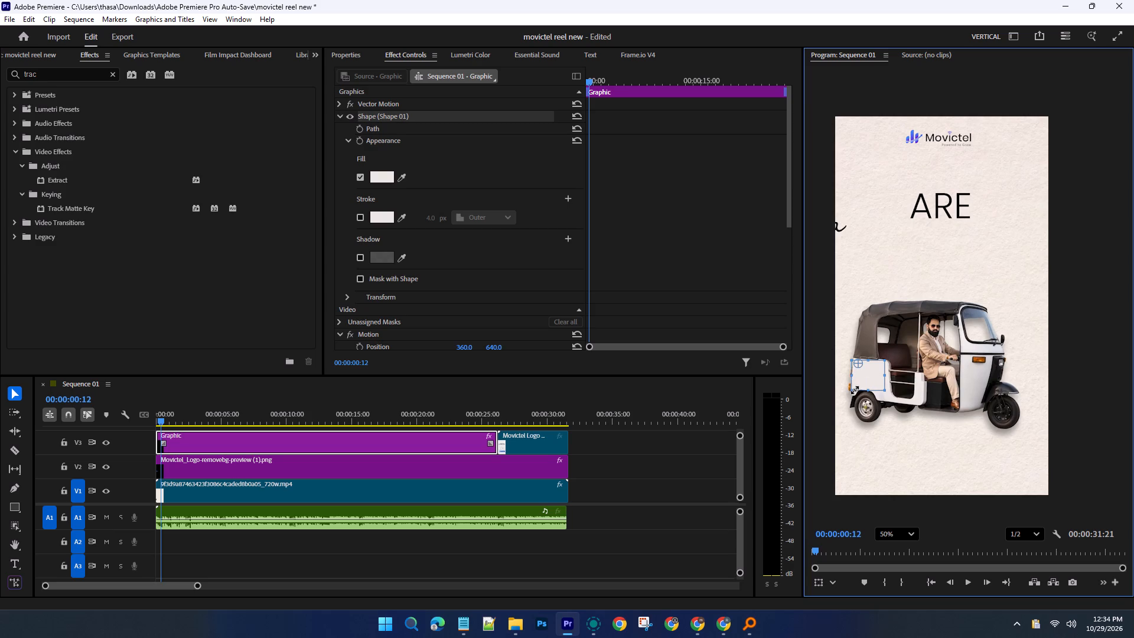
click(846, 379)
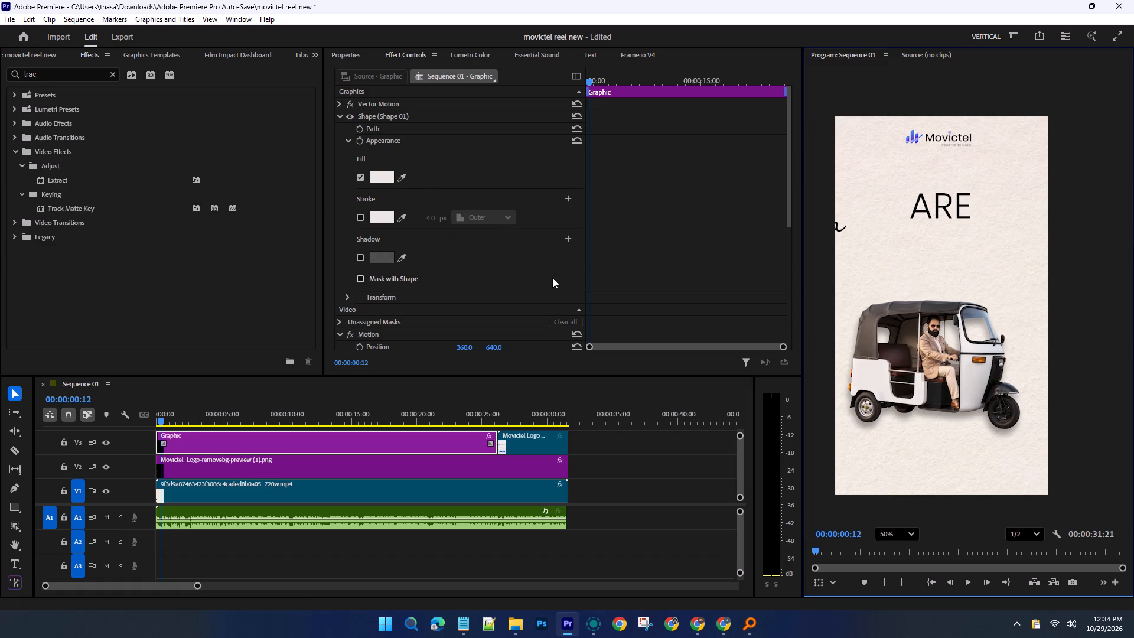
Turn on keyframing for Shape 01's path at 00:00:00:12, keeping the keyframe that is set there.
scroll(428, 189, up, 4)
click(448, 129)
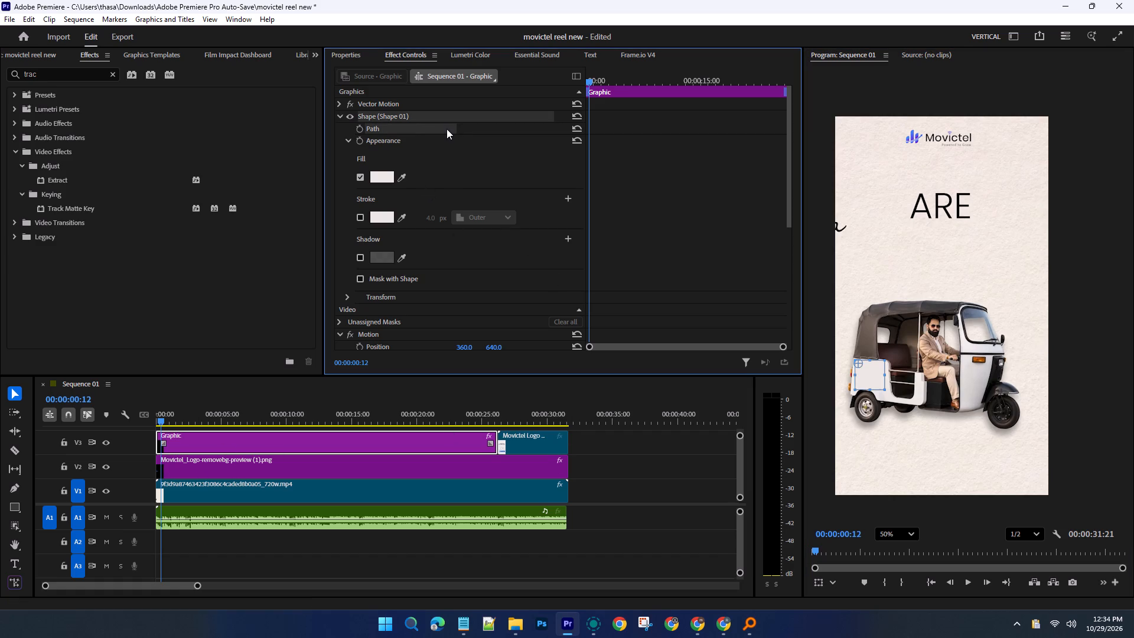
click(389, 129)
drag(358, 129, 369, 129)
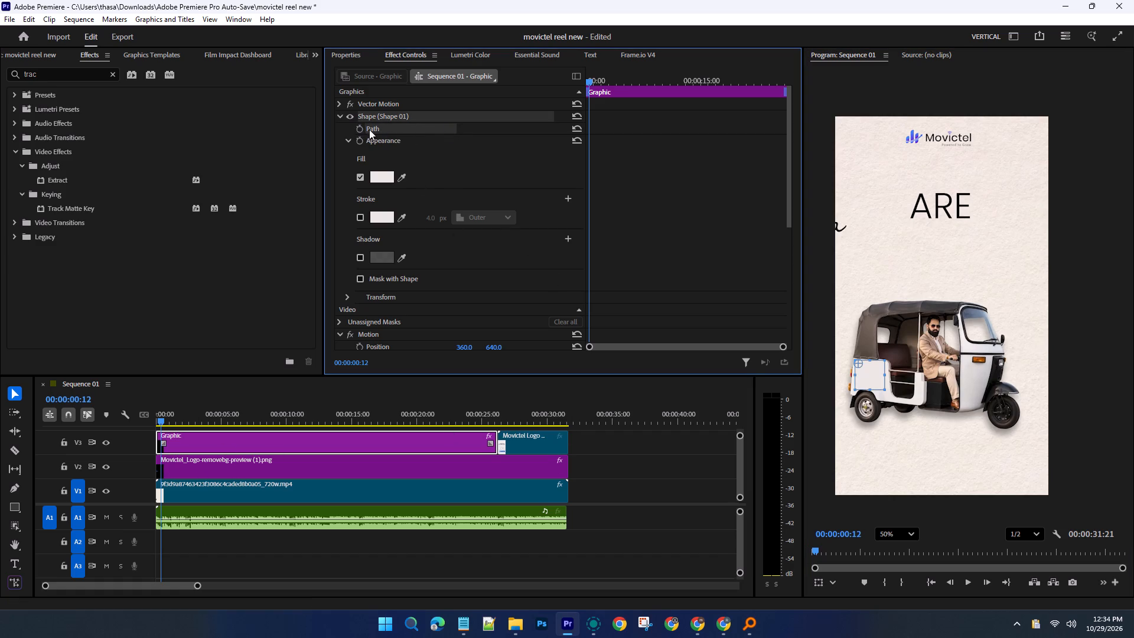
drag(369, 129, 370, 129)
double_click(360, 126)
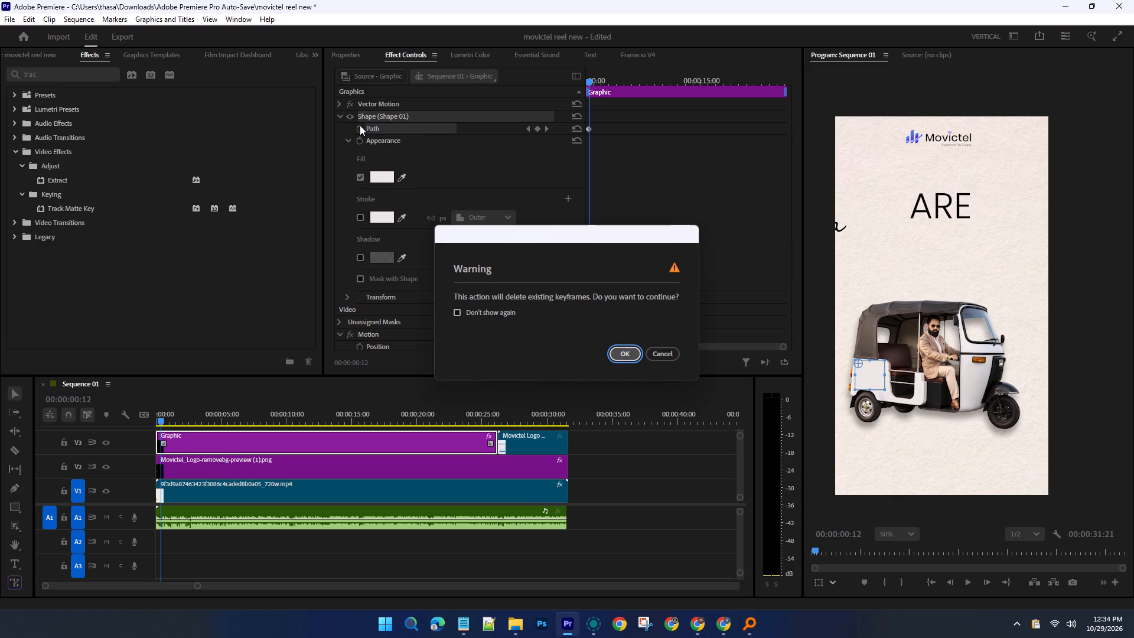
click(664, 353)
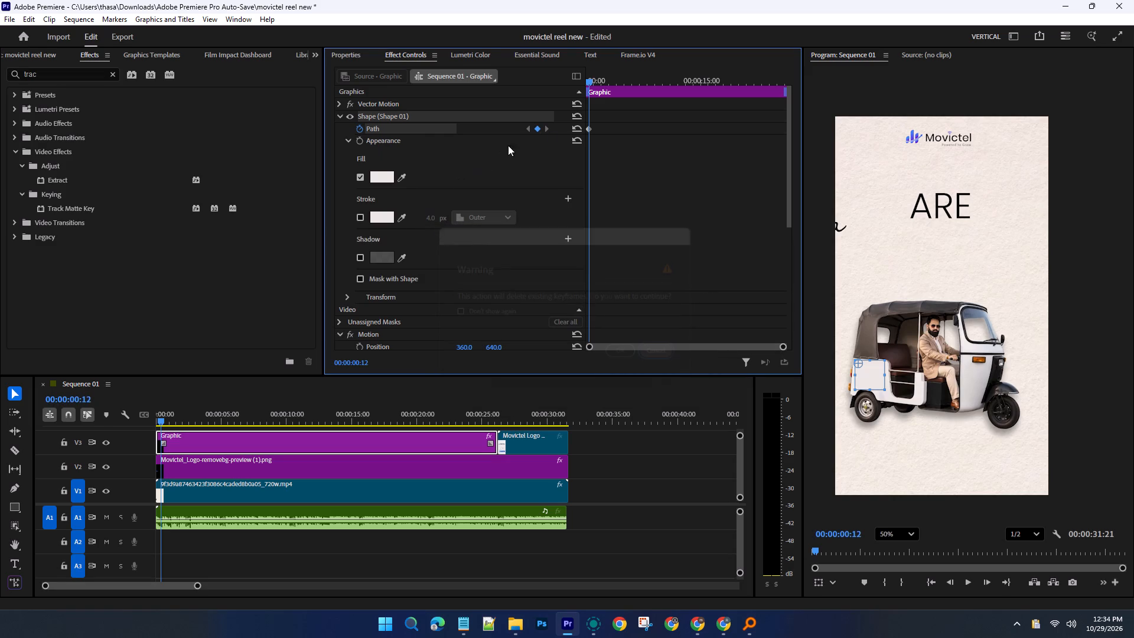
Trim the start of the Graphic clip to about 00:00:00:04, where the rickshaw is driving into frame.
click(160, 419)
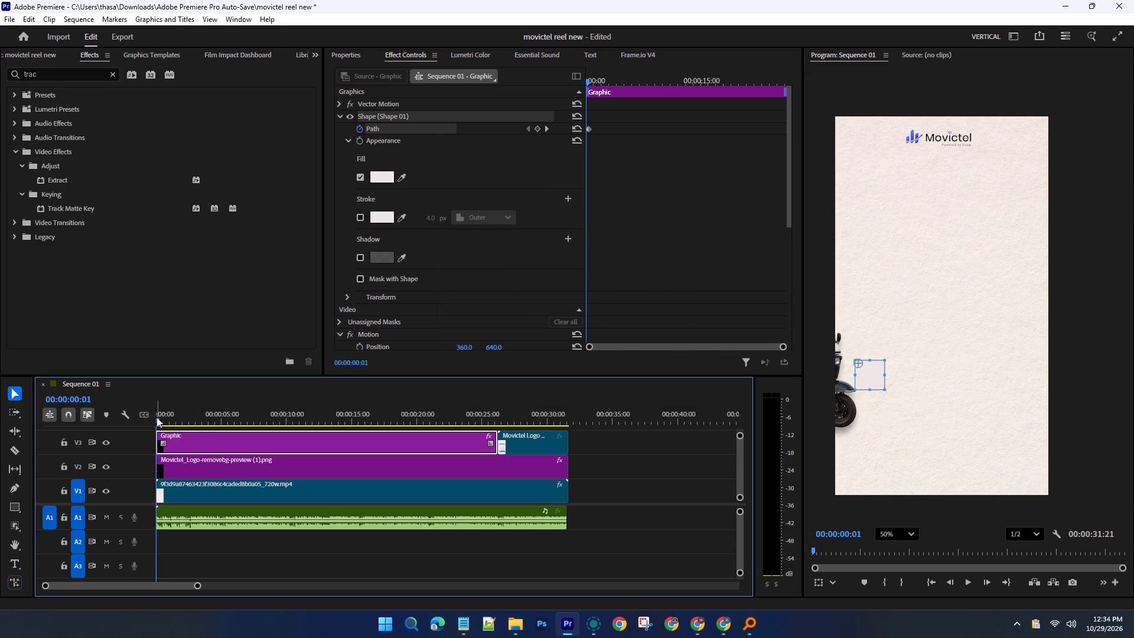
click(155, 420)
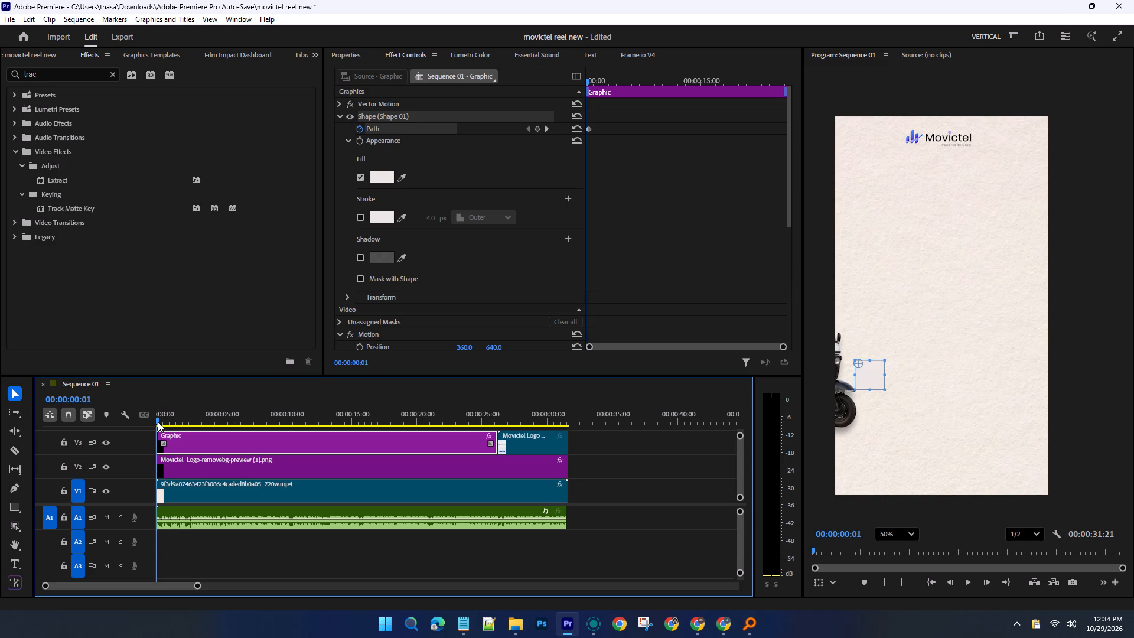
click(158, 422)
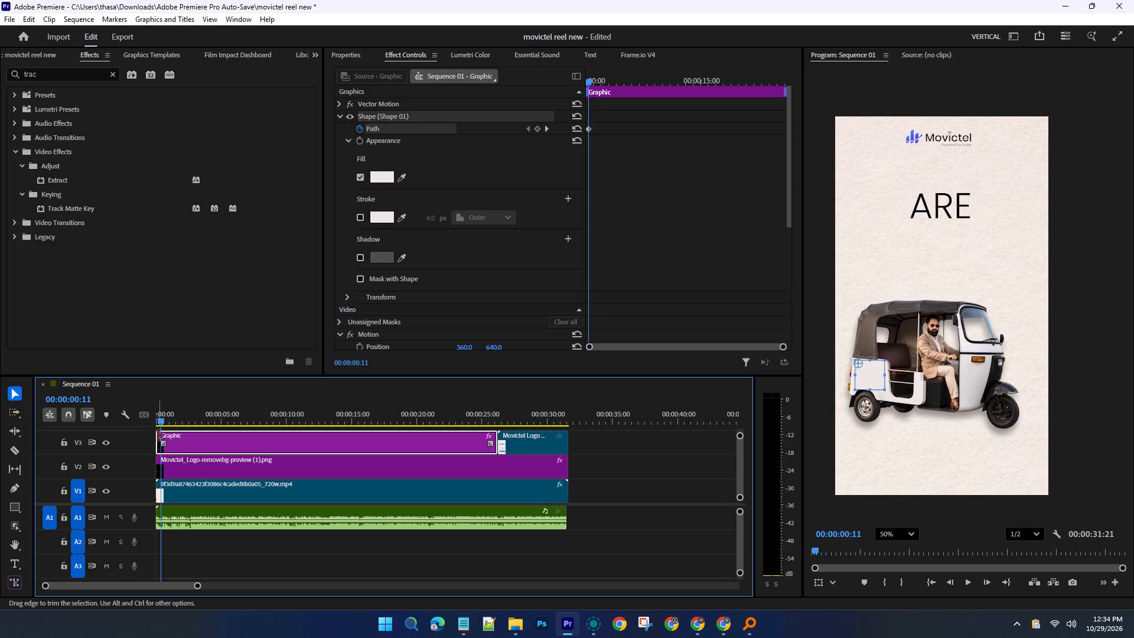
click(157, 438)
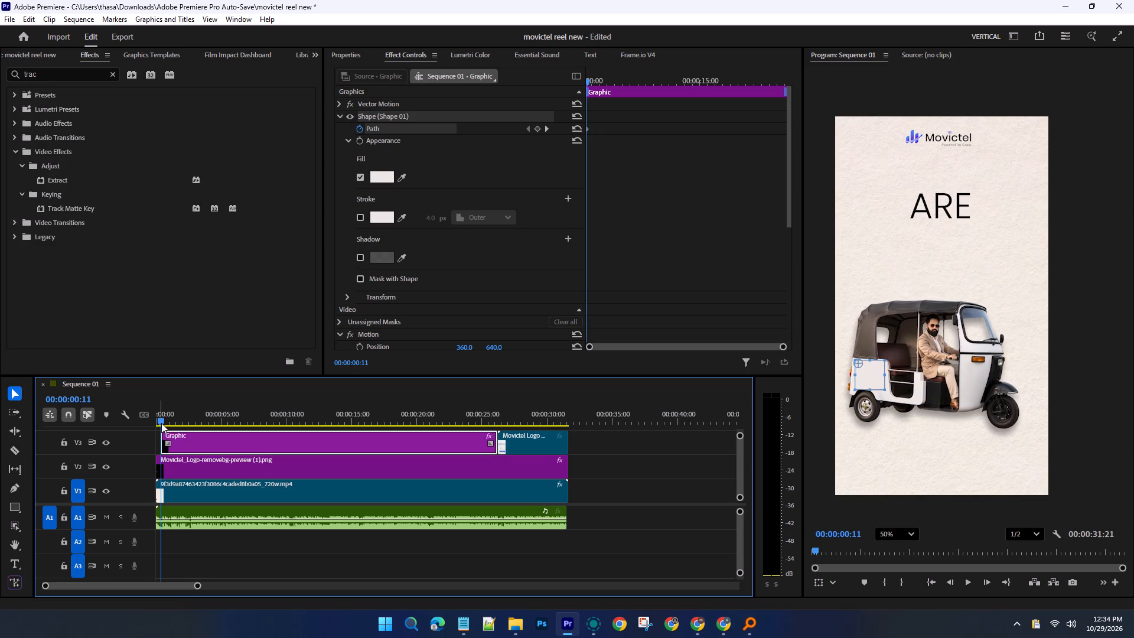
click(161, 422)
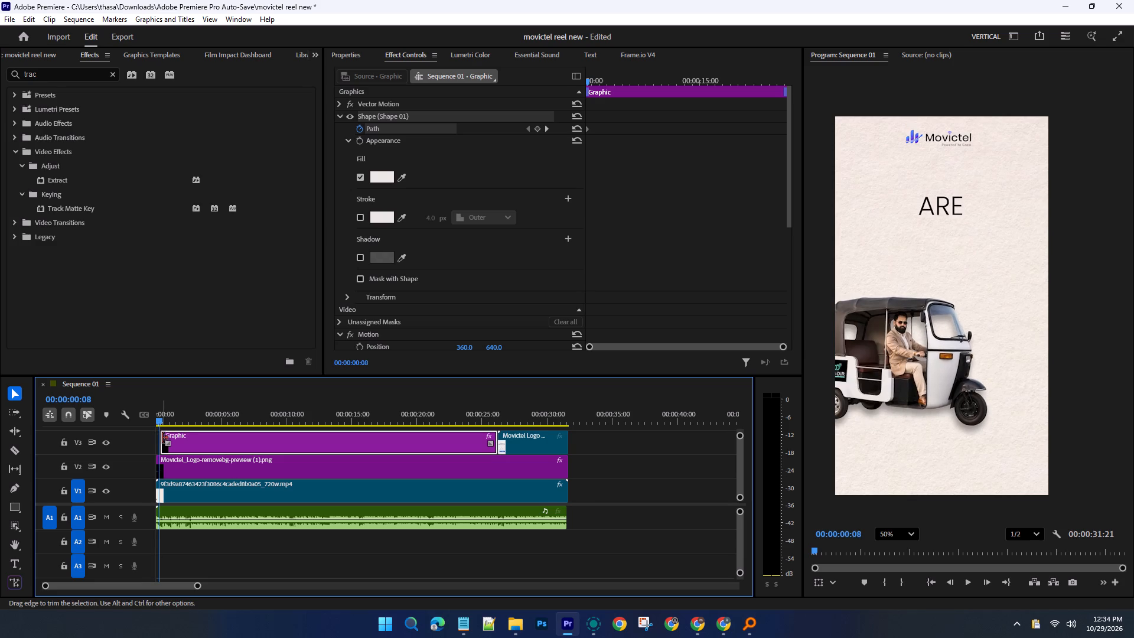
click(160, 437)
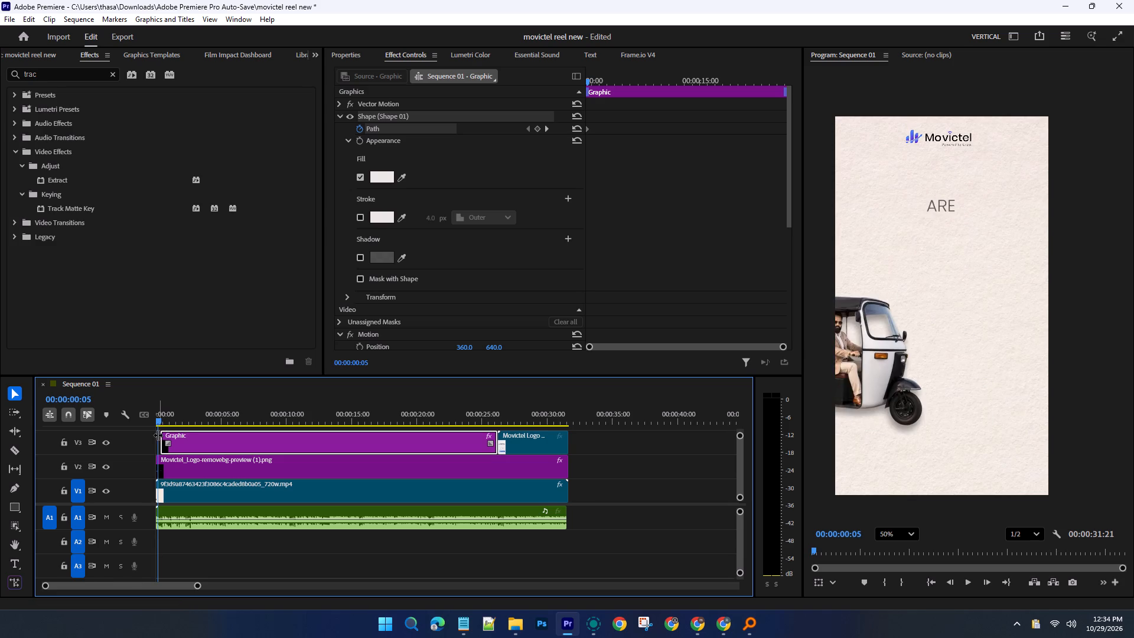
click(161, 438)
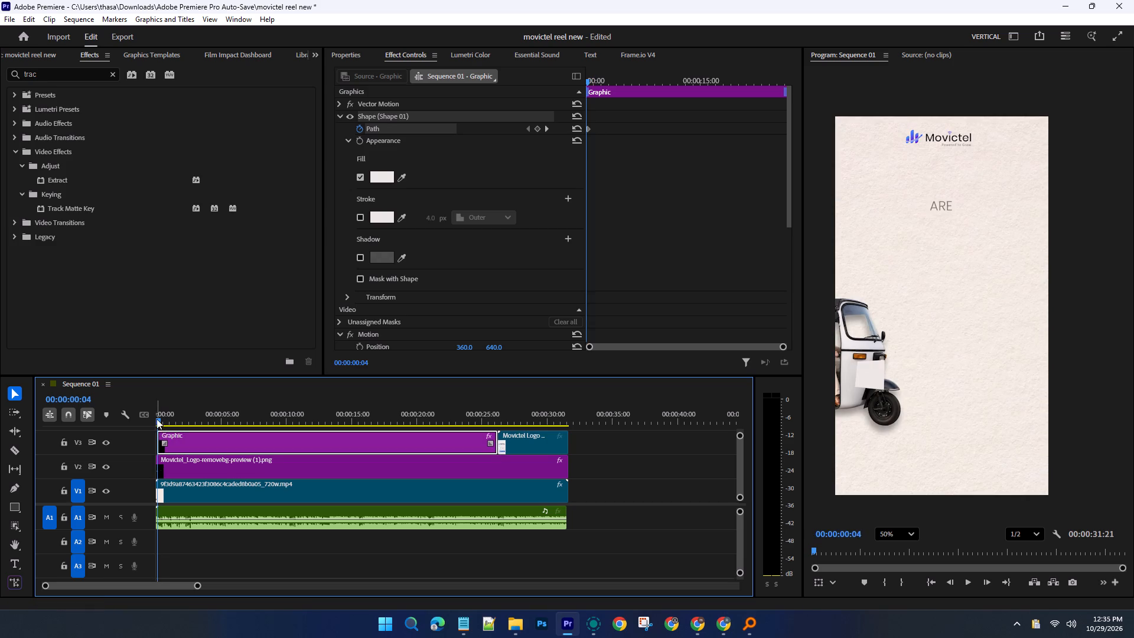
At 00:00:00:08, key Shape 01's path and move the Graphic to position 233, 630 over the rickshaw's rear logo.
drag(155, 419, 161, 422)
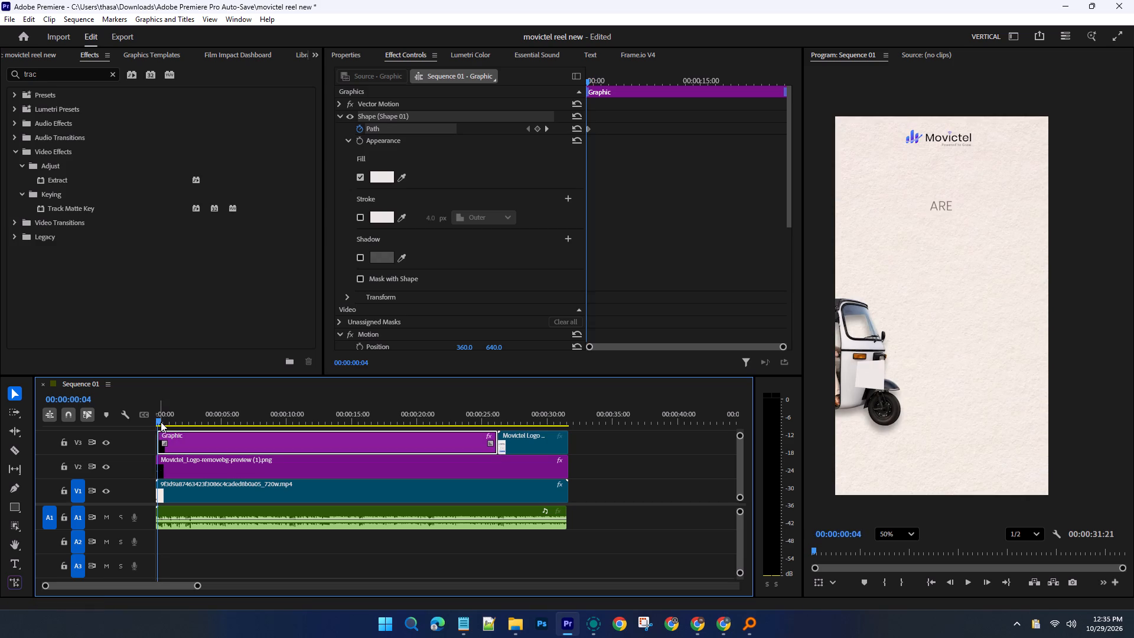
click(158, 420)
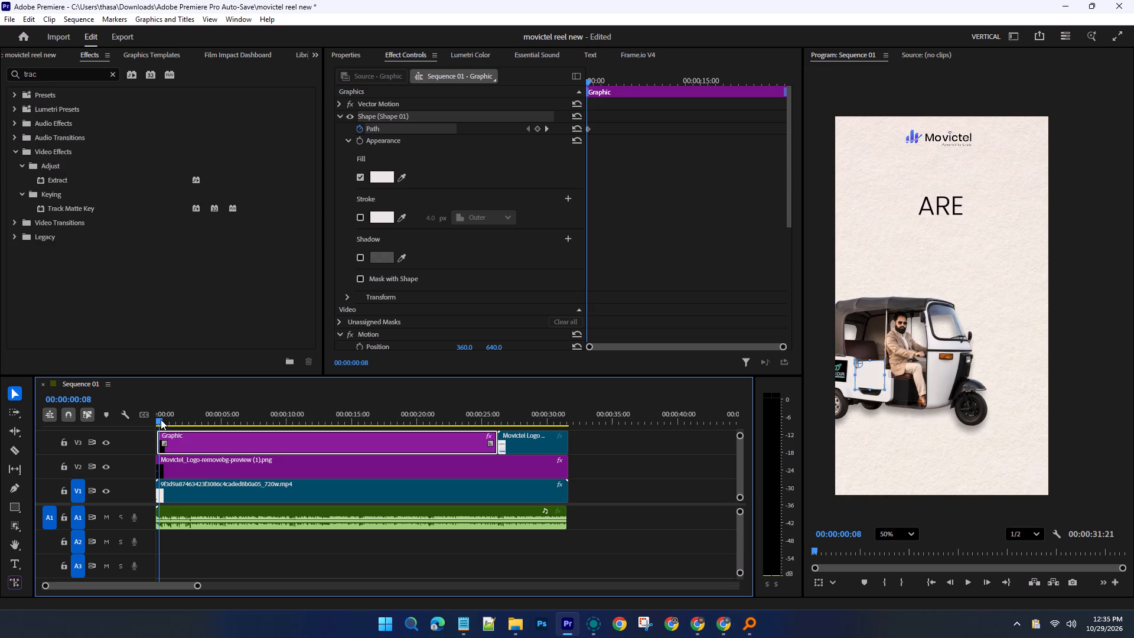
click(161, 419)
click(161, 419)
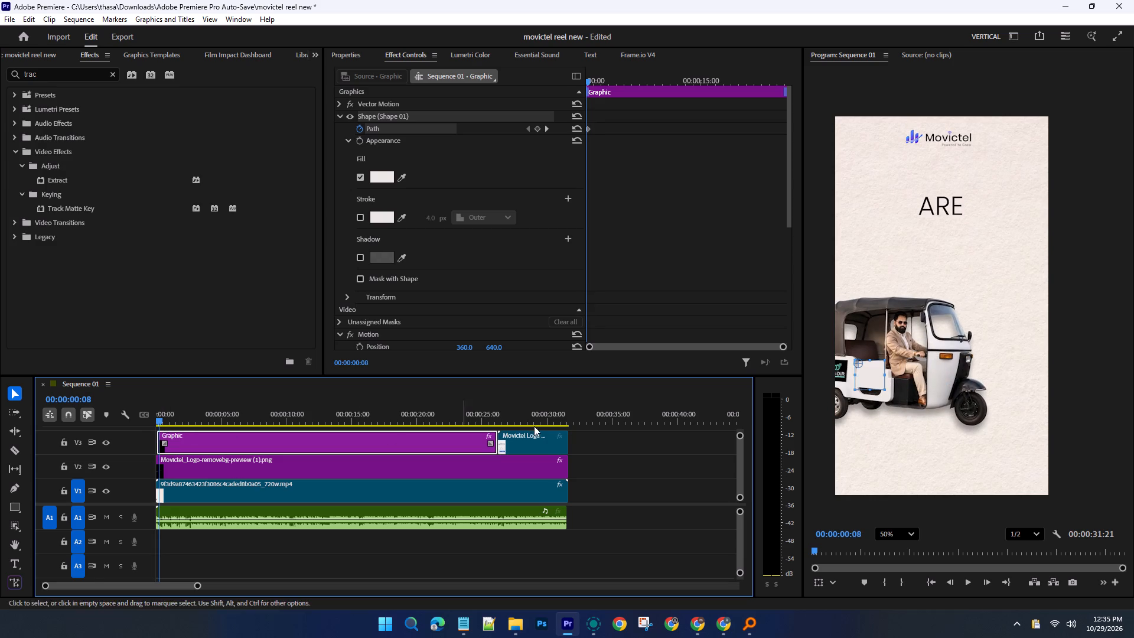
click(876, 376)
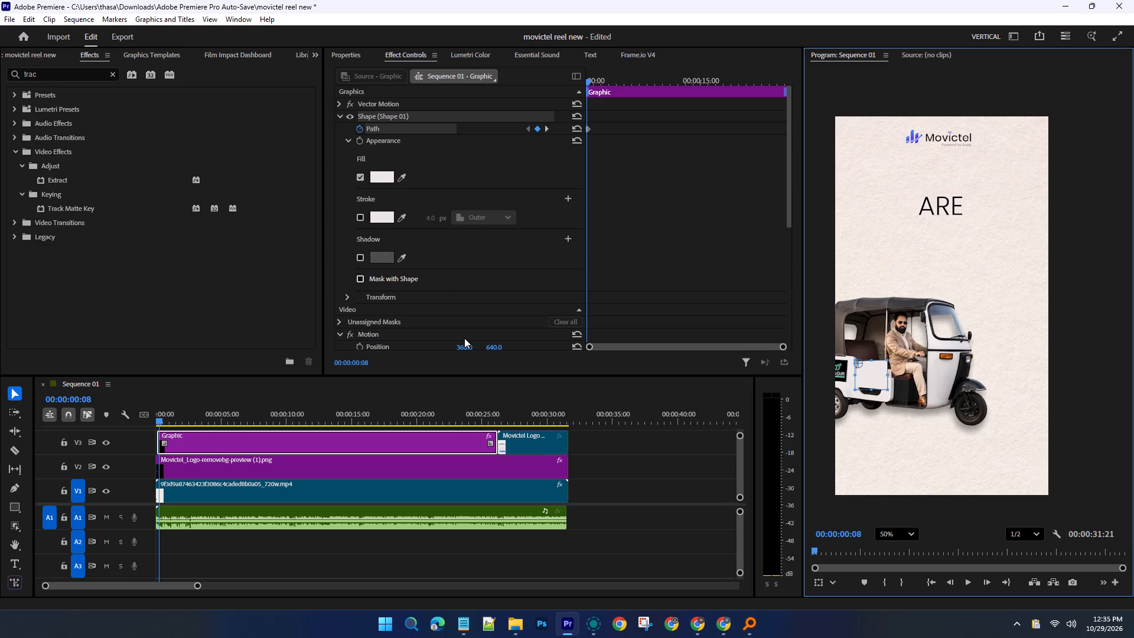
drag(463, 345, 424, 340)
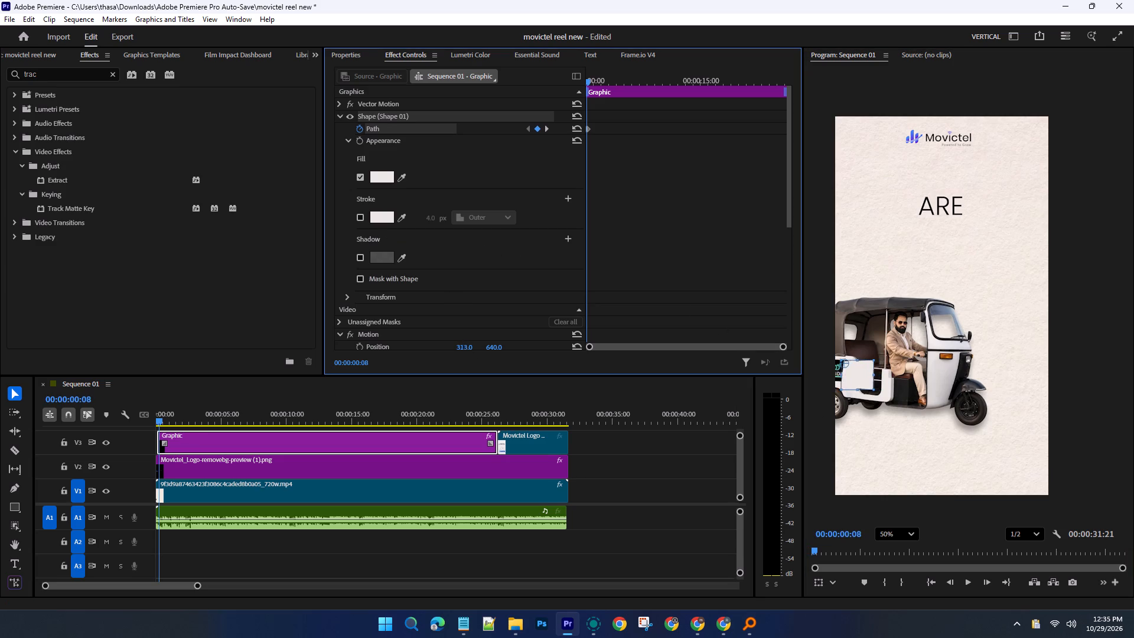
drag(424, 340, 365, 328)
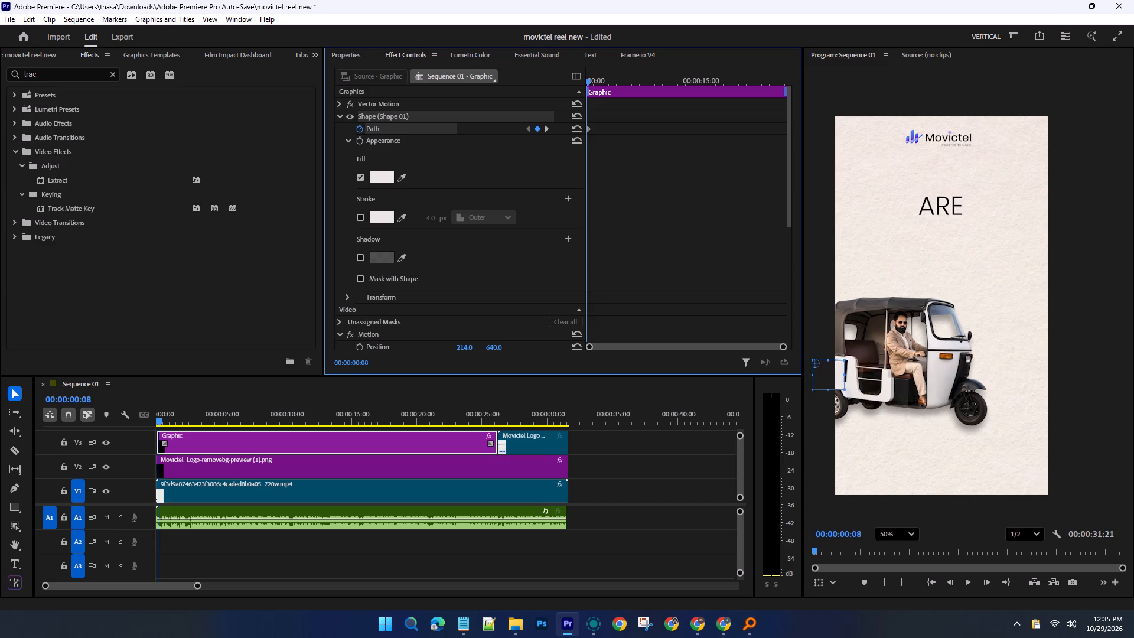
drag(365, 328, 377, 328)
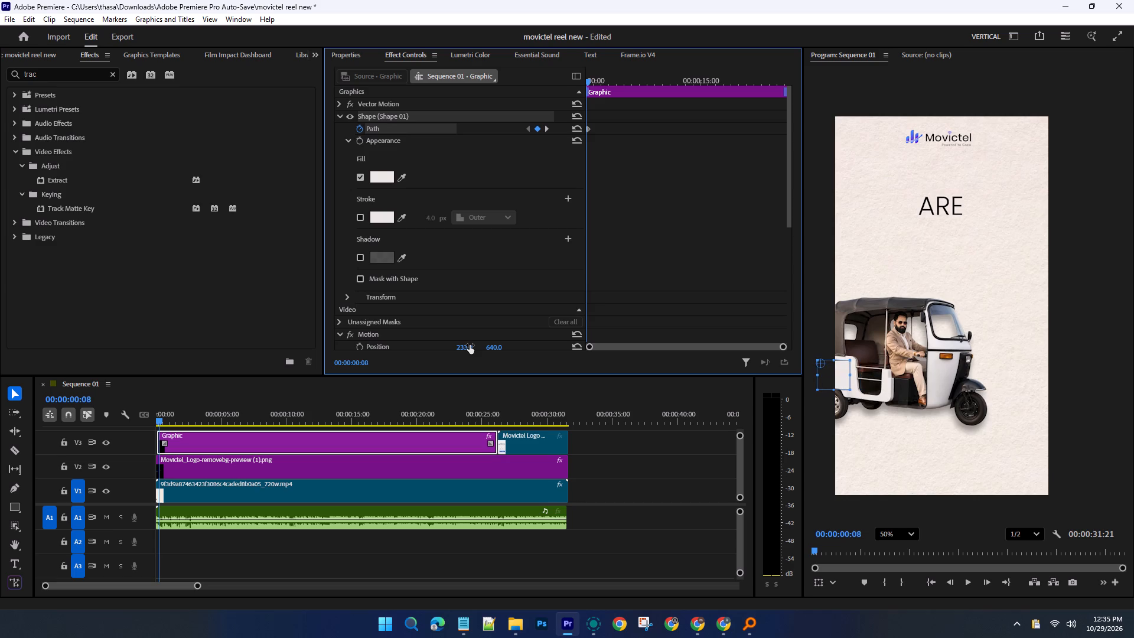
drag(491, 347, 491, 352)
Compare Shape 01's path keyframes at 00:00:00:08 and 00:00:00:12, and remove and re-add the one at 00:00:00:08.
click(546, 127)
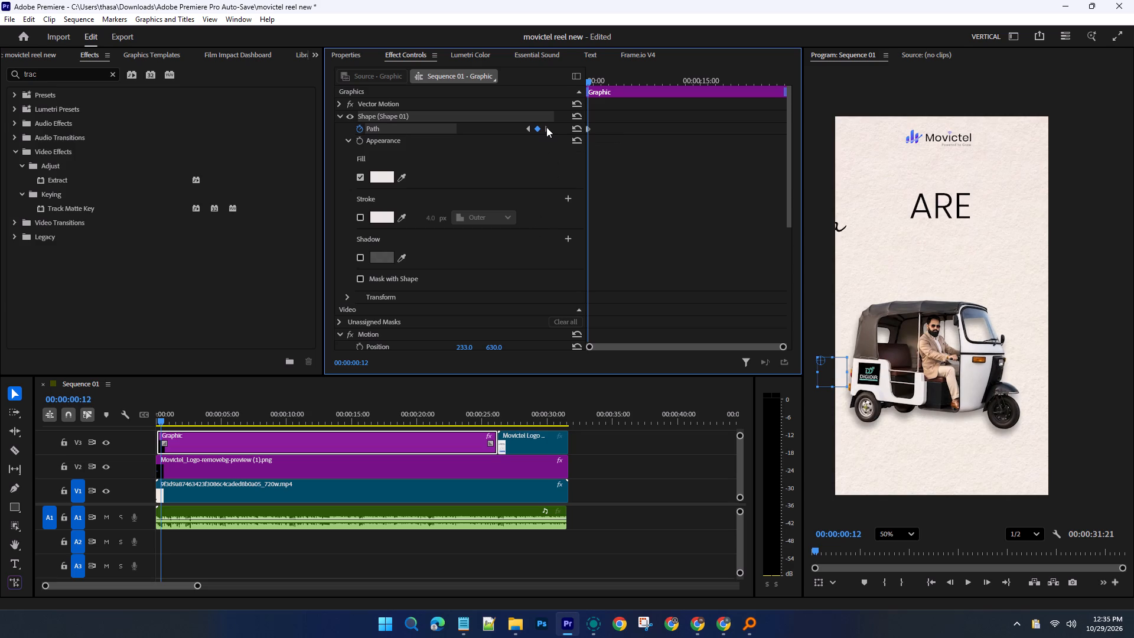
click(530, 131)
click(548, 129)
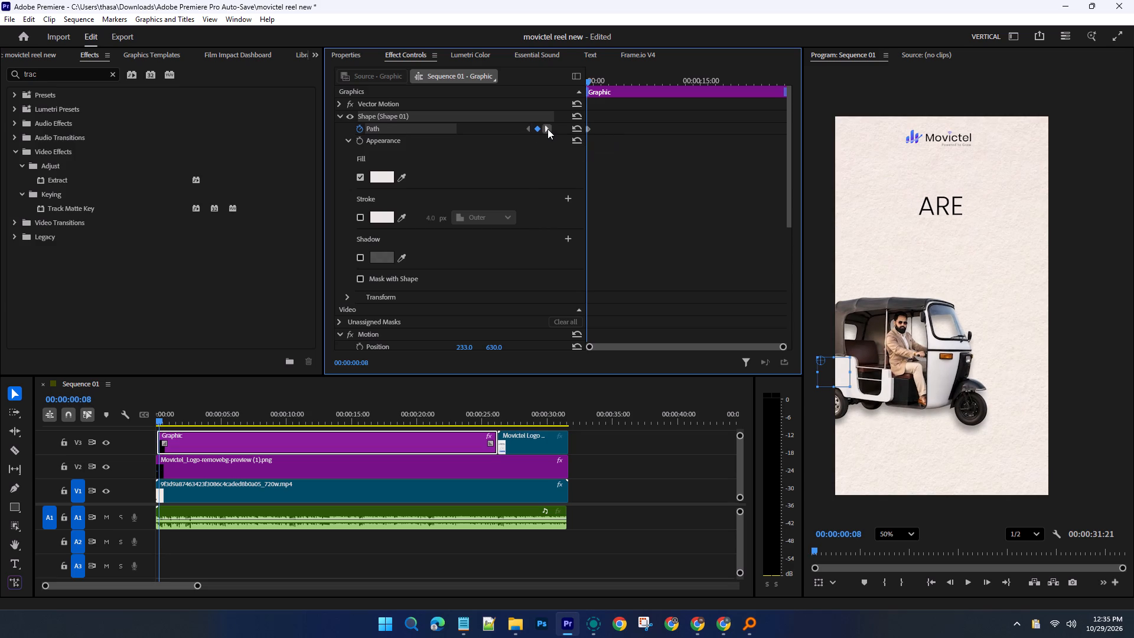
click(526, 128)
click(535, 128)
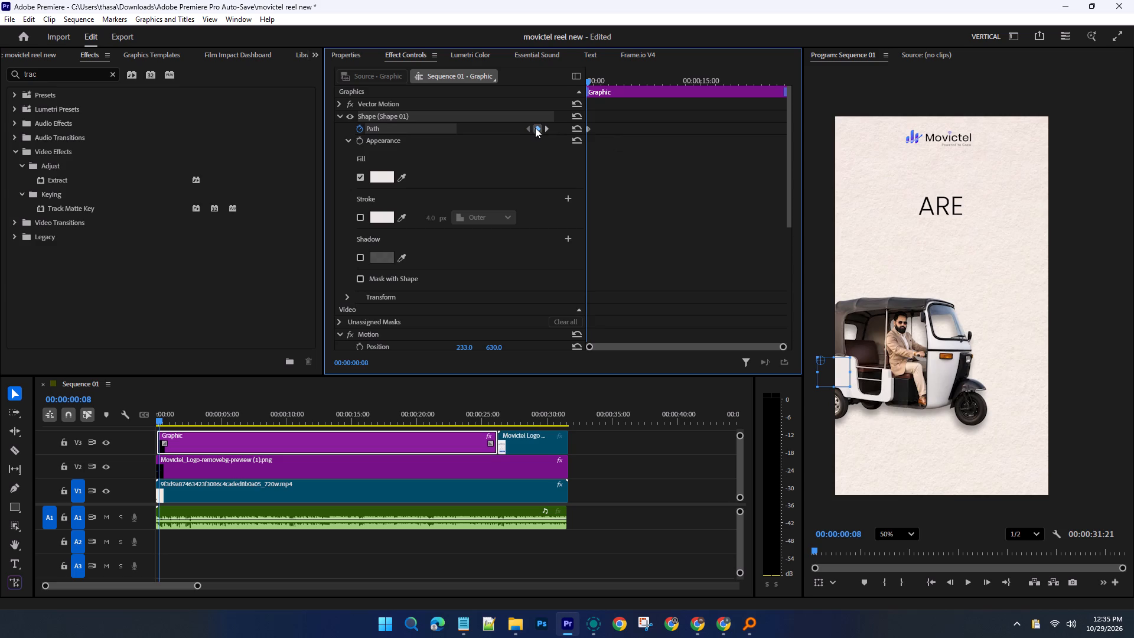
click(535, 128)
At 00:00:01:10, set the Graphic clip's motion position to 348, 639 so the cover hides the rear panel logo.
click(963, 580)
click(963, 580)
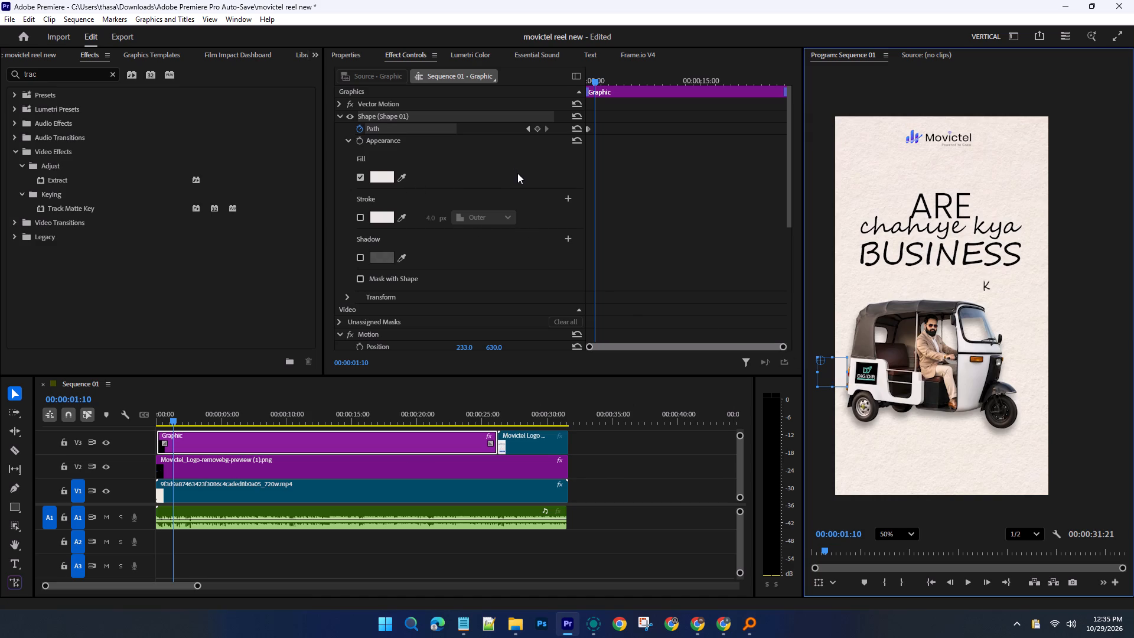
click(546, 128)
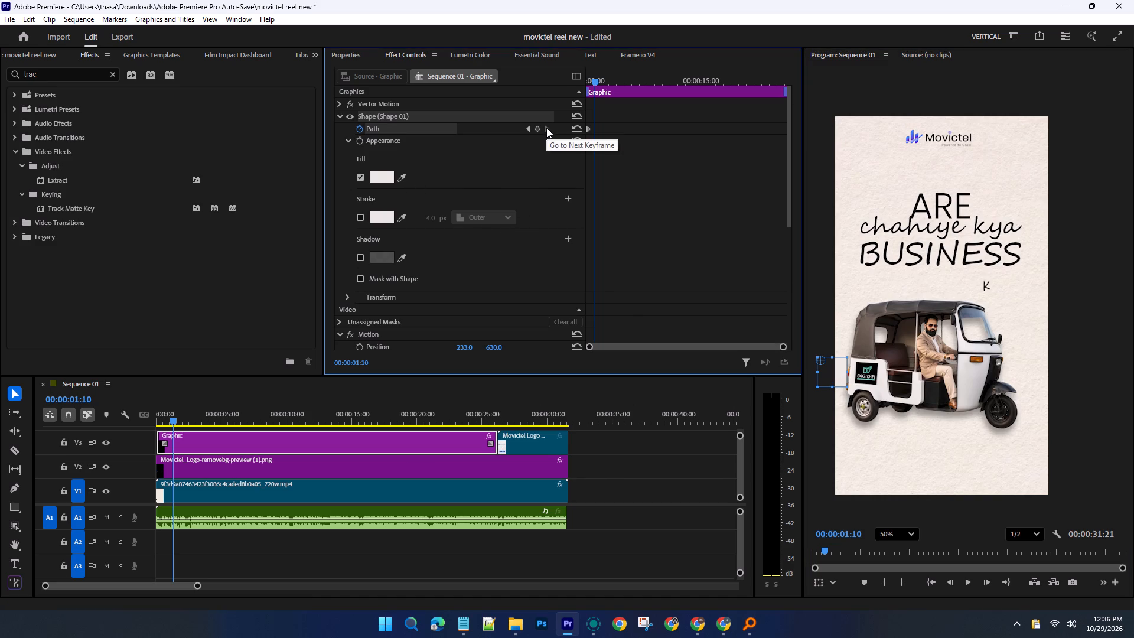
scroll(470, 280, down, 1)
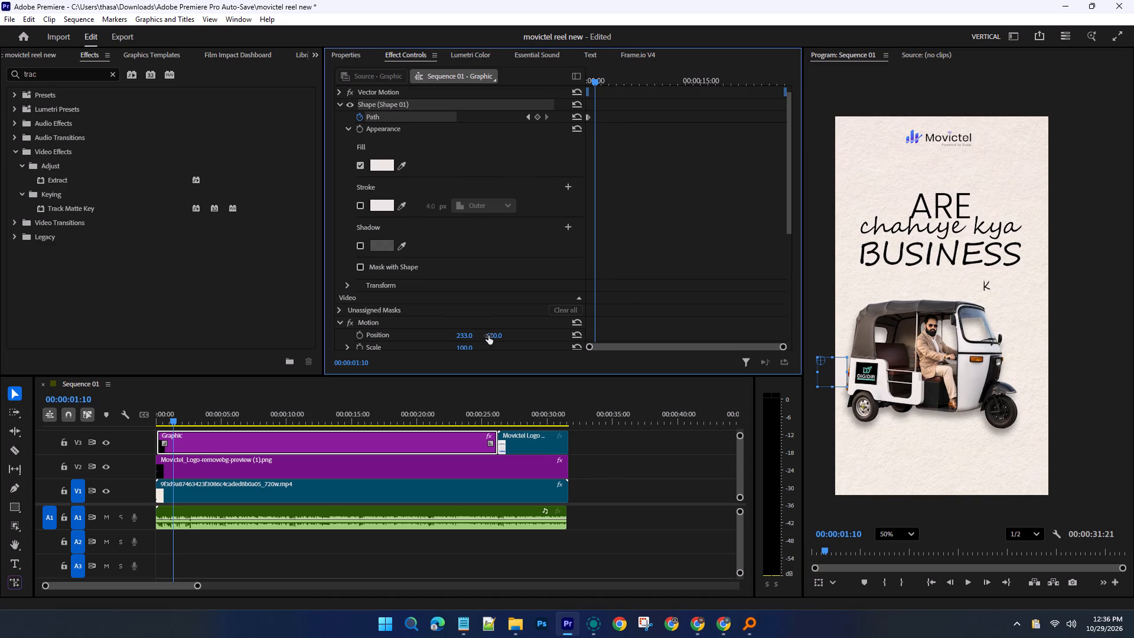
click(490, 336)
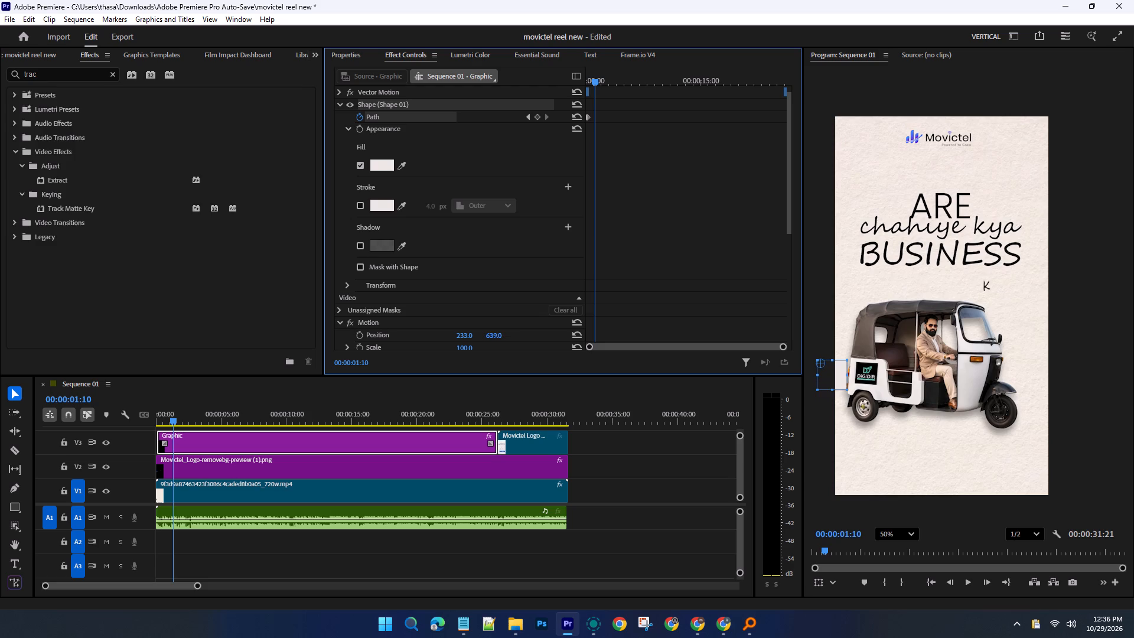
drag(459, 334, 526, 336)
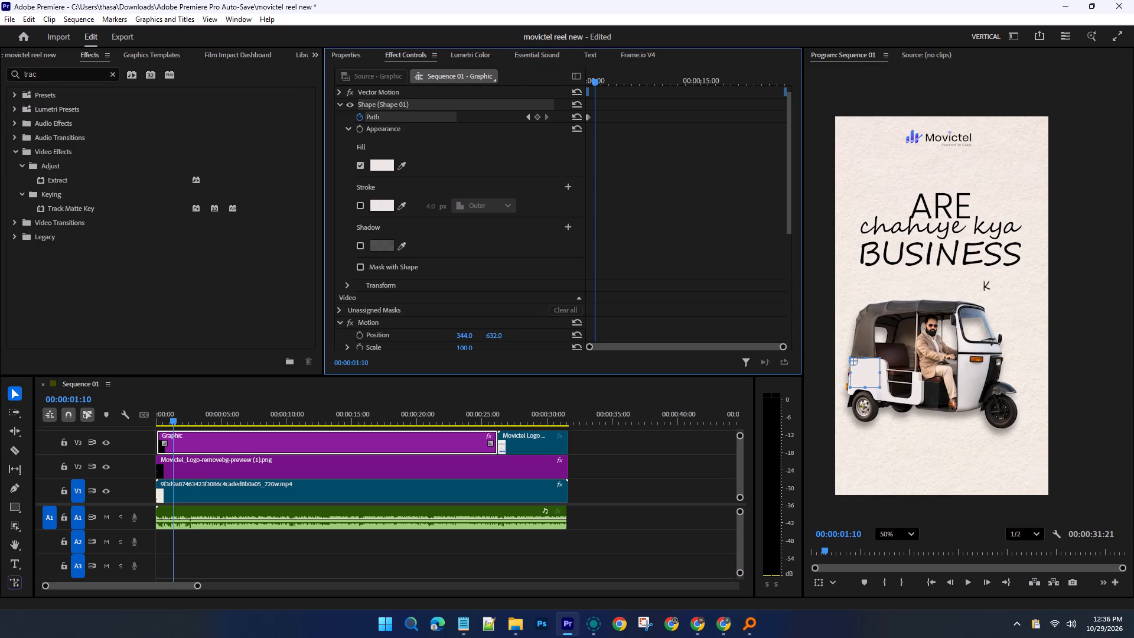
drag(526, 336, 529, 336)
click(490, 336)
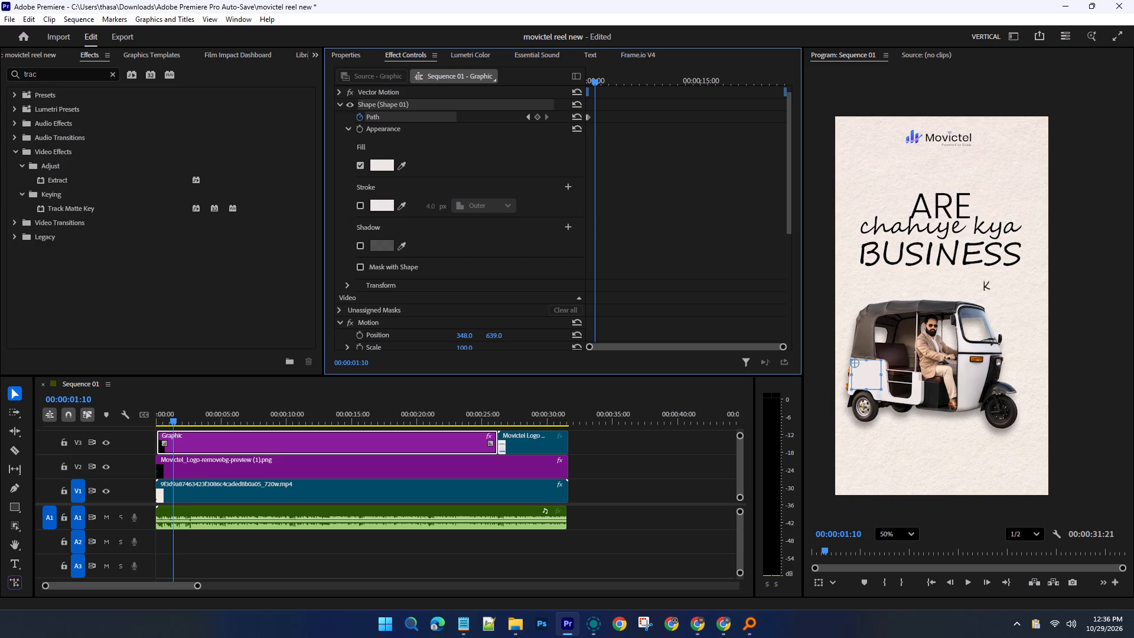
click(632, 382)
click(667, 366)
click(667, 366)
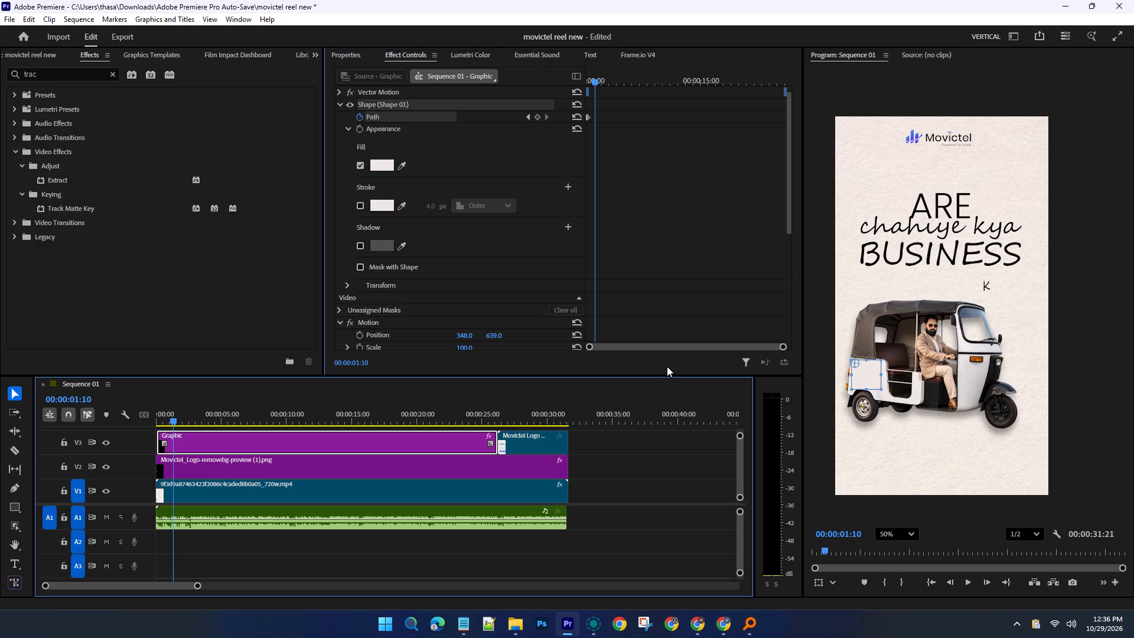
Play the sequence from its start to about 00:00:04:10 to check how the cover follows the rickshaw's rear logo.
drag(172, 419, 154, 421)
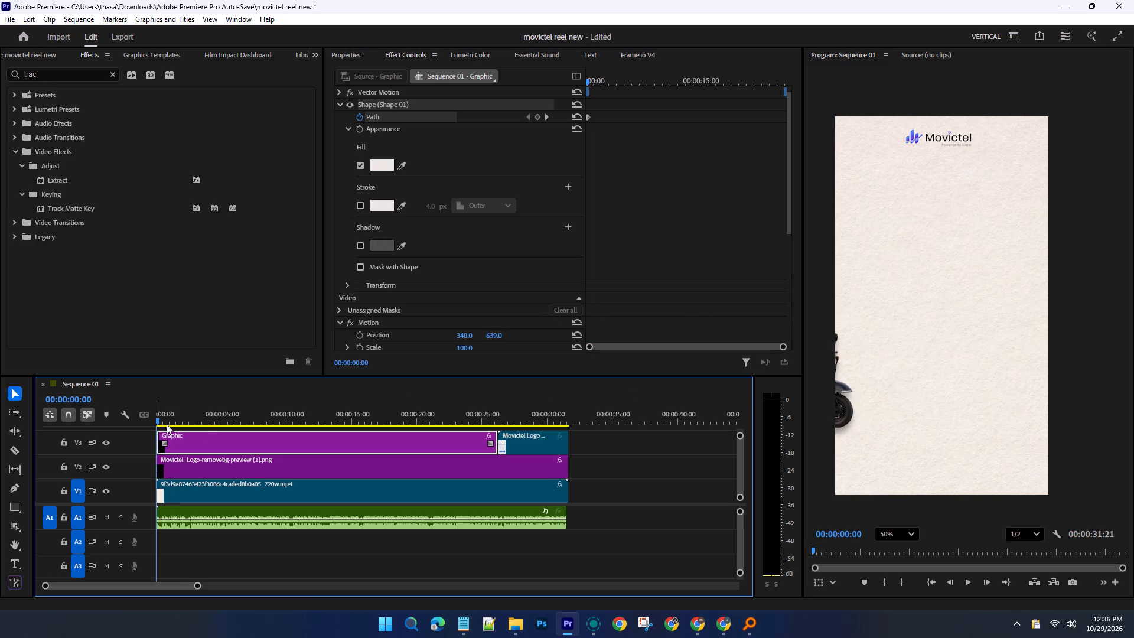
click(988, 584)
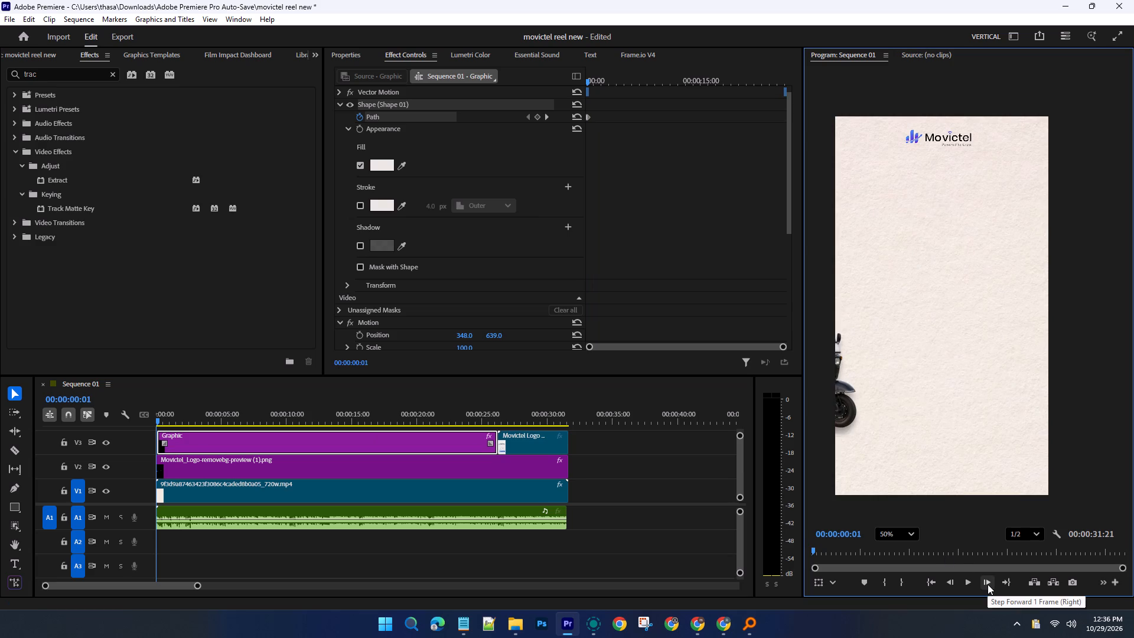
click(988, 584)
click(988, 584)
click(962, 584)
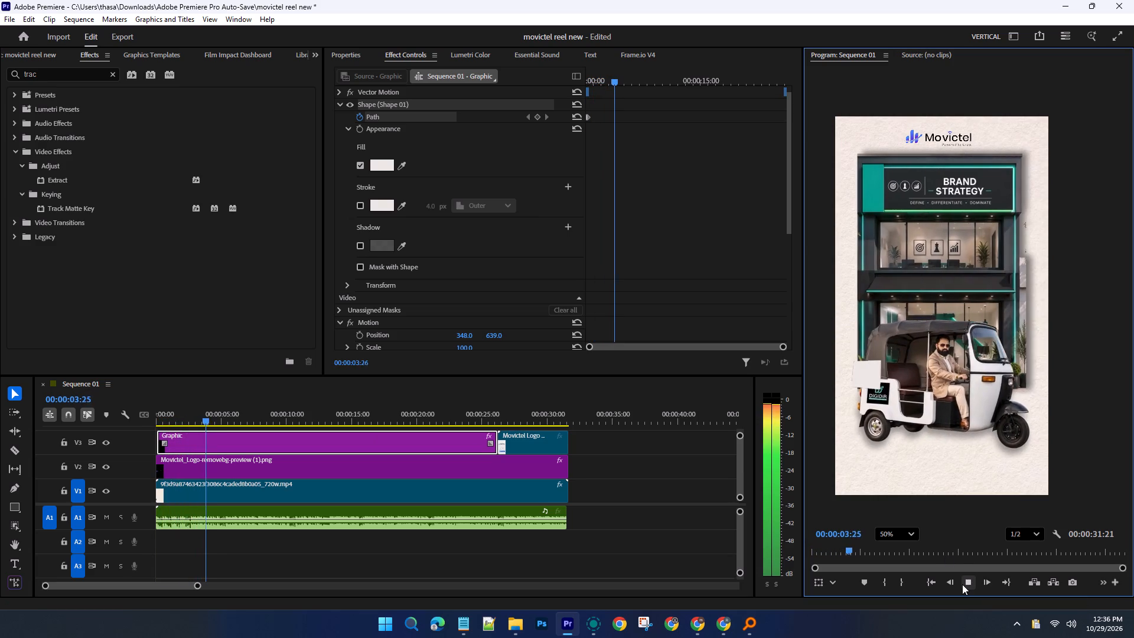
click(962, 584)
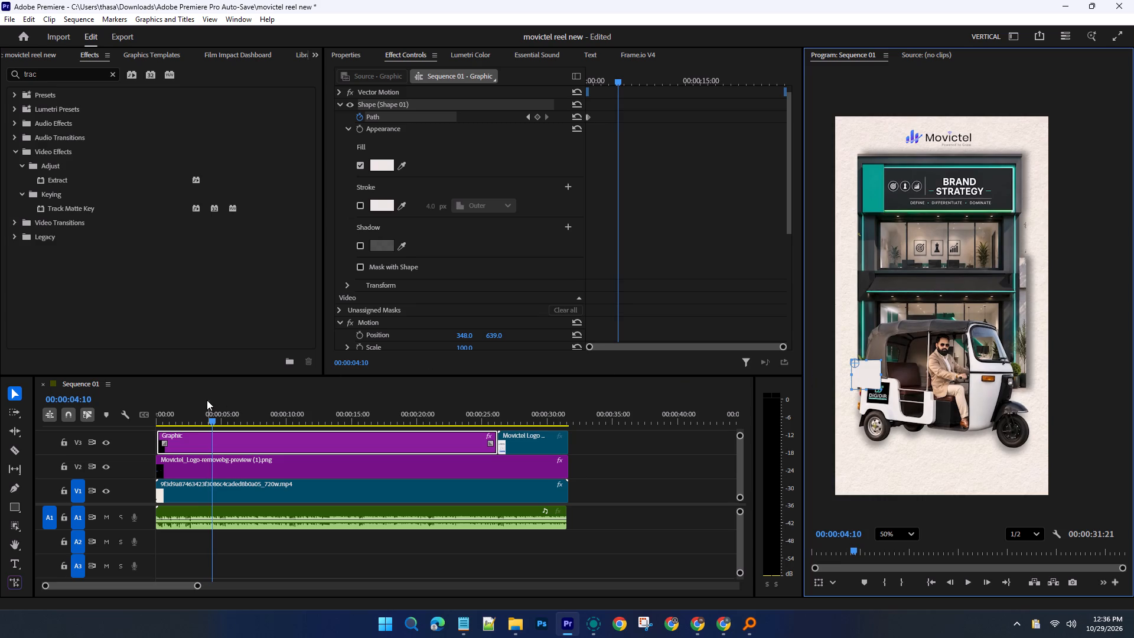
Examine the effect settings of the Graphic clip and of the main video clip on V1, including its time remapping speed.
scroll(496, 197, down, 6)
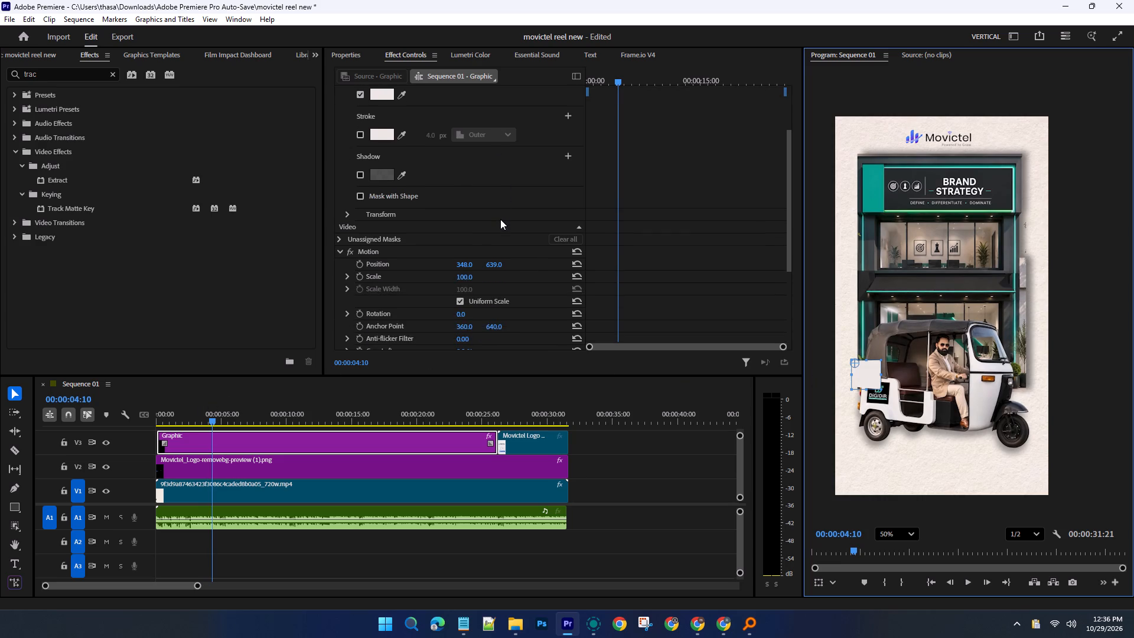
scroll(500, 219, down, 14)
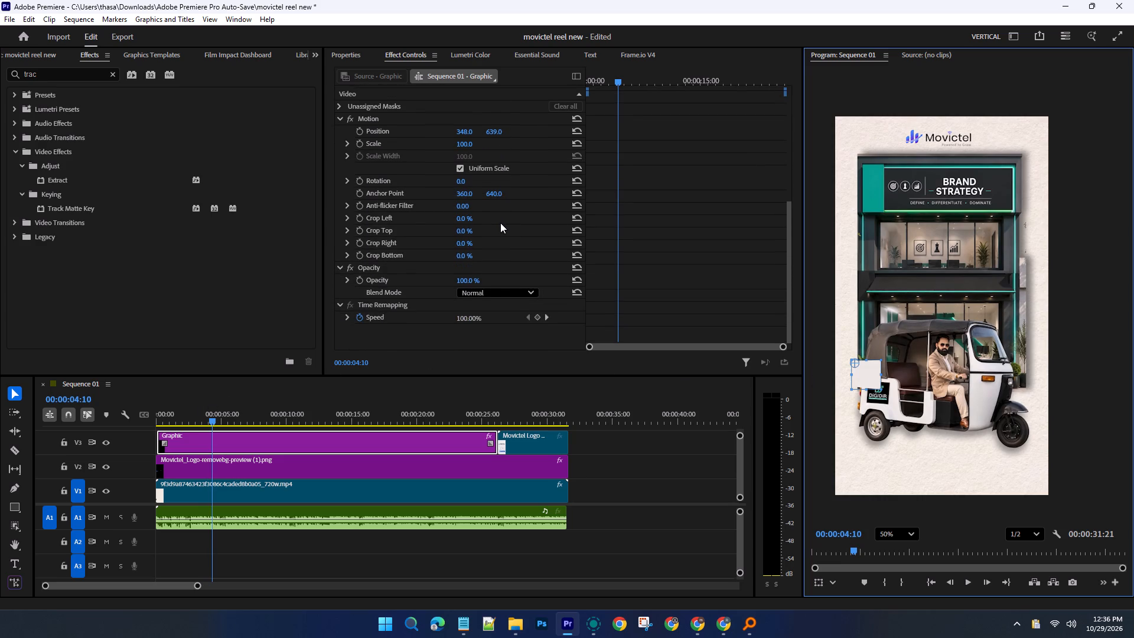
scroll(500, 223, up, 6)
scroll(500, 223, up, 15)
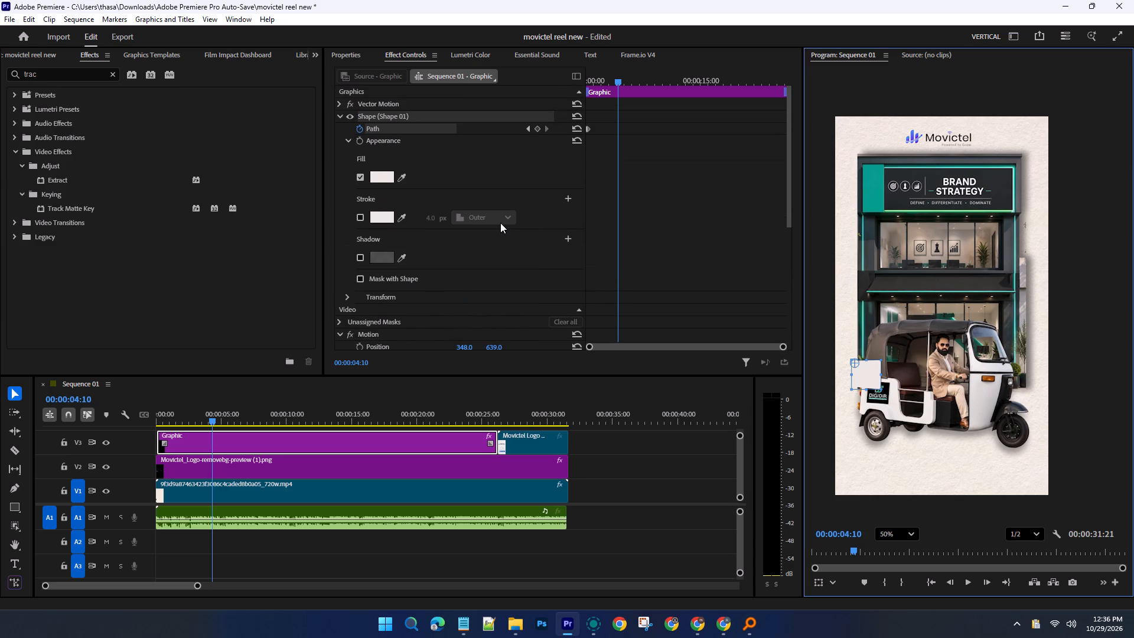
scroll(500, 223, up, 3)
click(240, 489)
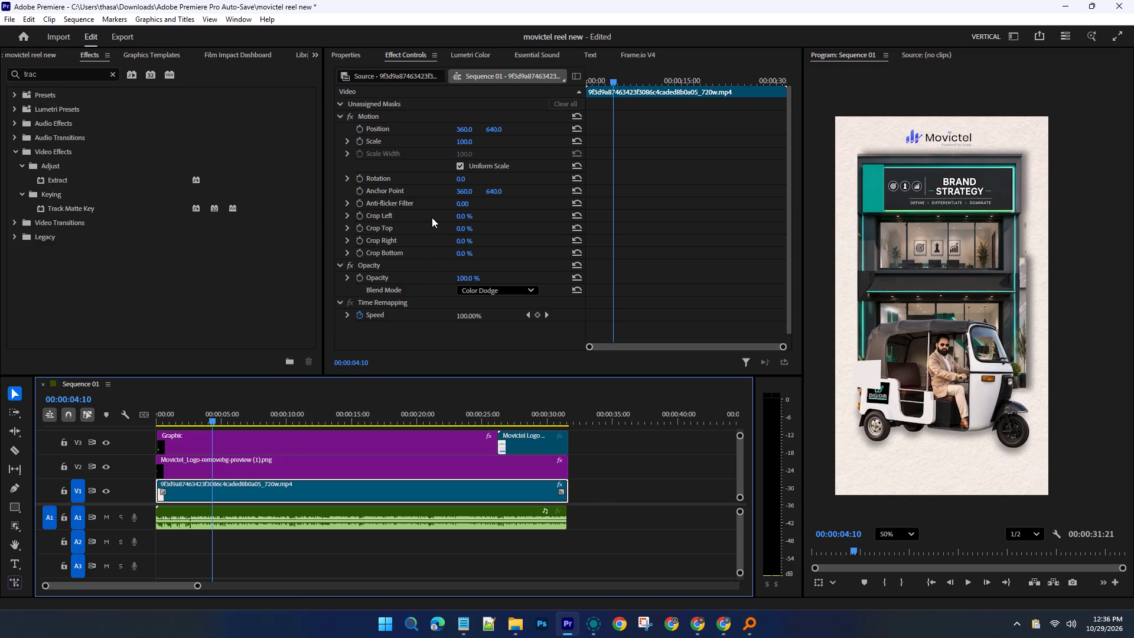
scroll(421, 271, up, 3)
click(338, 302)
click(338, 302)
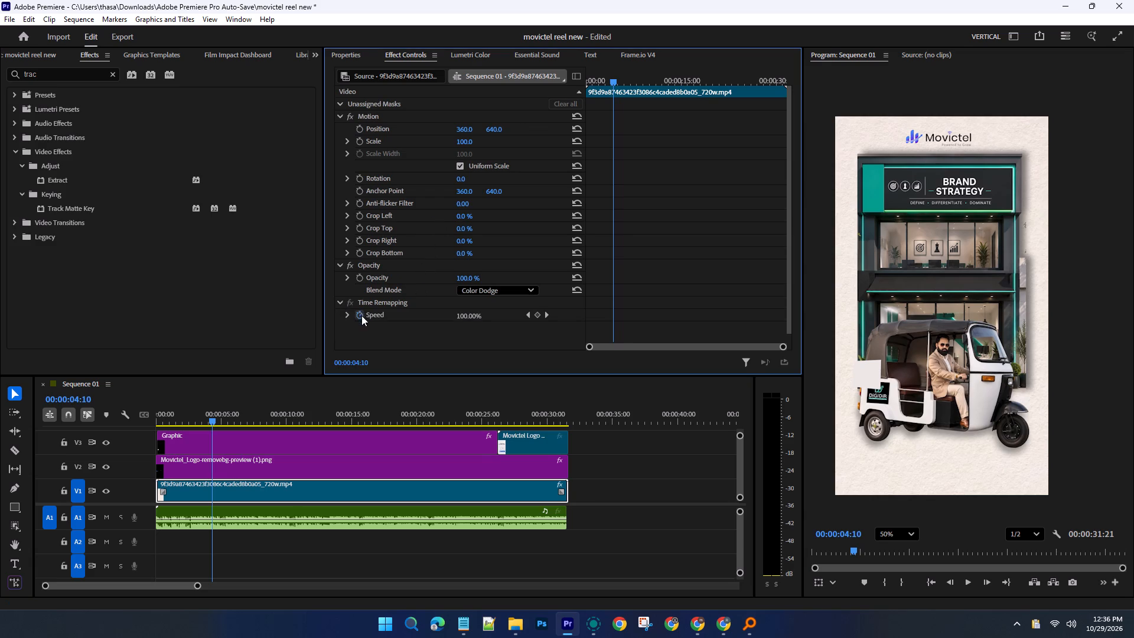
click(348, 315)
click(348, 315)
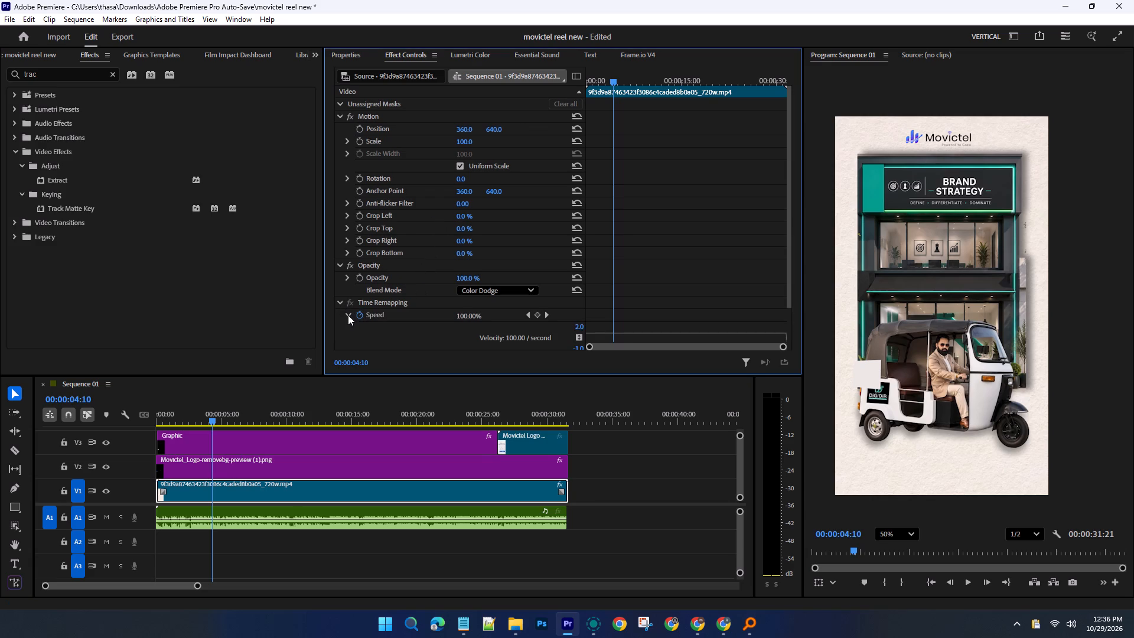
scroll(444, 256, up, 1)
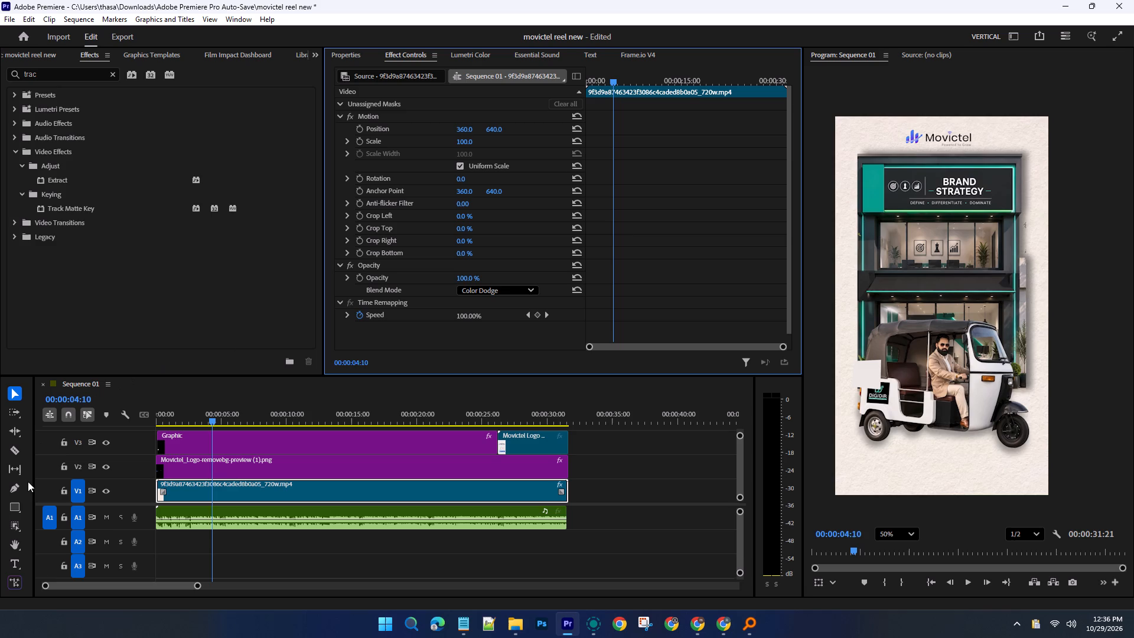
Create an object mask around the whole rickshaw on the main video clip at 00:00:04:10.
click(19, 526)
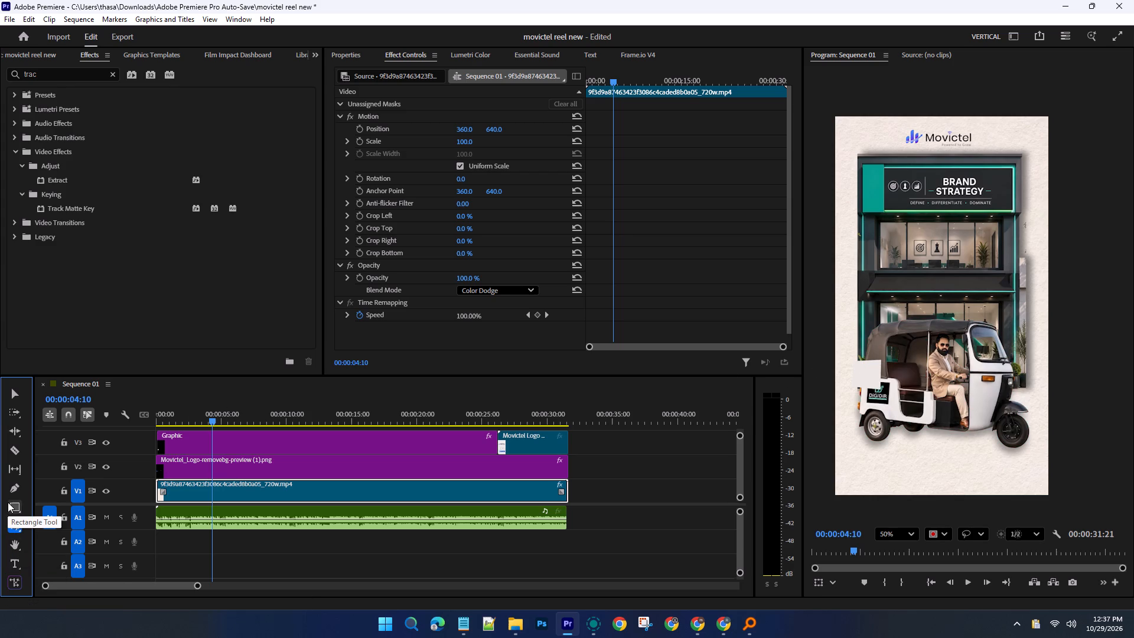
click(866, 376)
drag(865, 375, 871, 384)
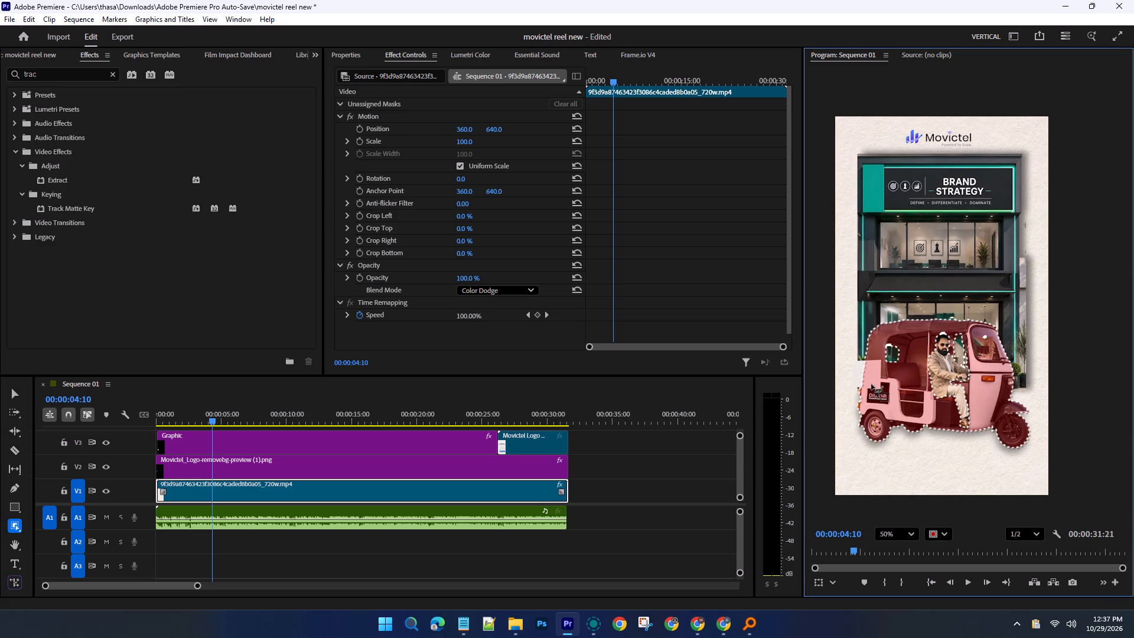
drag(871, 384, 872, 385)
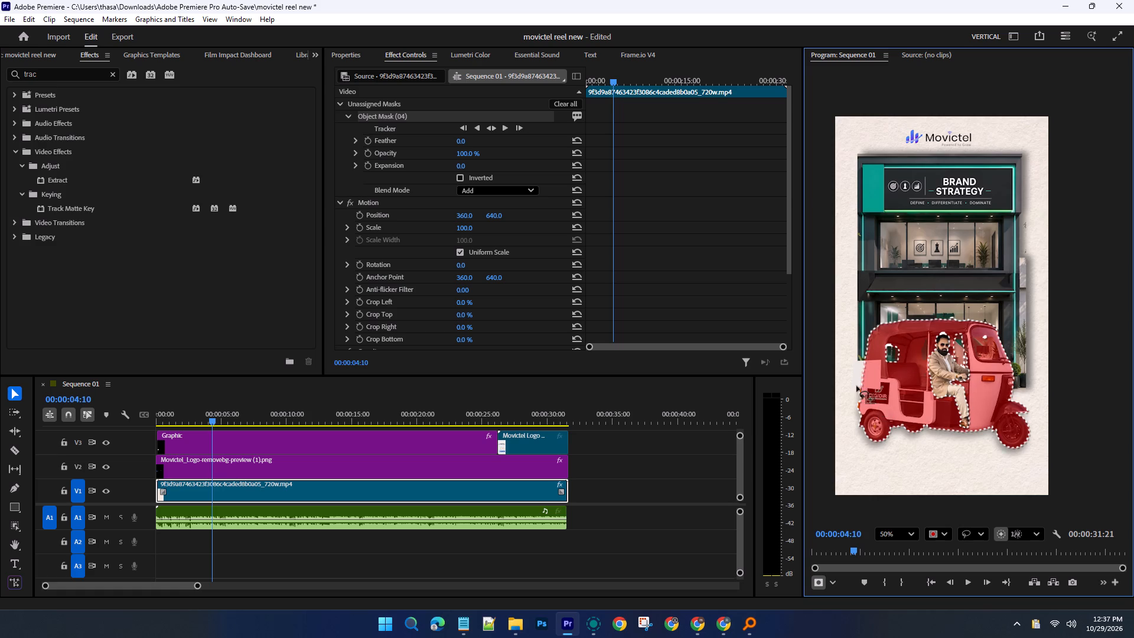
click(359, 559)
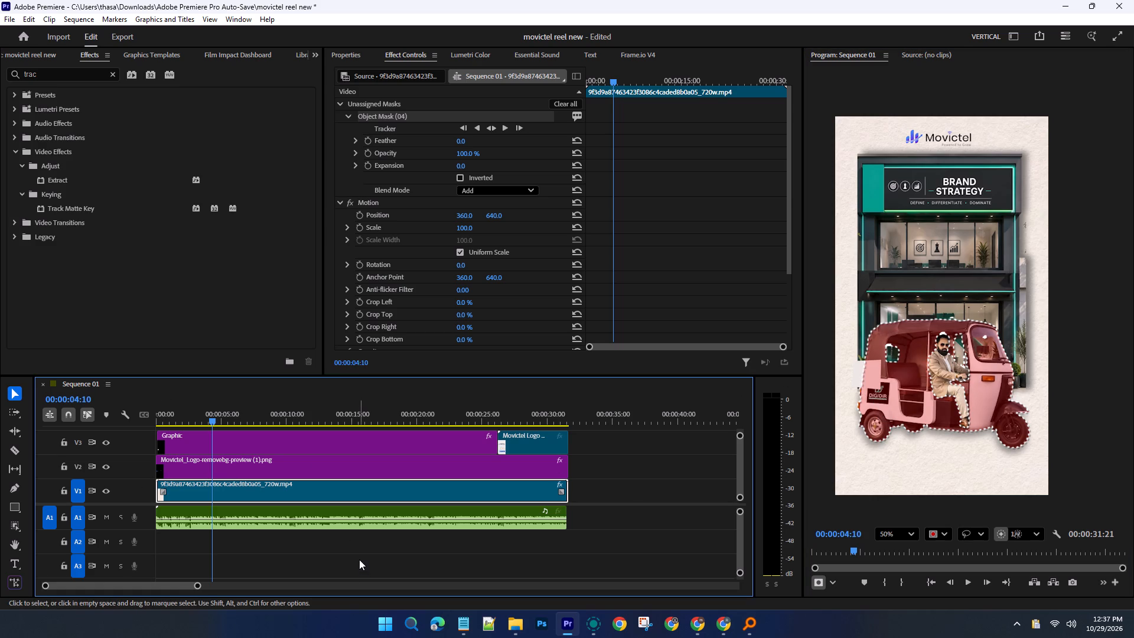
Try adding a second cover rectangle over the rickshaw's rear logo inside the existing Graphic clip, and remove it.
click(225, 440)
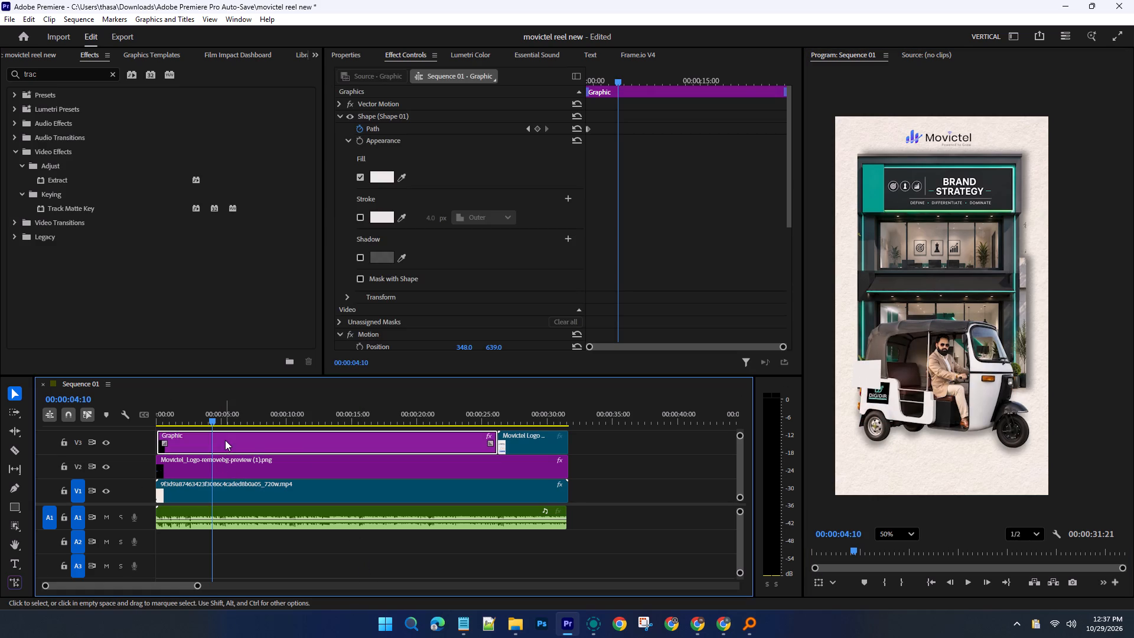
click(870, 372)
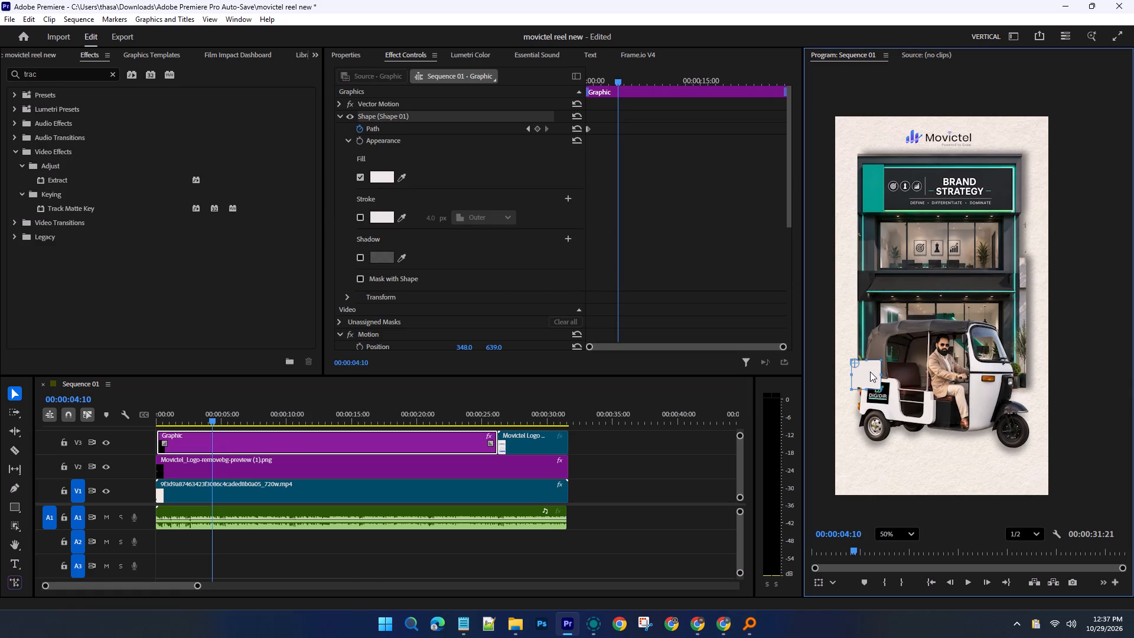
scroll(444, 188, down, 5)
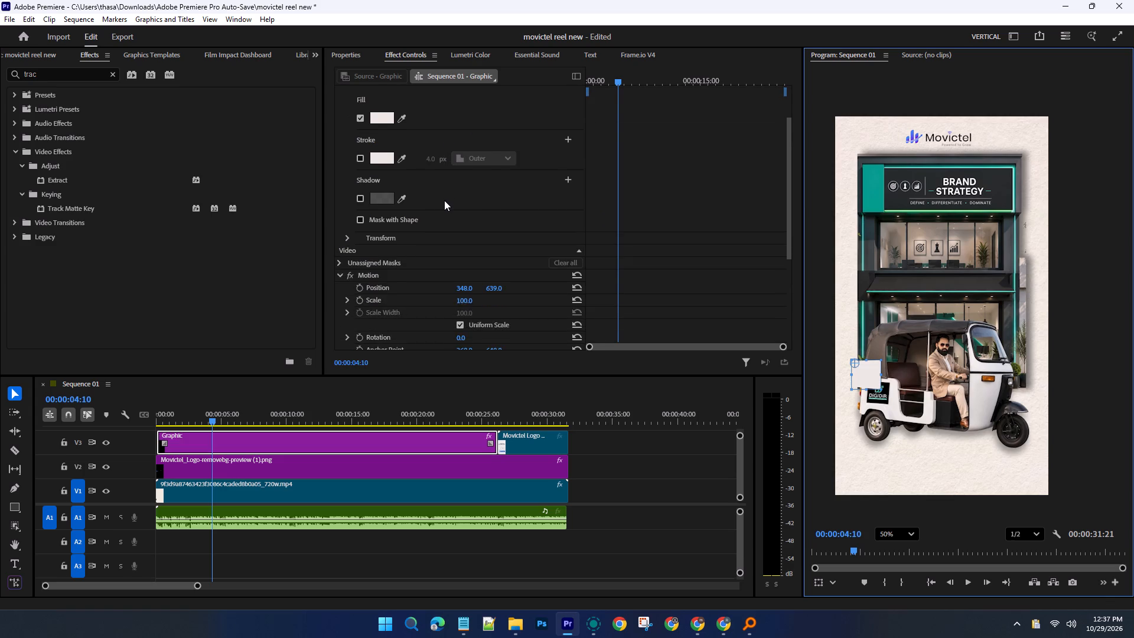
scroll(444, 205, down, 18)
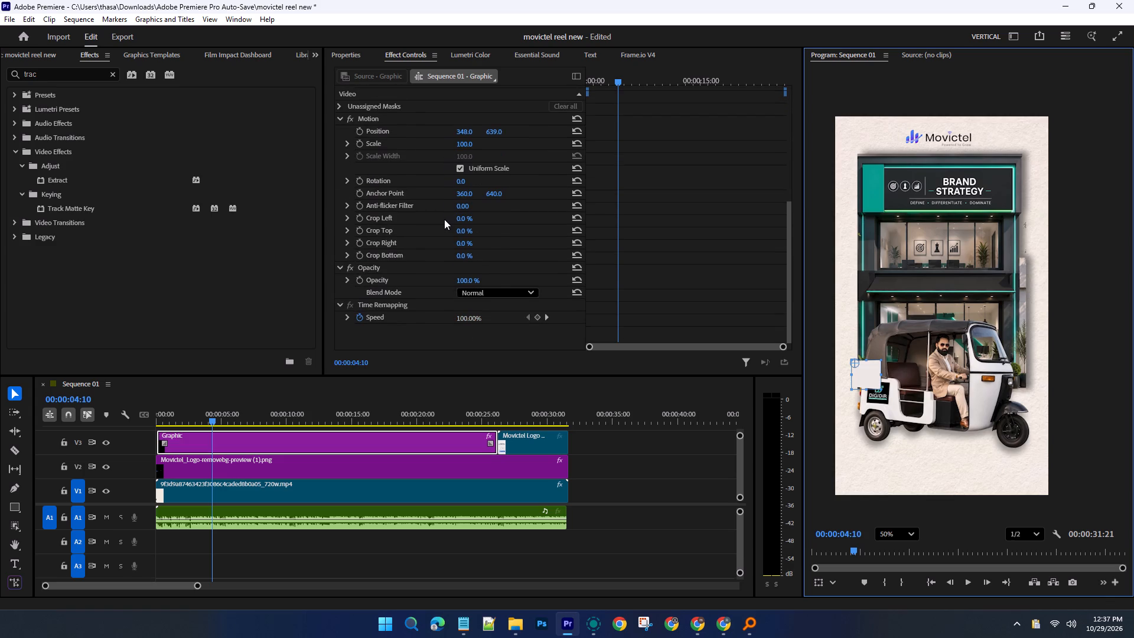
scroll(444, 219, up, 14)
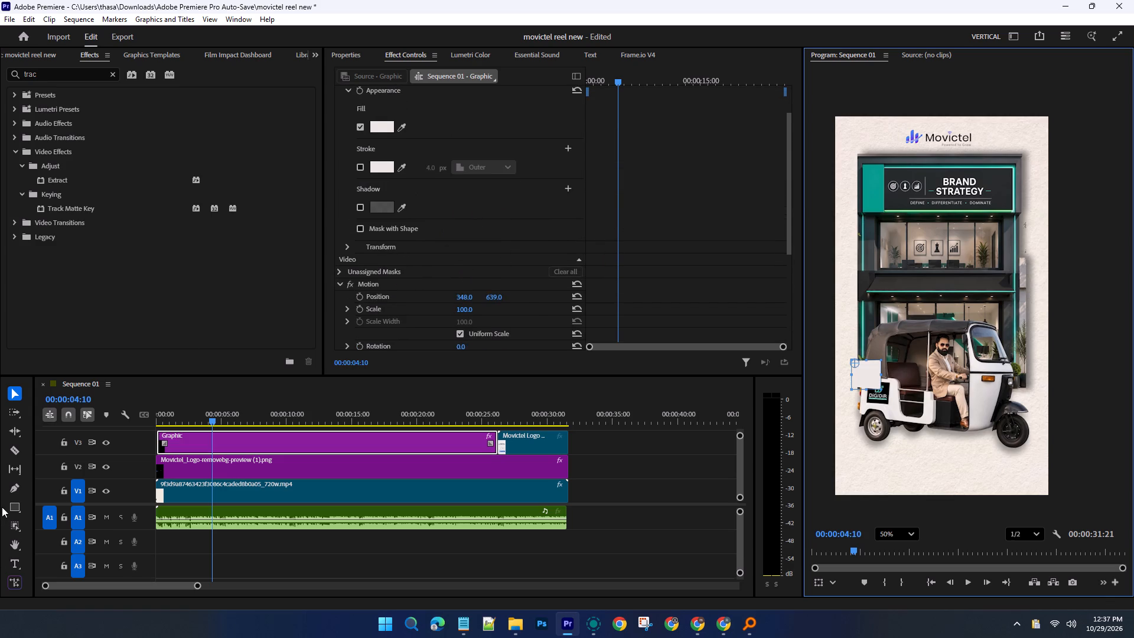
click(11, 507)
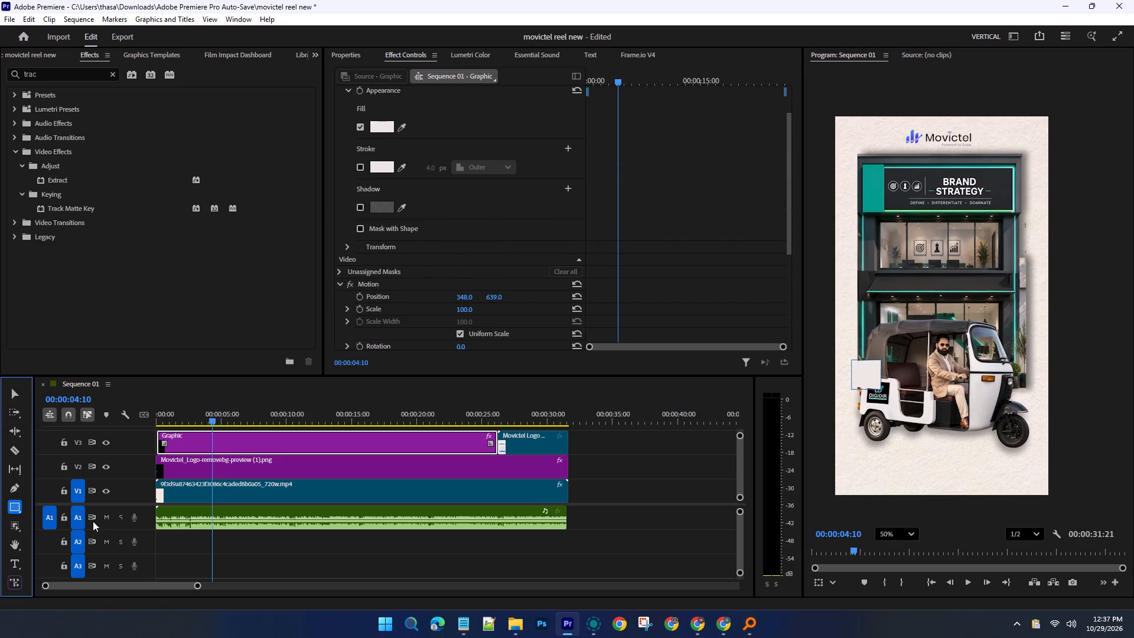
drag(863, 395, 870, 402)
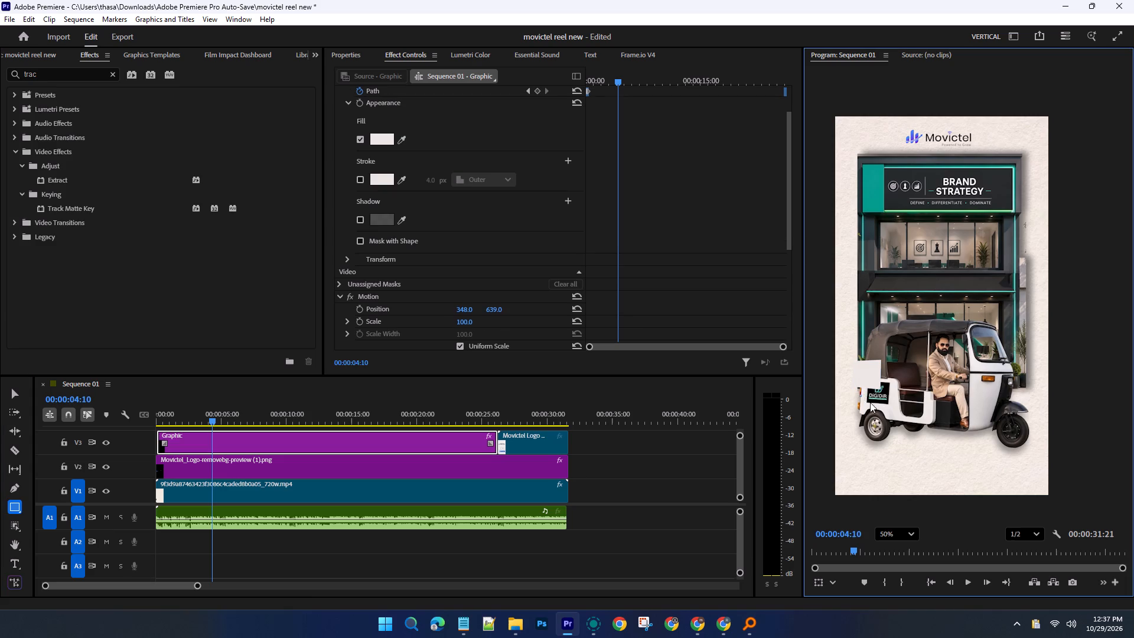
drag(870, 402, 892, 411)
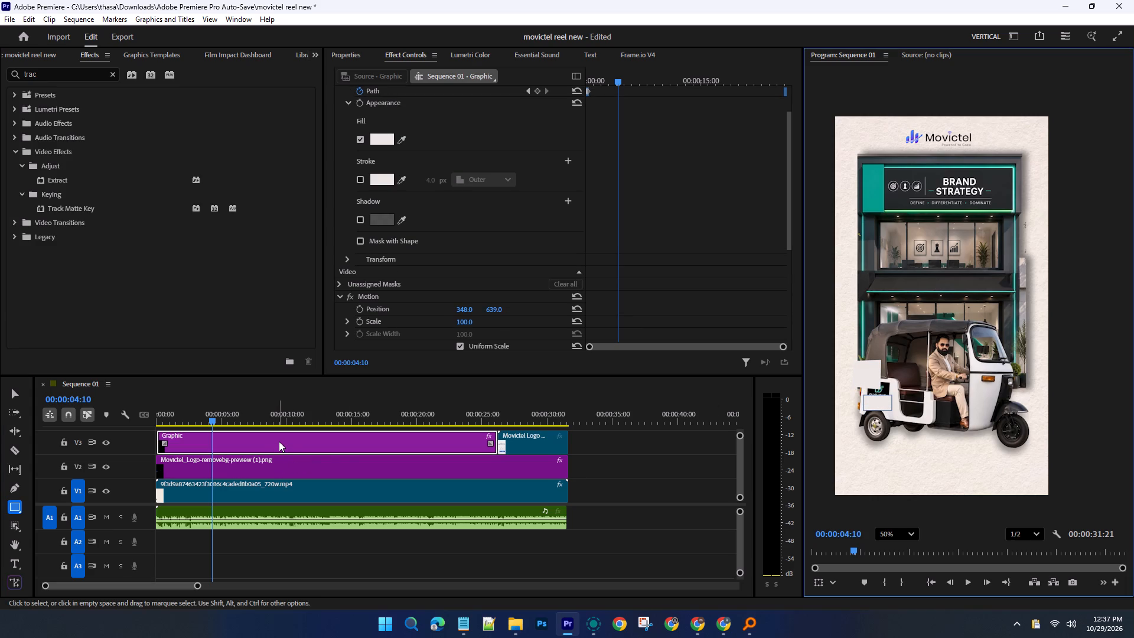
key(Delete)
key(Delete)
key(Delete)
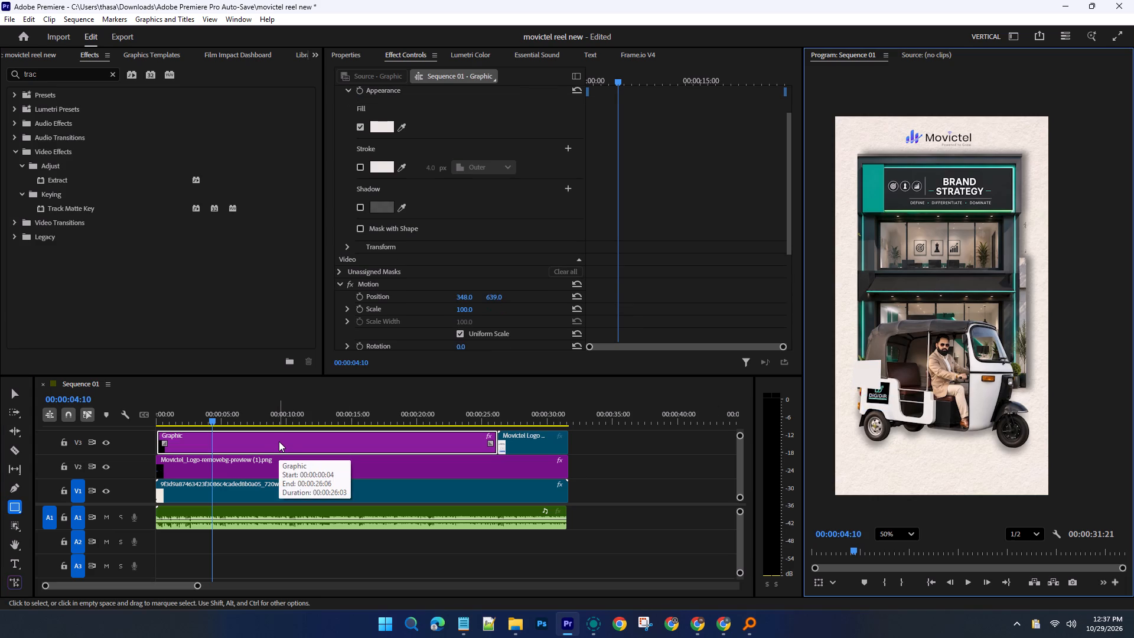
Delete the old Graphic cover clip from track V3.
key(Delete)
key(Delete)
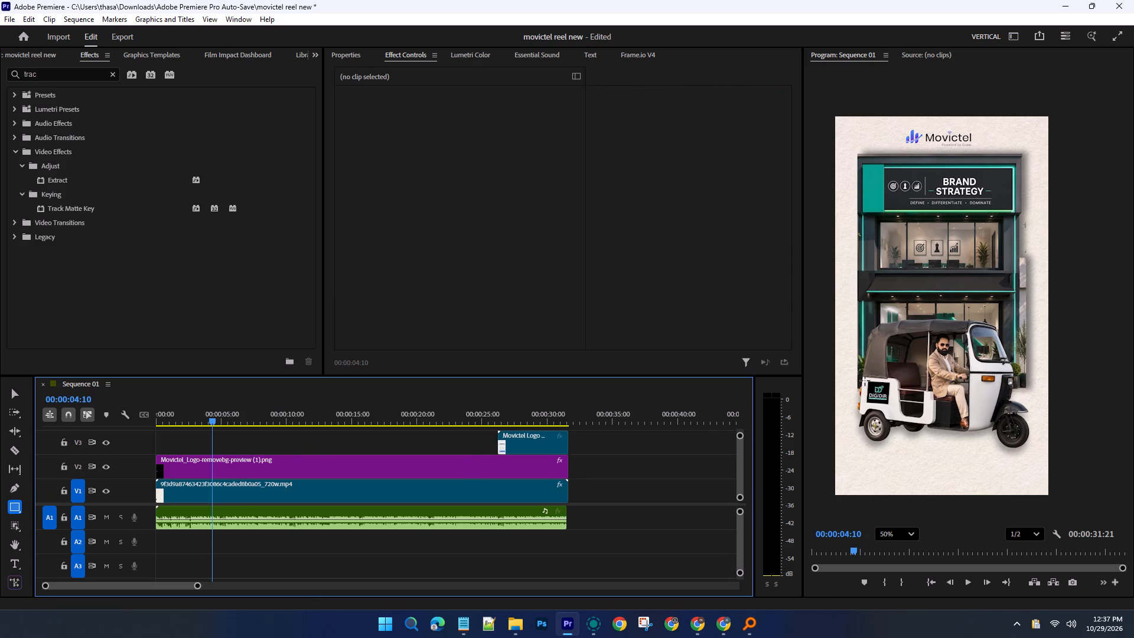
Draw a new rectangle over the rickshaw's rear panel logo at 00:00:04:10 as a fresh Graphic clip.
drag(865, 380, 892, 406)
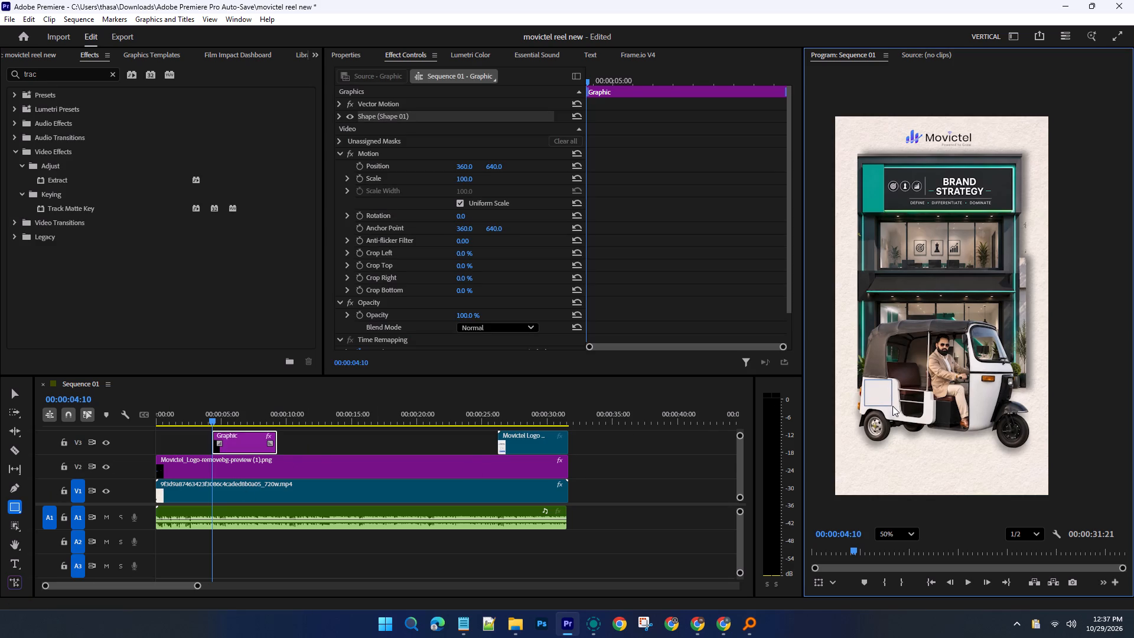
drag(892, 406, 892, 407)
Review the new Graphic clip's effect settings and play to about 00:00:05:10 to check the cover against the rickshaw.
scroll(413, 259, down, 2)
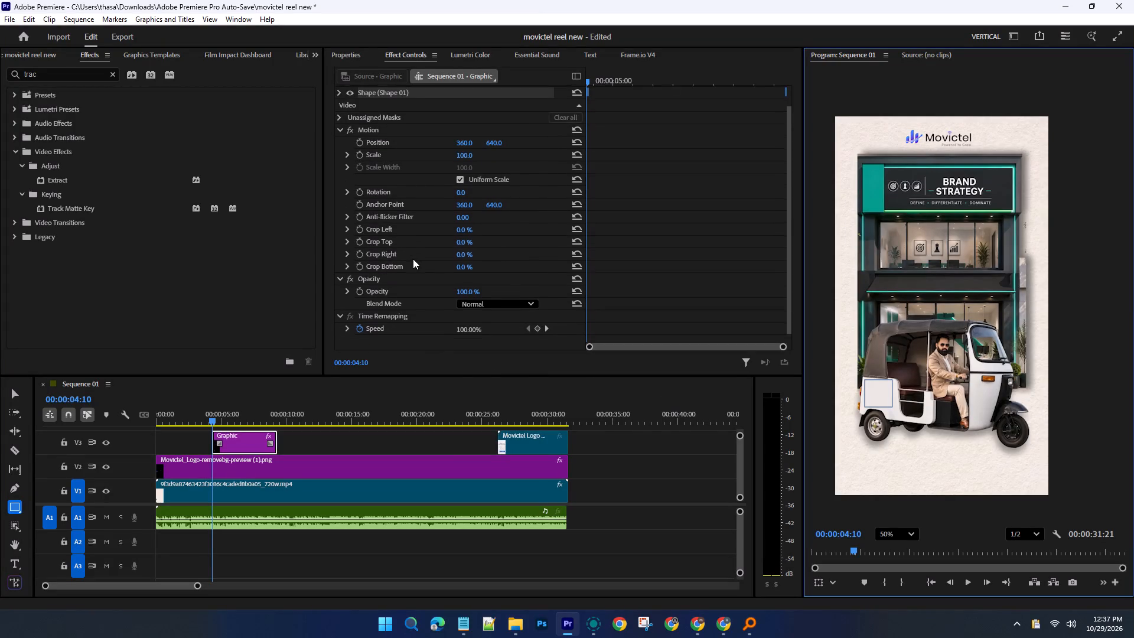
scroll(413, 259, down, 3)
scroll(413, 259, up, 6)
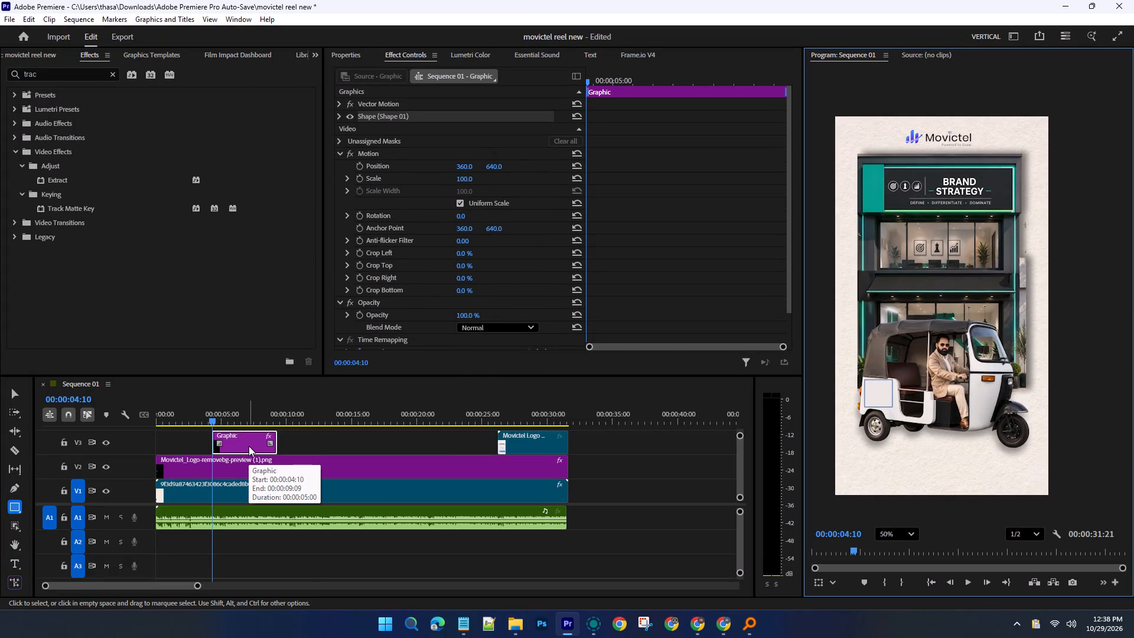
scroll(379, 250, down, 1)
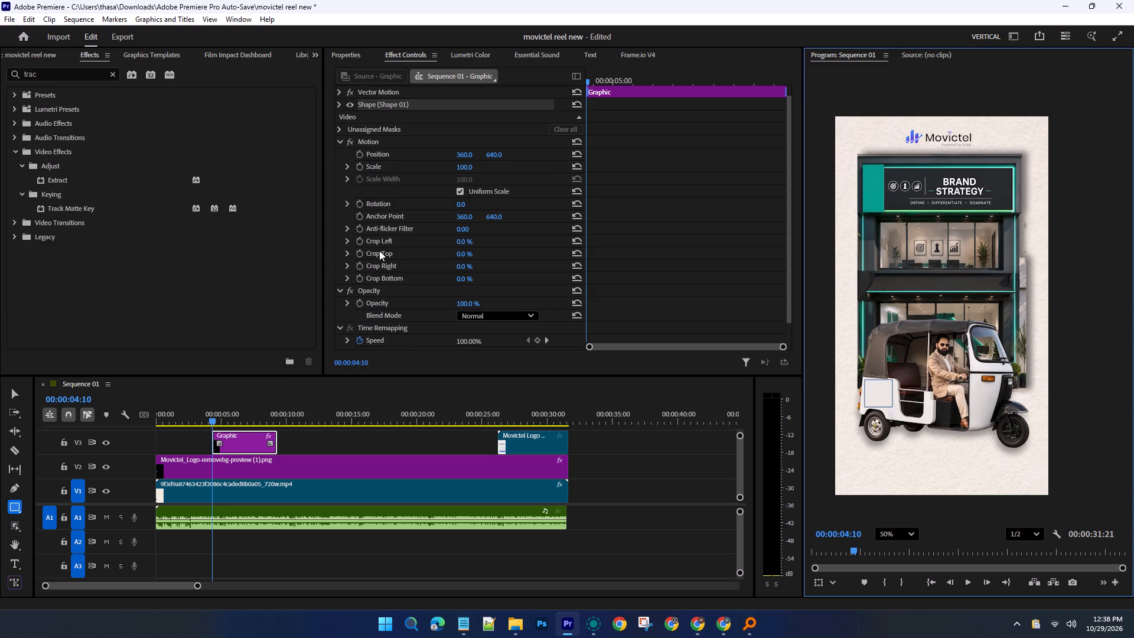
scroll(379, 250, down, 3)
scroll(379, 253, up, 5)
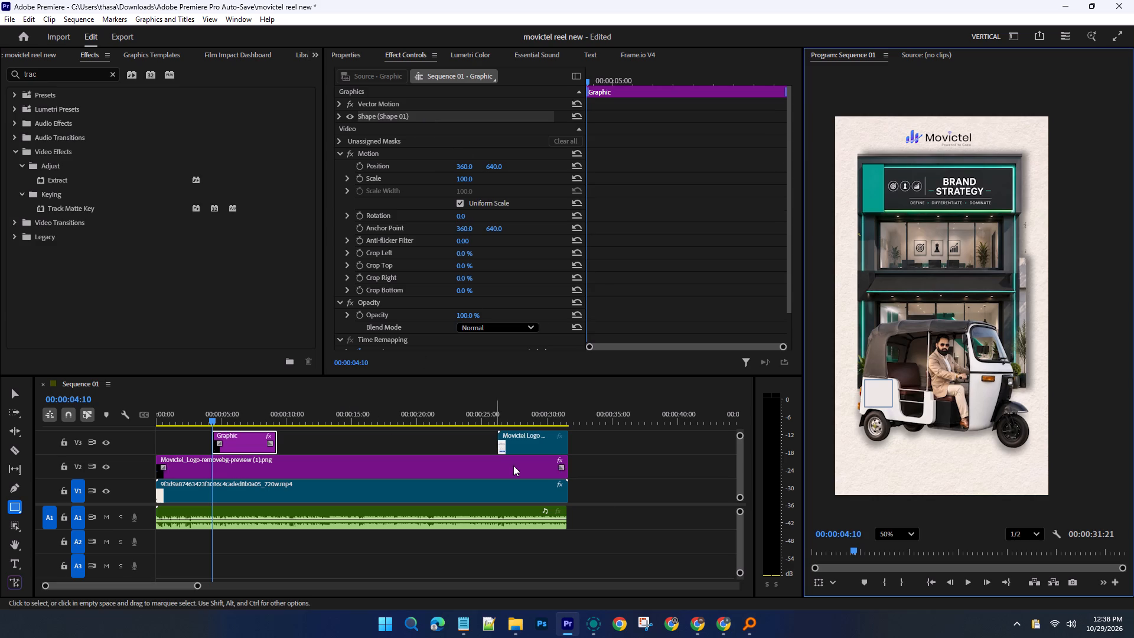
click(968, 584)
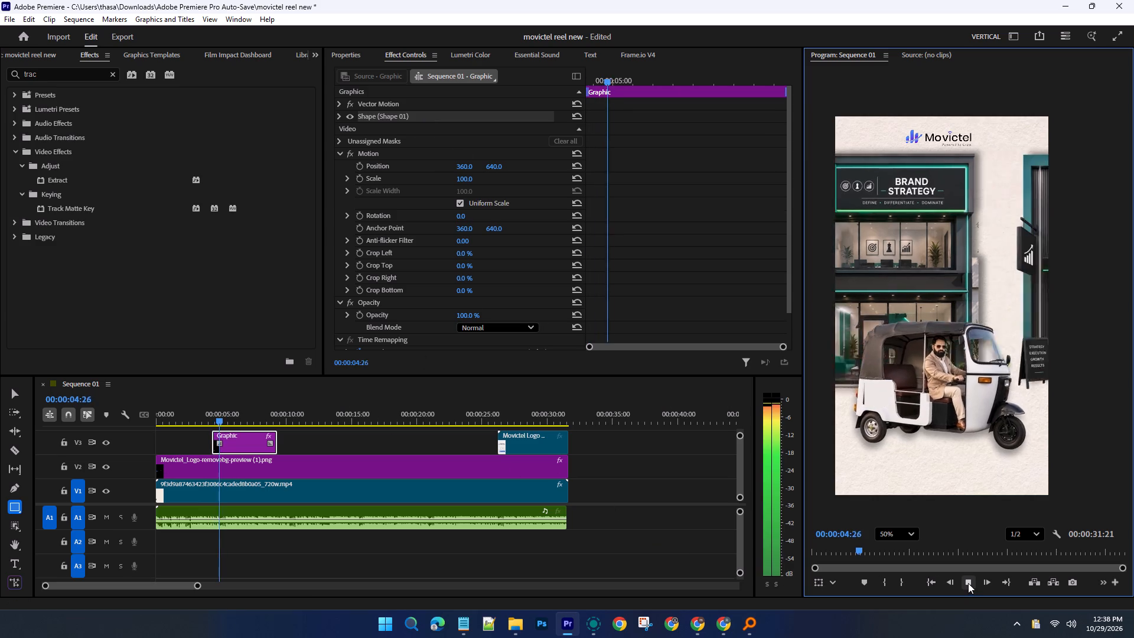
click(968, 583)
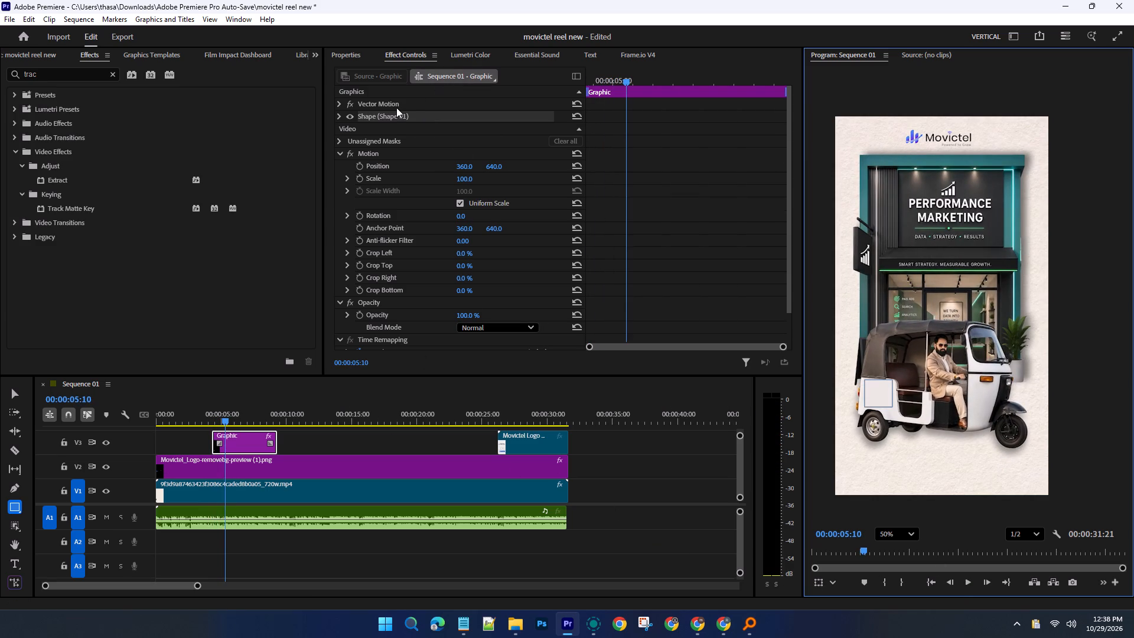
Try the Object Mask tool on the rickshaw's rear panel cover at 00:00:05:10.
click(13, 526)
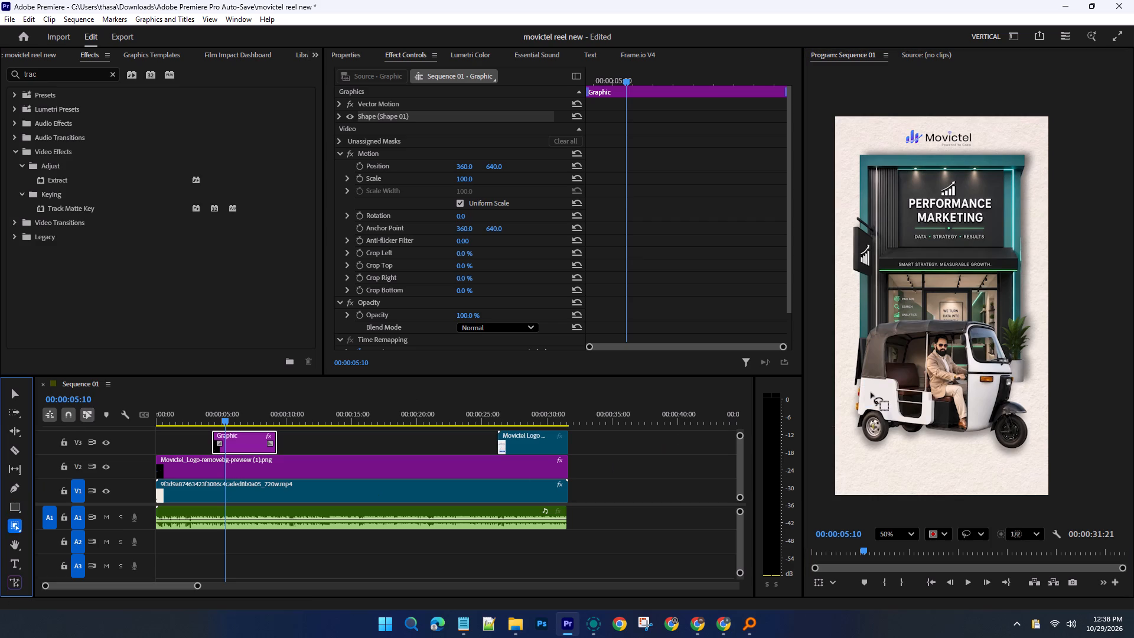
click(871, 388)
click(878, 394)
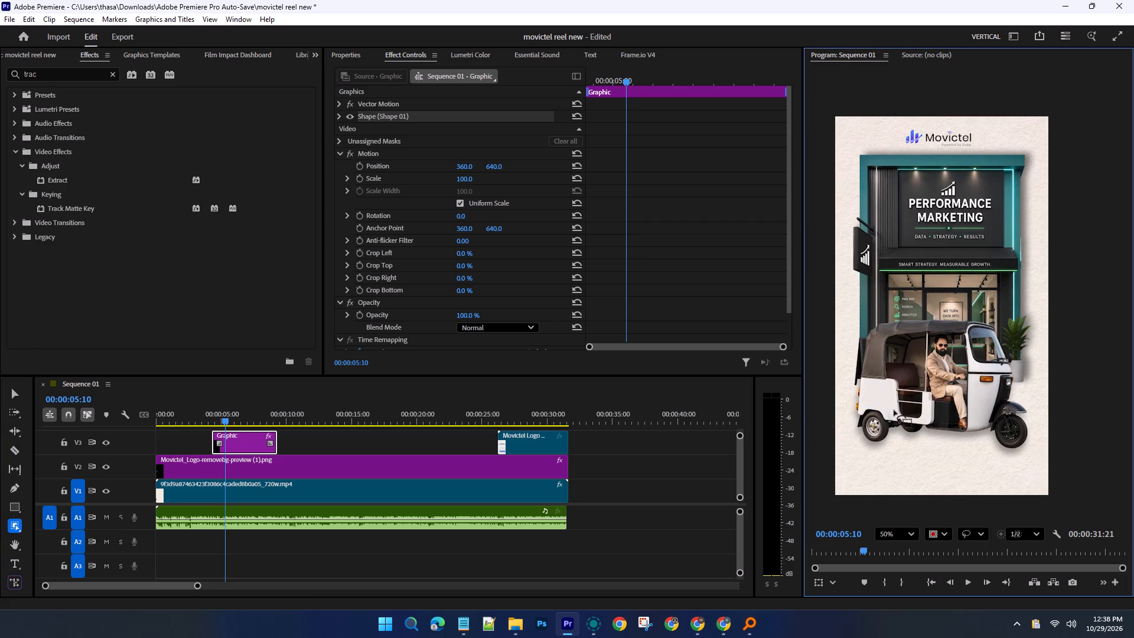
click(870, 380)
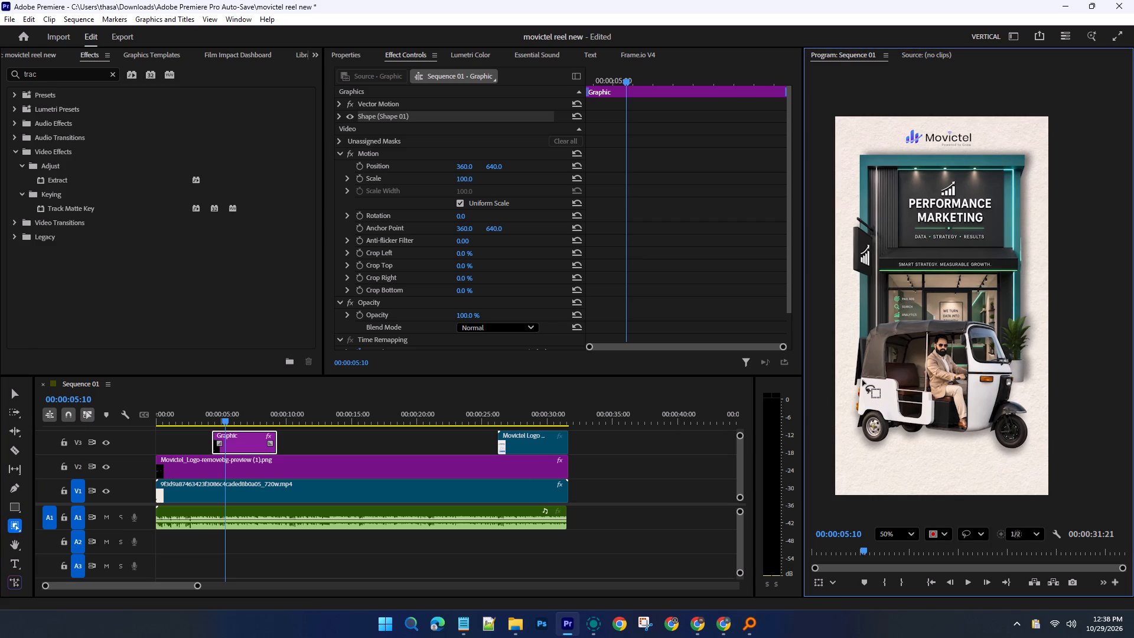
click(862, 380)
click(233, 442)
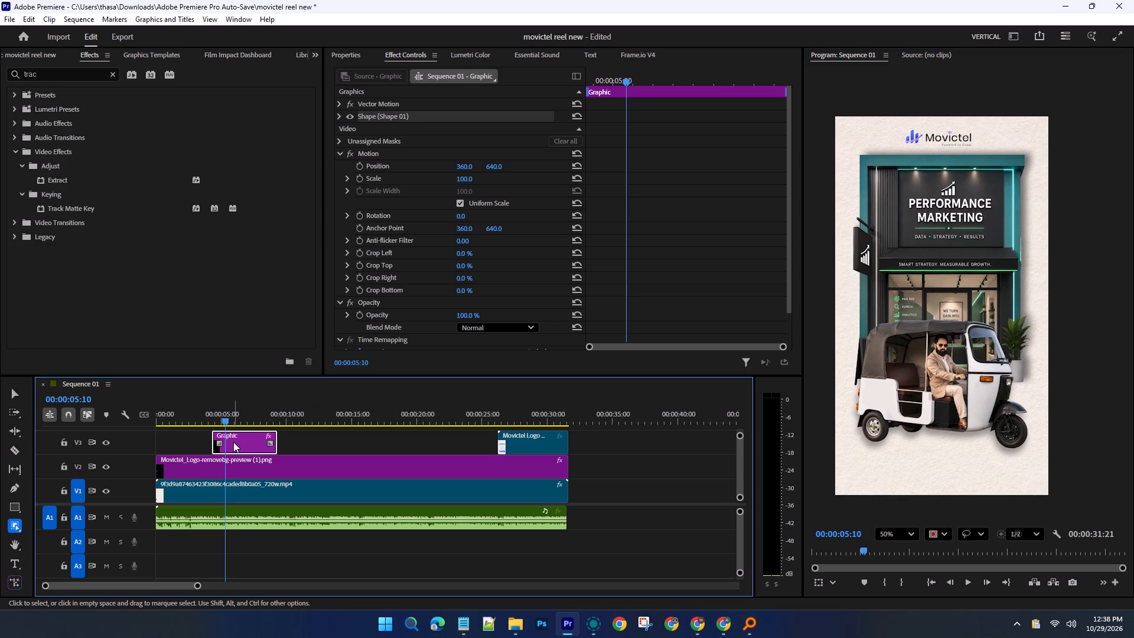
Play from 00:00:05:10 to about 00:00:12:27 and scrub back through the Graphic clip to check the cover over the rickshaw.
click(964, 581)
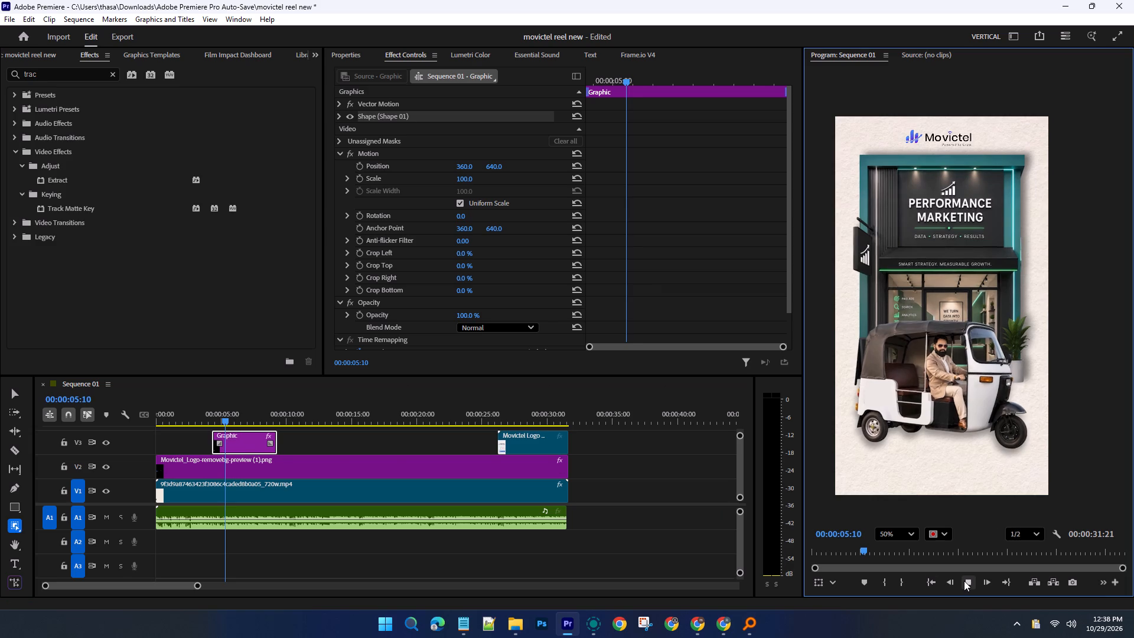
click(964, 581)
click(964, 581)
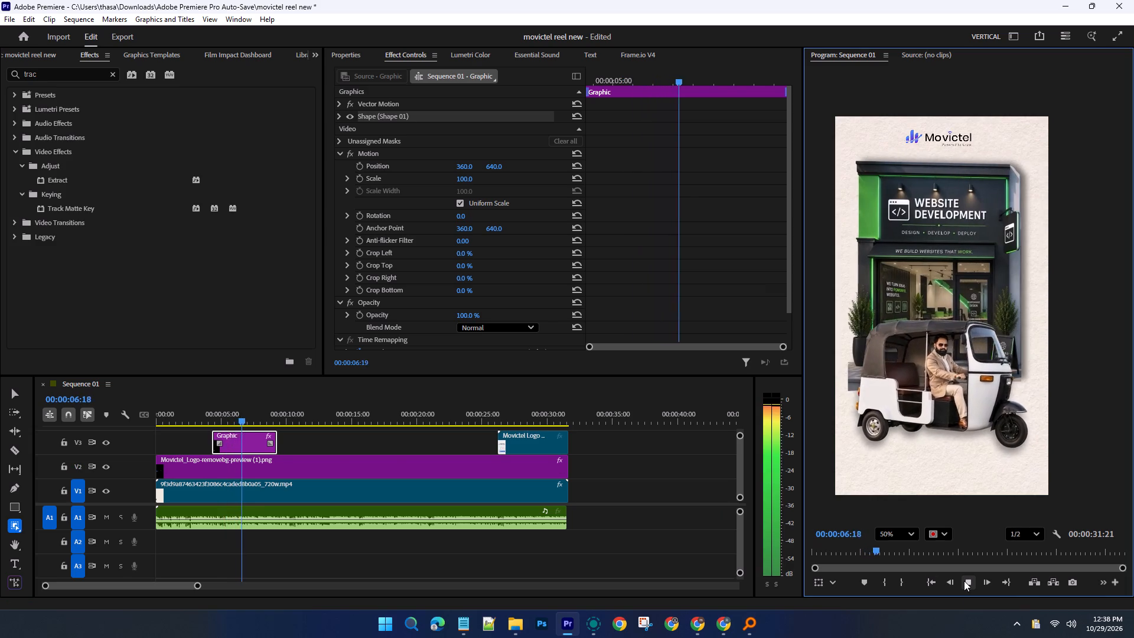
scroll(383, 207, down, 1)
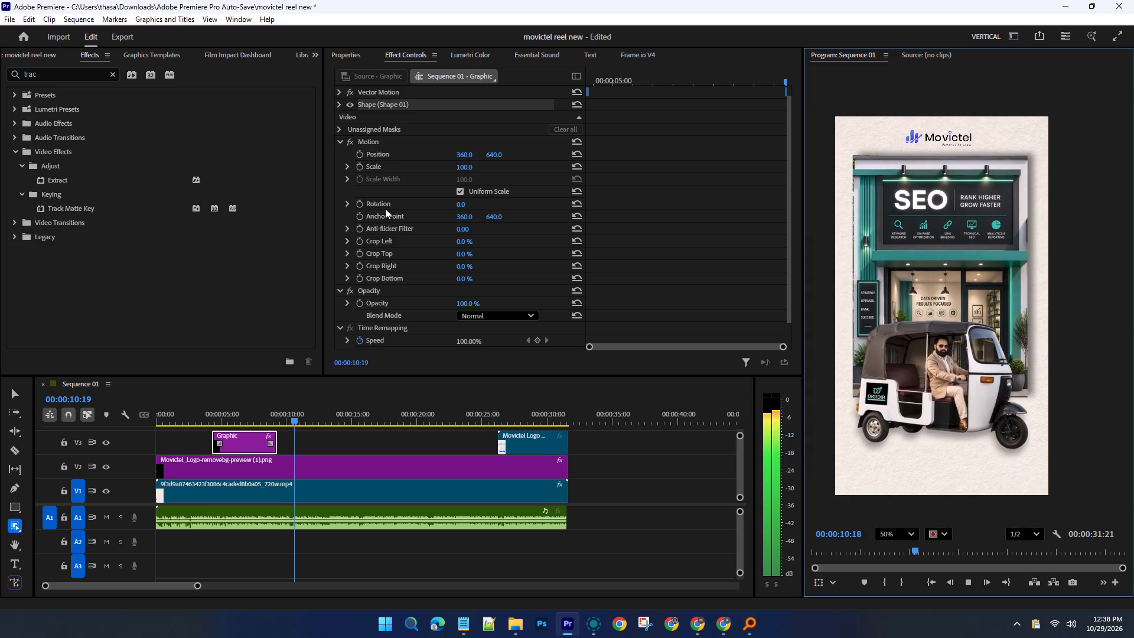
click(969, 582)
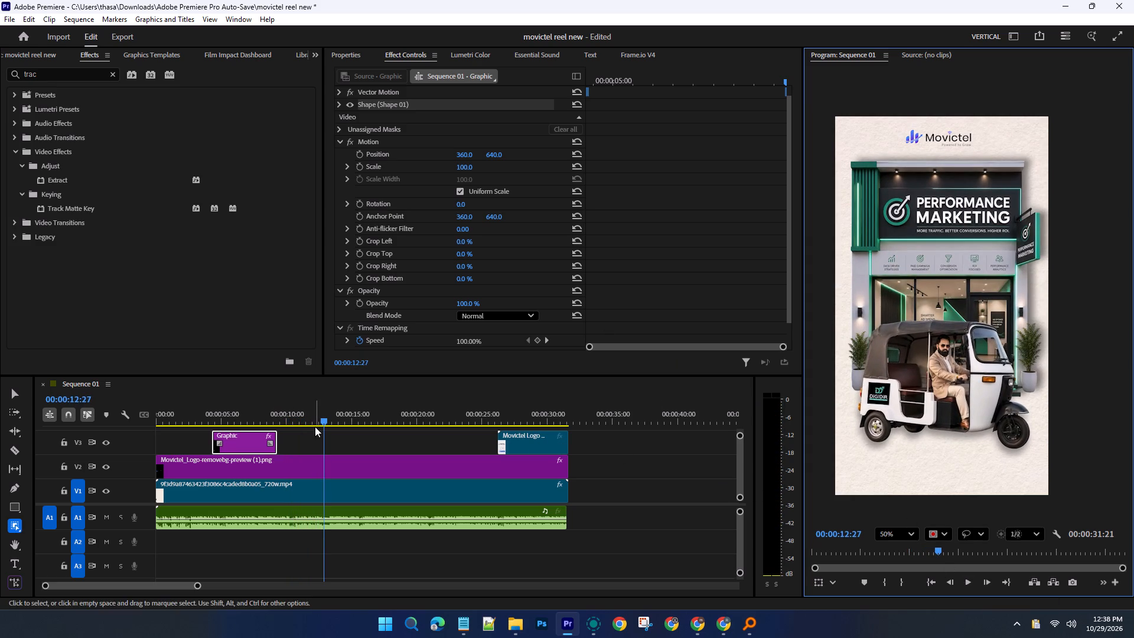
drag(323, 421, 193, 420)
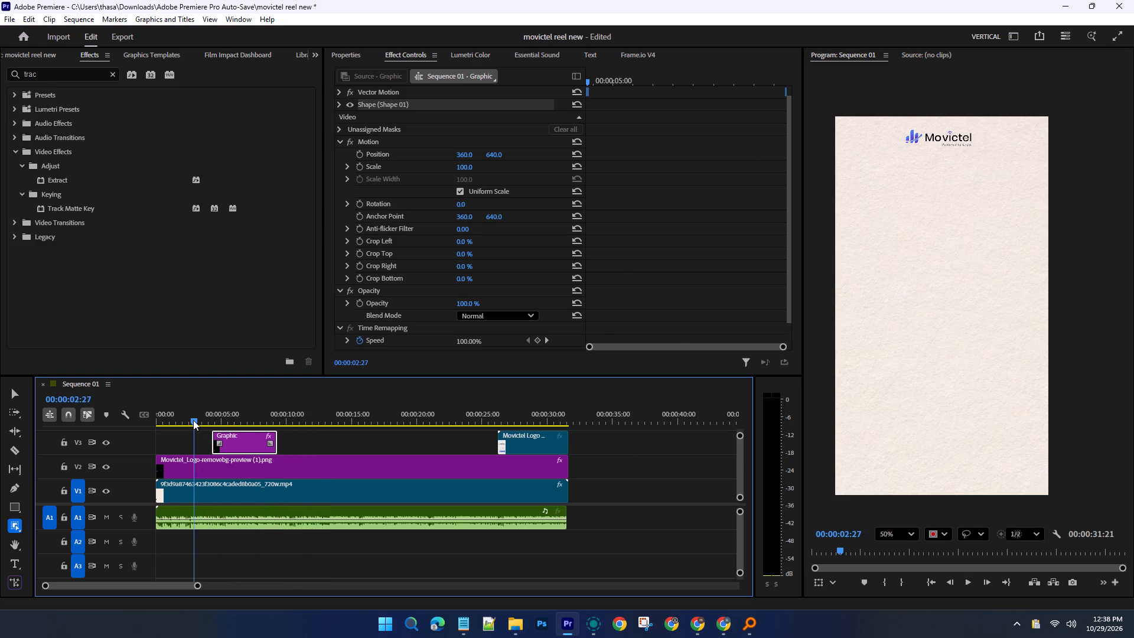
drag(193, 420, 262, 427)
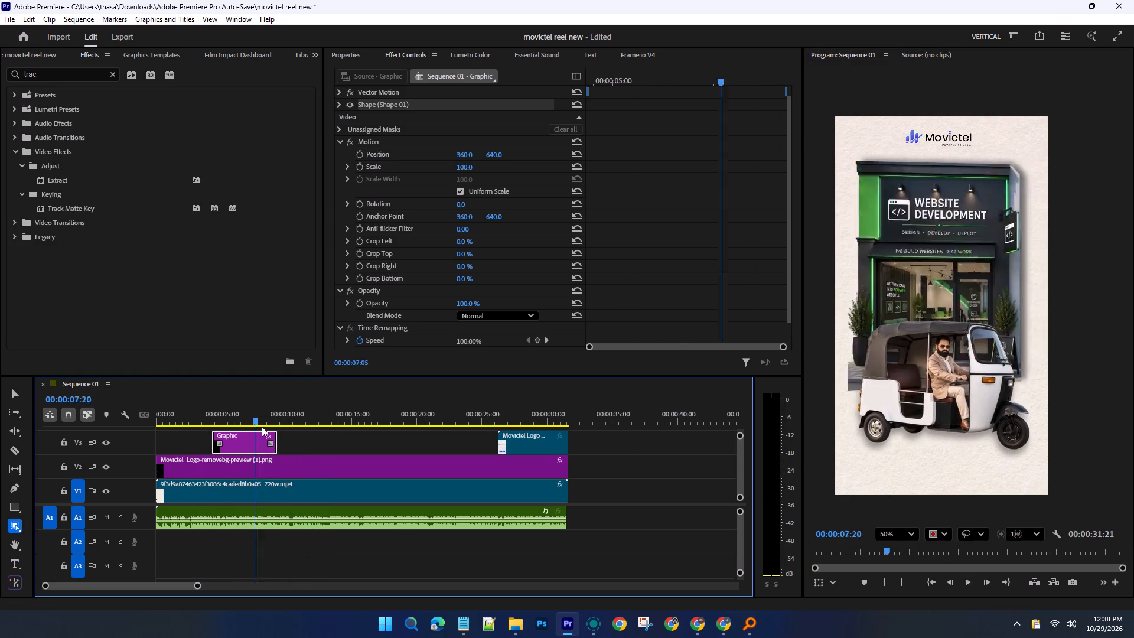
drag(262, 427, 247, 424)
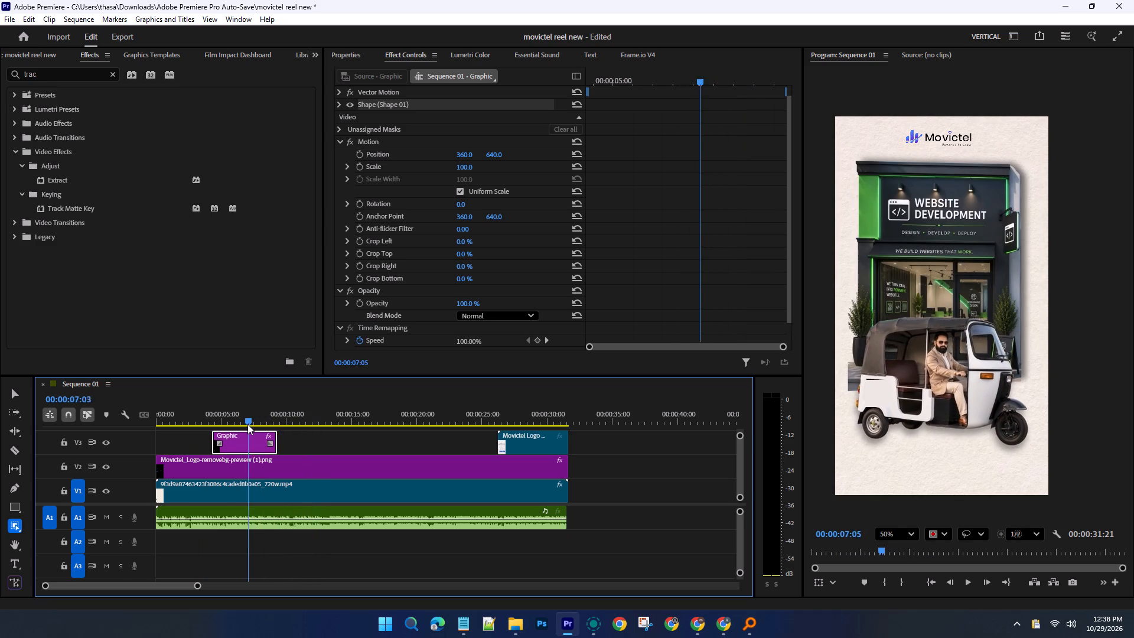
Move the Graphic clip on track V3 earlier so it starts at 00:00:03:12, as the rickshaw enters.
drag(247, 424, 198, 418)
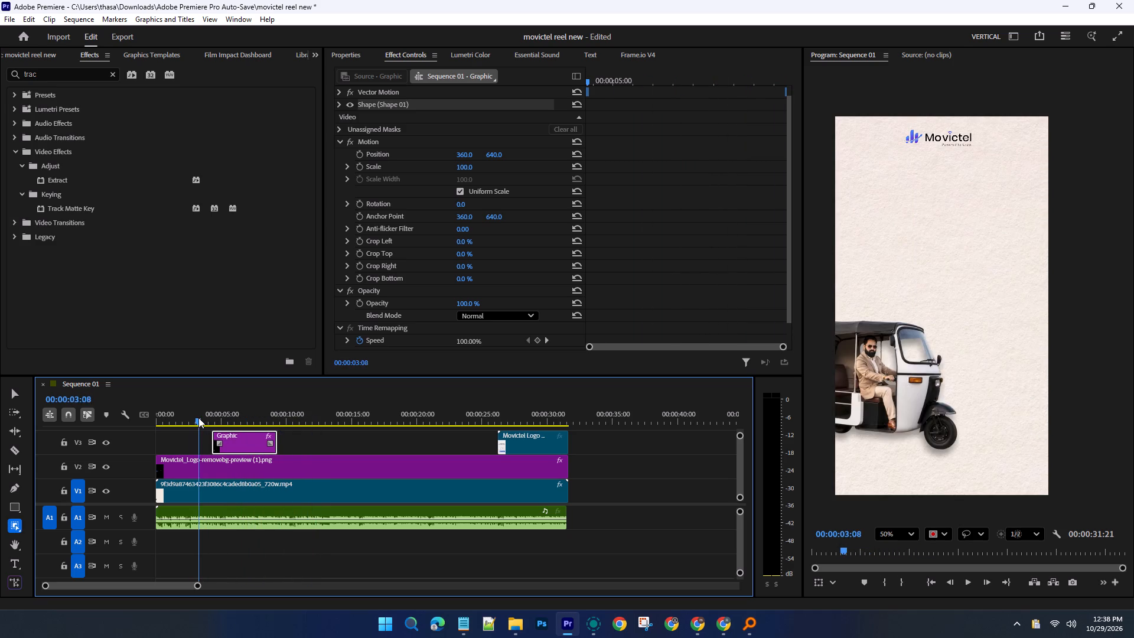
drag(198, 418, 198, 416)
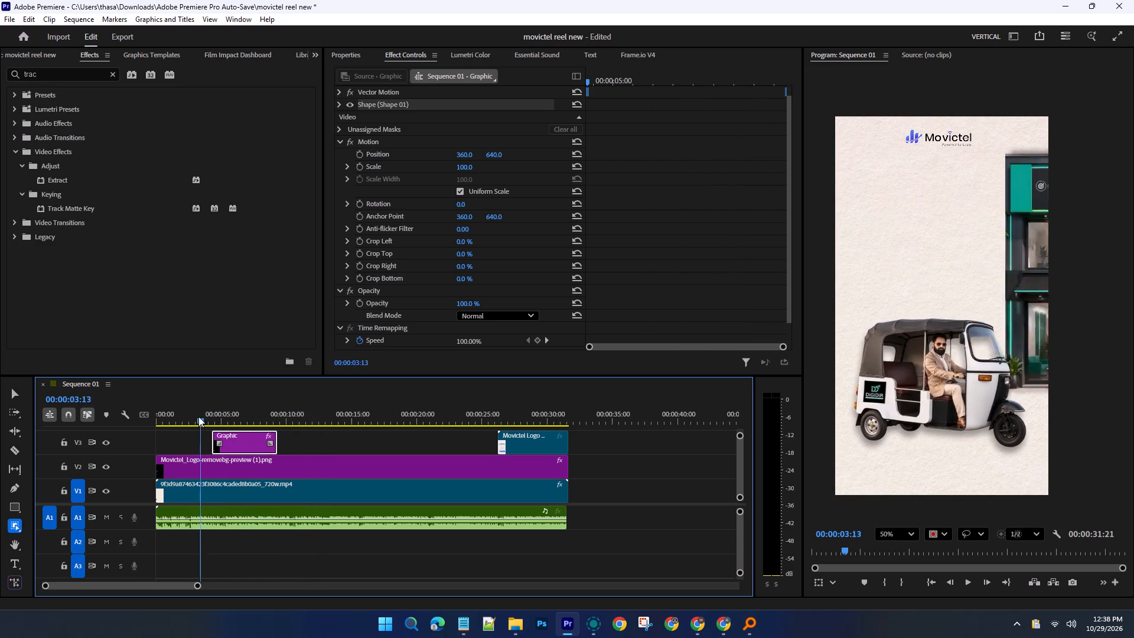
drag(198, 416, 200, 416)
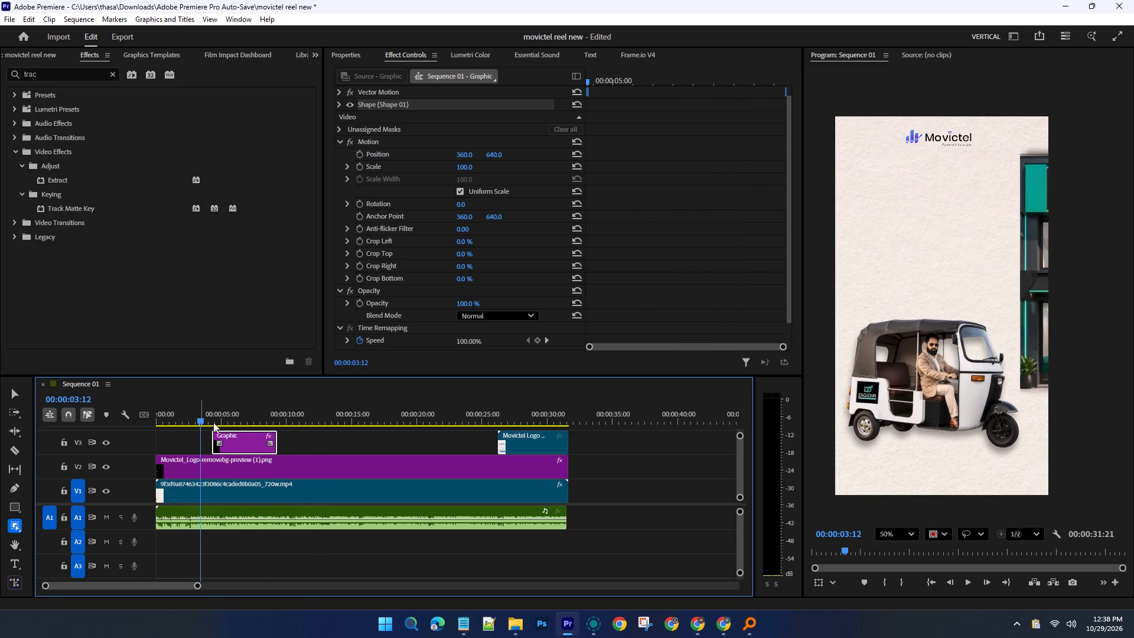
drag(239, 439, 230, 438)
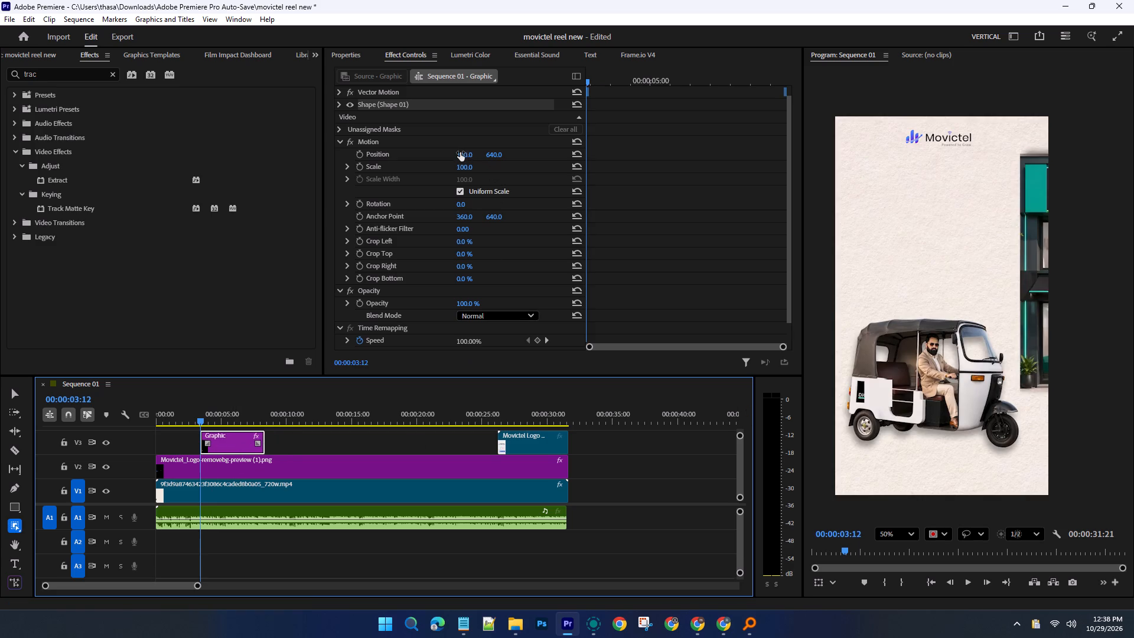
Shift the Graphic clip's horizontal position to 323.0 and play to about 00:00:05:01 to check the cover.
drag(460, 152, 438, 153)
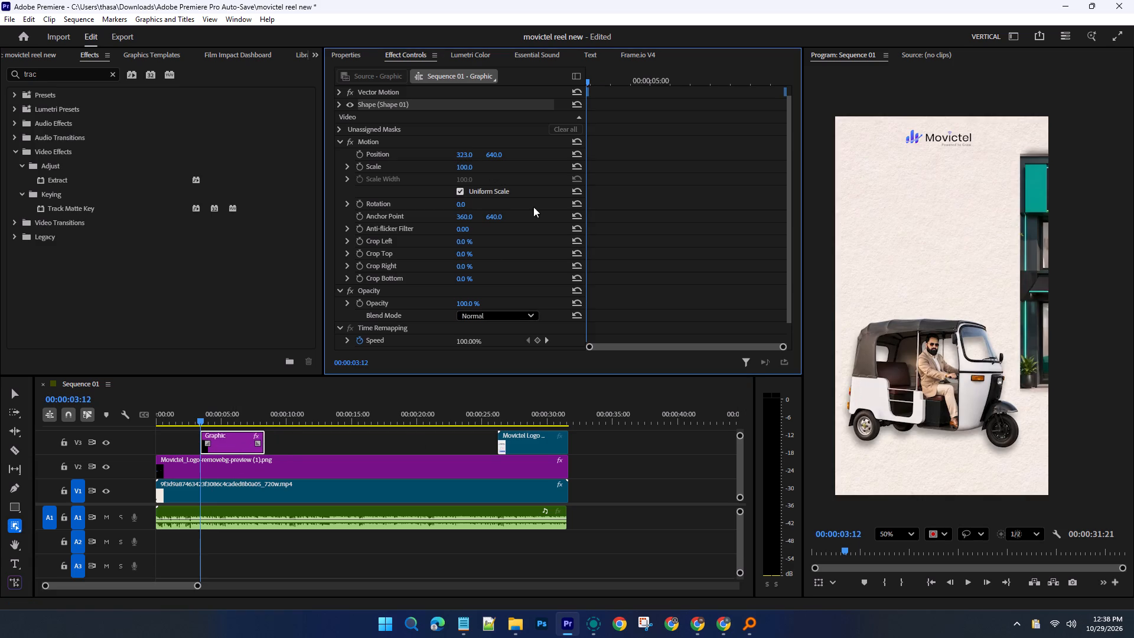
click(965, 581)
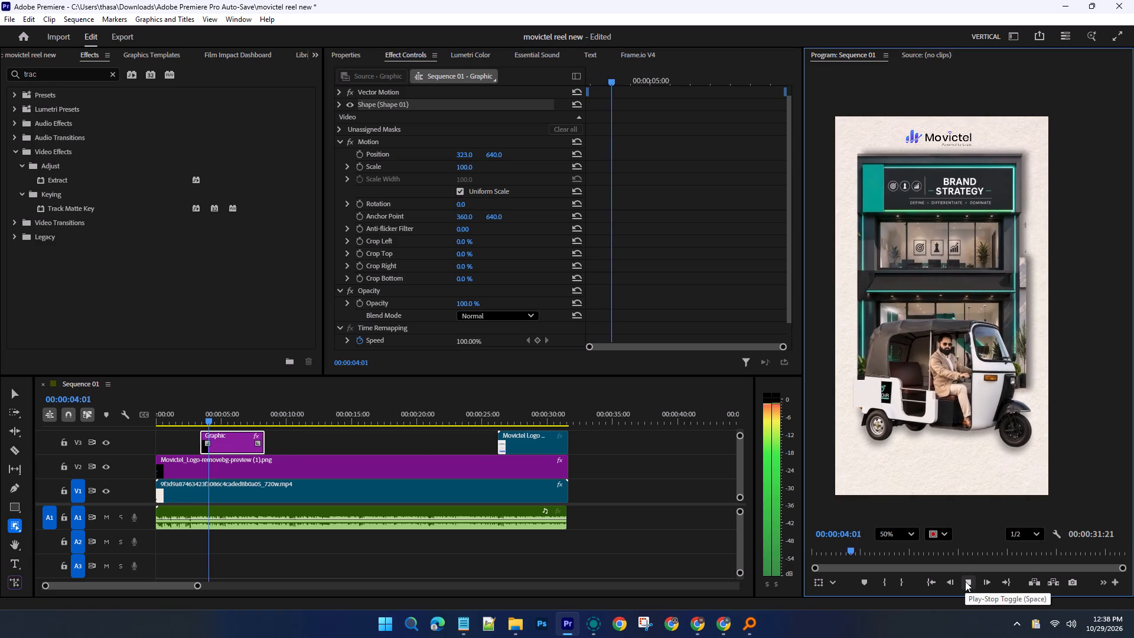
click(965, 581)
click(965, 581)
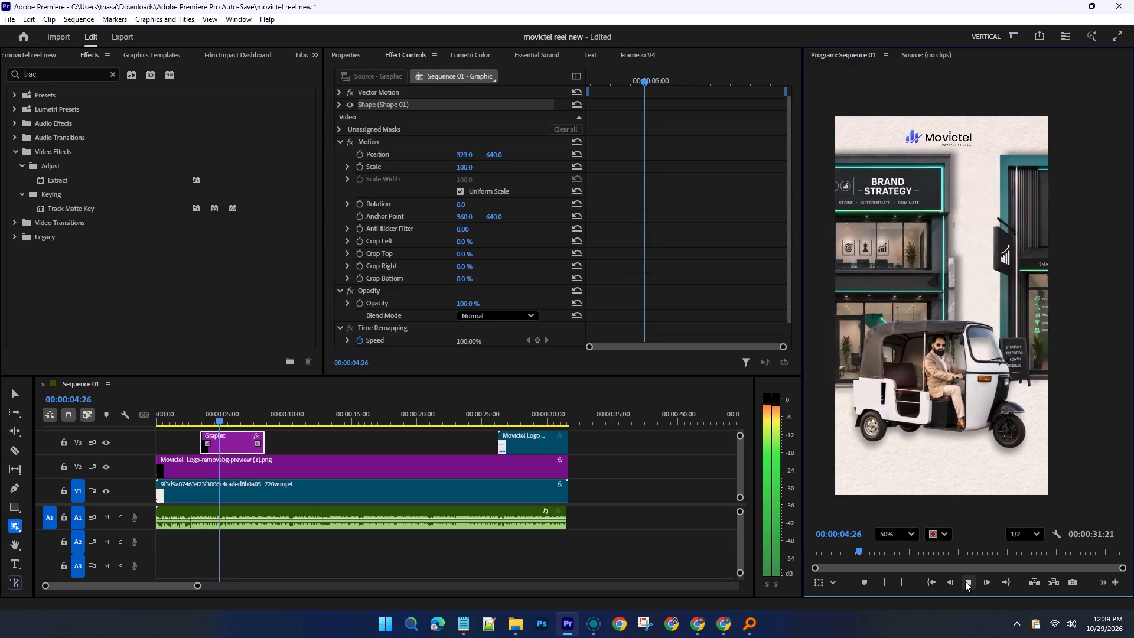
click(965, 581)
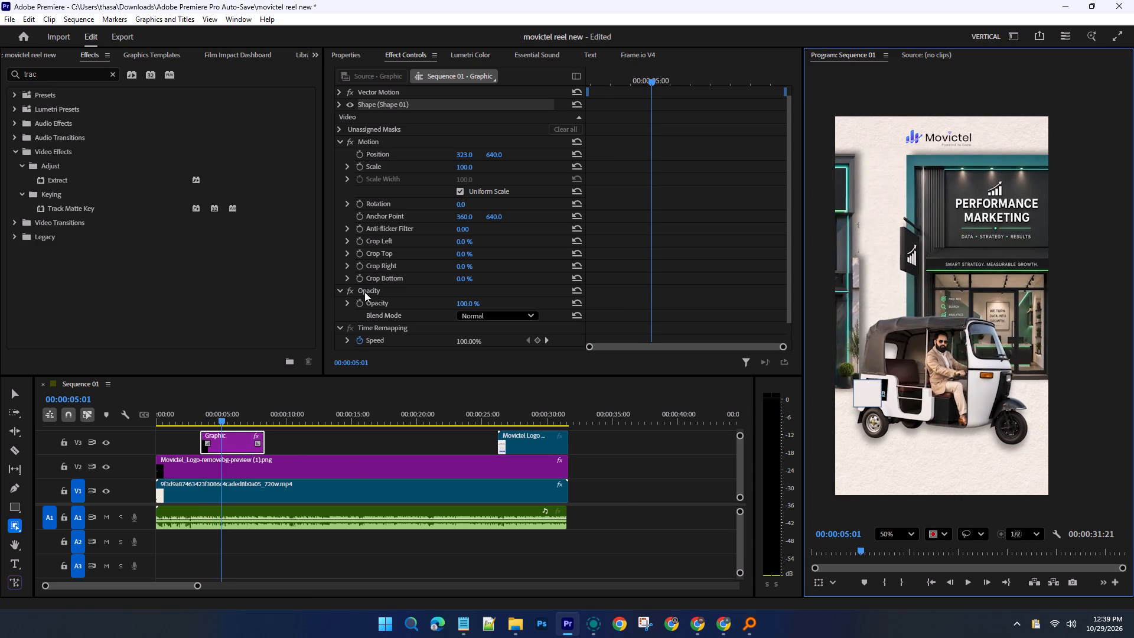
Reposition the Graphic clip to 353.0, 628.0 over the rickshaw's rear logo and play to about 00:00:07:04 to check it.
drag(466, 153, 485, 154)
drag(493, 155, 494, 165)
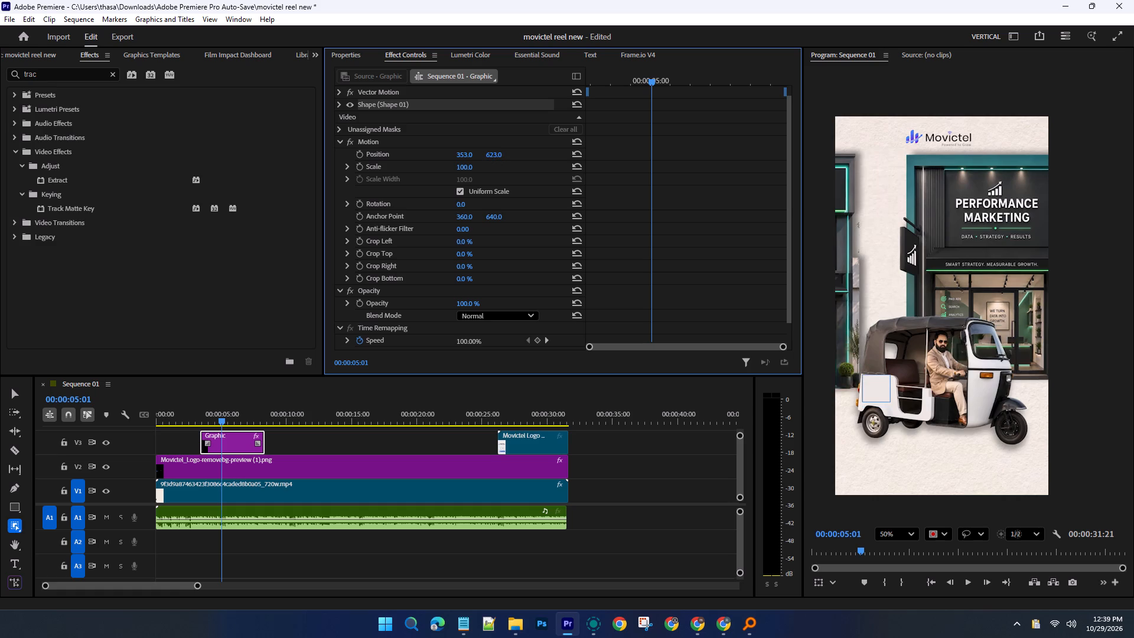
drag(494, 165, 494, 162)
click(684, 390)
click(684, 390)
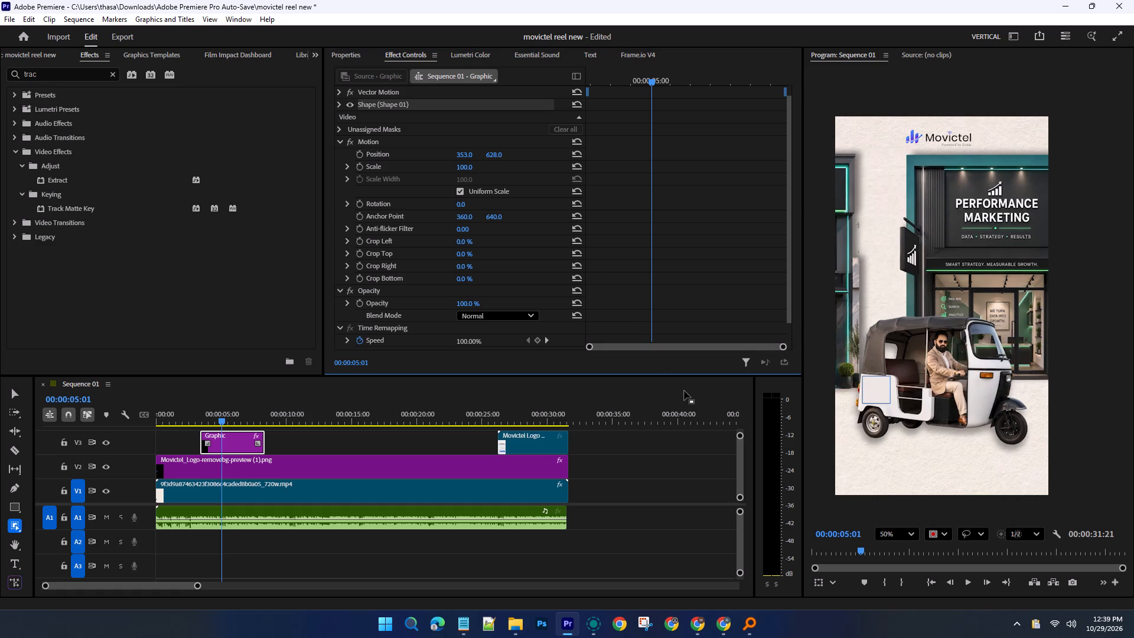
click(856, 484)
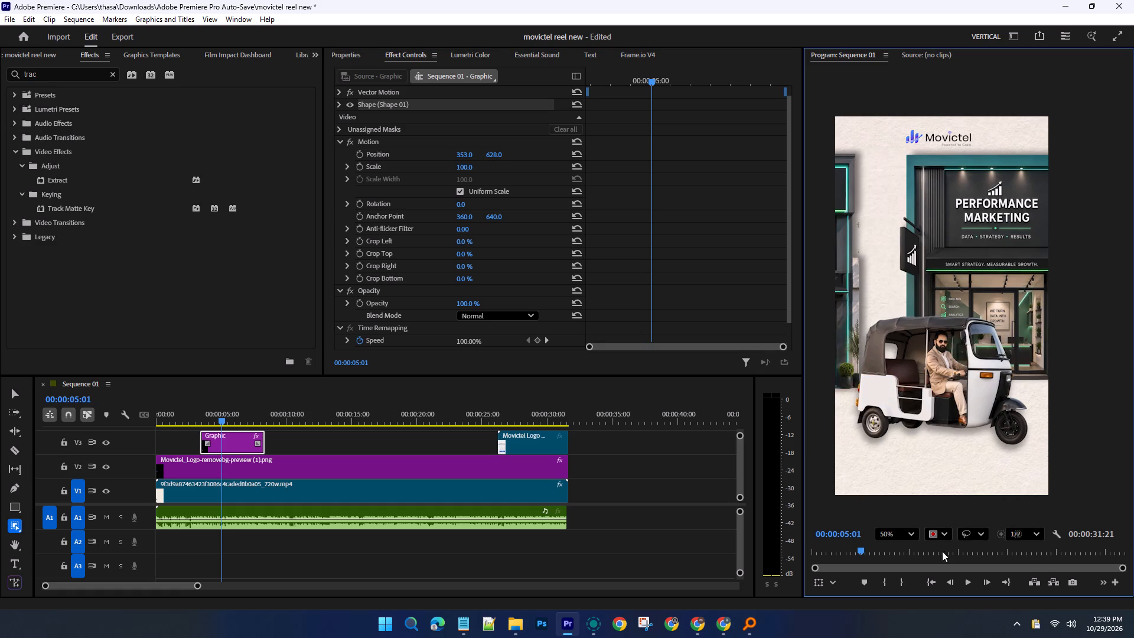
click(973, 583)
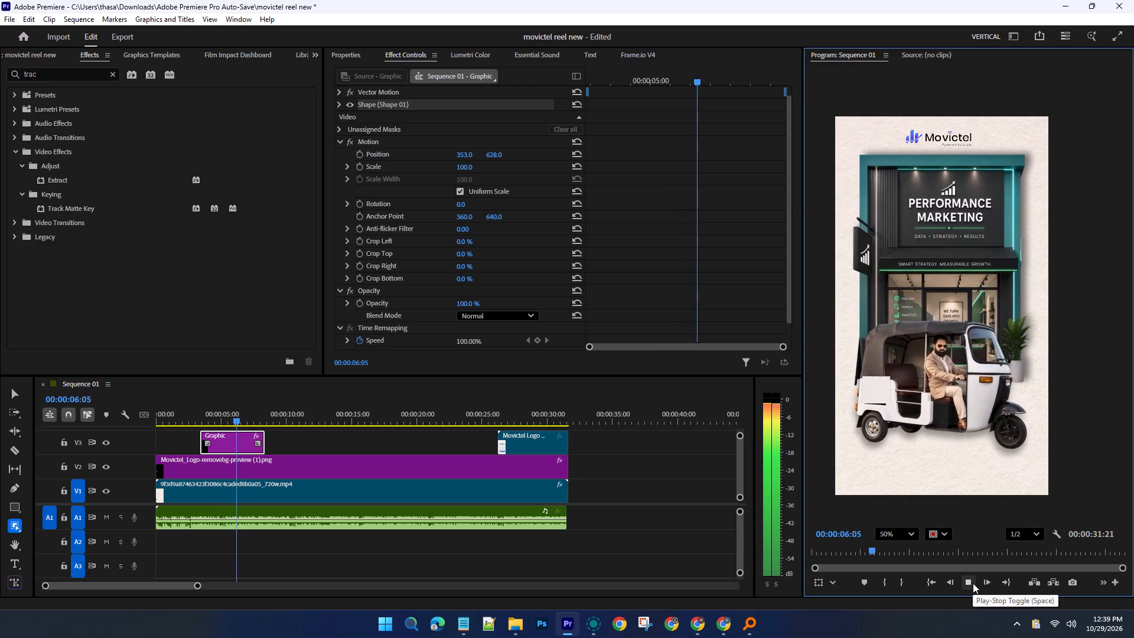
click(973, 583)
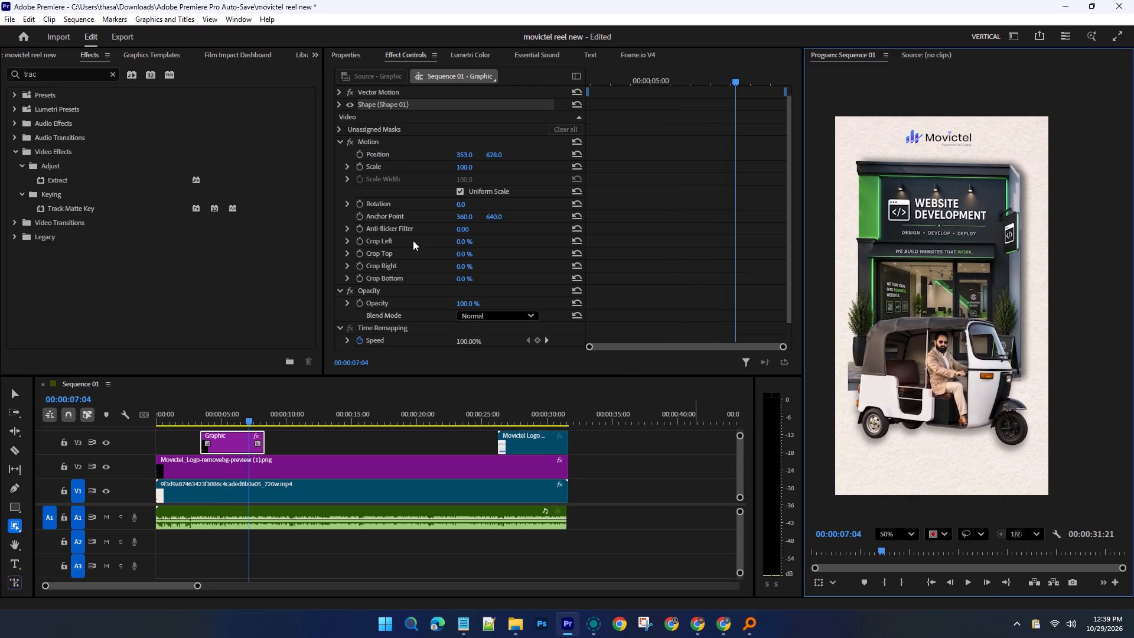
Set the Graphic clip's vertical position to 630.0 and play on to about 00:00:09:13.
click(494, 154)
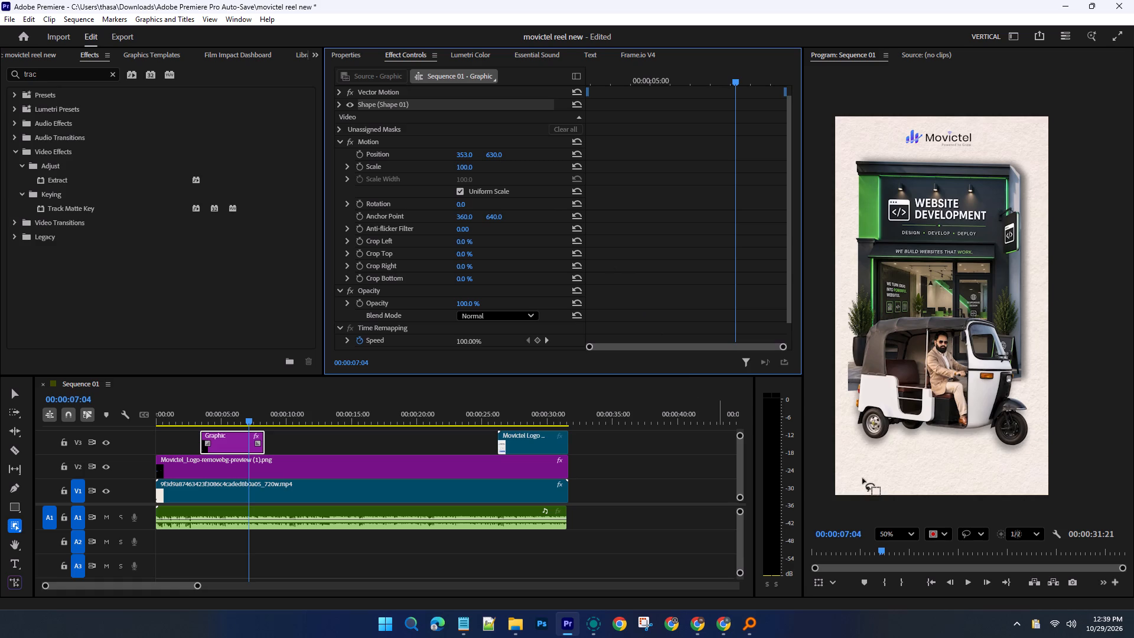
click(963, 577)
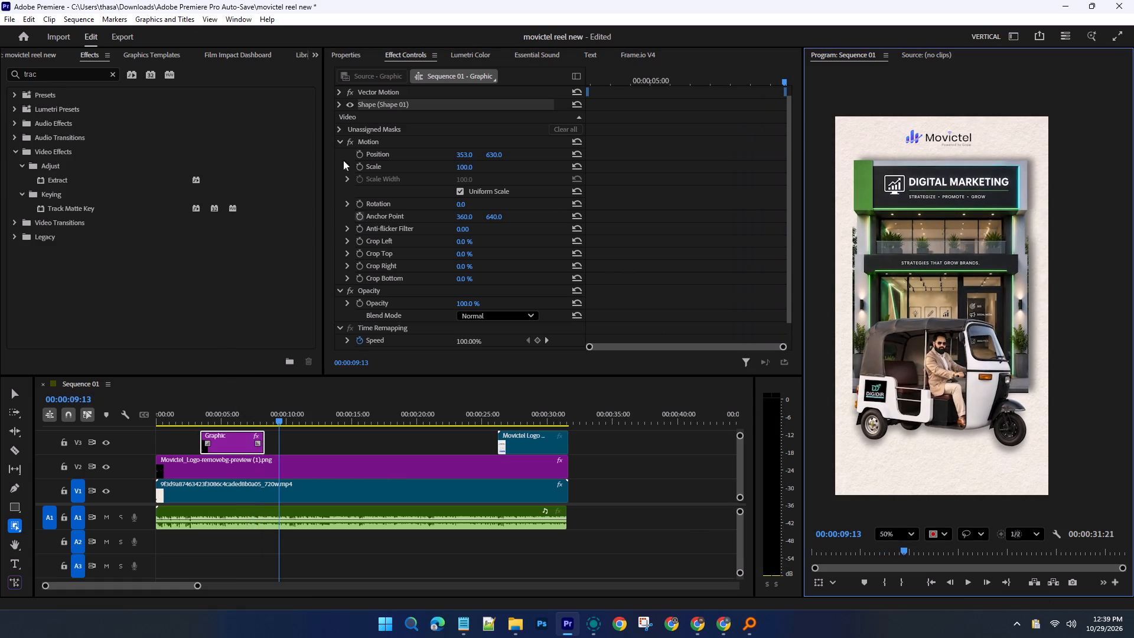
Search the effects library for "rectan" and clear the search.
scroll(409, 149, up, 2)
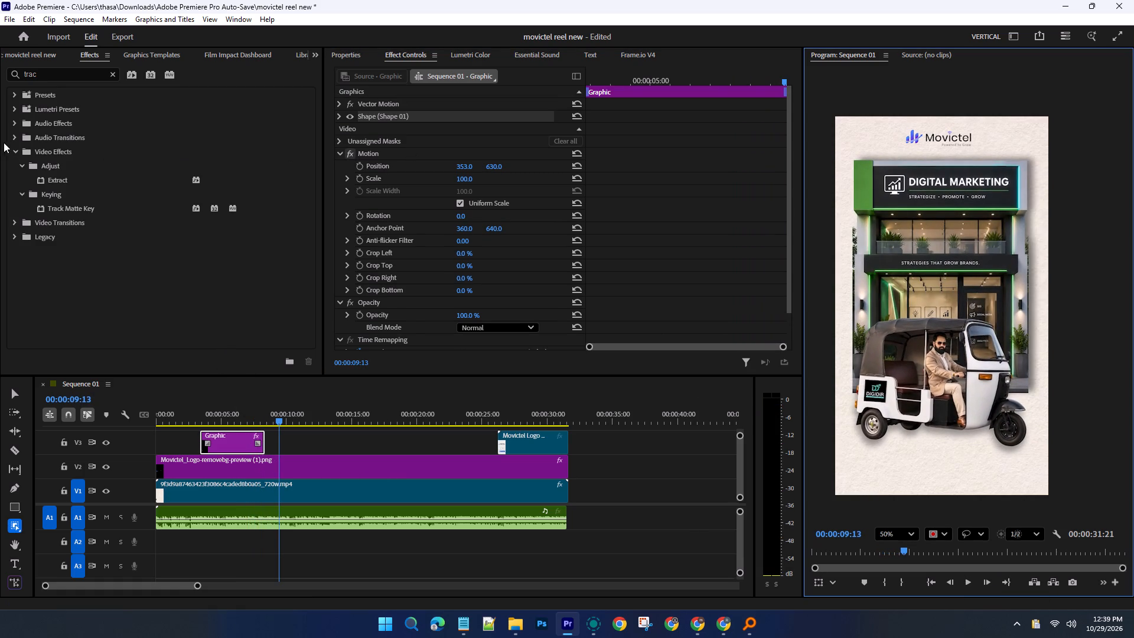
scroll(58, 165, up, 3)
drag(41, 76, 0, 78)
key(BackSpace)
text(re)
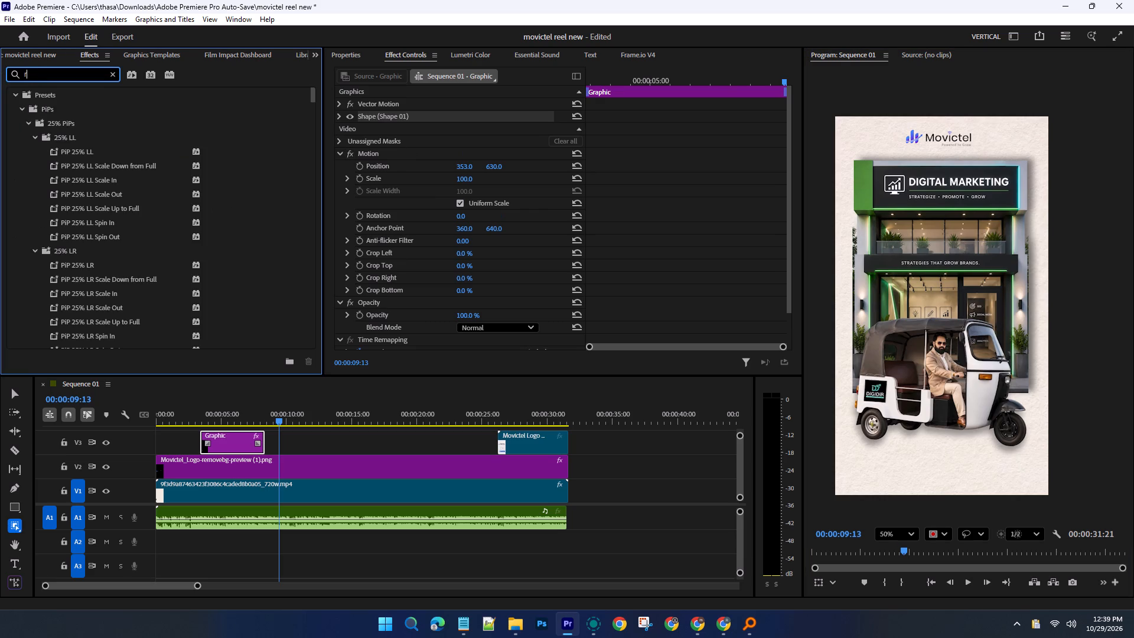
text(ct)
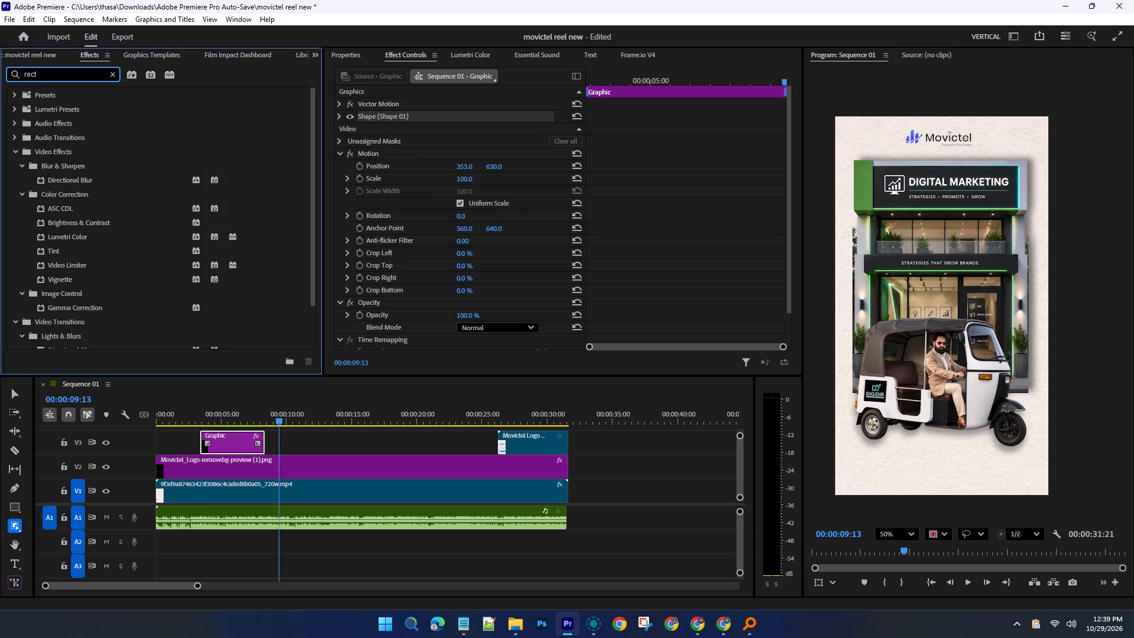
text(an)
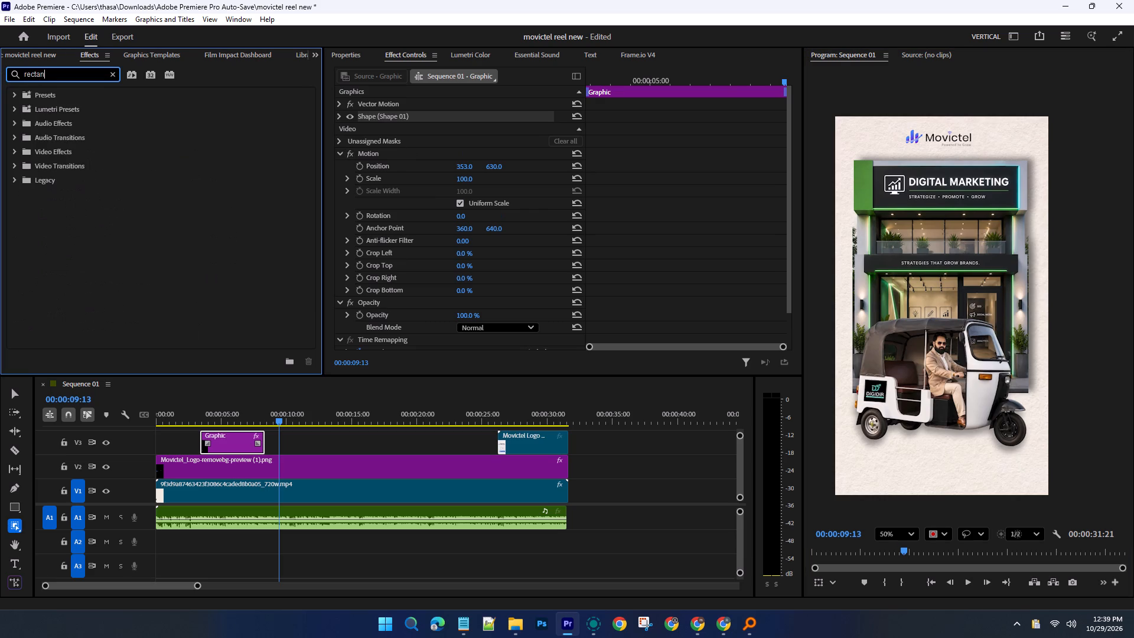
key(BackSpace)
key(BackSpace)
key(BackSpace)
key(BackSpace)
key(BackSpace)
key(BackSpace)
key(BackSpace)
key(BackSpace)
key(BackSpace)
key(BackSpace)
key(BackSpace)
key(BackSpace)
key(BackSpace)
key(BackSpace)
key(BackSpace)
key(BackSpace)
key(BackSpace)
key(BackSpace)
key(BackSpace)
key(BackSpace)
Switch to Chrome, open the YouTube short "How to do Motion Tracking in Premiere pro." and jump to about 0:20.
click(699, 622)
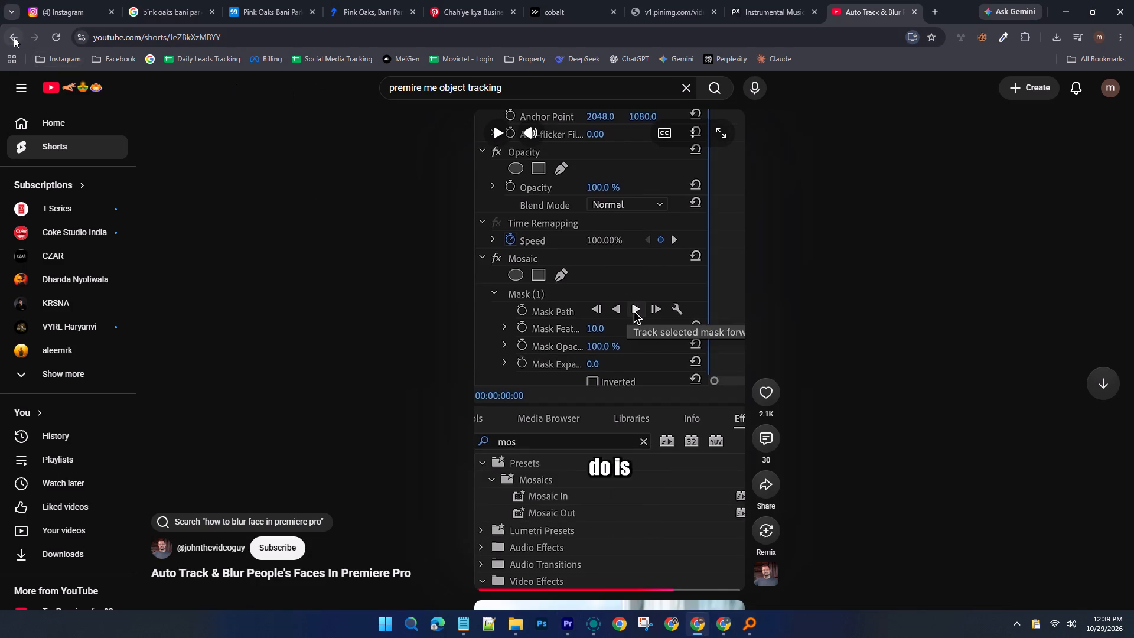
click(13, 40)
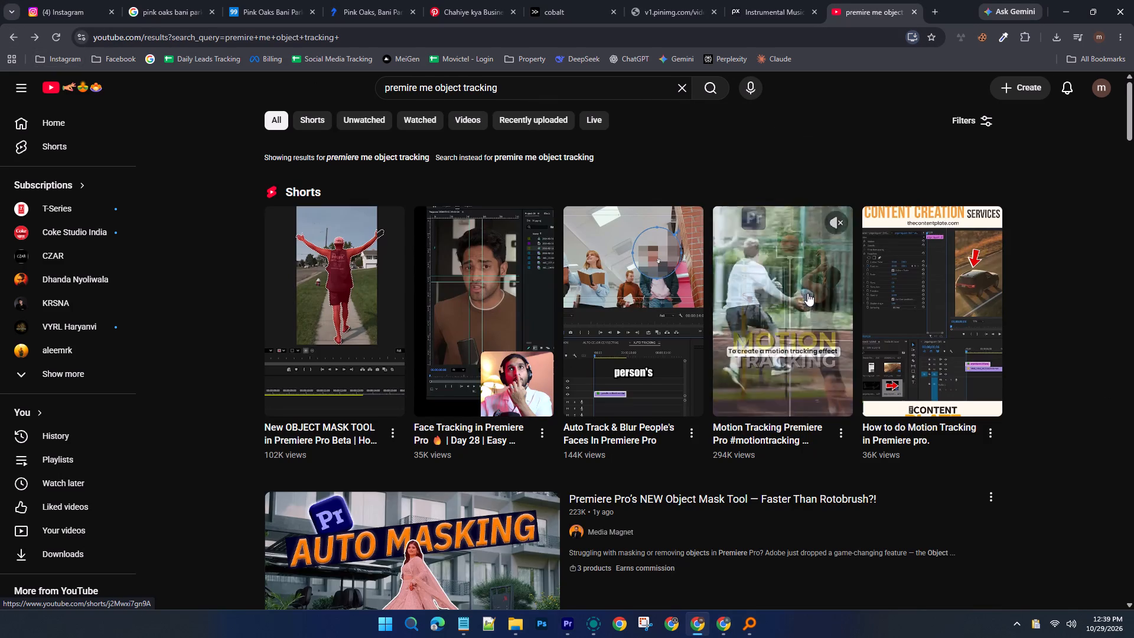
click(947, 327)
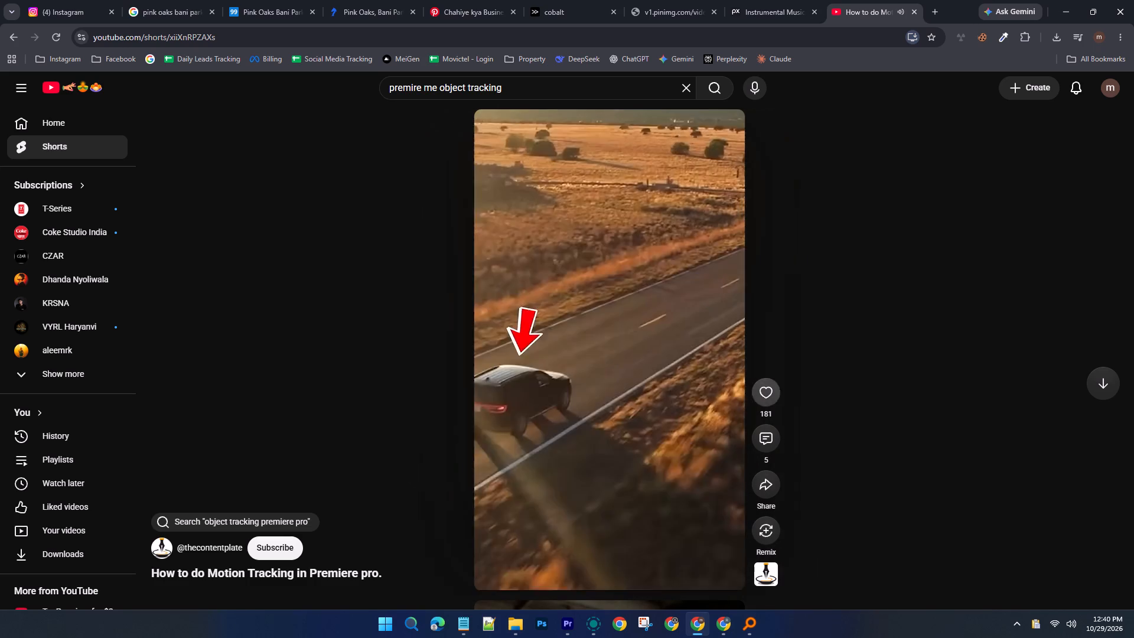
click(562, 587)
drag(562, 587, 659, 594)
click(659, 594)
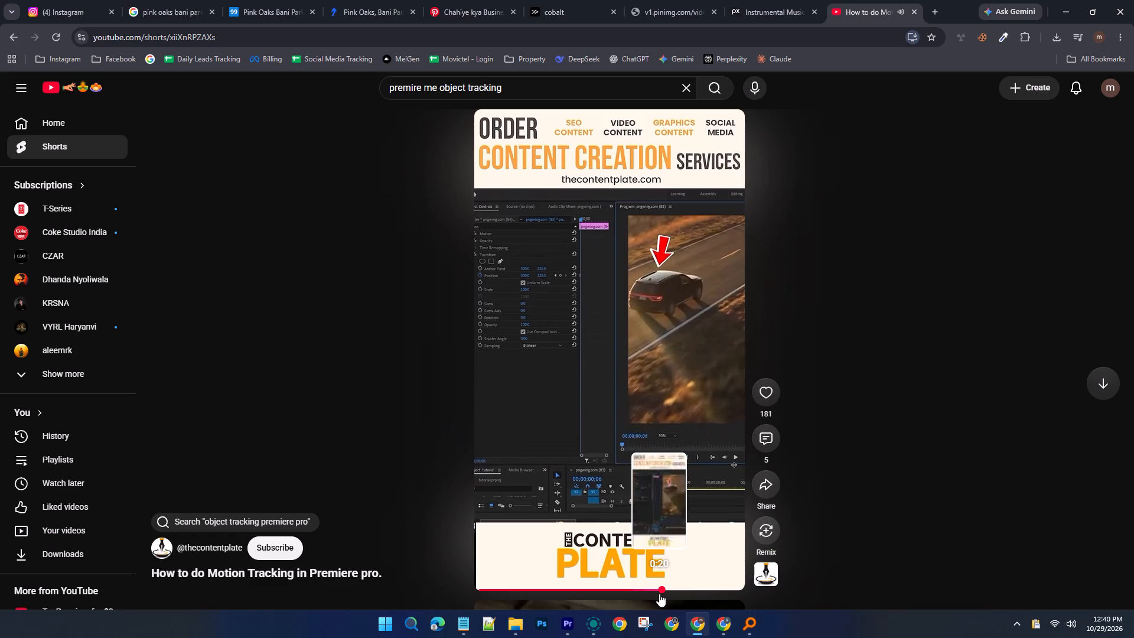
Replay the motion-tracking tutorial from about 0:20 and pause it.
click(659, 594)
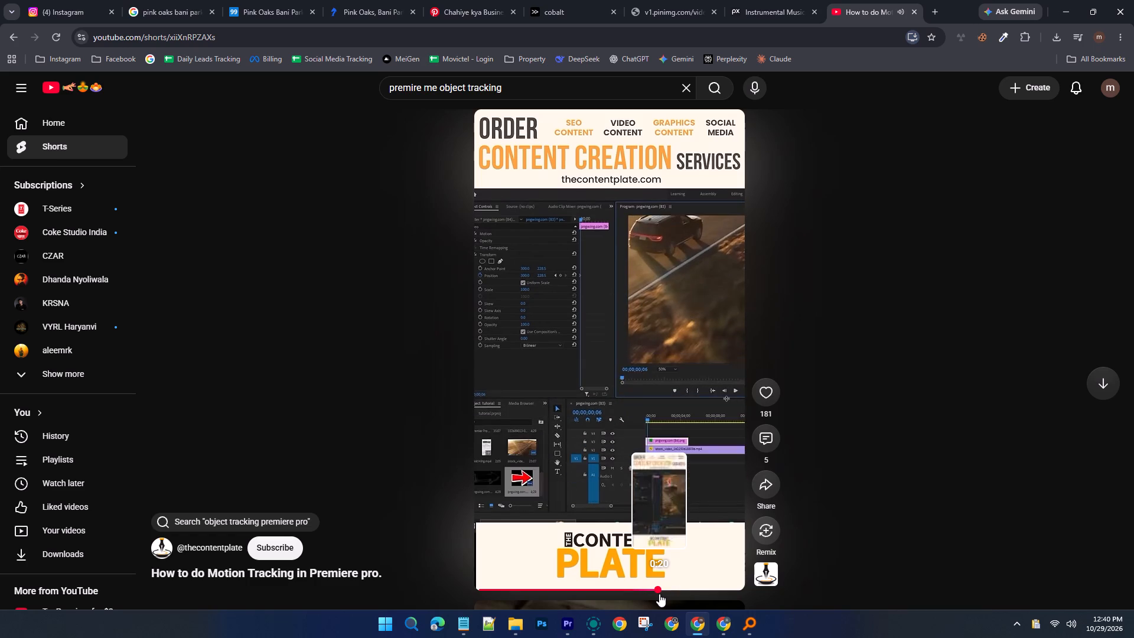
click(638, 426)
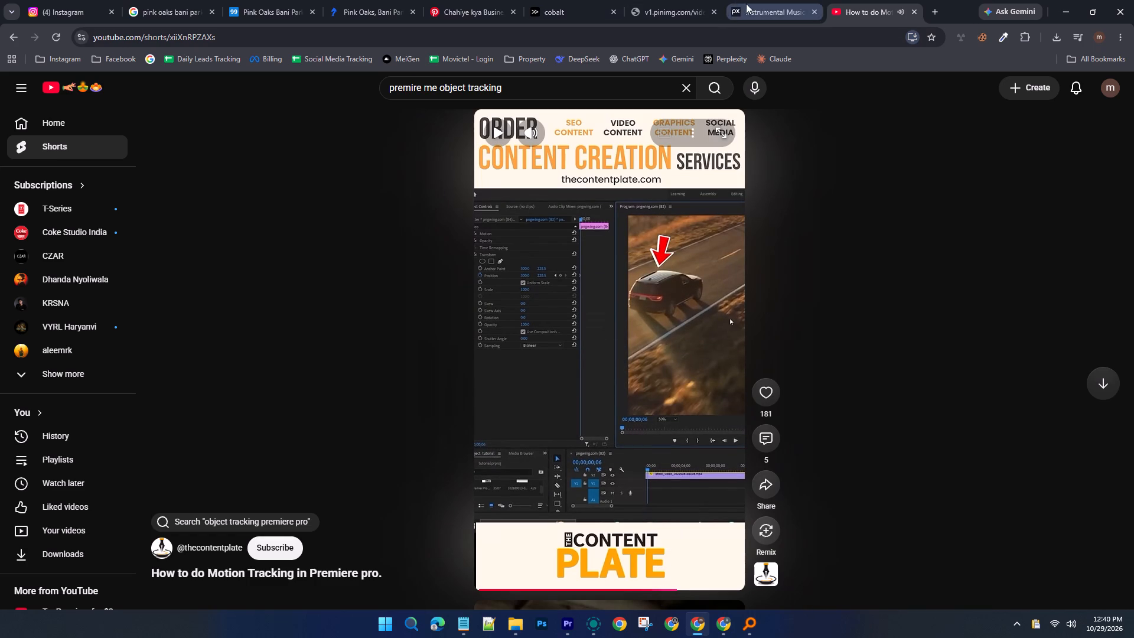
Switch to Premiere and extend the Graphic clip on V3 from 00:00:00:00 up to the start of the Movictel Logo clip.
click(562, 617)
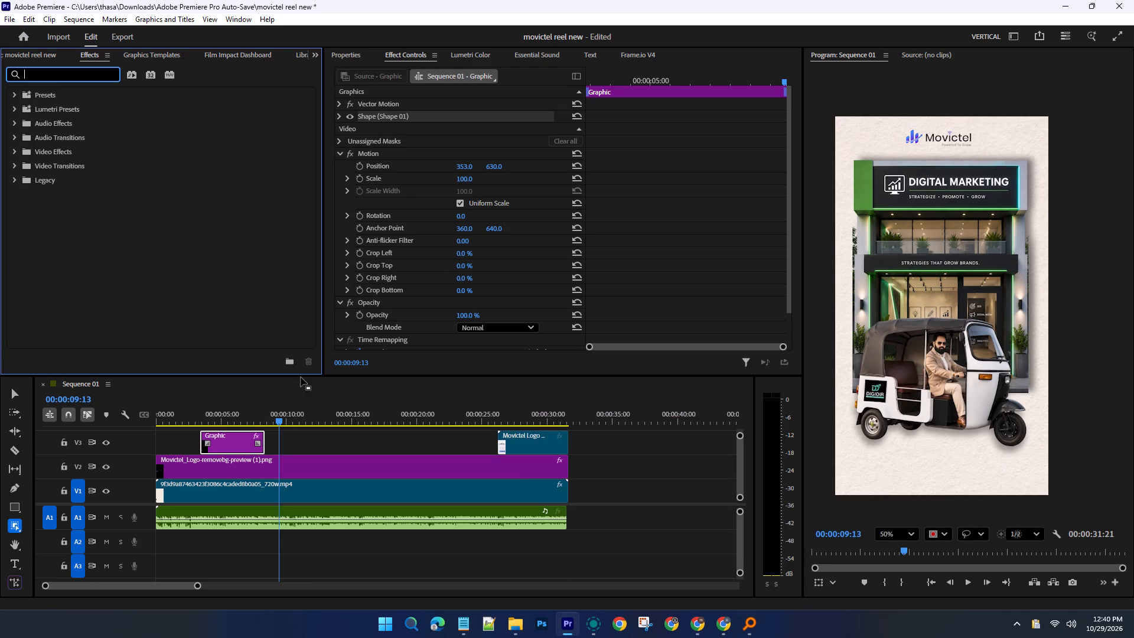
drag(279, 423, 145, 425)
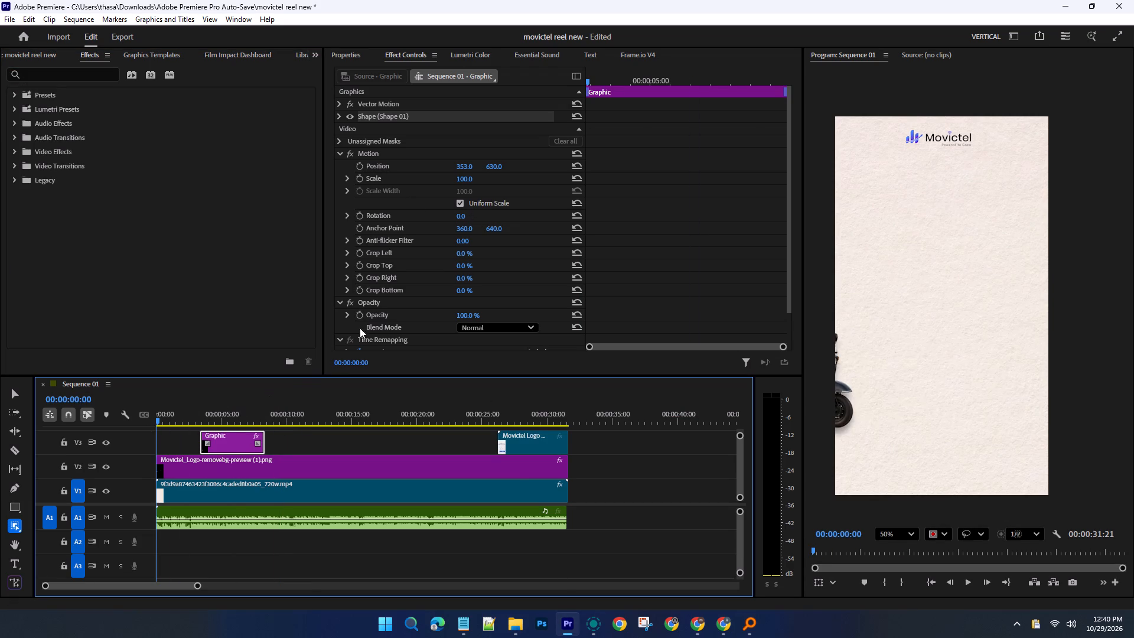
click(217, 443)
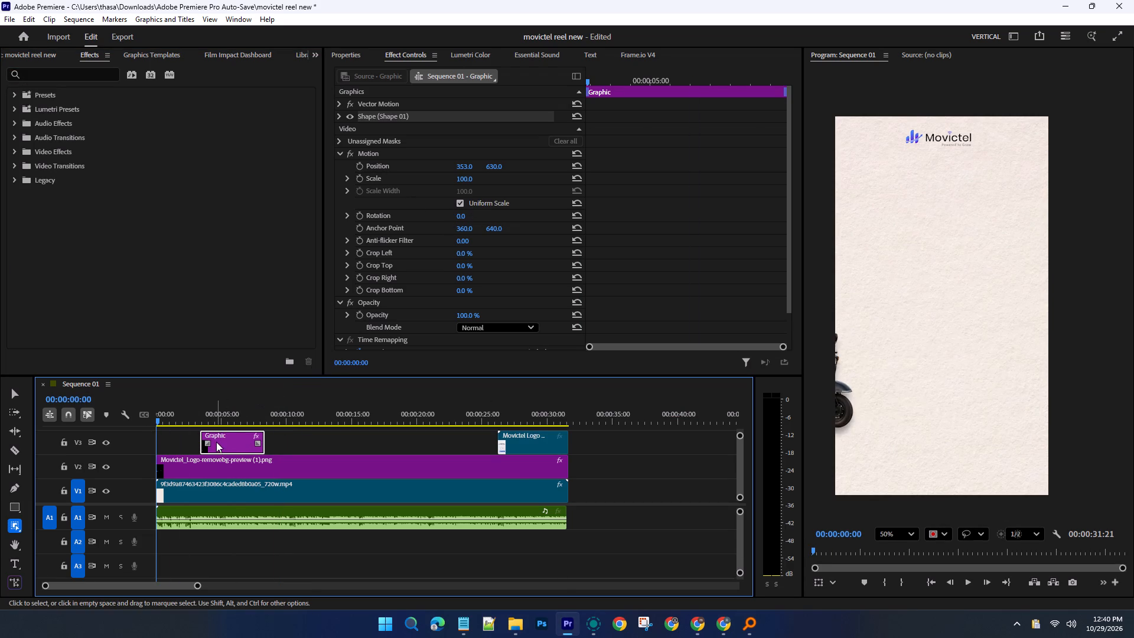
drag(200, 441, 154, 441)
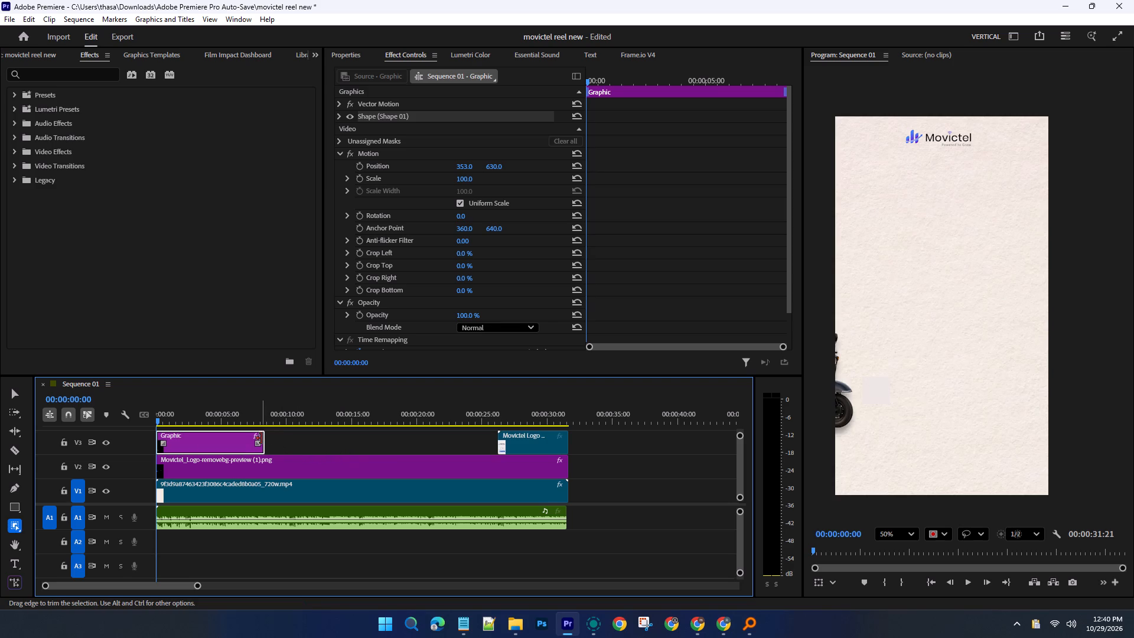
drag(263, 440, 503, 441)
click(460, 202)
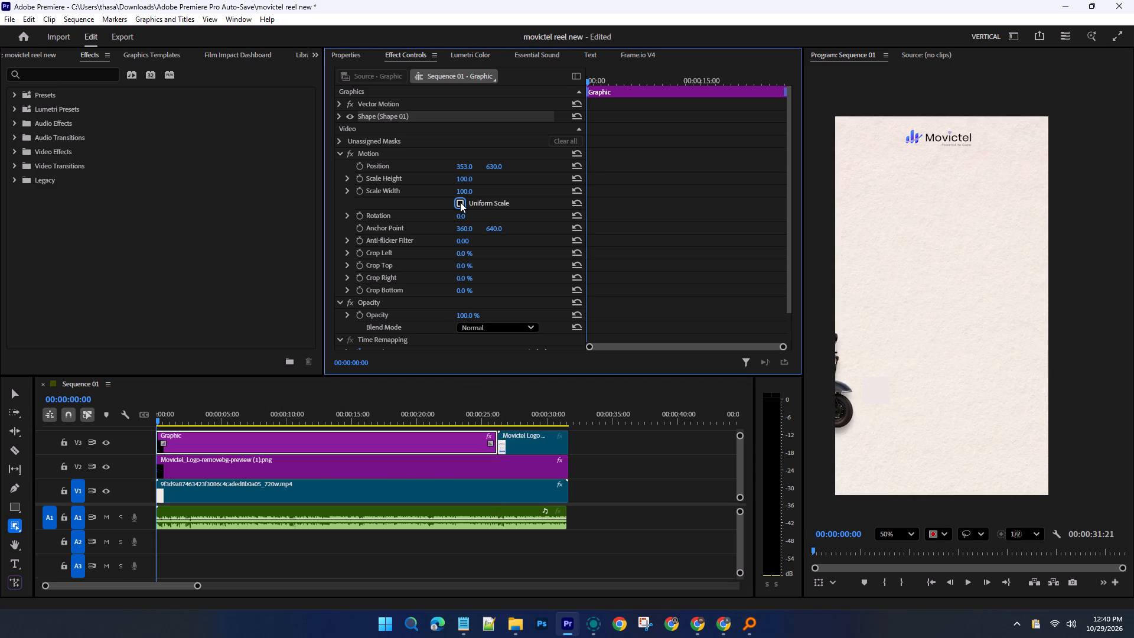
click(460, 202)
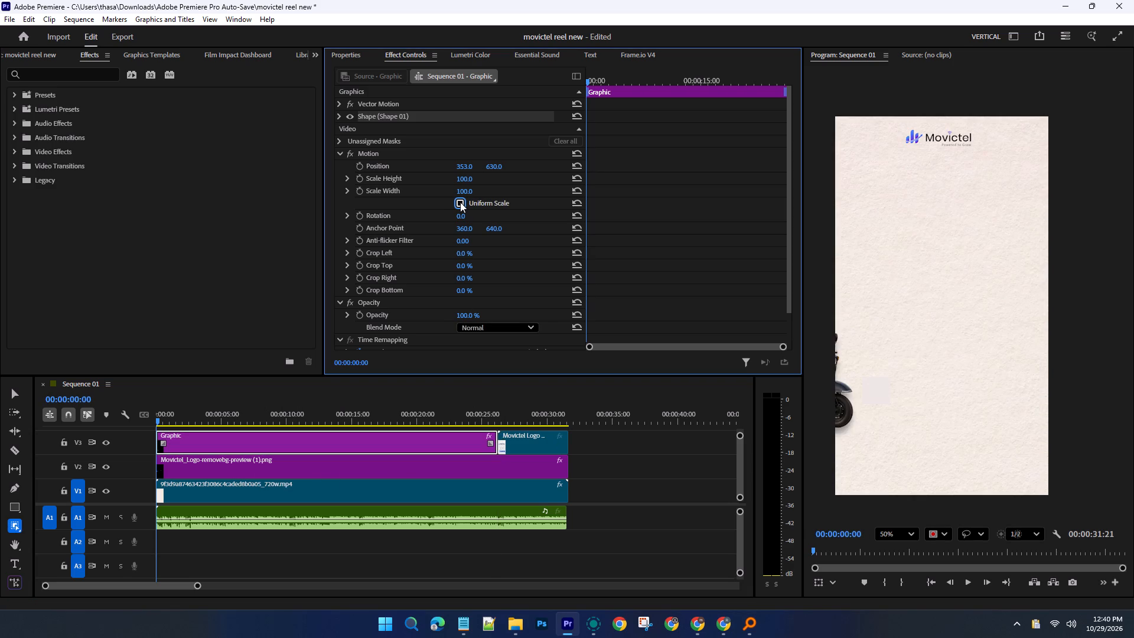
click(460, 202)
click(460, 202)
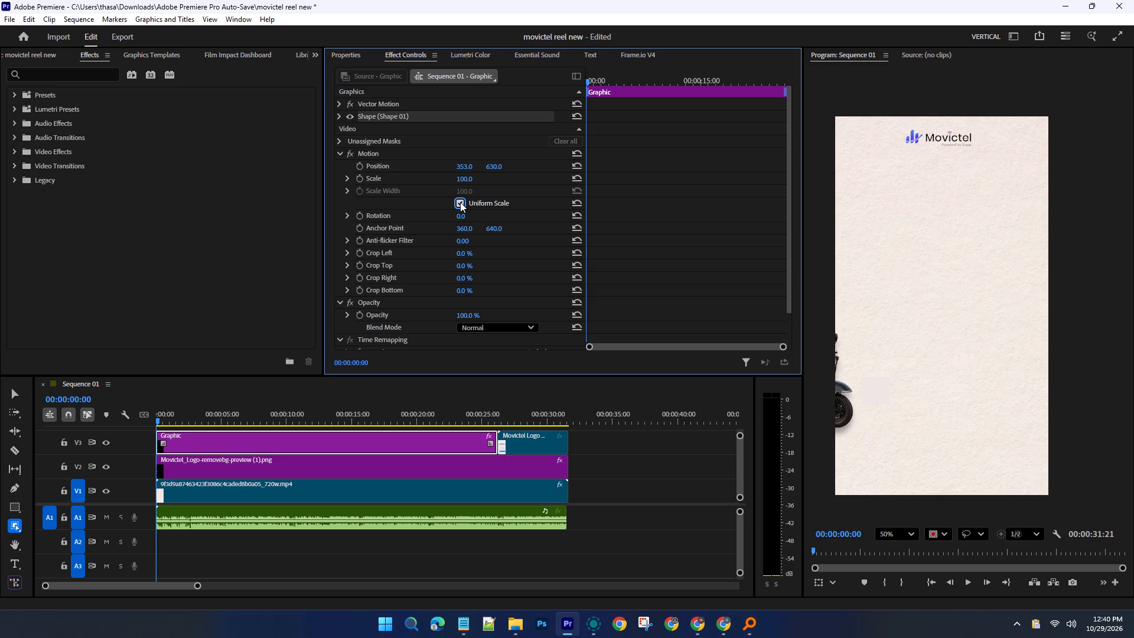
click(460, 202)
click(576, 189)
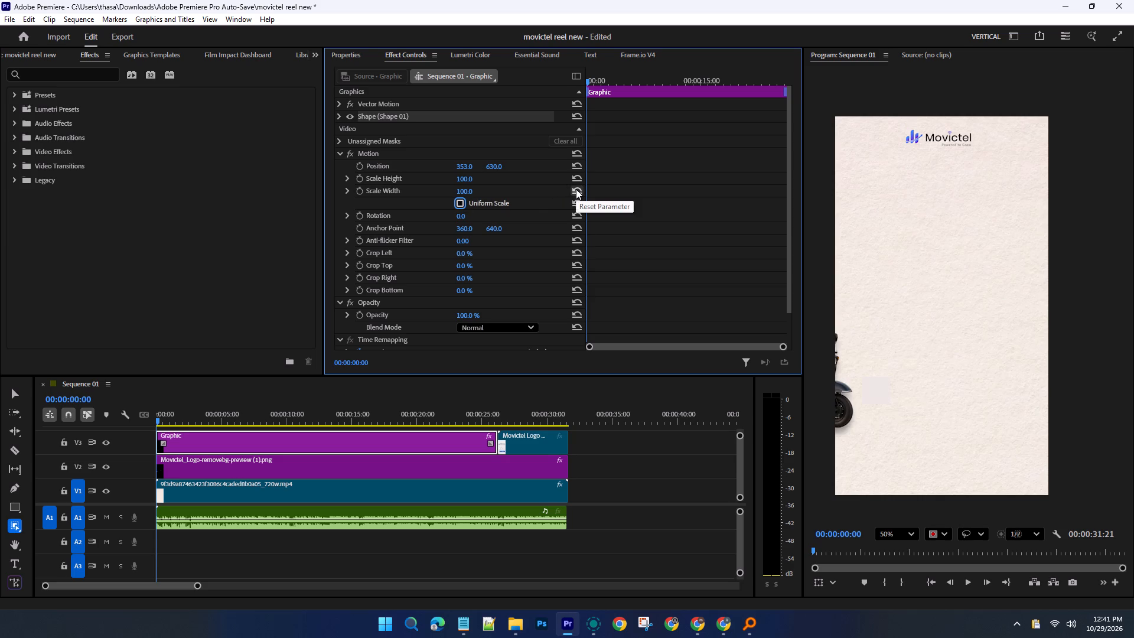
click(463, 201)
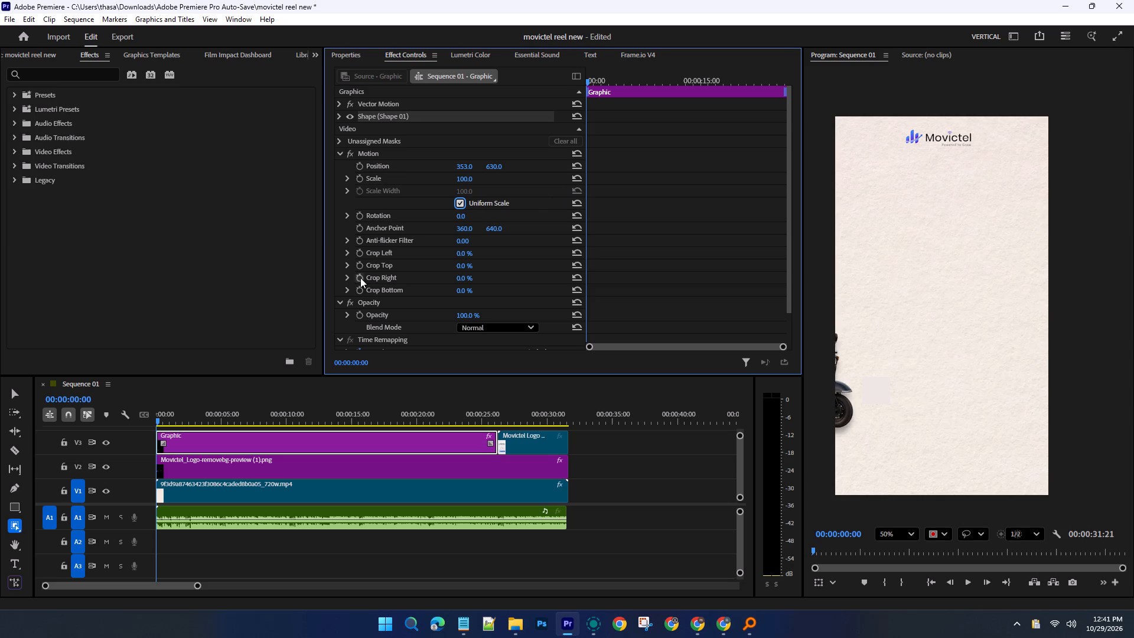
Play the sequence from the start to about 00:00:07:02 to check the cover against the rickshaw's rear logo.
click(965, 580)
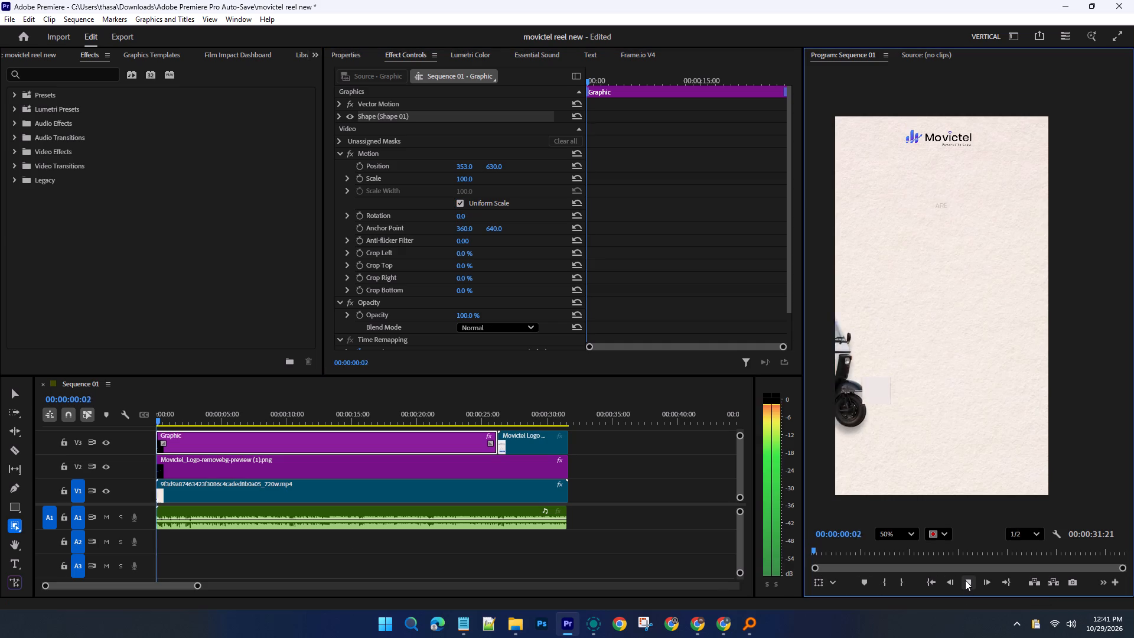
click(965, 580)
click(965, 580)
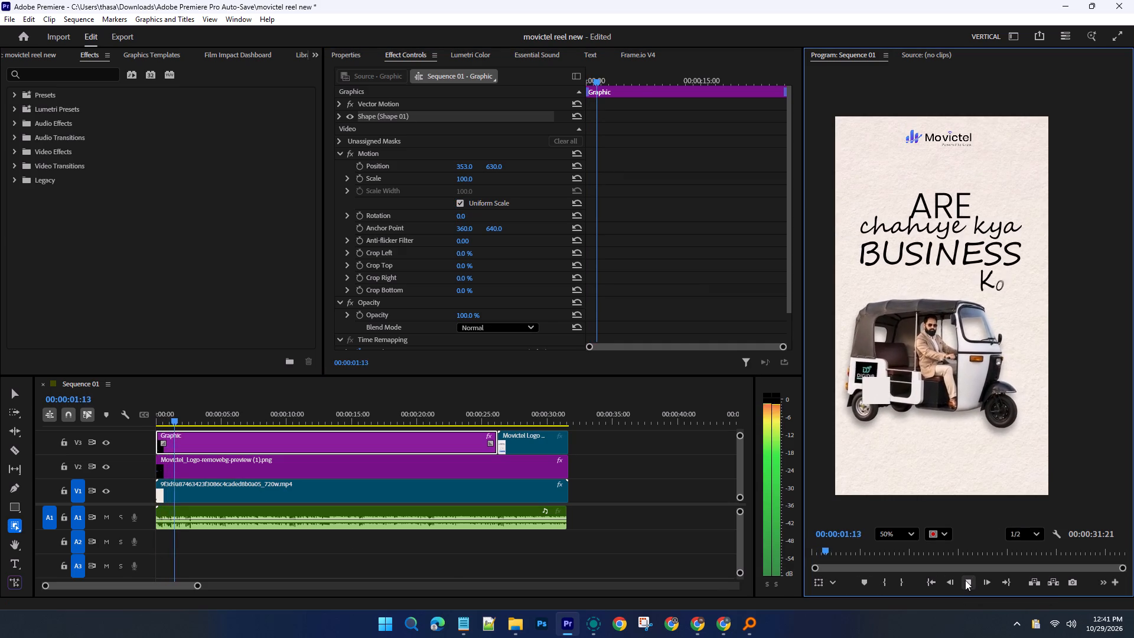
click(965, 580)
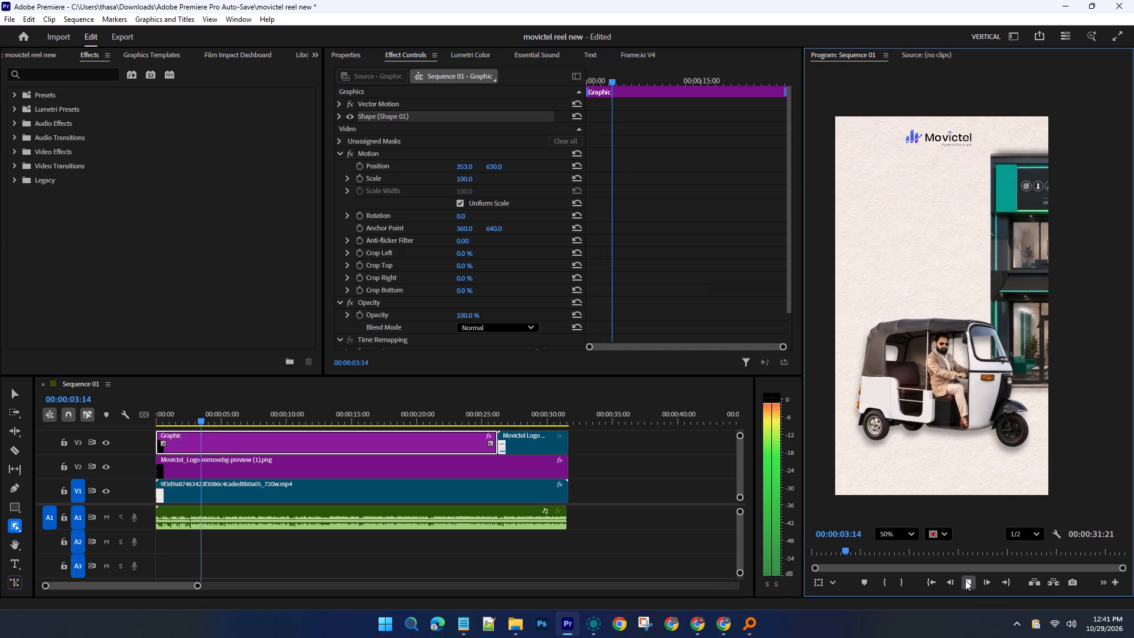
click(965, 580)
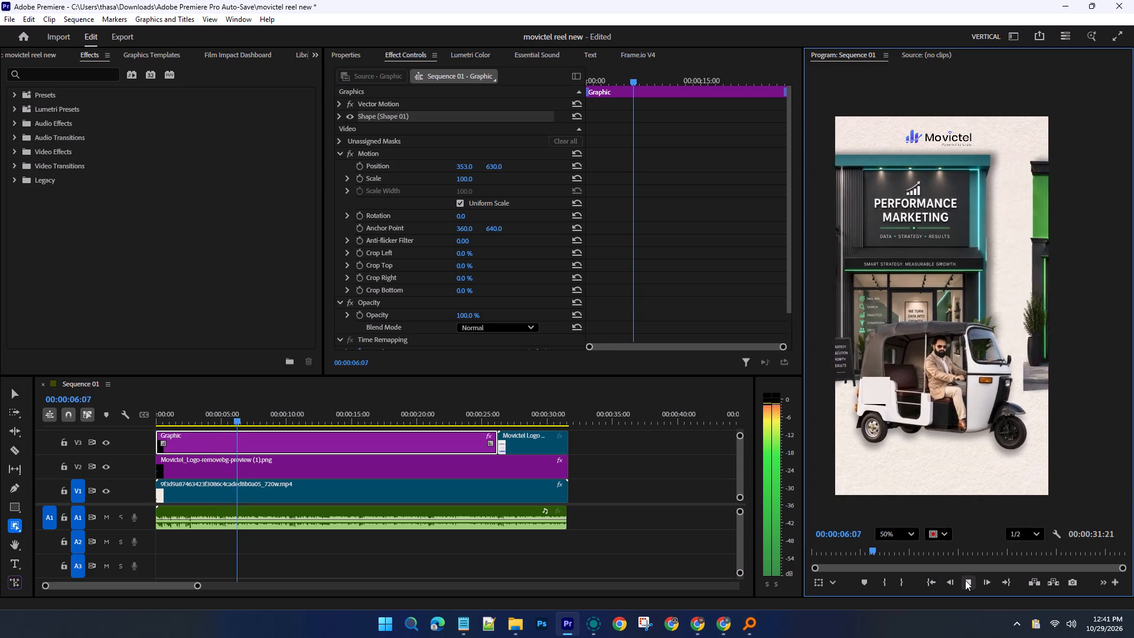
click(965, 580)
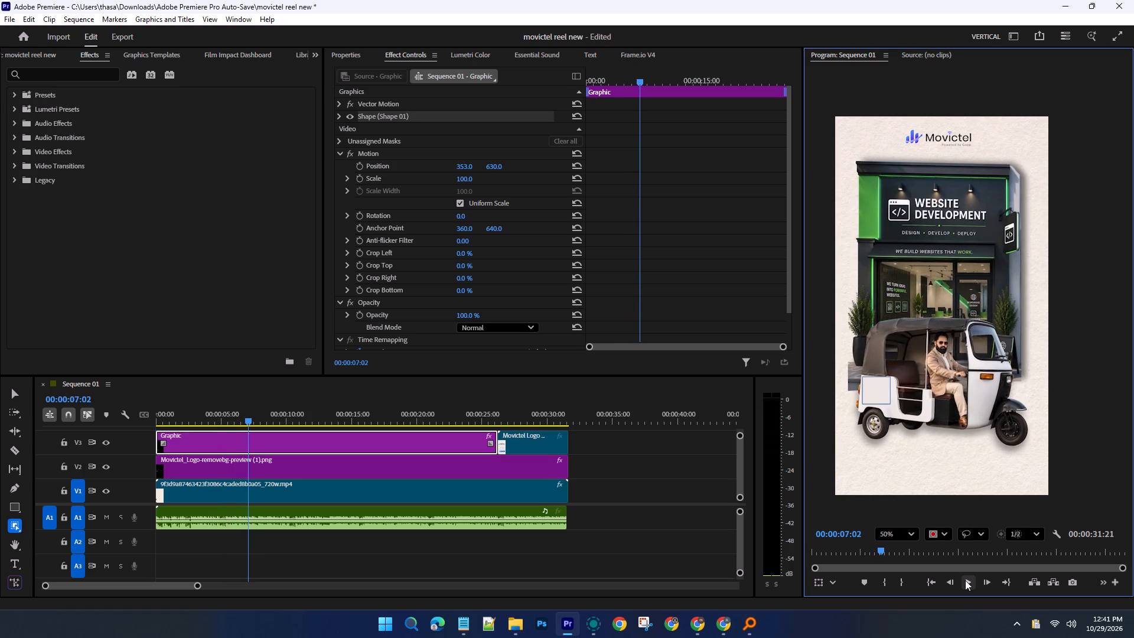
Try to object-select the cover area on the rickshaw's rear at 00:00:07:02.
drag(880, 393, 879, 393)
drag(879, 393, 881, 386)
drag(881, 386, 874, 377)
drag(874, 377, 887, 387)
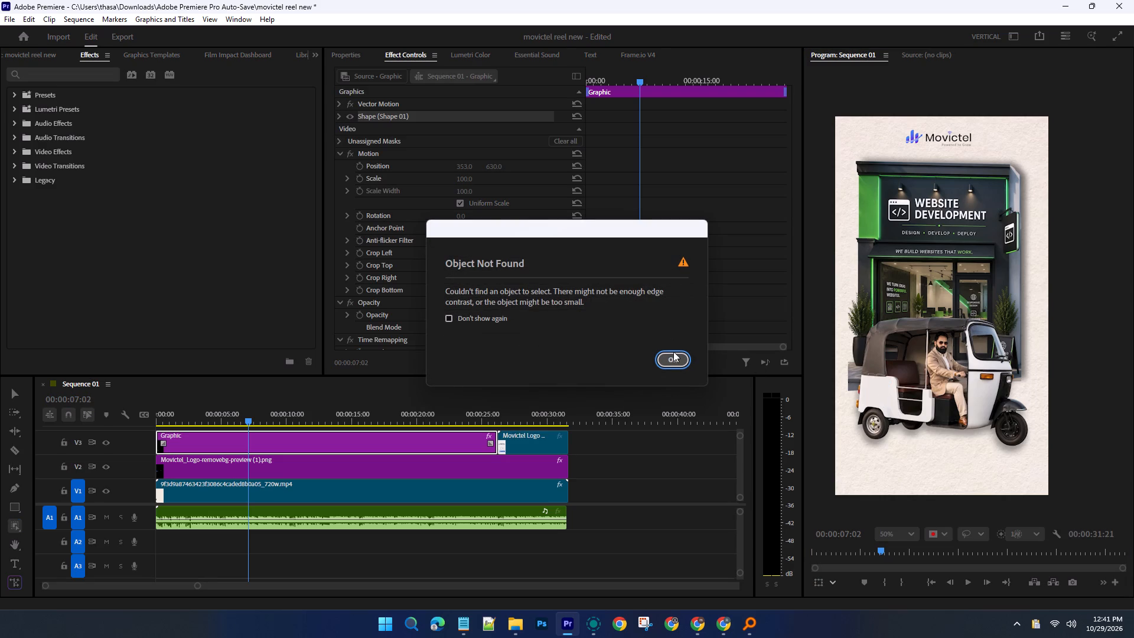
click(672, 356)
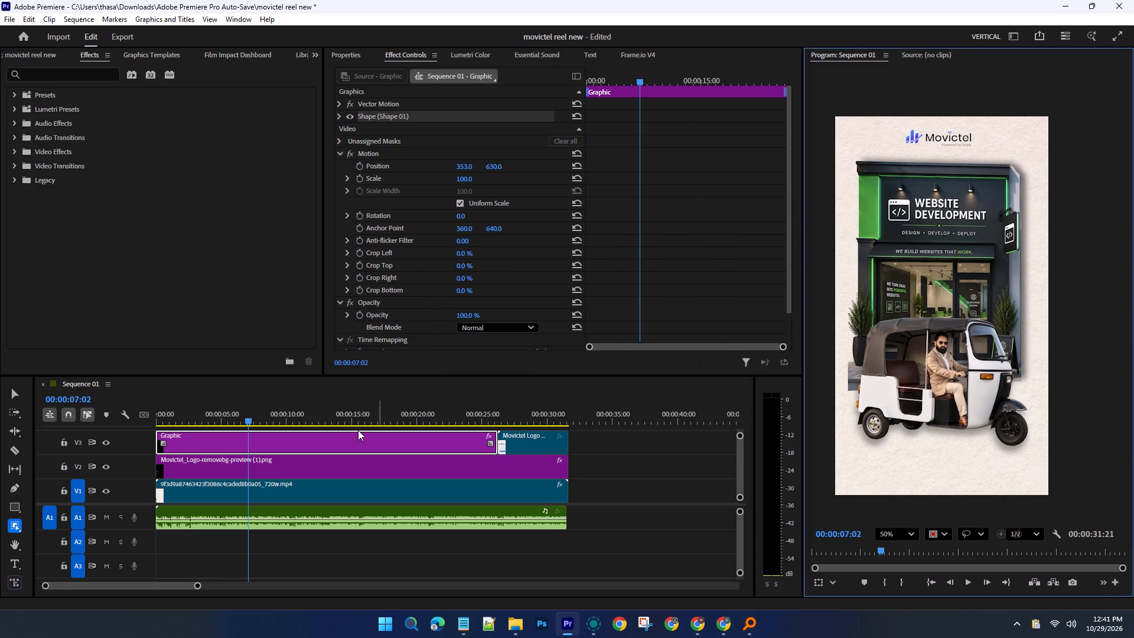
Delete the Graphic cover clip from track V3.
key(BackSpace)
key(Delete)
key(End)
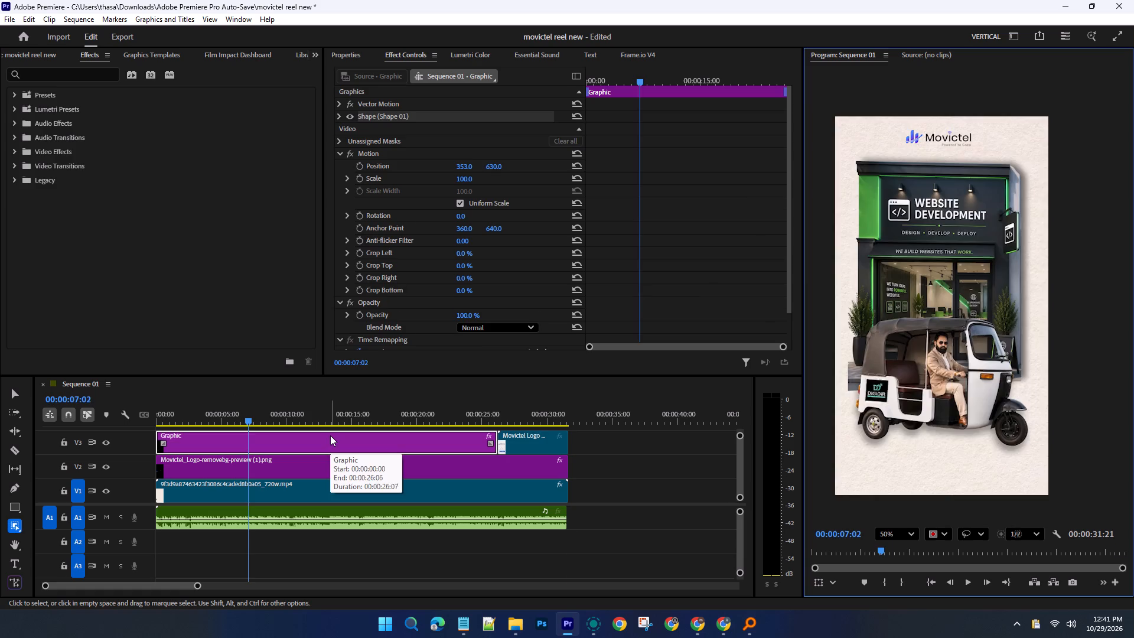
click(324, 446)
key(Delete)
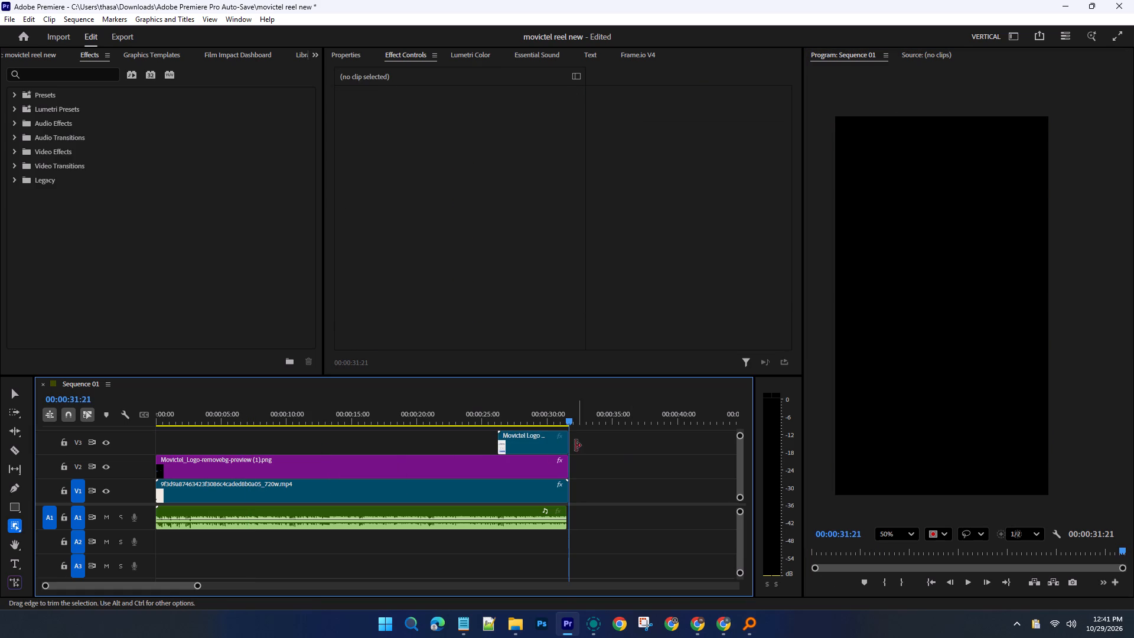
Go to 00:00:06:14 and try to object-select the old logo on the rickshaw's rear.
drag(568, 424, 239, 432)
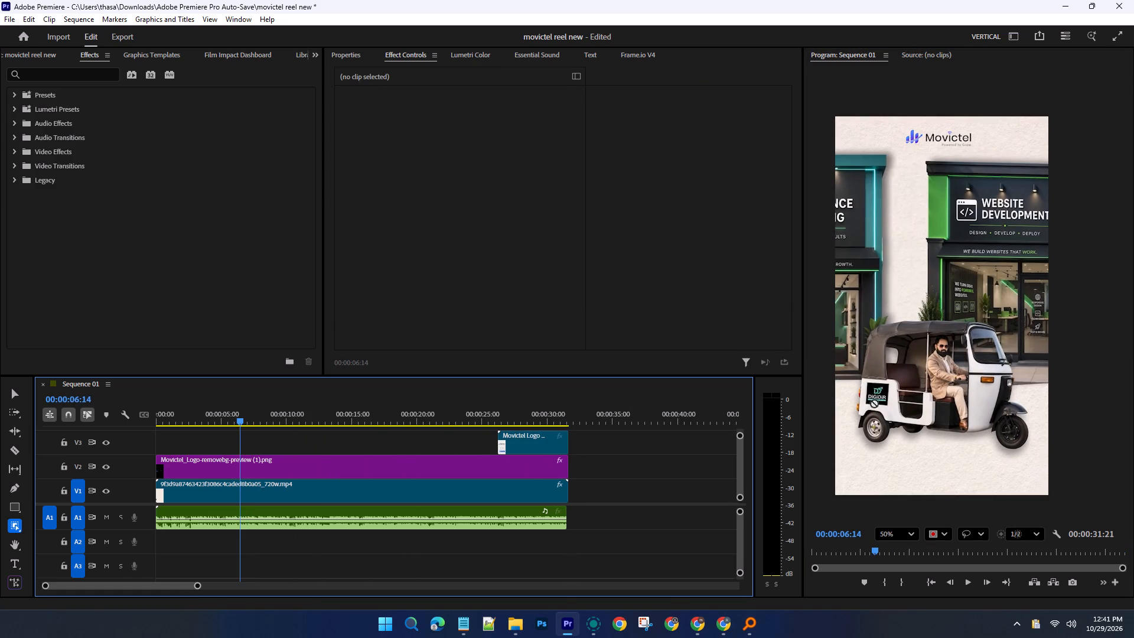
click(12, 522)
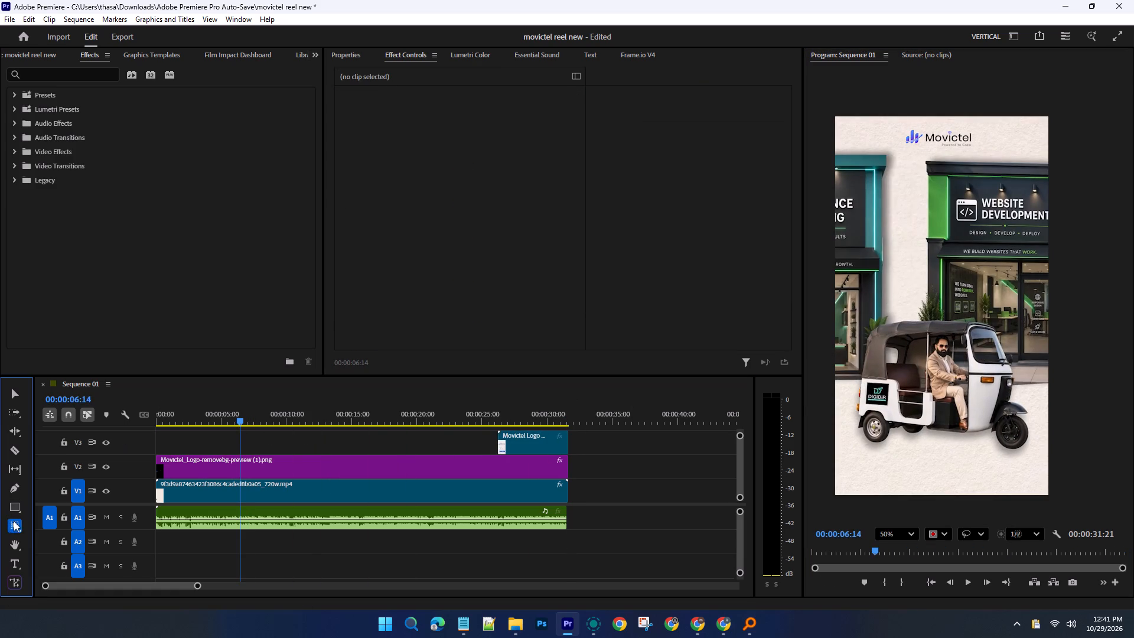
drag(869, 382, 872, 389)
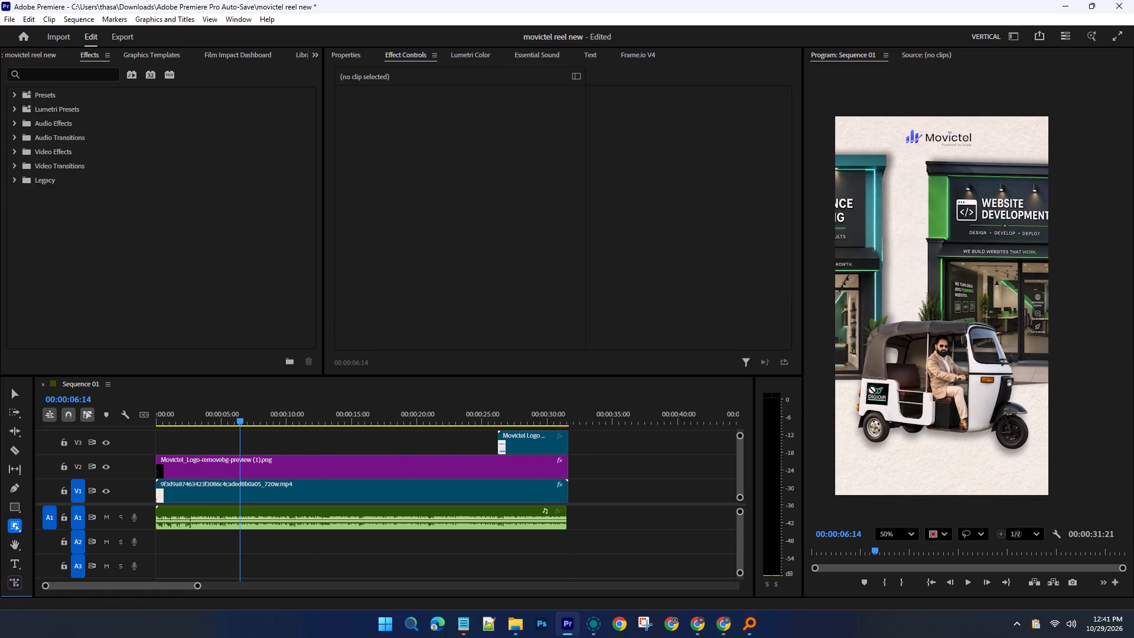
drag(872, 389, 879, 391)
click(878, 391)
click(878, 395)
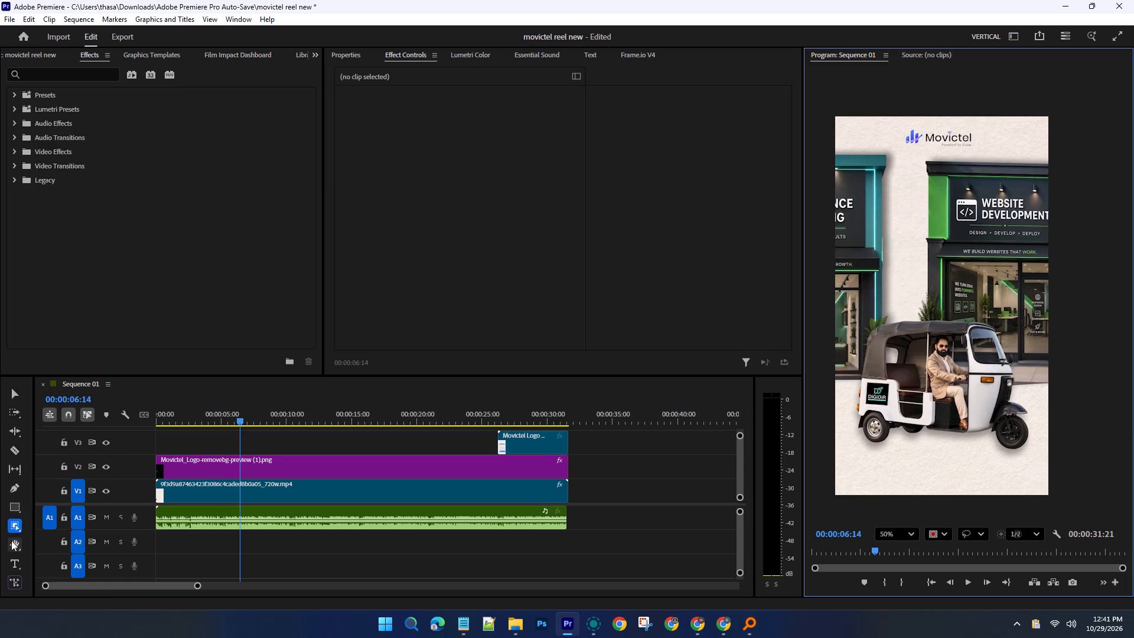
Draw a new rectangle over the old logo on the rickshaw's rear at 00:00:06:14.
click(13, 500)
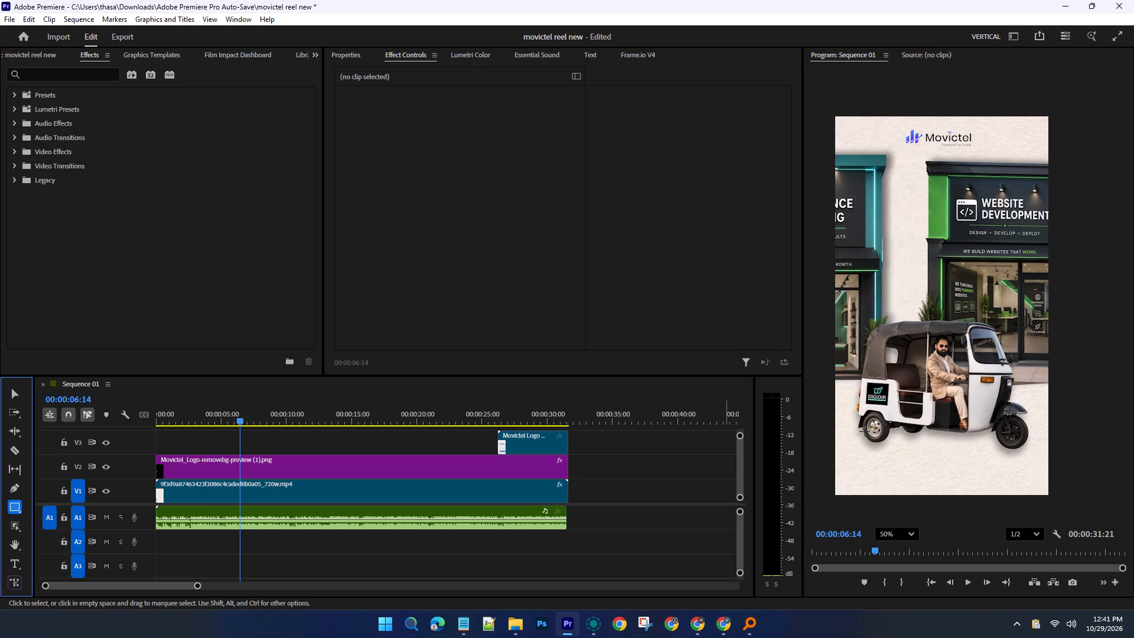
drag(865, 380, 866, 383)
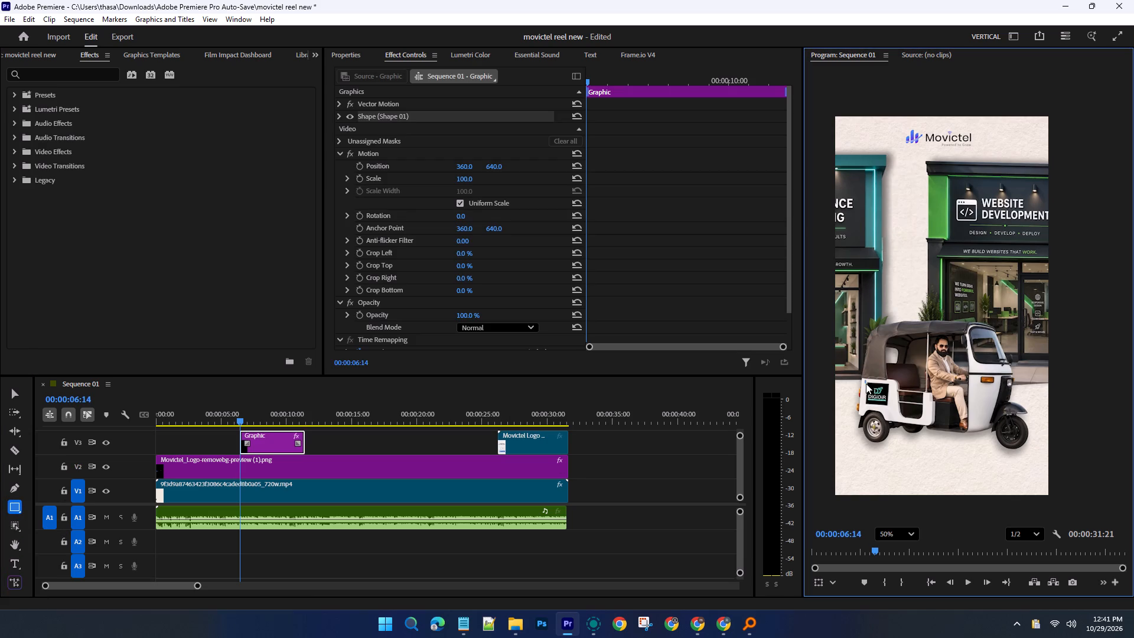
drag(866, 383, 890, 406)
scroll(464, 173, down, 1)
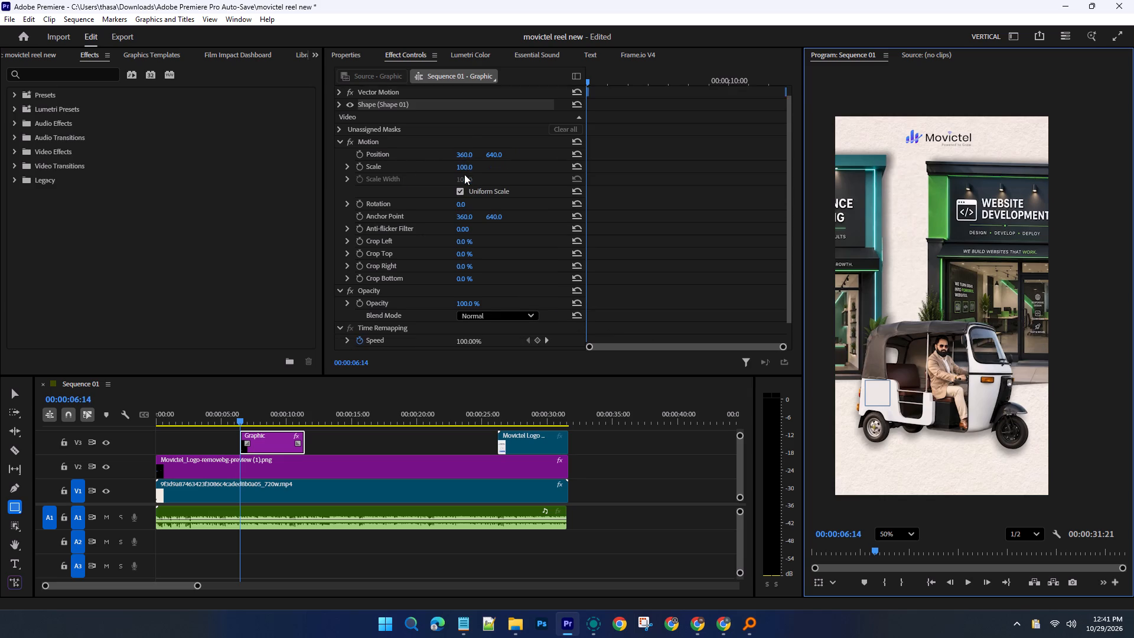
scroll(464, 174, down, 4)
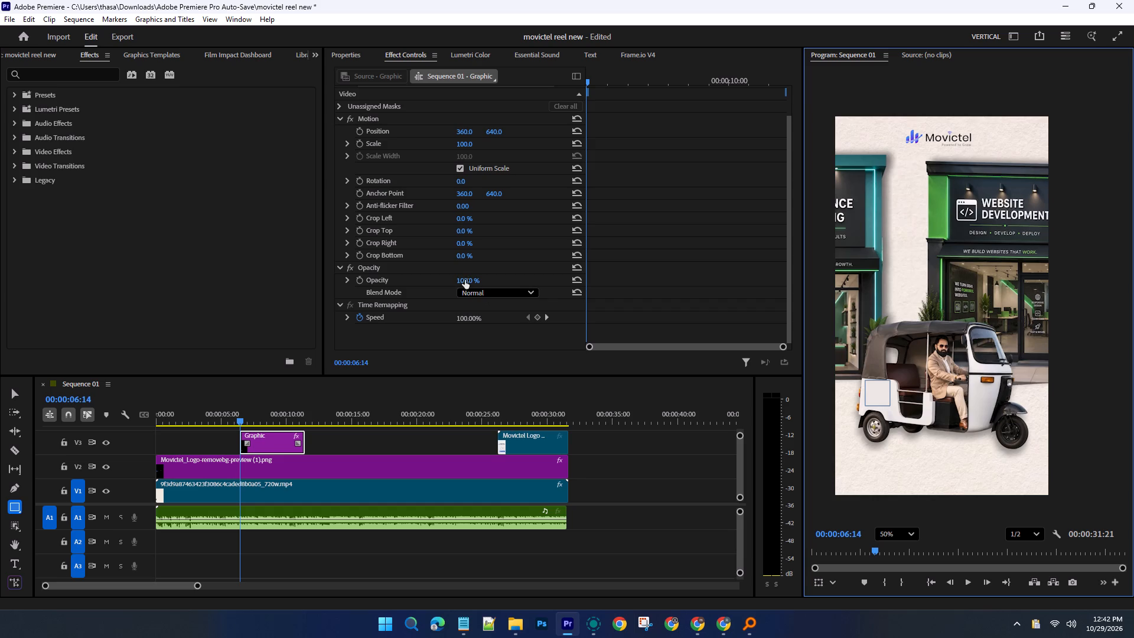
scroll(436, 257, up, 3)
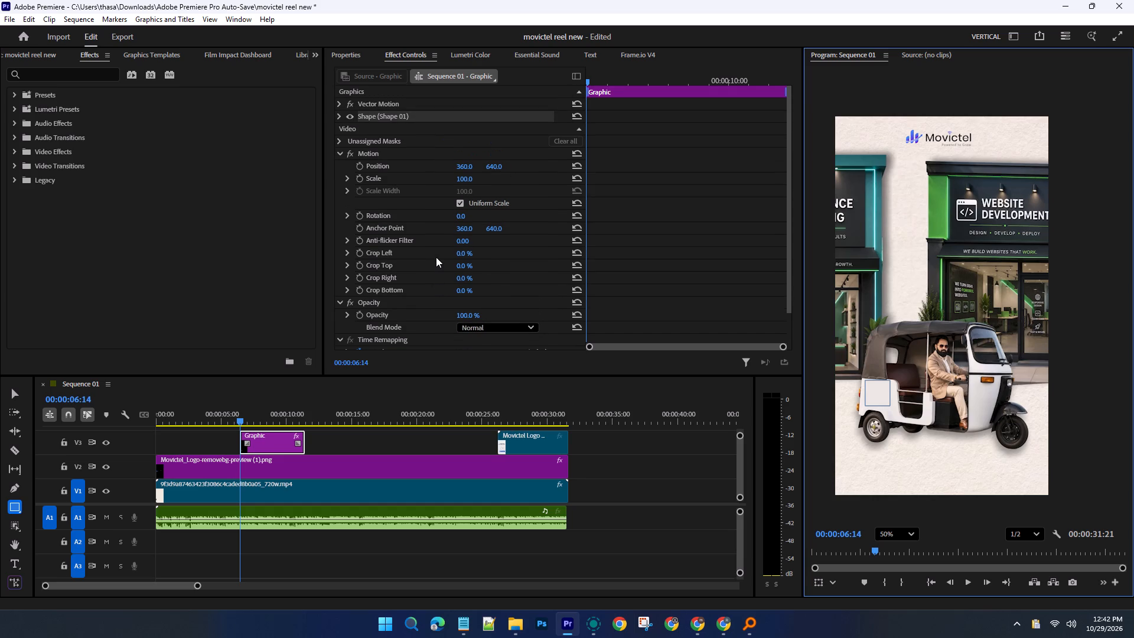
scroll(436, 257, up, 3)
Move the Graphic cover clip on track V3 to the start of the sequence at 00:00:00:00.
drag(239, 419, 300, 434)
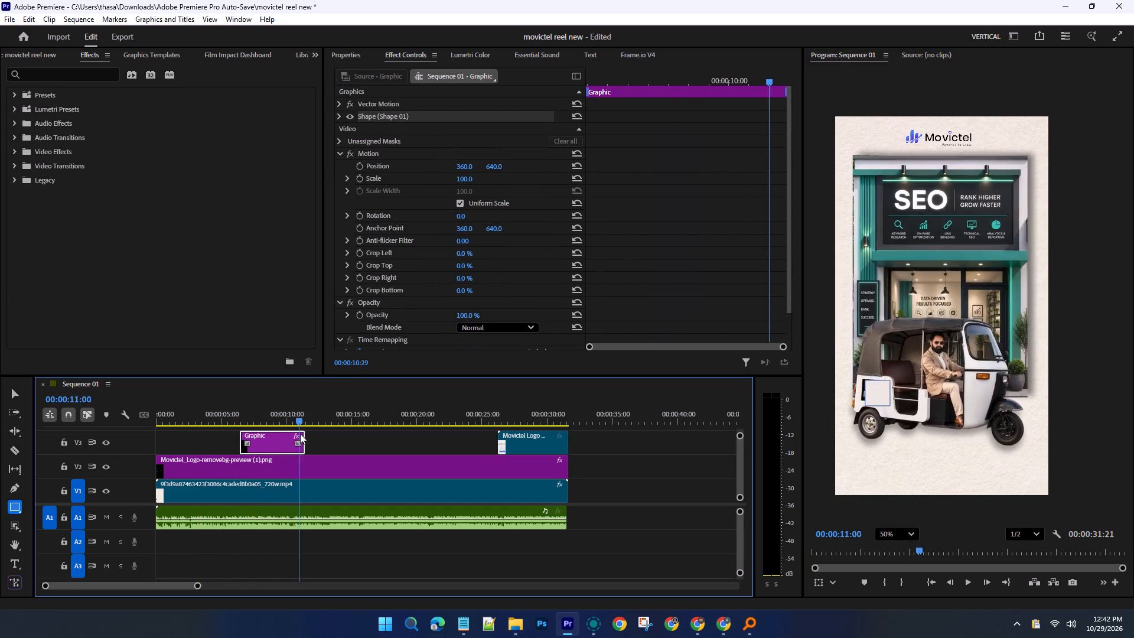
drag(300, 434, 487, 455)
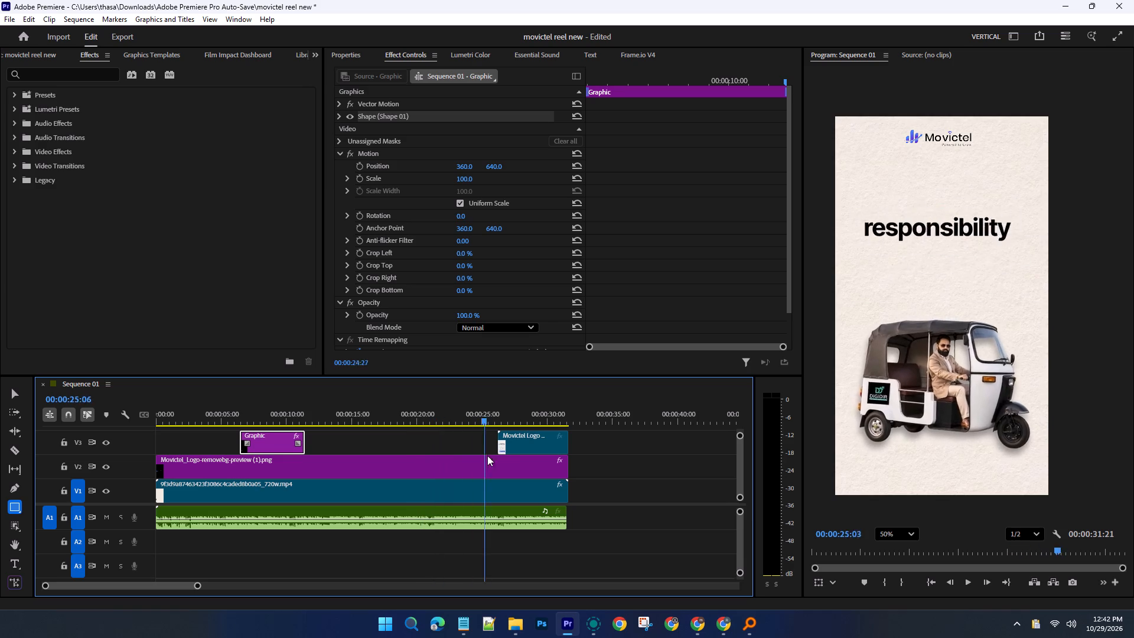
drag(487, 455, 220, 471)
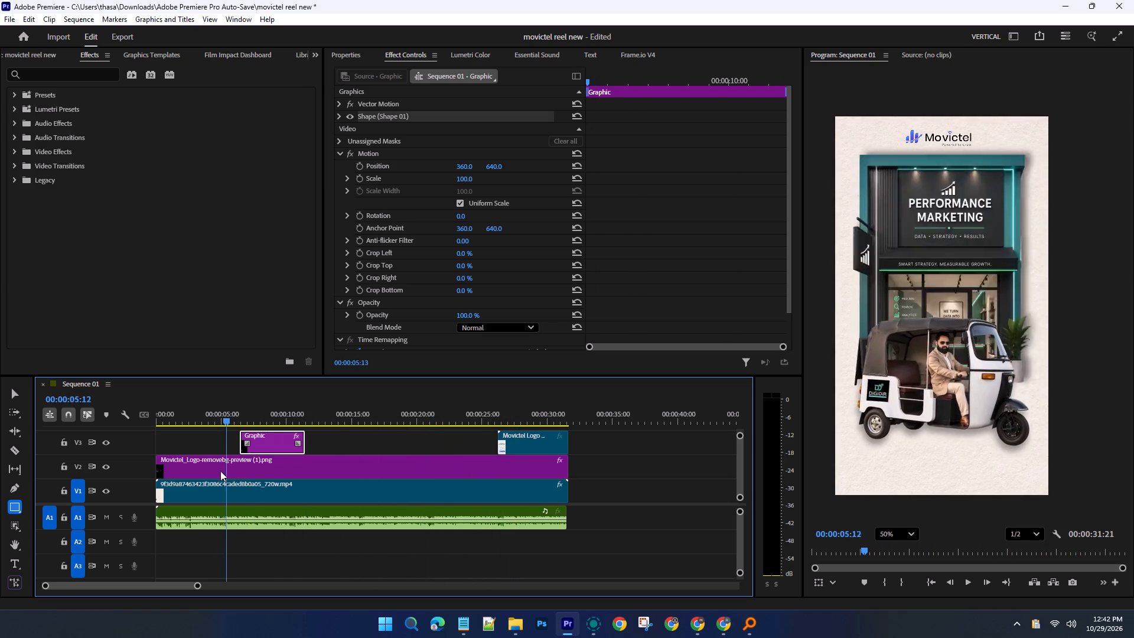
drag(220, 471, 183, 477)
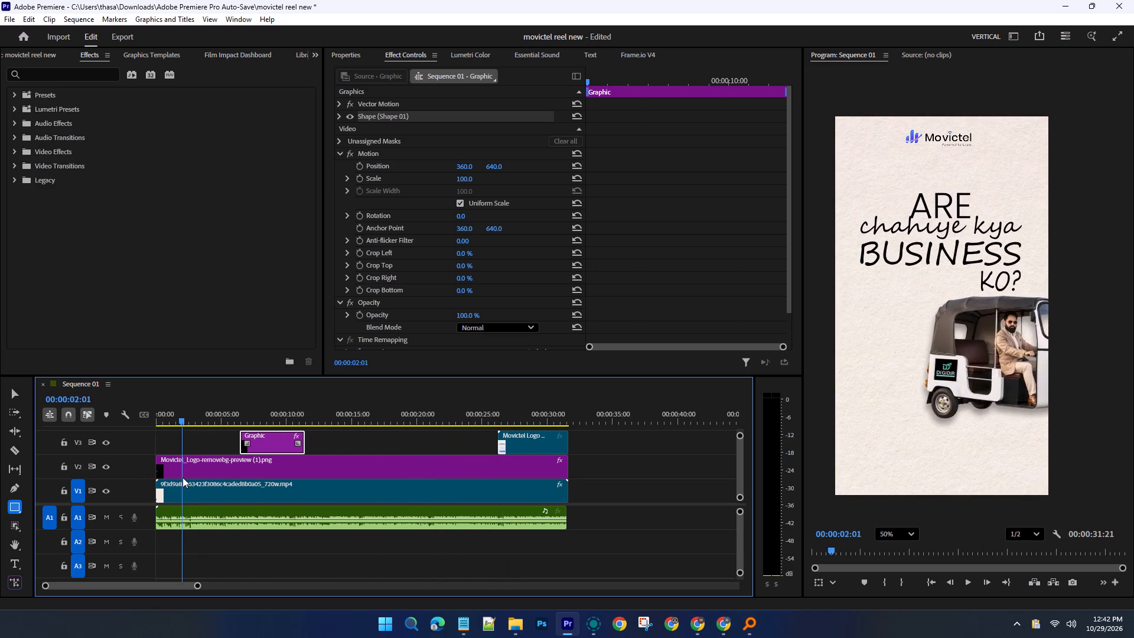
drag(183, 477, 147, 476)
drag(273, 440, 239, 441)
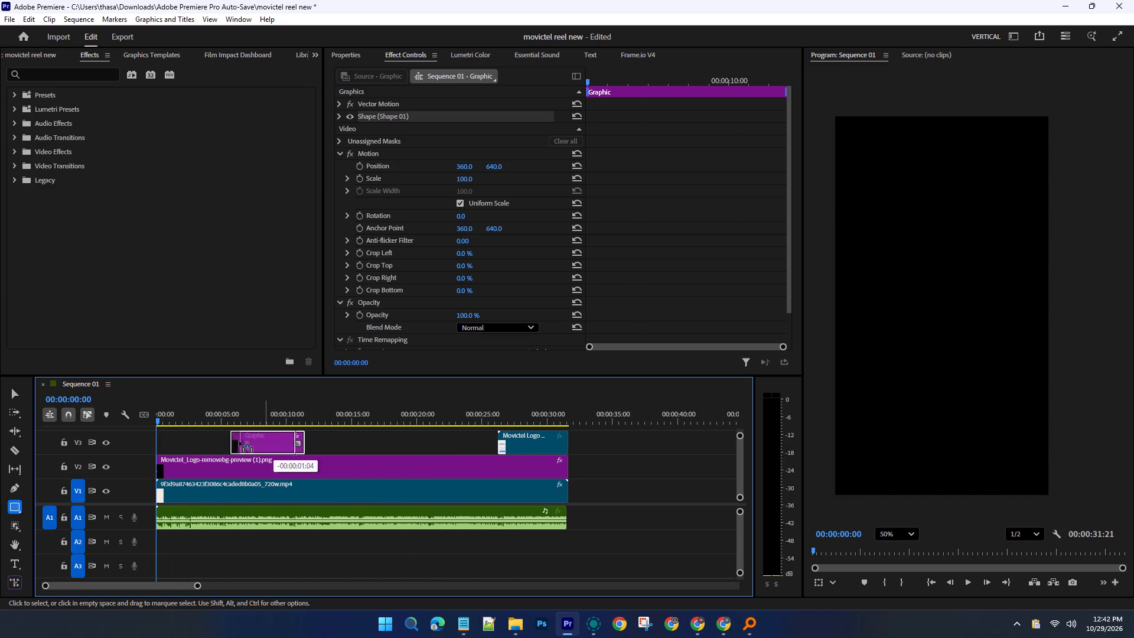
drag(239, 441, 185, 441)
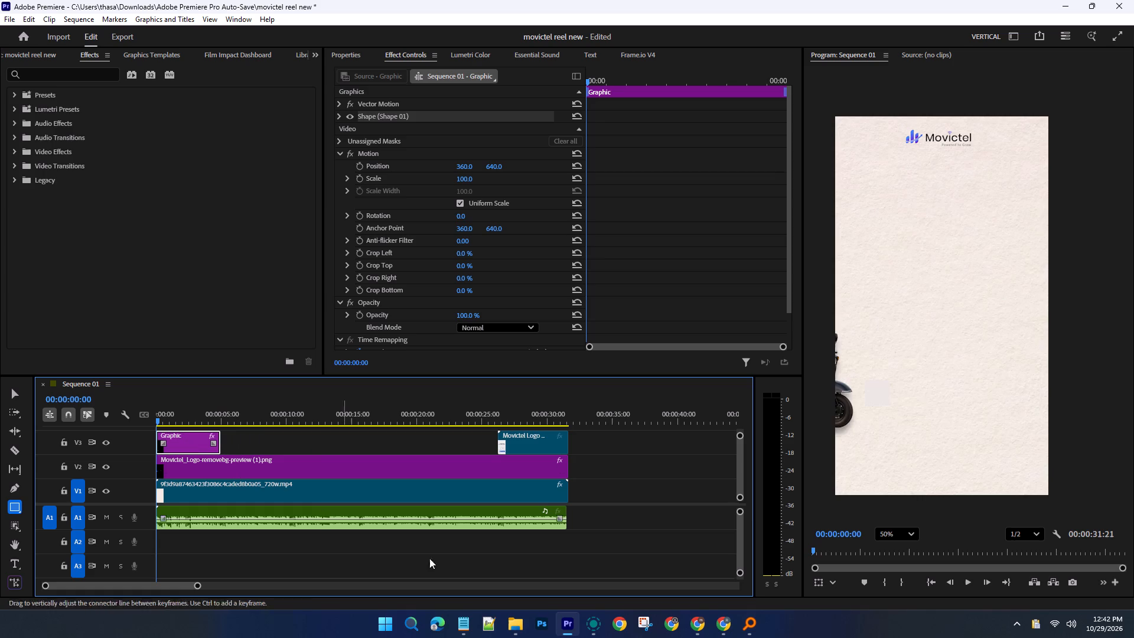
Switch to Chrome, preview YouTube tutorials on object masking and motion tracking in Premiere Pro, and close the YouTube page.
click(701, 624)
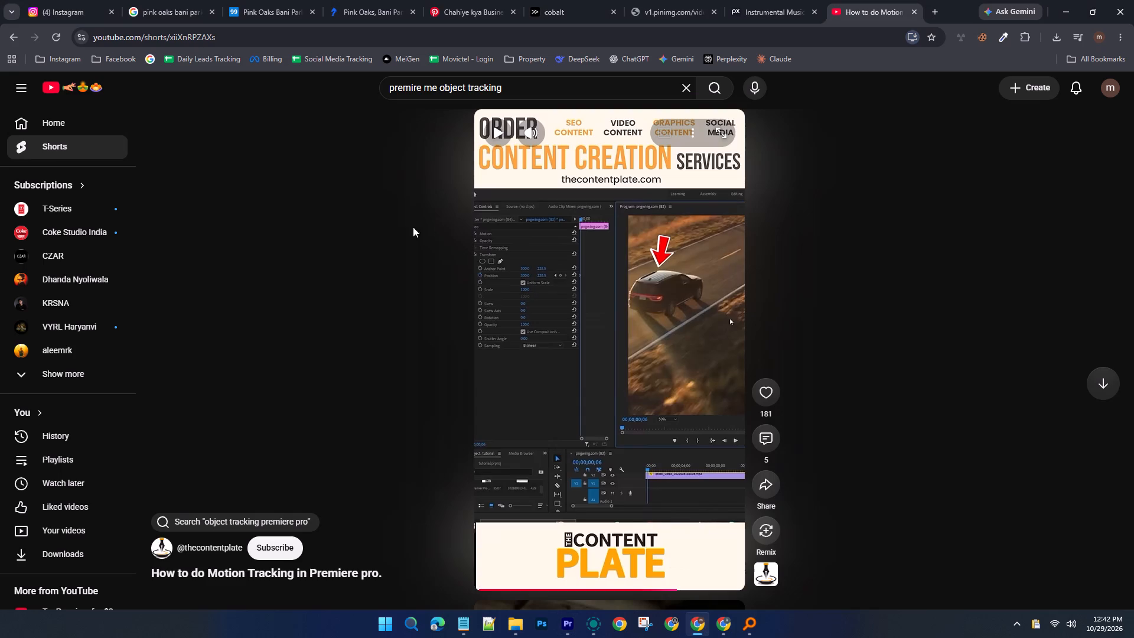
click(12, 32)
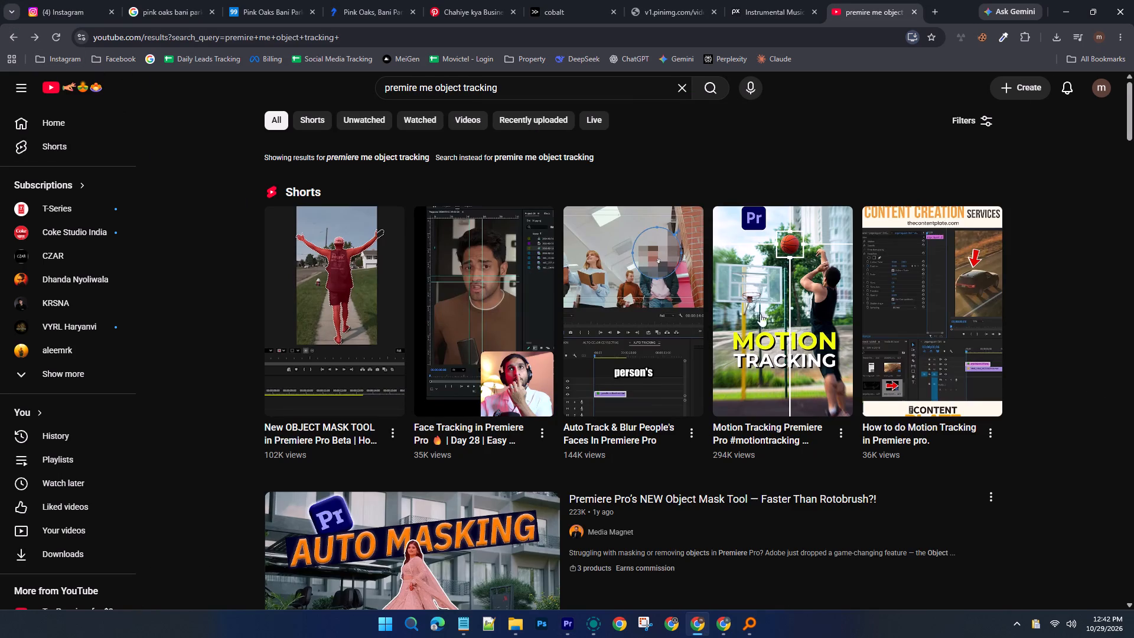
scroll(908, 316, down, 5)
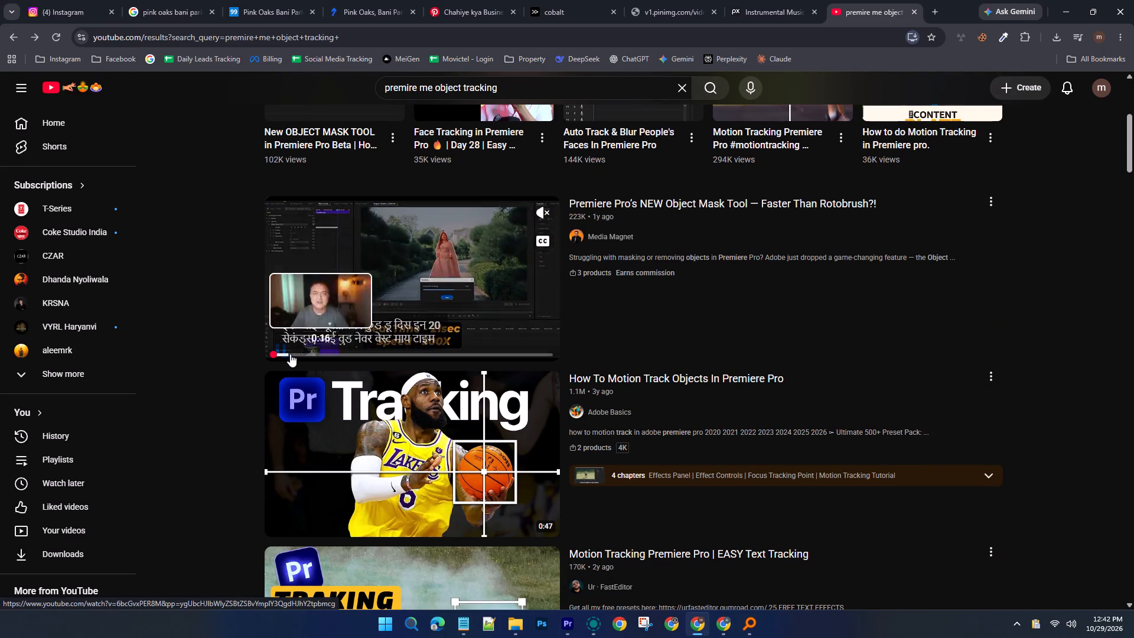
click(296, 355)
click(547, 206)
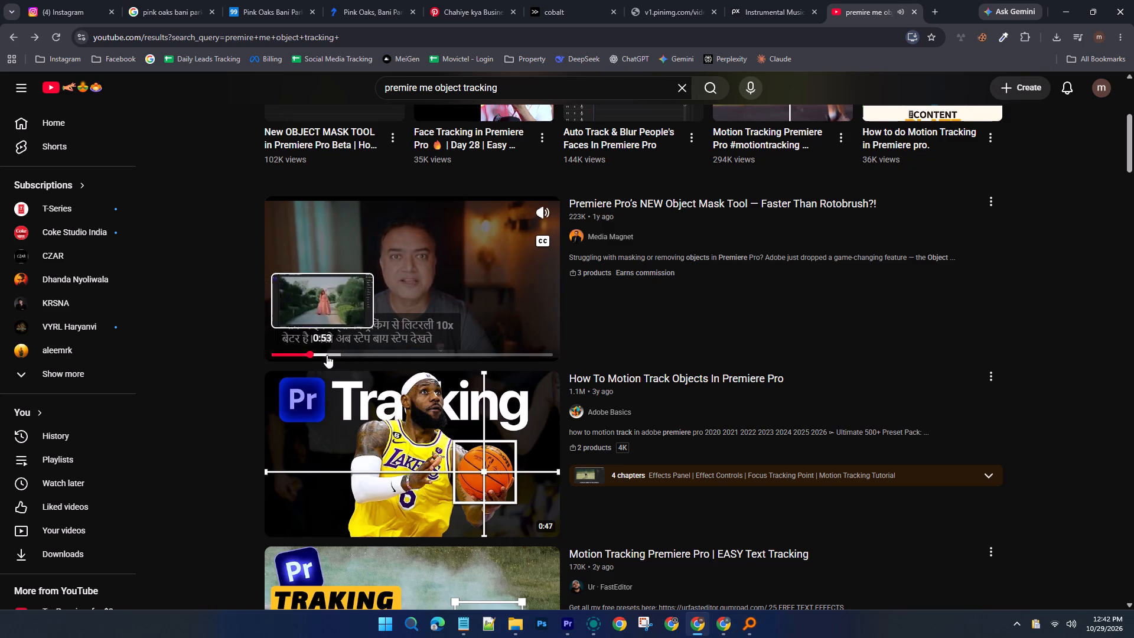
click(409, 354)
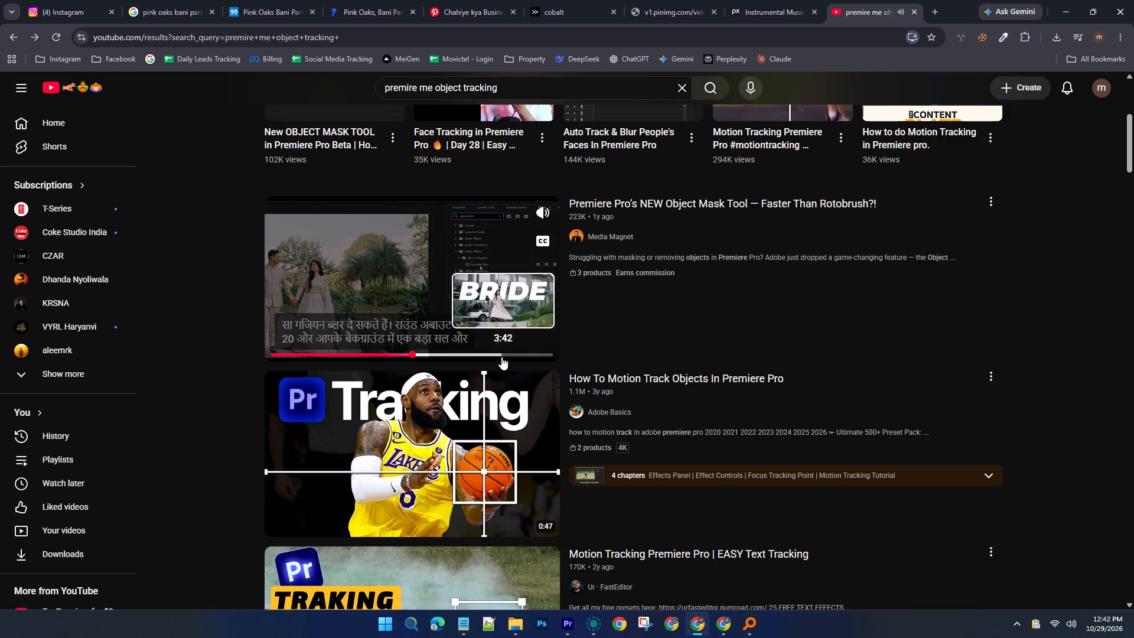
scroll(501, 372, down, 2)
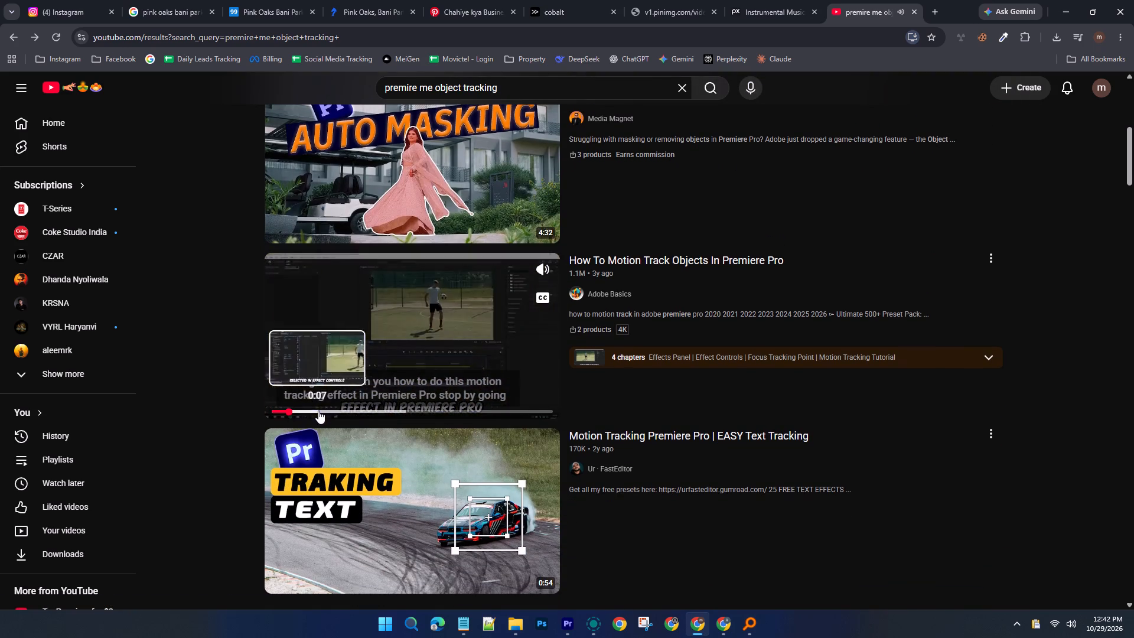
click(318, 411)
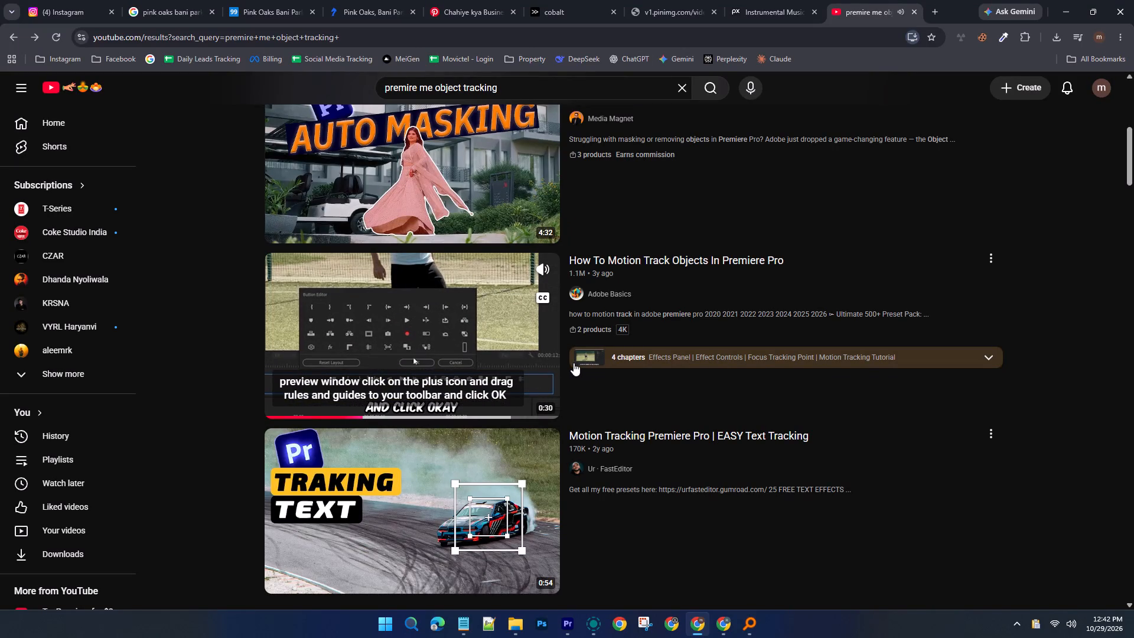
scroll(569, 368, down, 4)
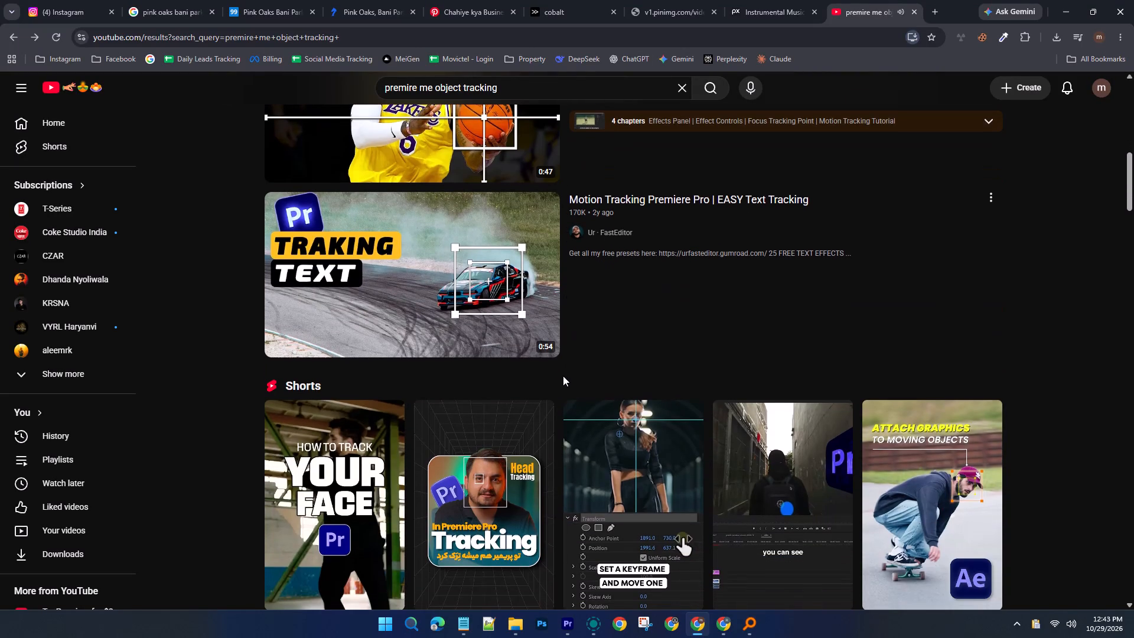
scroll(475, 367, down, 2)
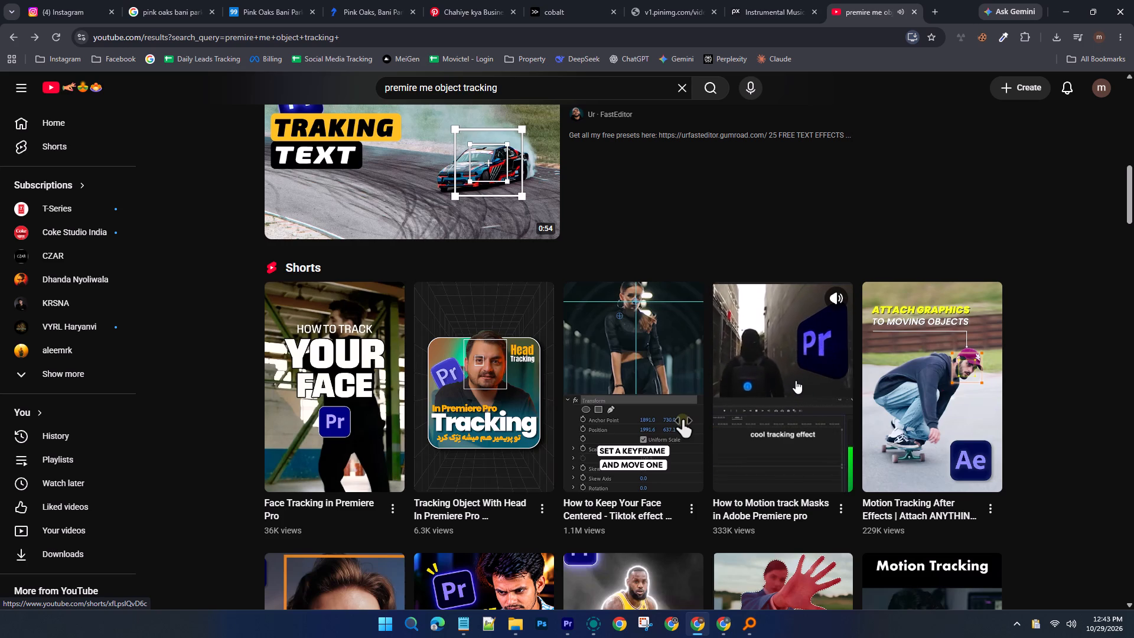
scroll(796, 380, down, 1)
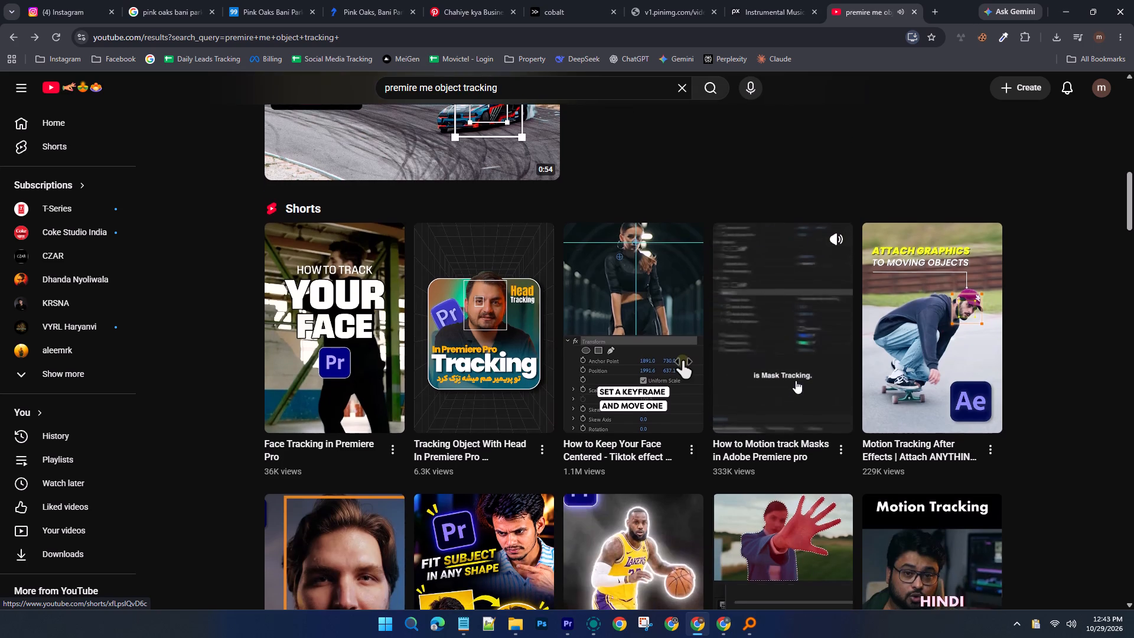
scroll(796, 380, down, 4)
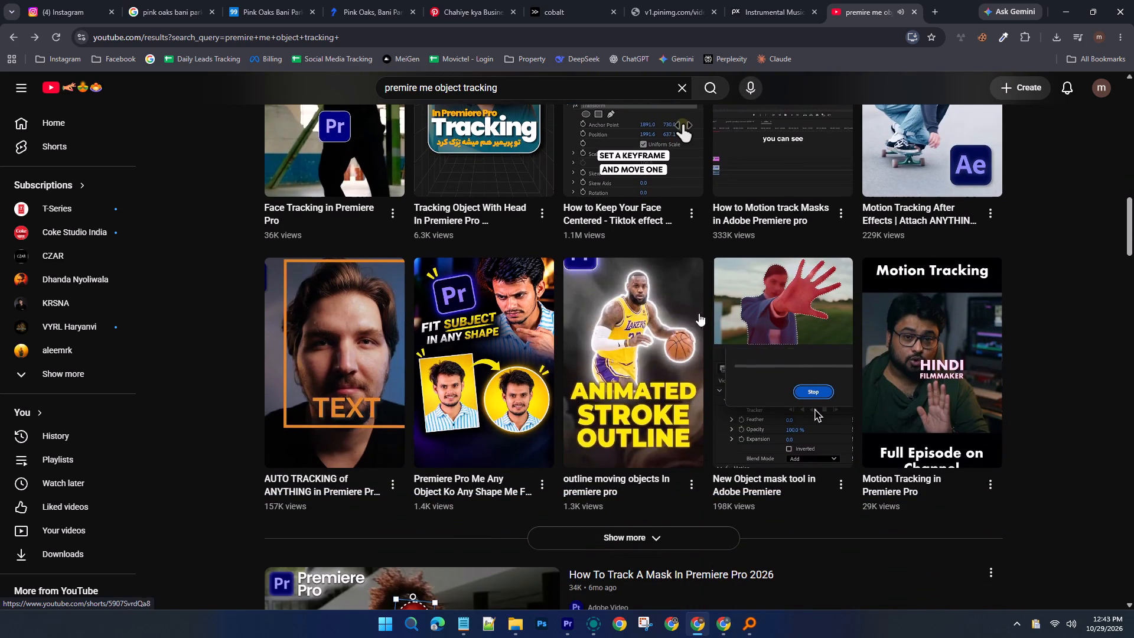
click(917, 9)
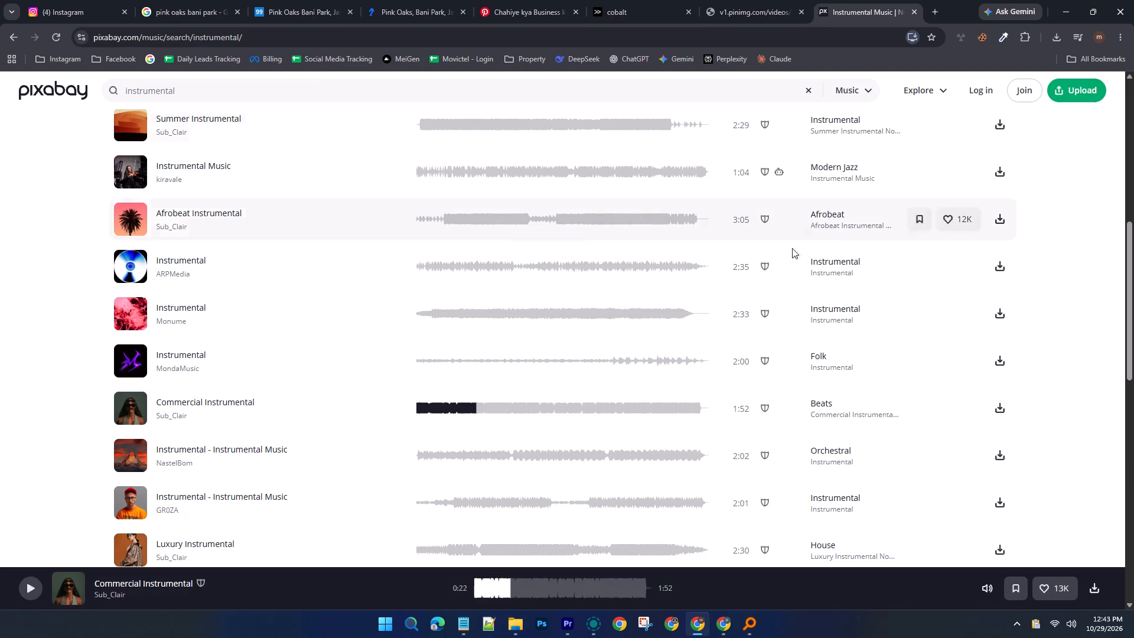
click(719, 621)
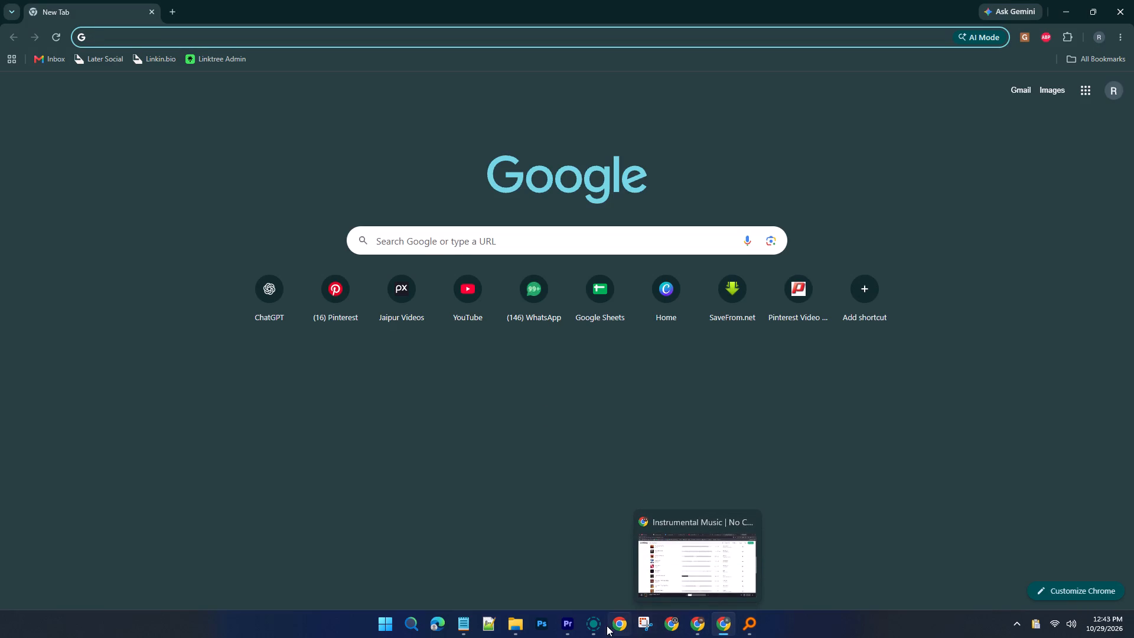
Switch back to Premiere and play the sequence's opening seconds to examine the cover against the rickshaw's movement.
click(564, 627)
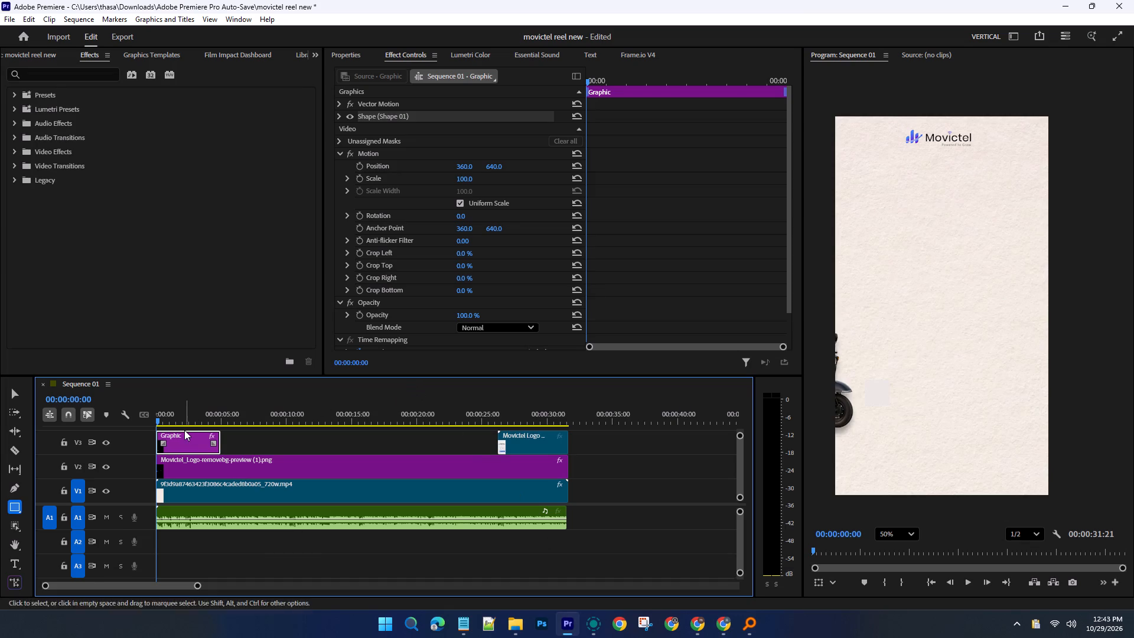
click(963, 581)
click(963, 581)
click(963, 581)
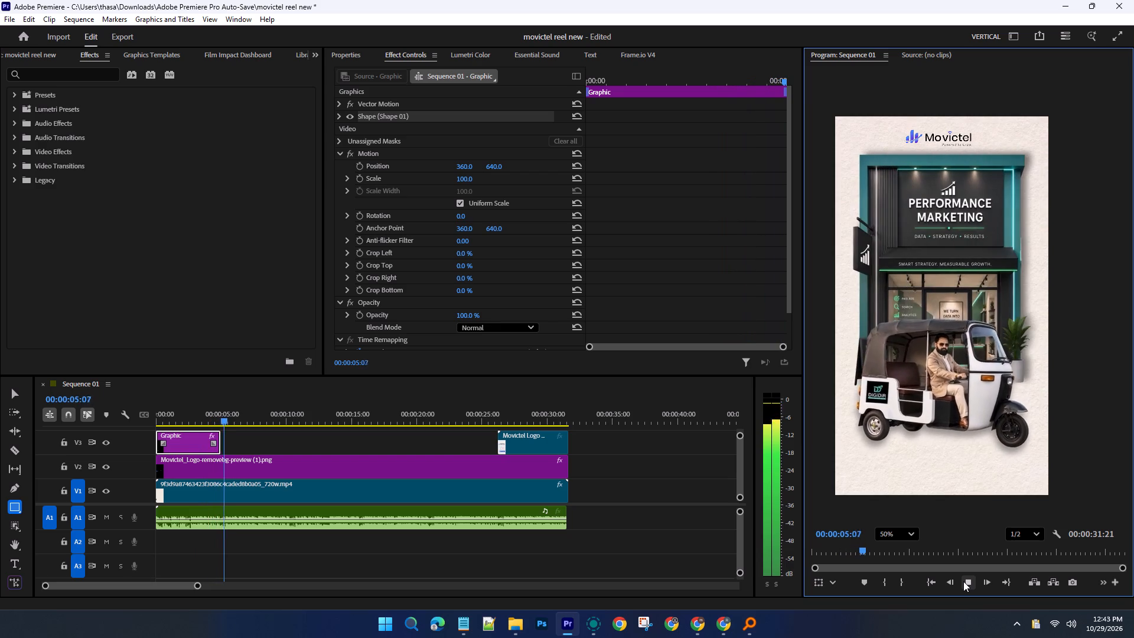
click(963, 581)
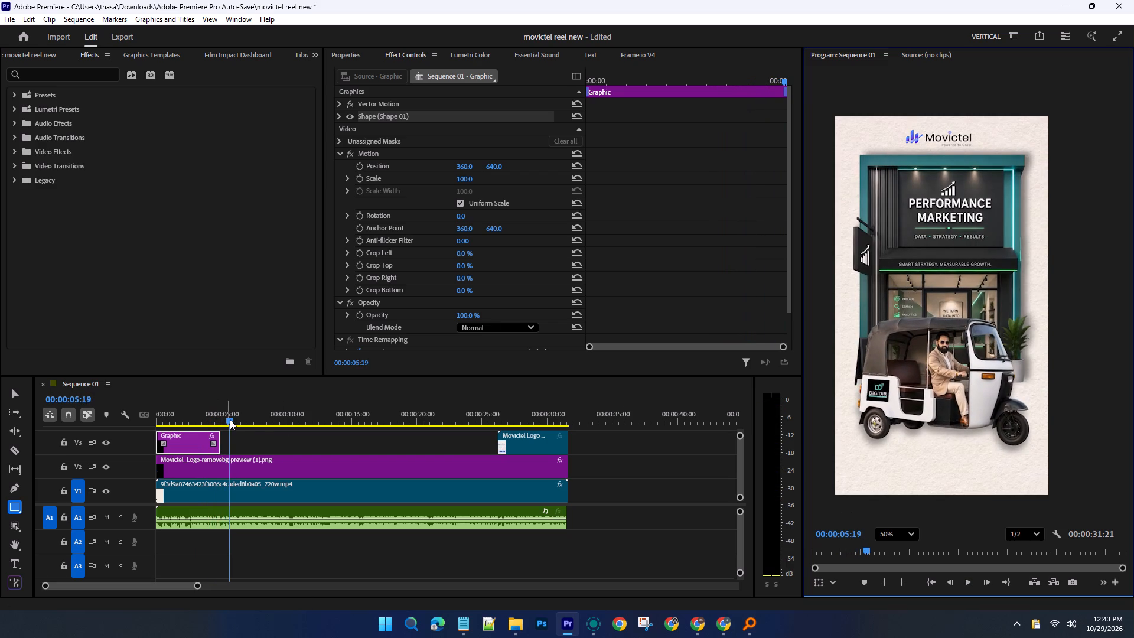
drag(232, 419, 157, 424)
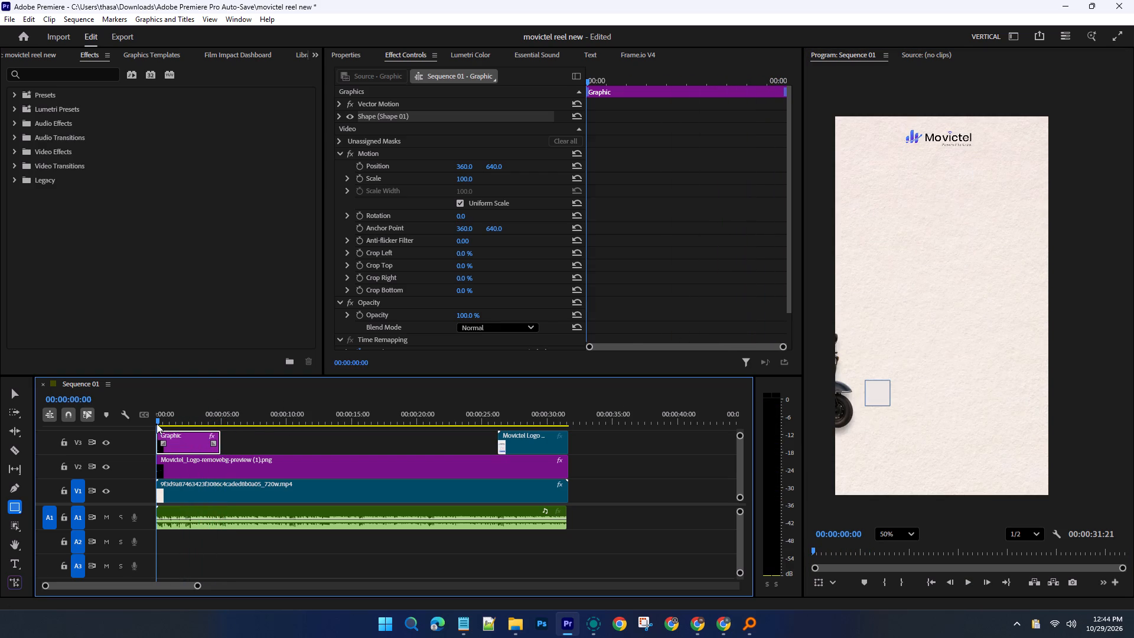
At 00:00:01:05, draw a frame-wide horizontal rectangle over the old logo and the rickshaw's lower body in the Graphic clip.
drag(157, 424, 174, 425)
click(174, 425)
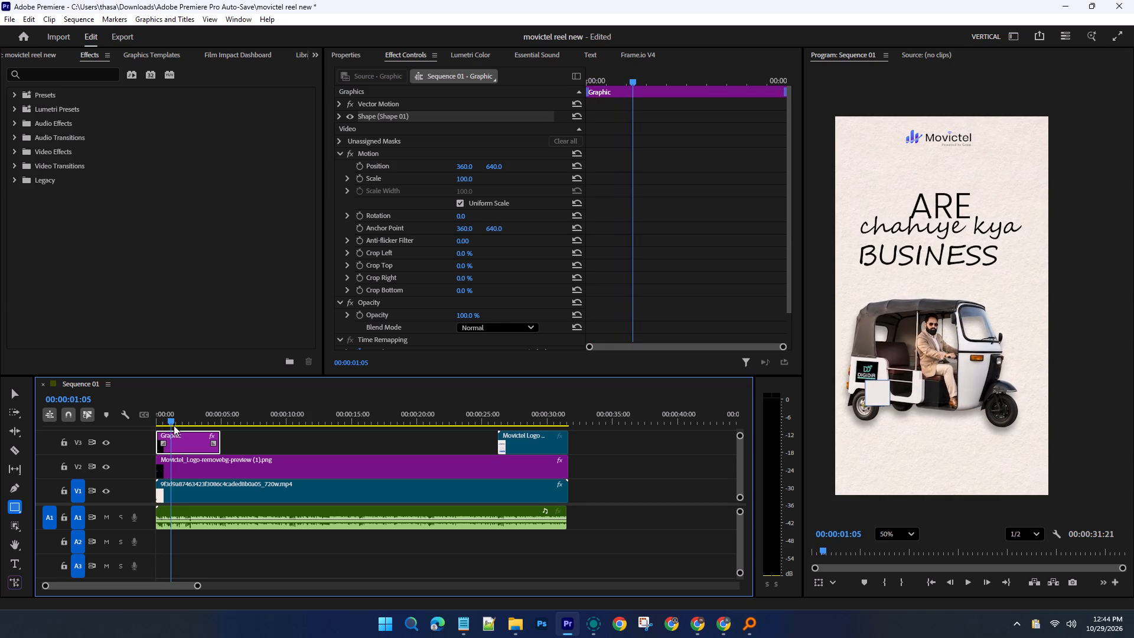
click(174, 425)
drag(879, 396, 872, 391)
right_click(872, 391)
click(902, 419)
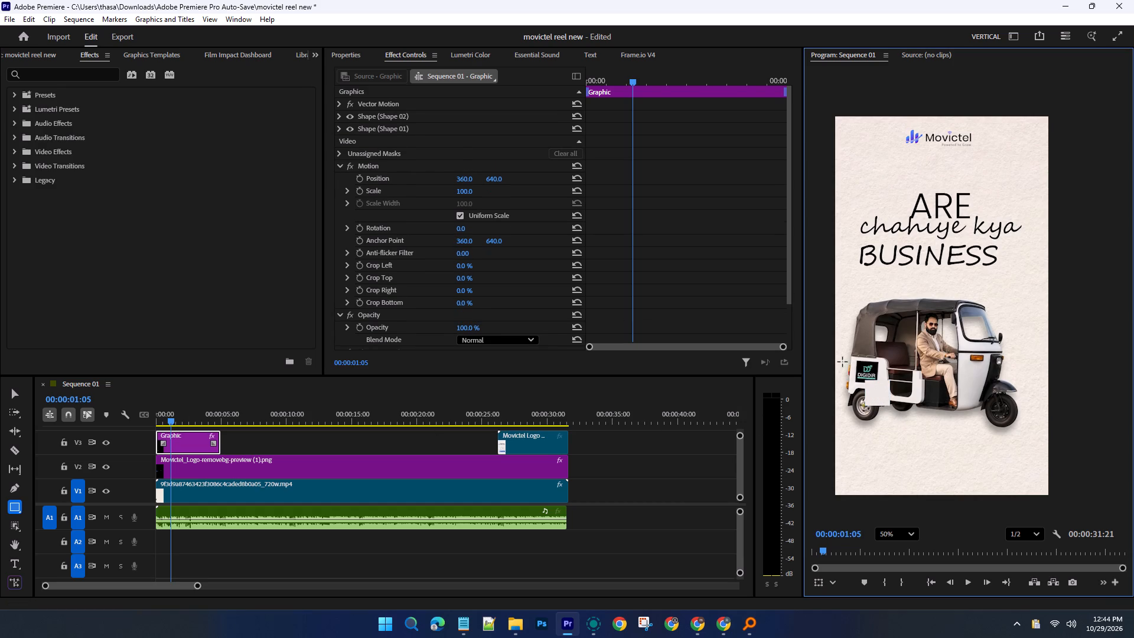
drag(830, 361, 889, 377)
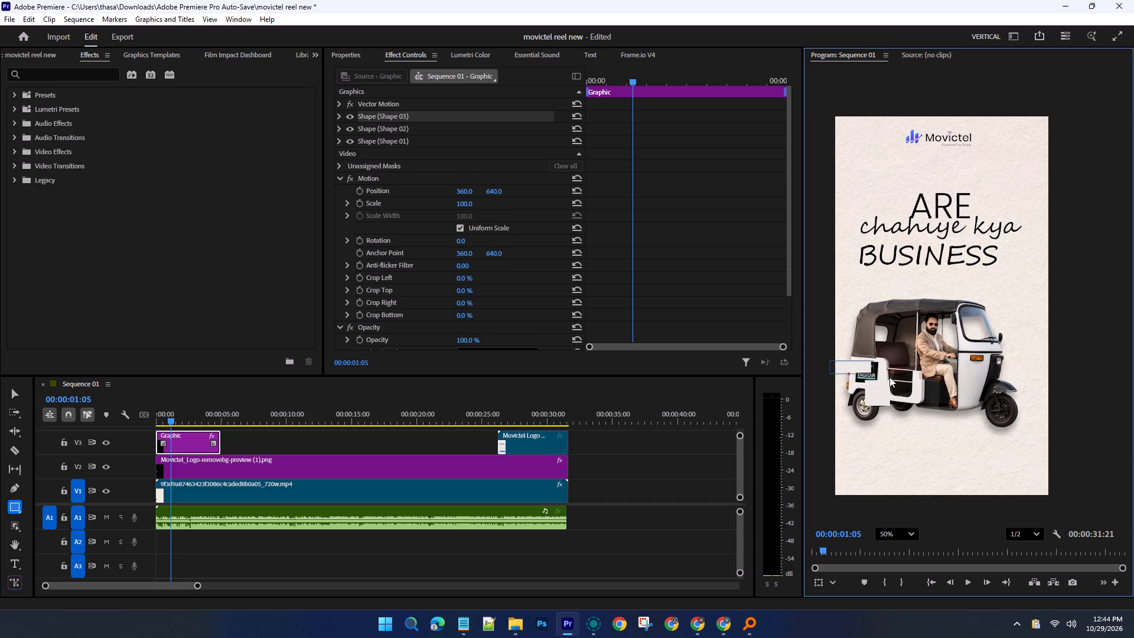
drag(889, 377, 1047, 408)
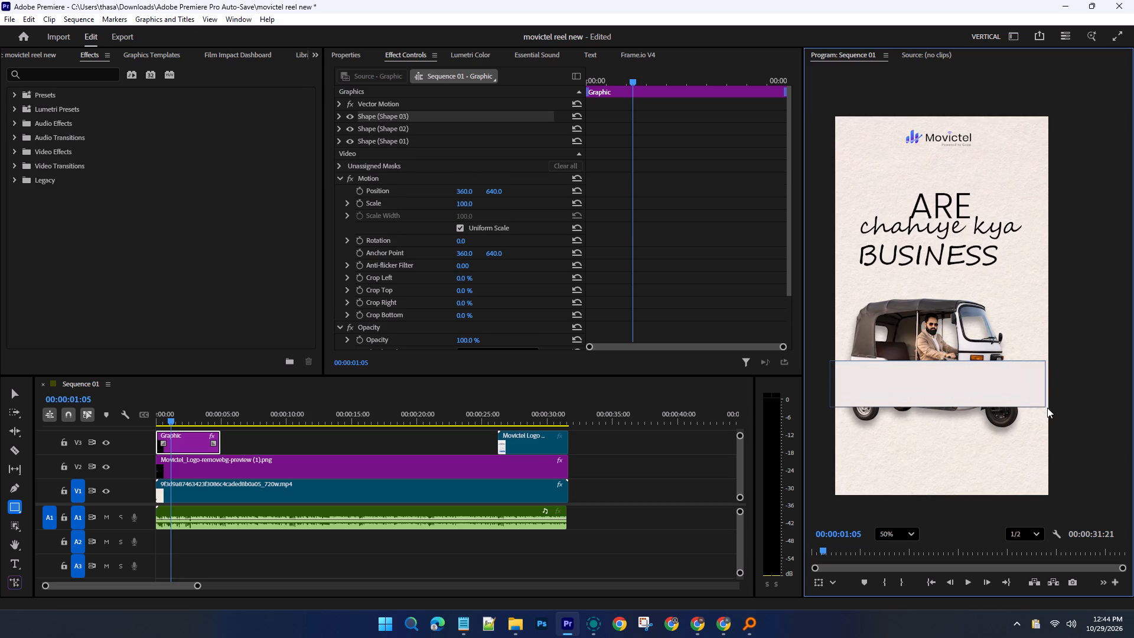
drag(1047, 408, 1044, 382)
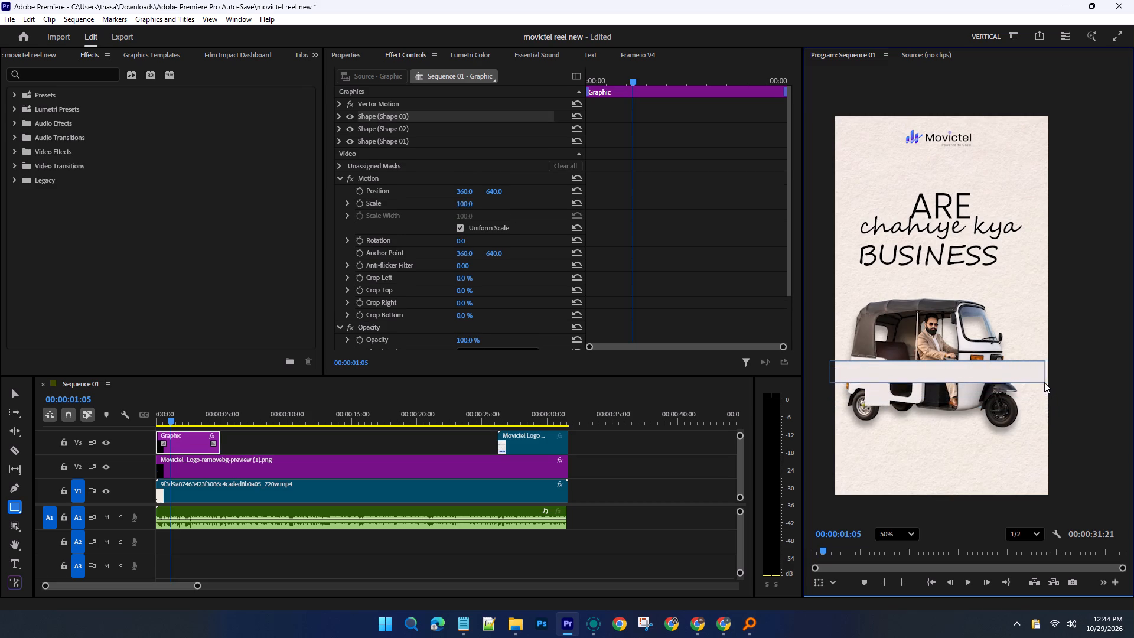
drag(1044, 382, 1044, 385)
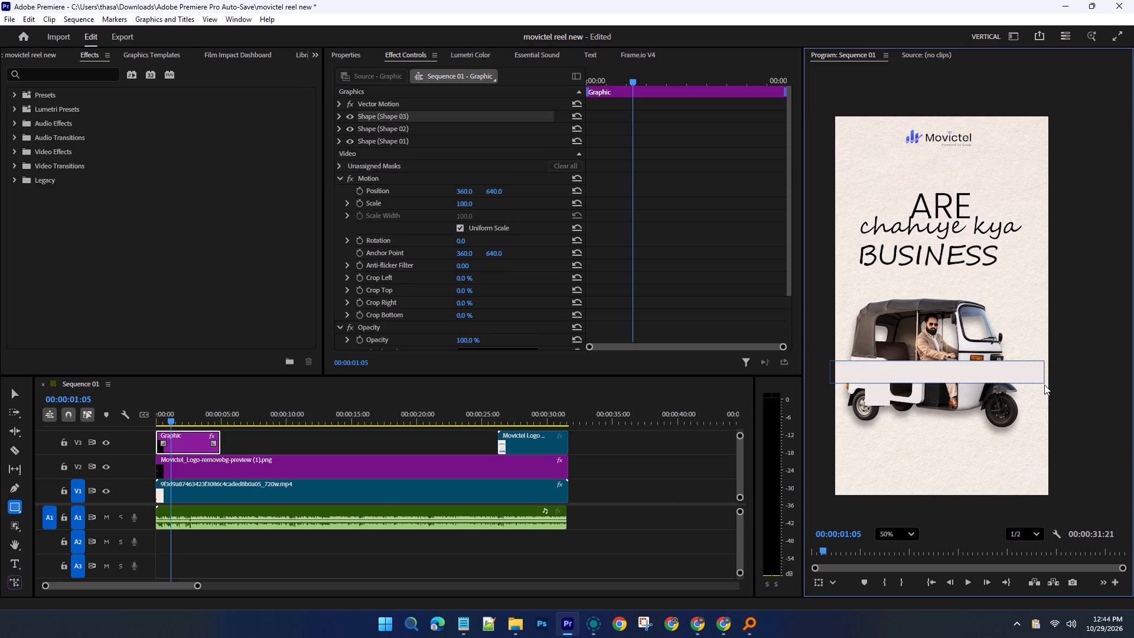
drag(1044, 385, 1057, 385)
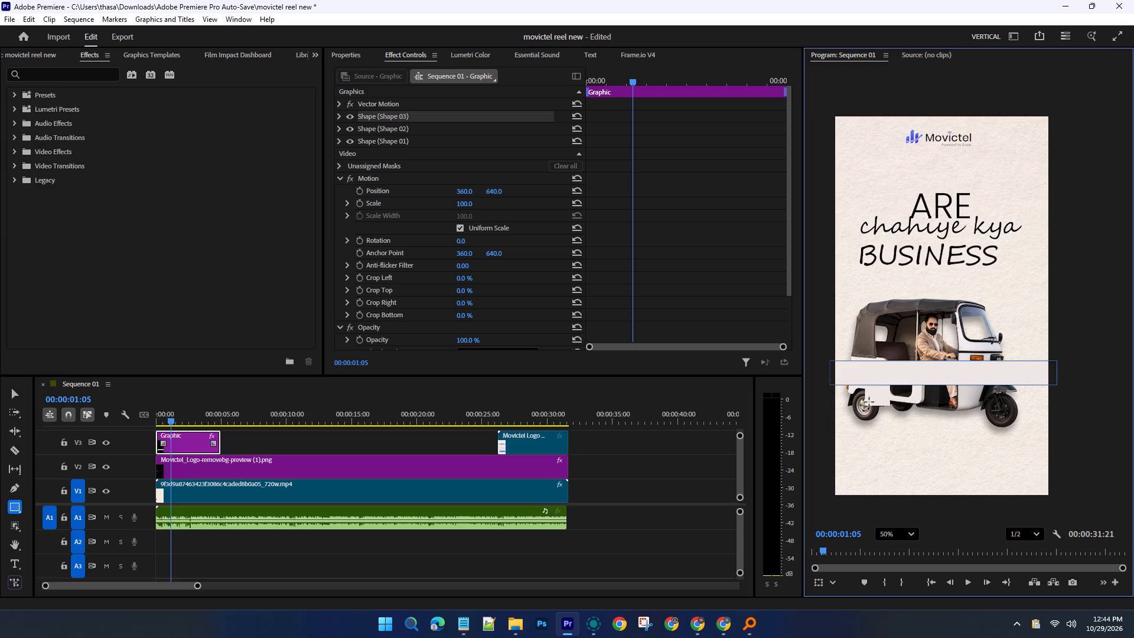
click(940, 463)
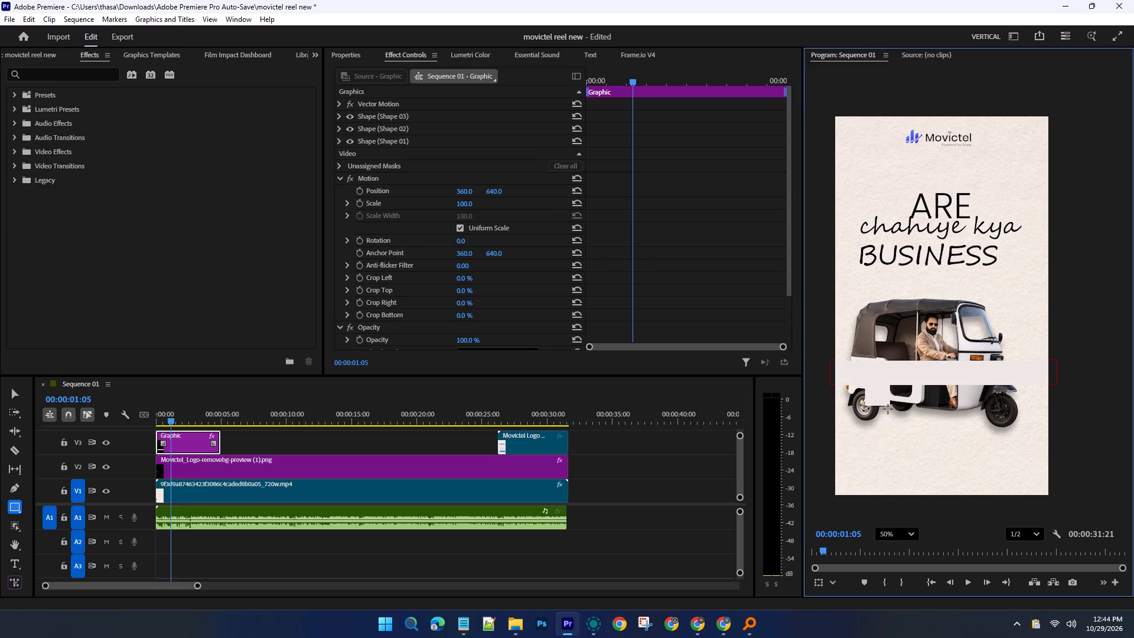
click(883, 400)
Delete the Graphic clip with the cover rectangles from track V3.
click(185, 437)
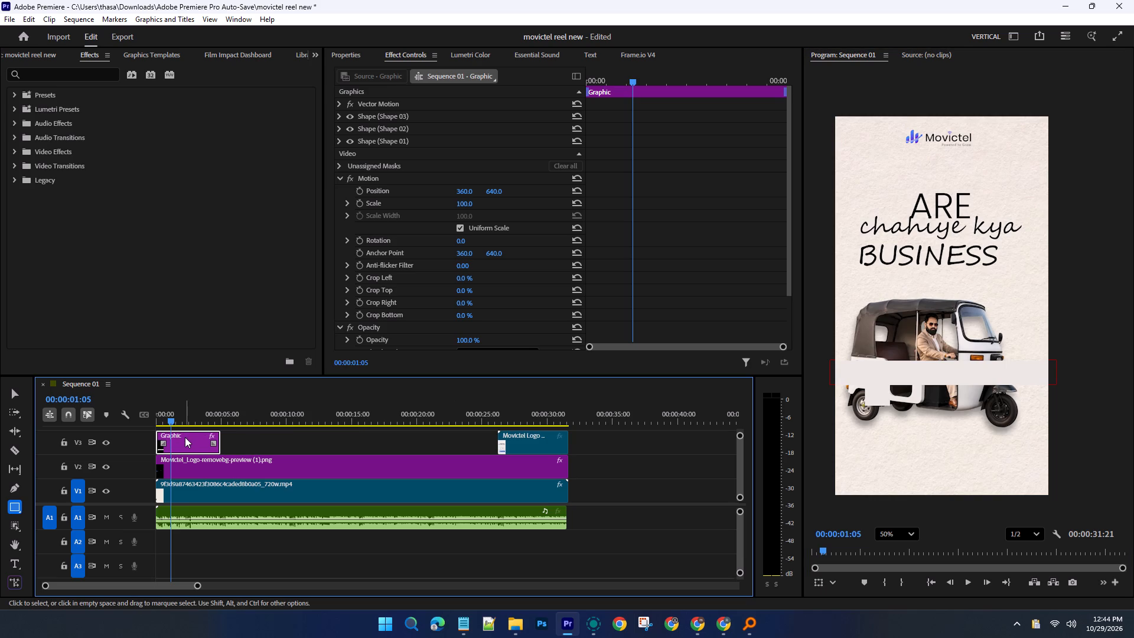
key(Delete)
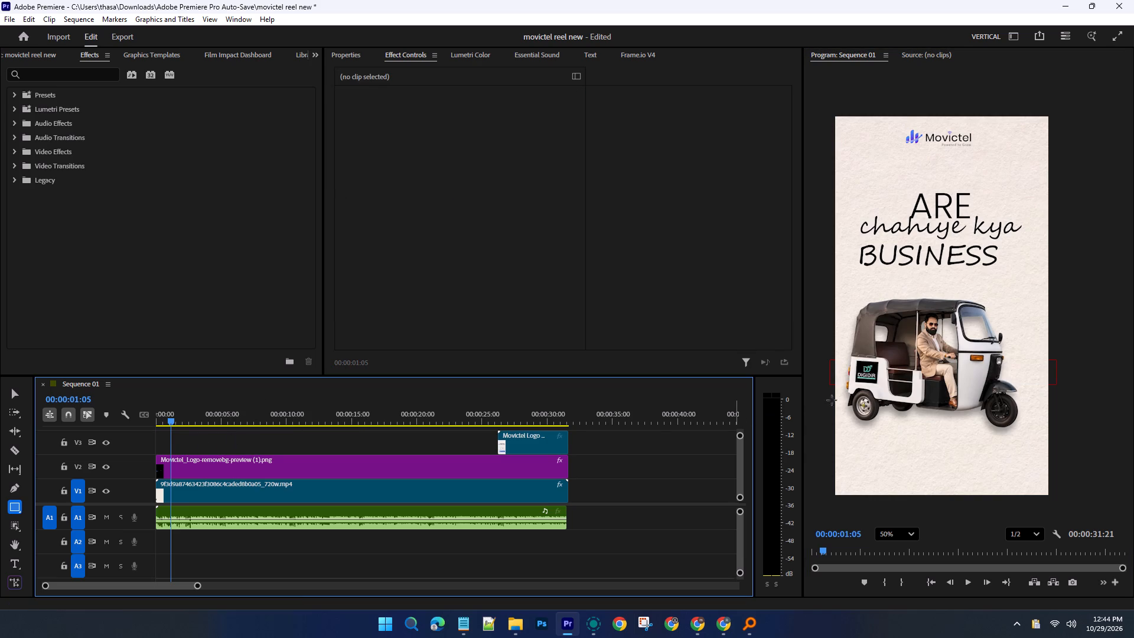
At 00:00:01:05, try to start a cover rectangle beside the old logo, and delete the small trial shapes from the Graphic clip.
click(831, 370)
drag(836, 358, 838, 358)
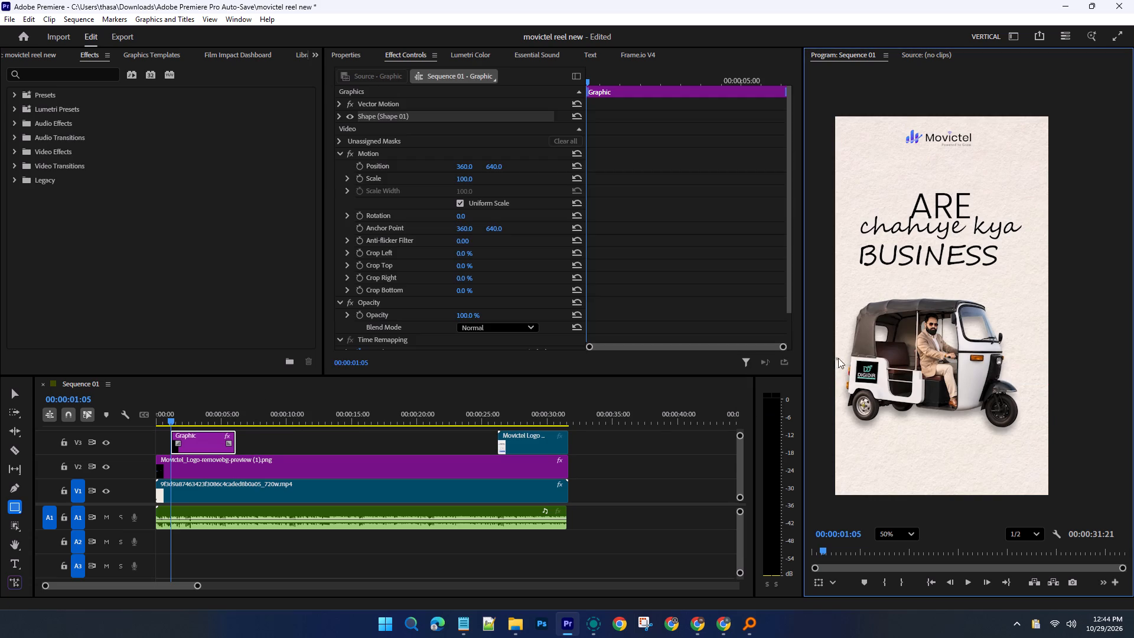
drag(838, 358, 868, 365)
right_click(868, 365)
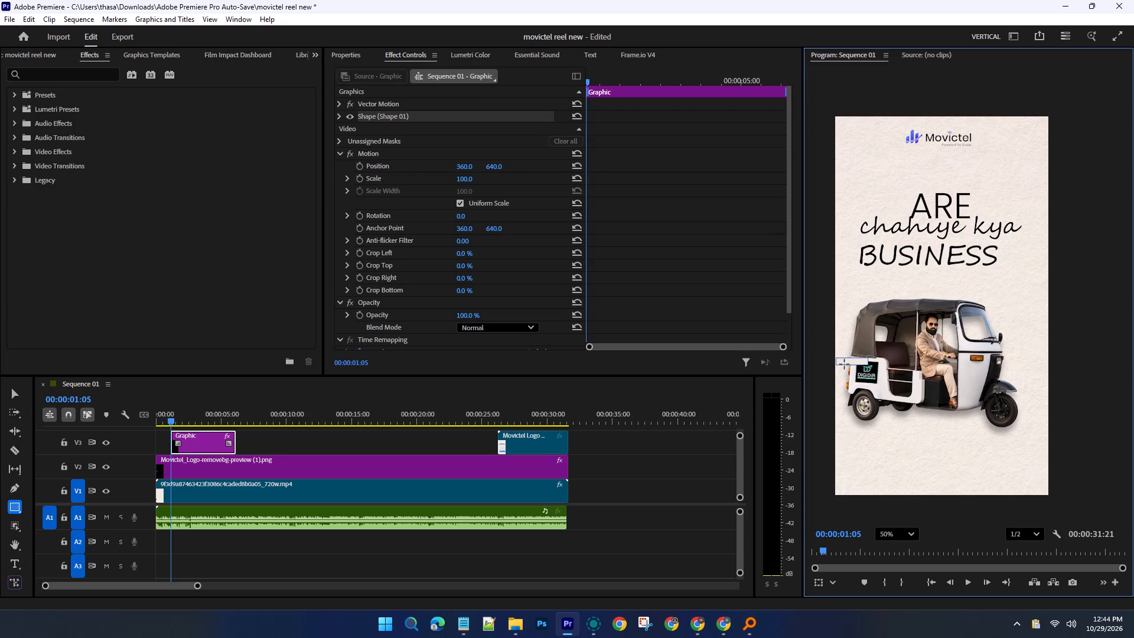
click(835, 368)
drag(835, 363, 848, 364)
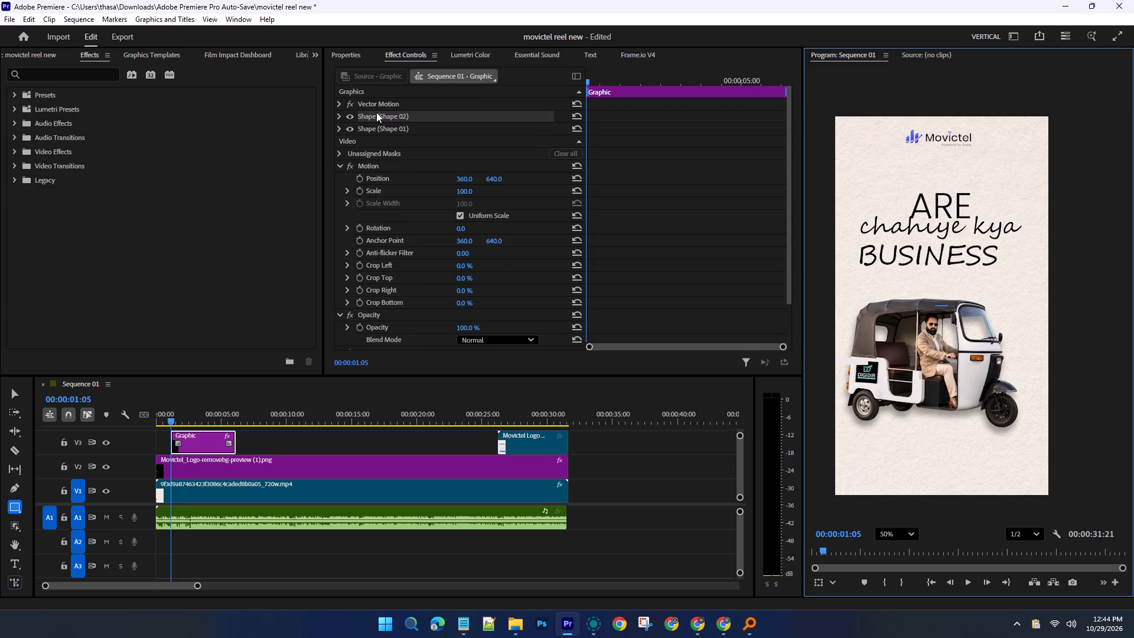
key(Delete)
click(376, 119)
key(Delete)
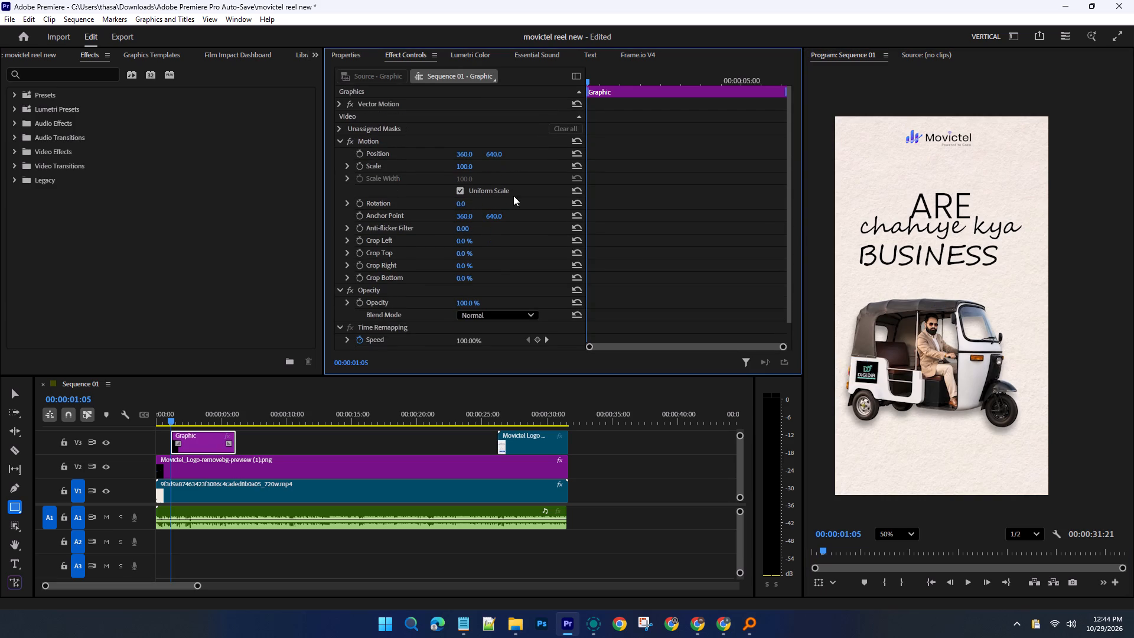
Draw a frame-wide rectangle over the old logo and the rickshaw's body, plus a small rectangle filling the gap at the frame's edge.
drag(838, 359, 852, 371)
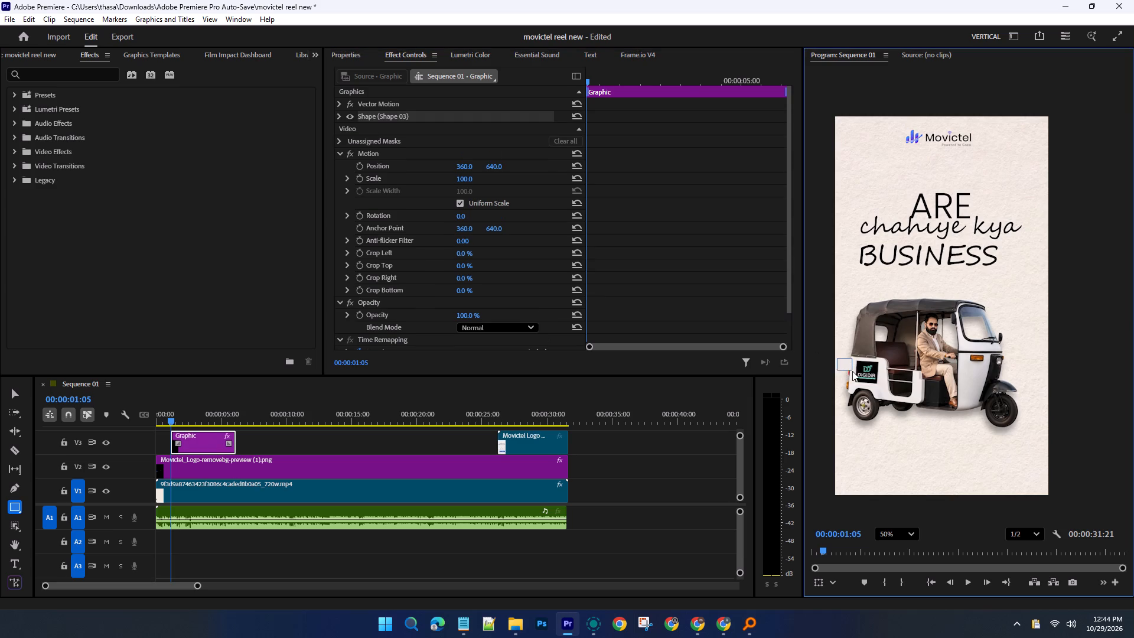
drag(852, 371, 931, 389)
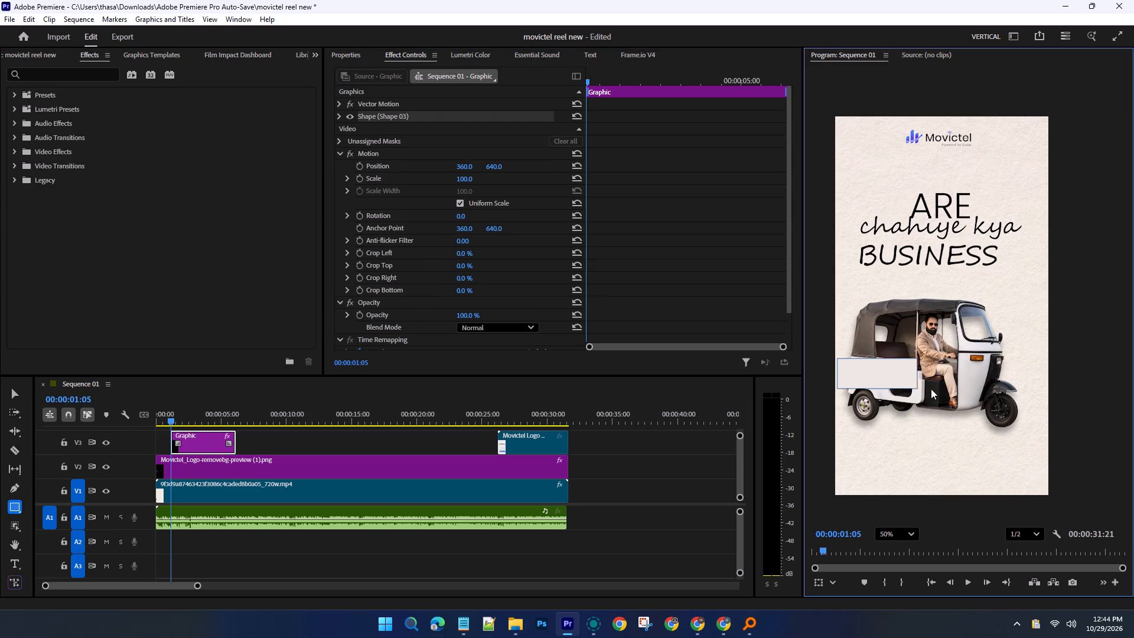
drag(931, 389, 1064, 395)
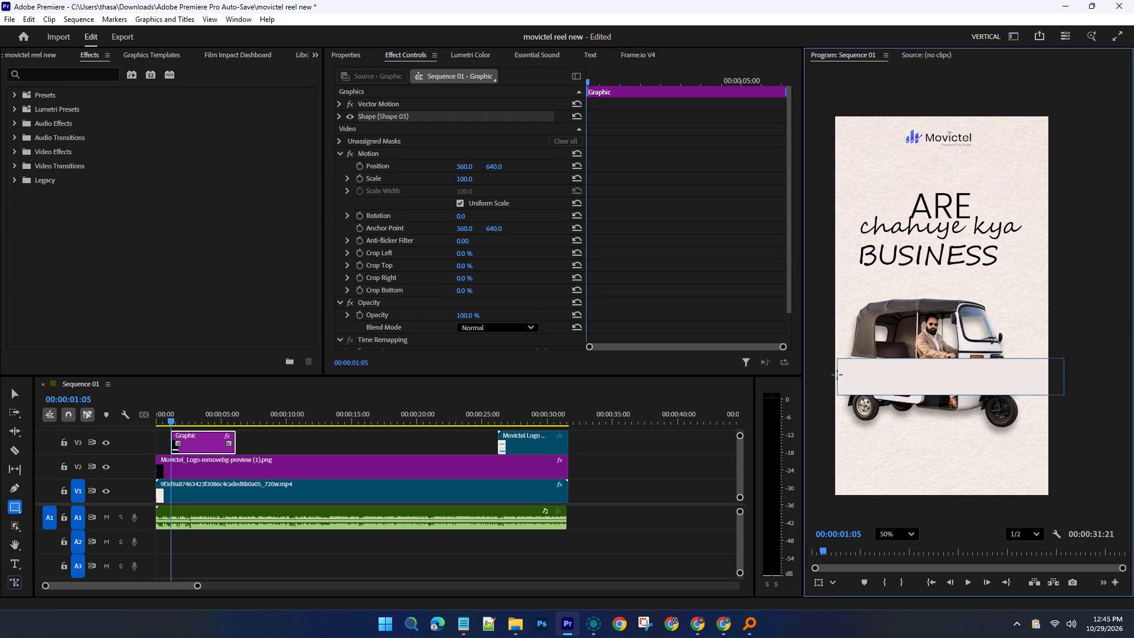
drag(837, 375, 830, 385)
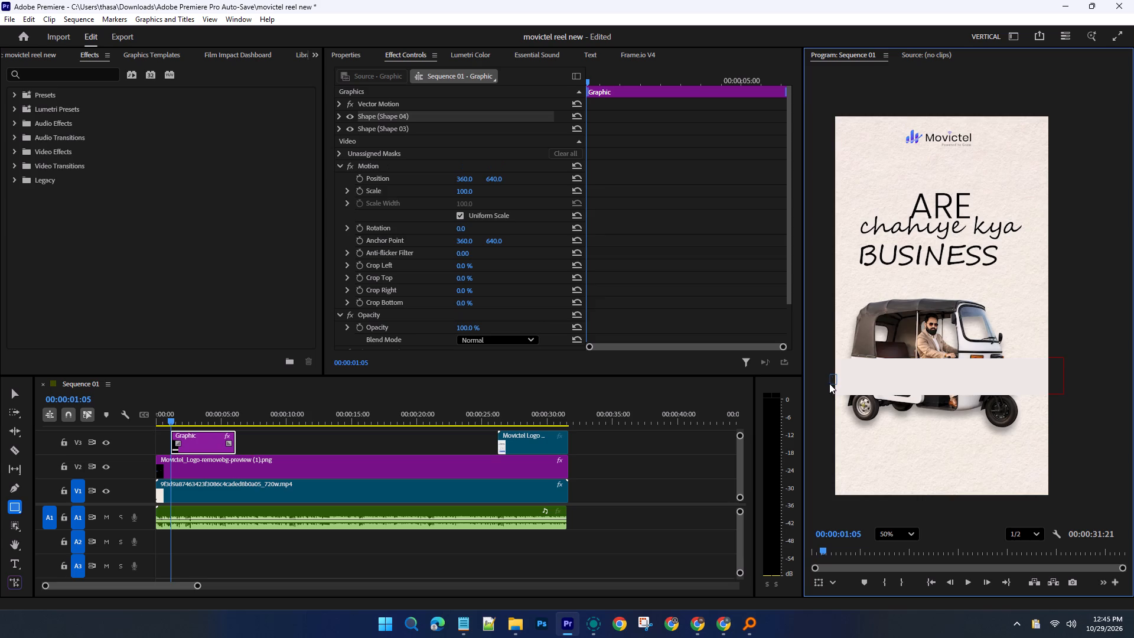
Play the sequence in short bursts from 00:00:01:05 to examine the cover band against the rickshaw's movement.
click(1086, 338)
key(space)
key(space)
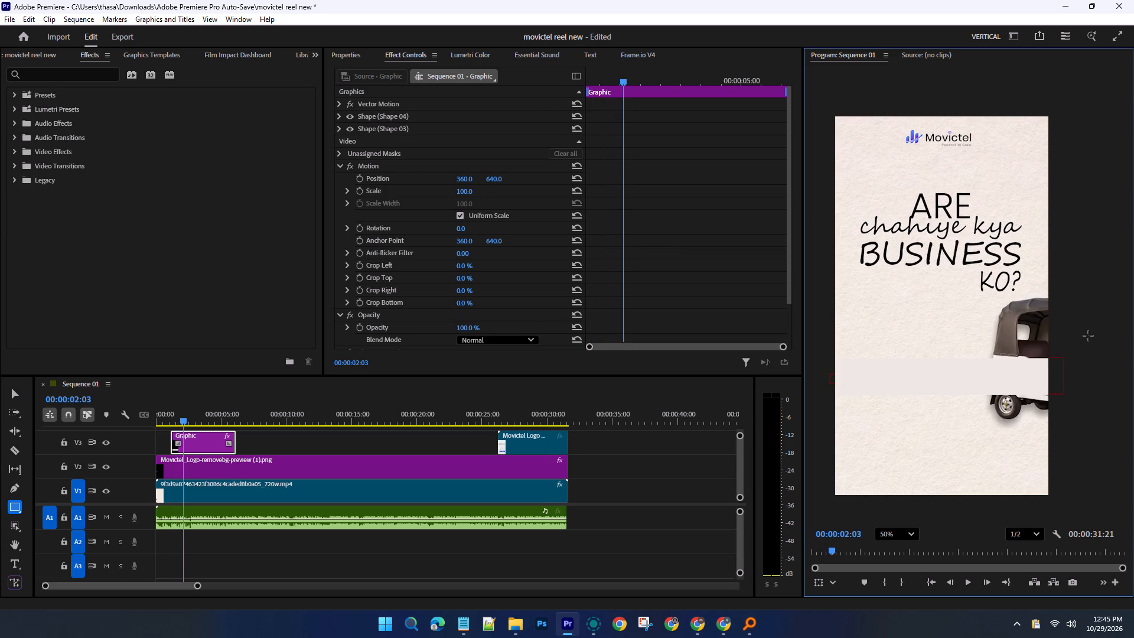
key(space)
key(space)
key(space)
key(space)
key(space)
key(space)
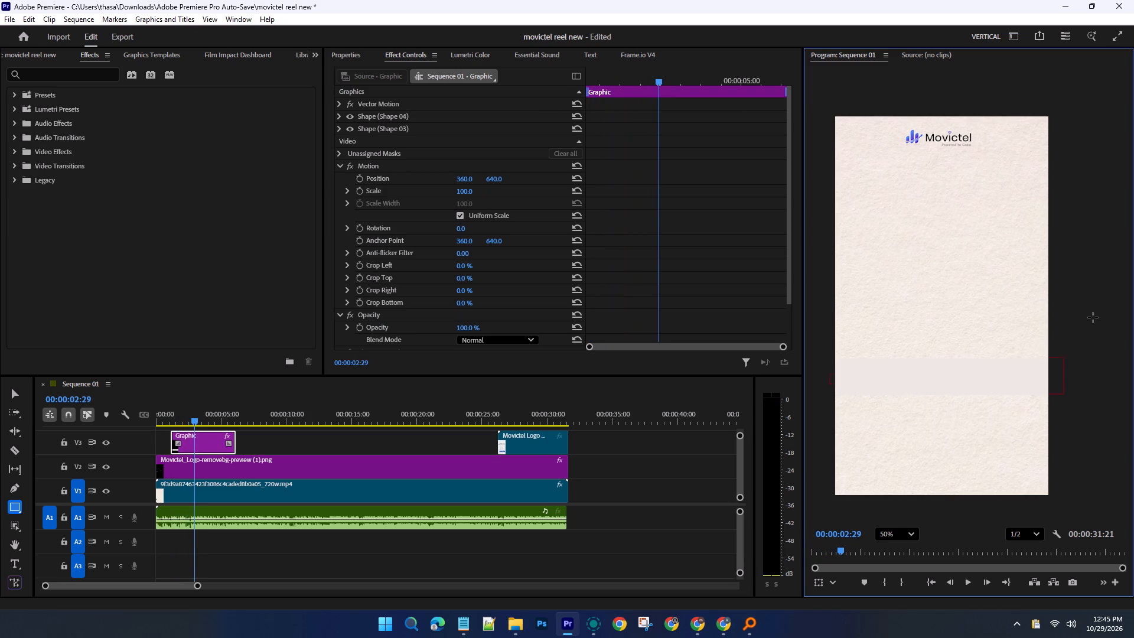
key(space)
key(space)
key(space)
key(space)
key(space)
key(space)
key(space)
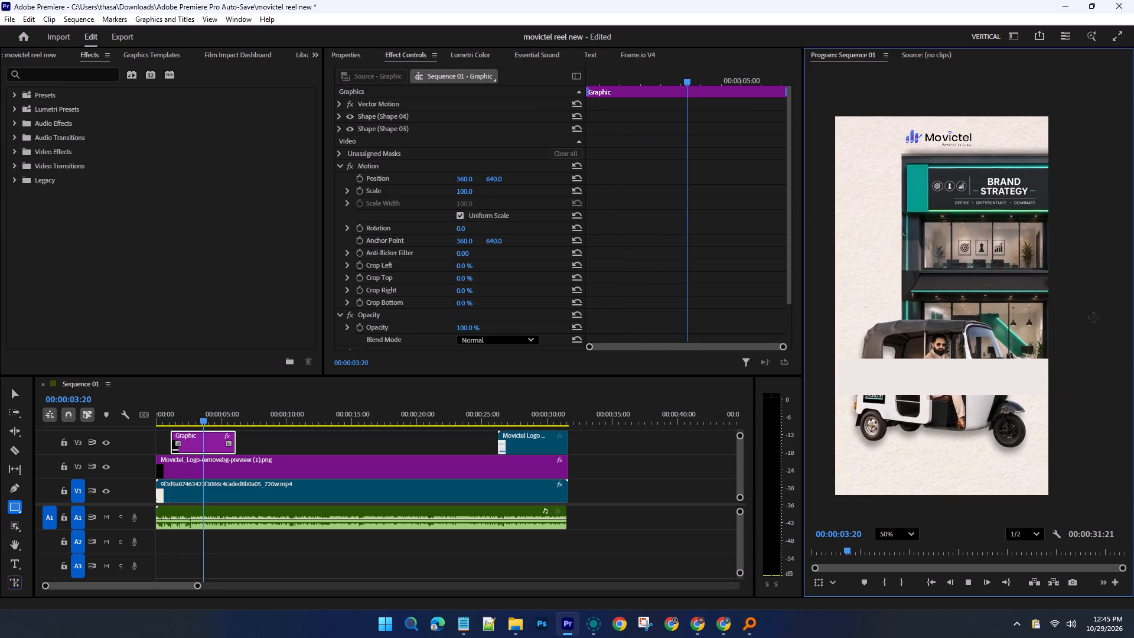
key(space)
key(space)
key(space)
key(space)
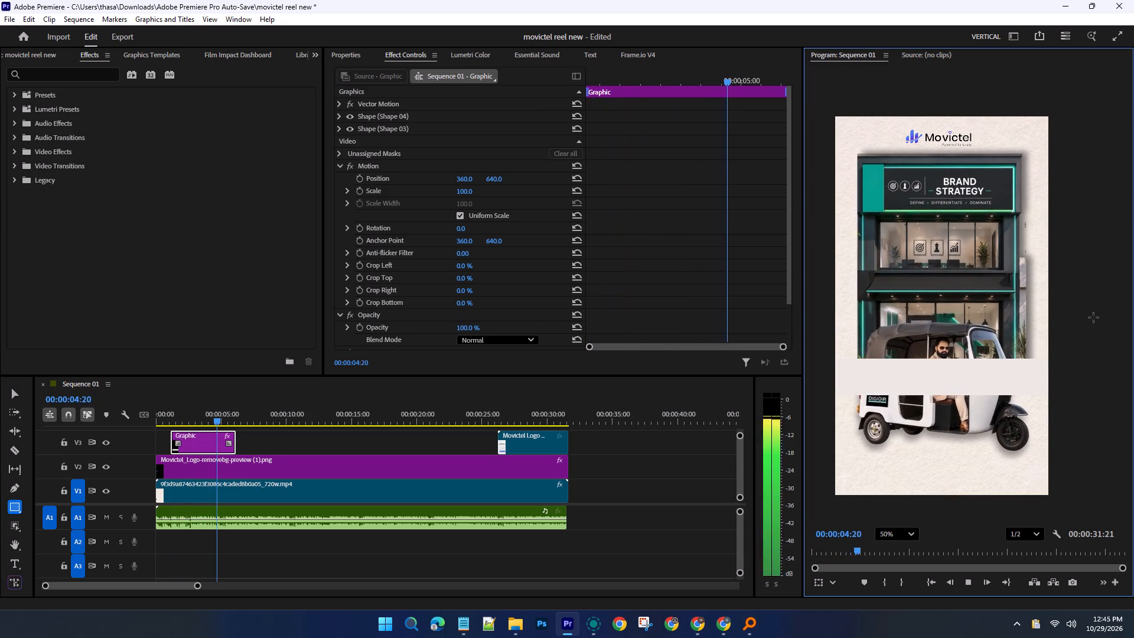
key(space)
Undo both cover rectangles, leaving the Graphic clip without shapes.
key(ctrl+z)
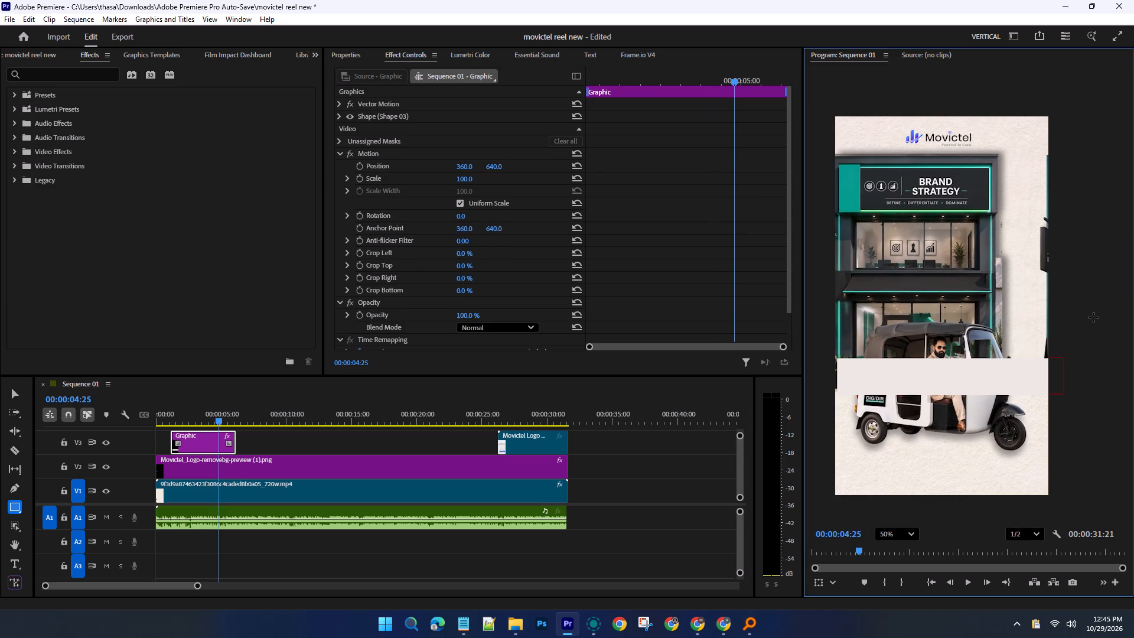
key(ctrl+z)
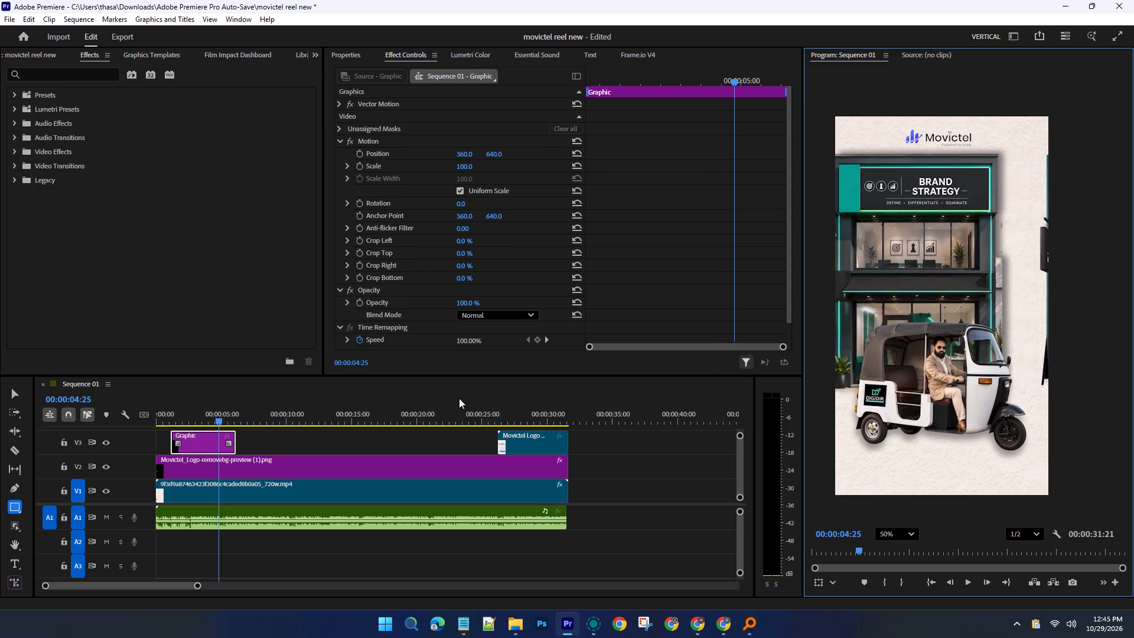
Move the Graphic clip on track V3 to the start of the sequence.
drag(214, 436, 199, 434)
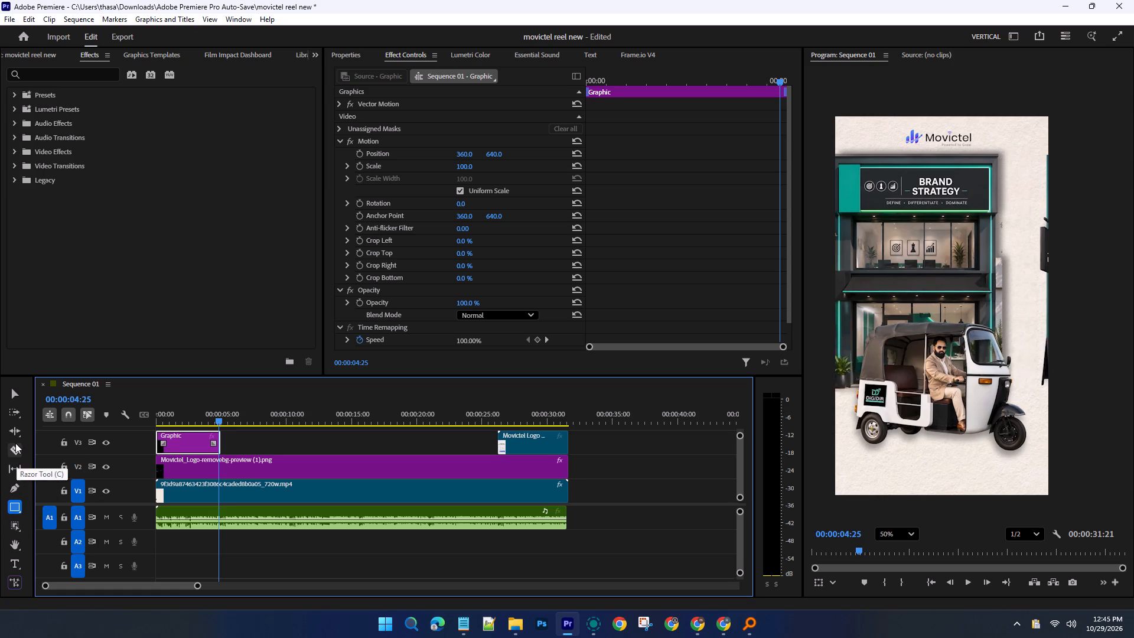
Search the effects for "mask" and apply Unsharp Mask to the Graphic clip on track V3.
click(54, 79)
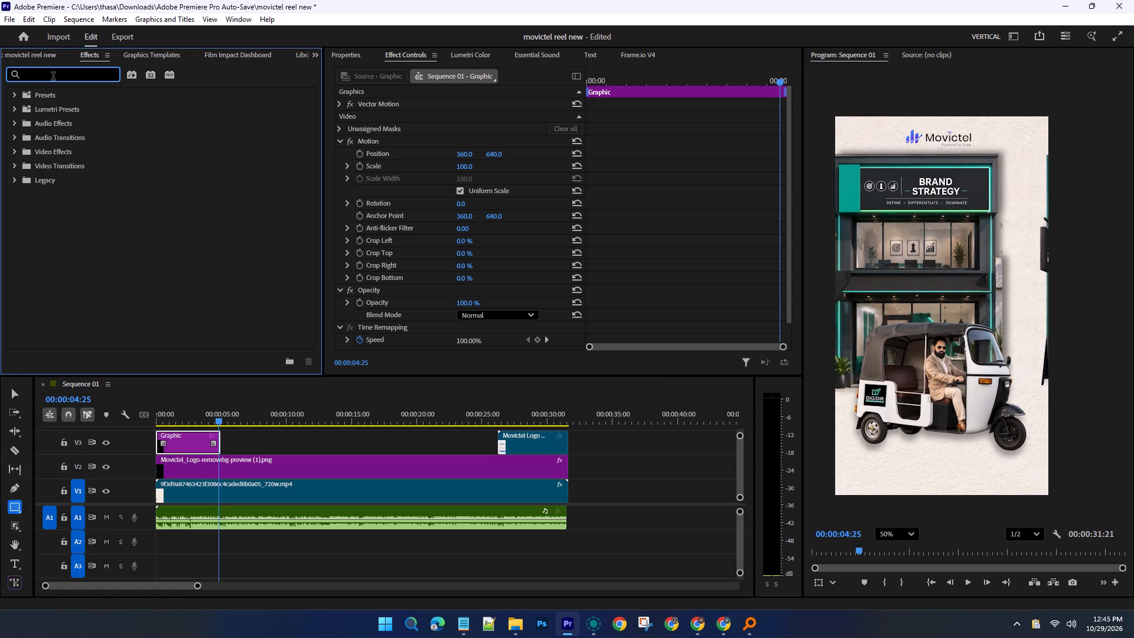
text(mask)
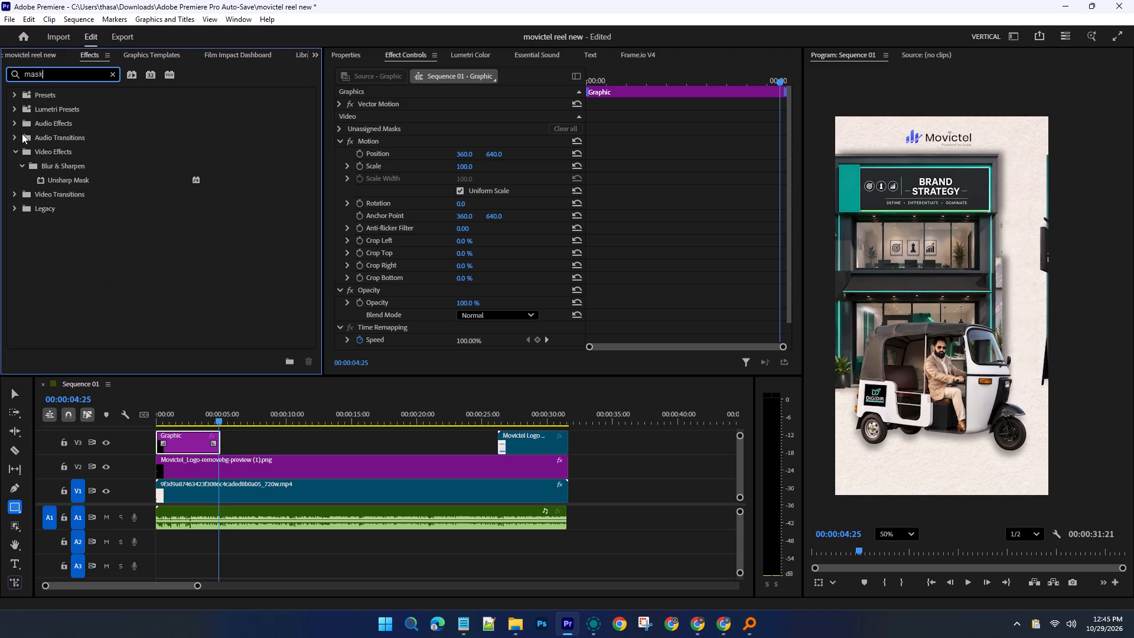
click(51, 181)
drag(104, 178, 133, 190)
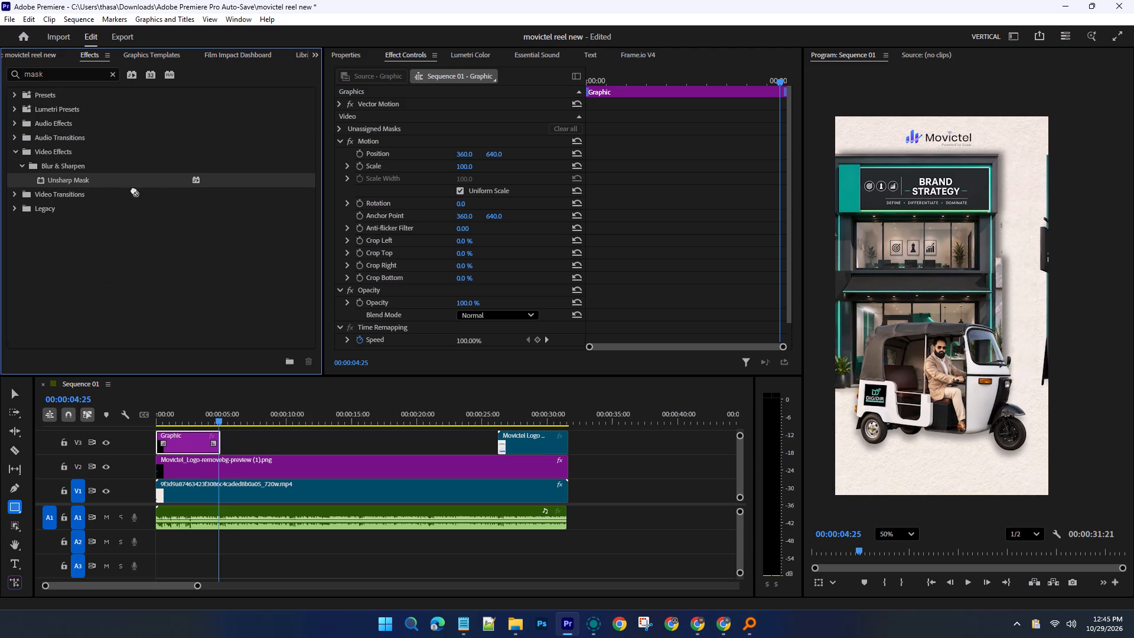
drag(133, 190, 569, 357)
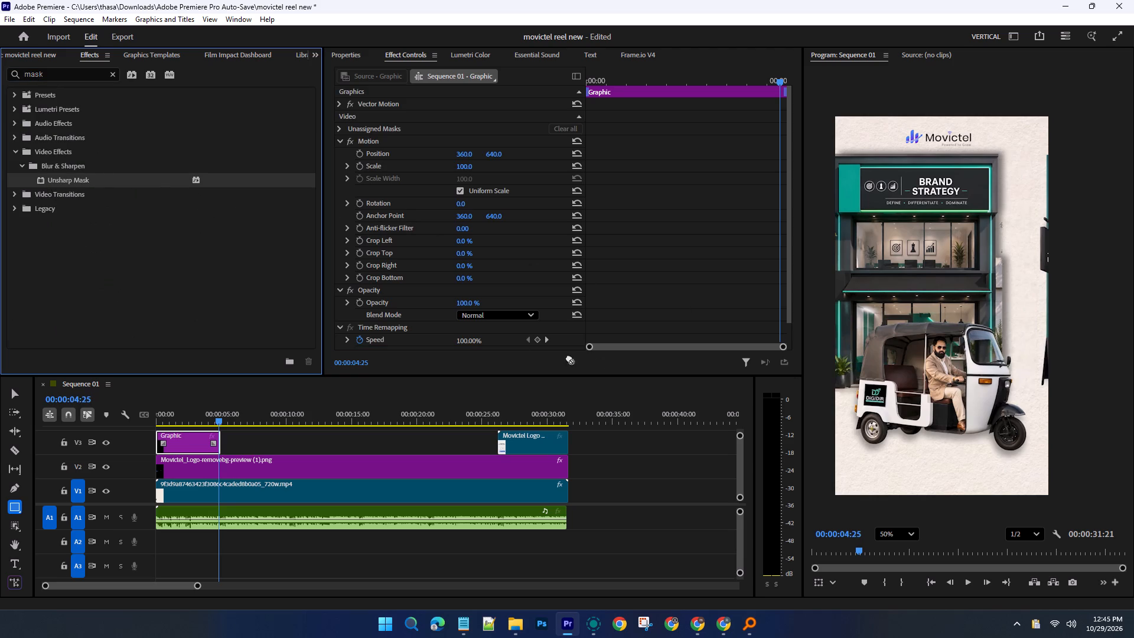
drag(569, 357, 179, 447)
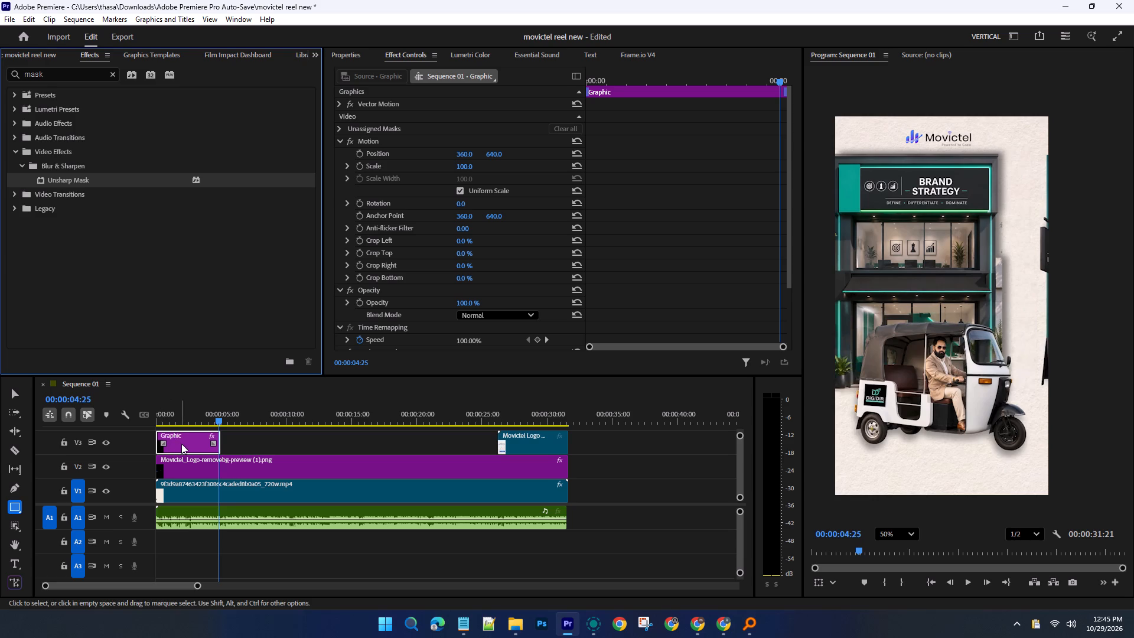
Add a Time Remapping Speed keyframe to the Graphic clip at 00:00:04:25.
scroll(546, 177, up, 4)
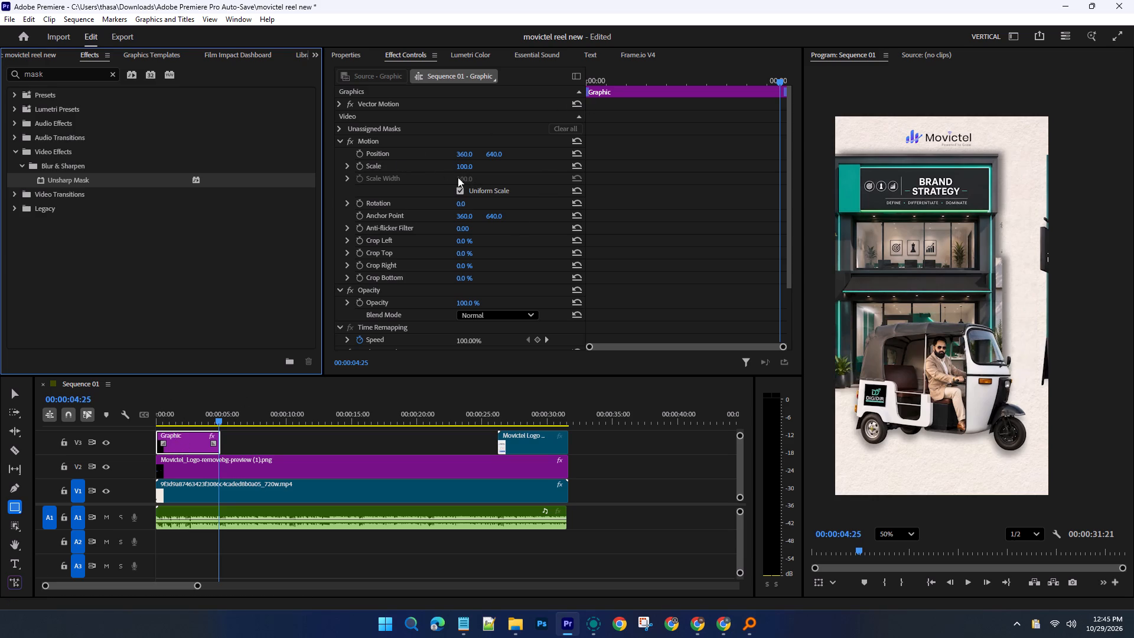
click(341, 102)
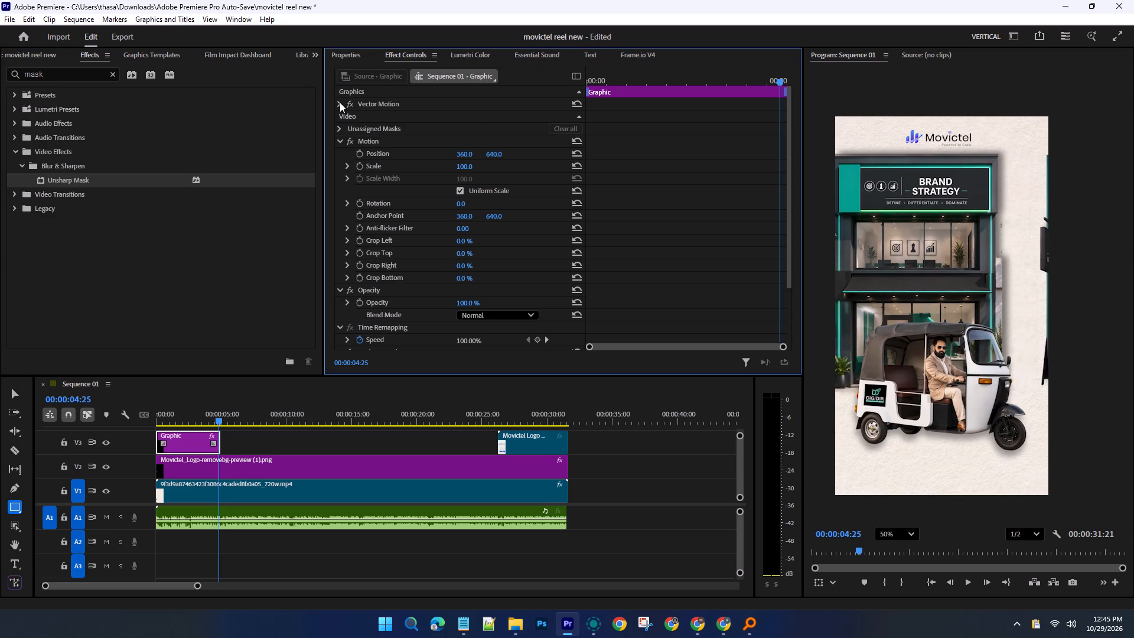
click(340, 102)
click(340, 102)
click(340, 102)
scroll(429, 307, down, 5)
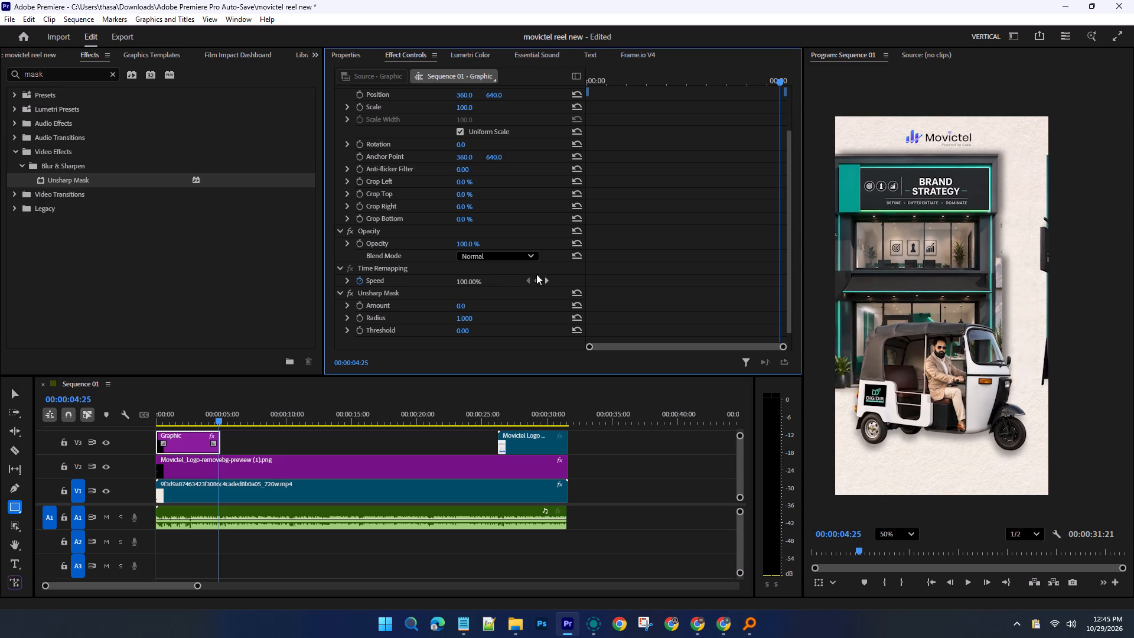
click(540, 280)
click(608, 92)
drag(608, 92, 743, 95)
drag(741, 94, 744, 110)
drag(744, 110, 772, 321)
Add a Time Remapping Speed keyframe to the Graphic clip at 00:00:00:16.
drag(216, 419, 146, 420)
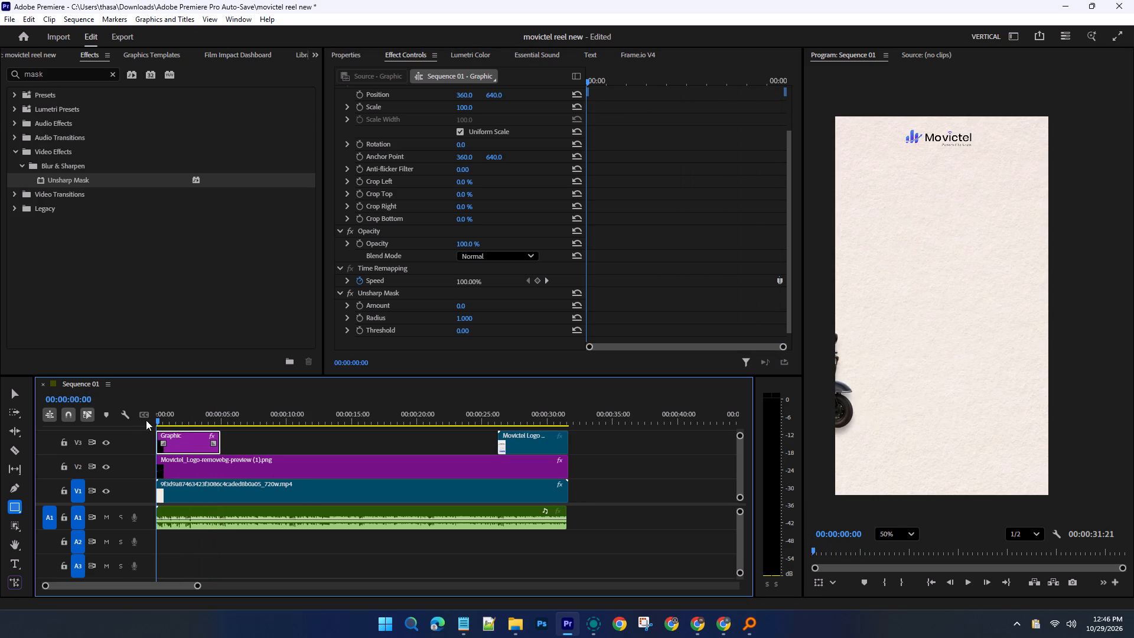
drag(146, 420, 161, 420)
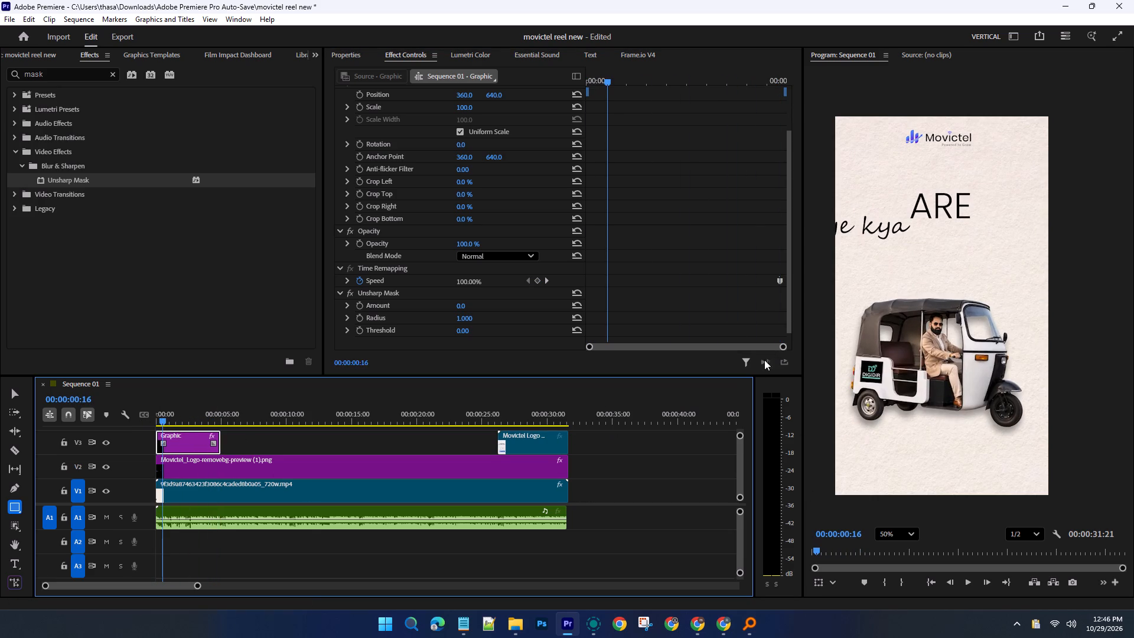
drag(781, 344, 664, 356)
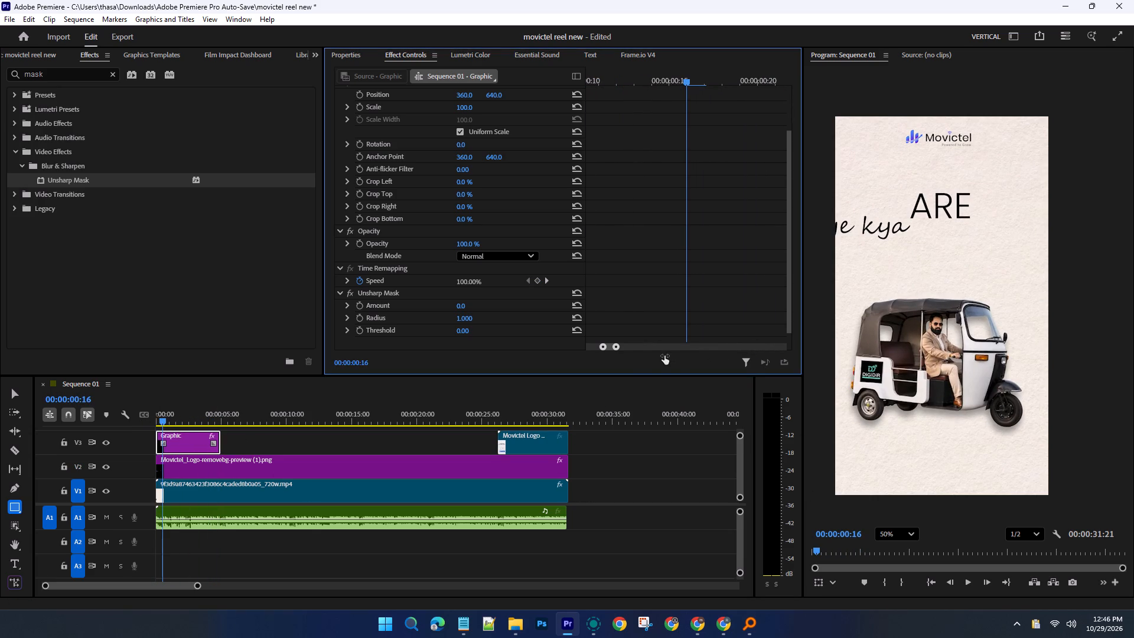
drag(664, 356, 690, 359)
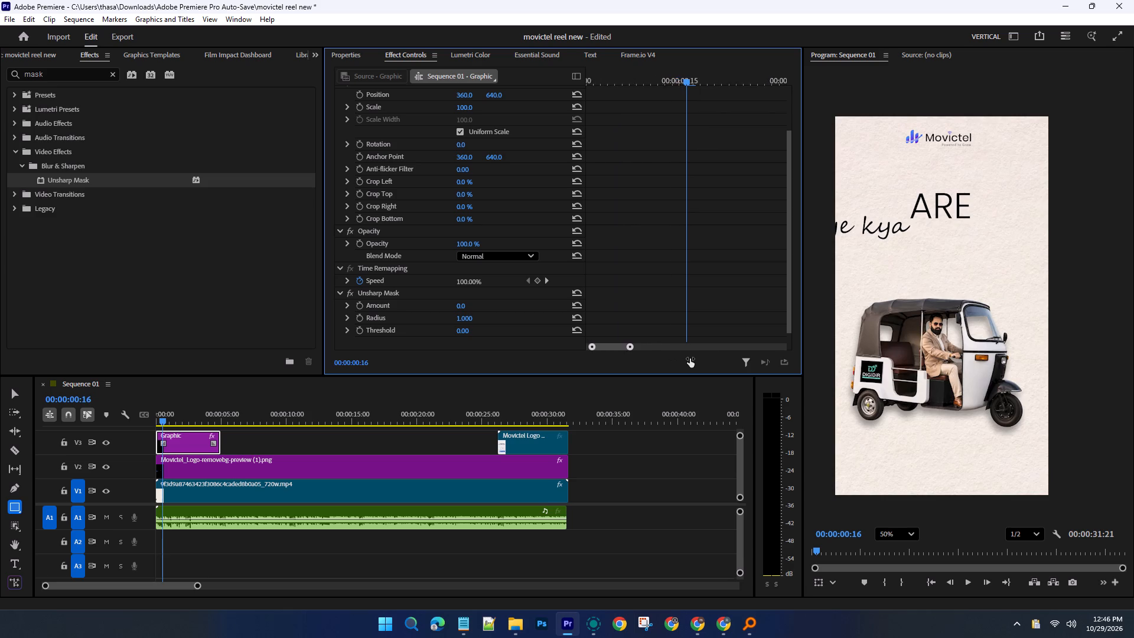
drag(690, 359, 706, 360)
click(635, 111)
drag(633, 115, 636, 200)
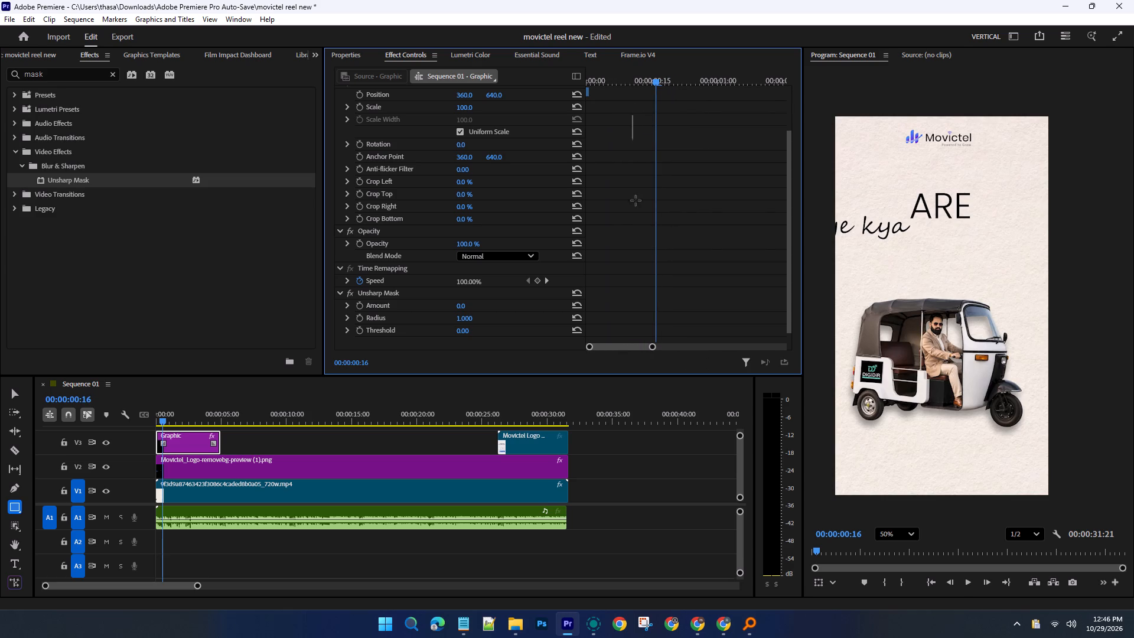
drag(636, 200, 673, 280)
drag(629, 250, 702, 262)
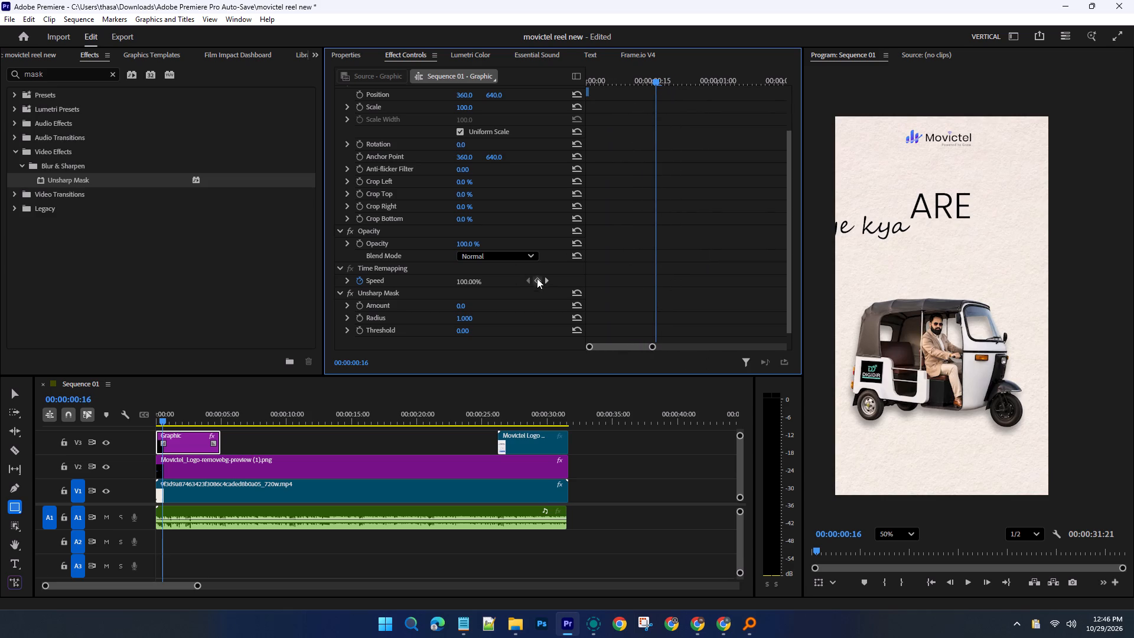
triple_click(539, 278)
double_click(539, 278)
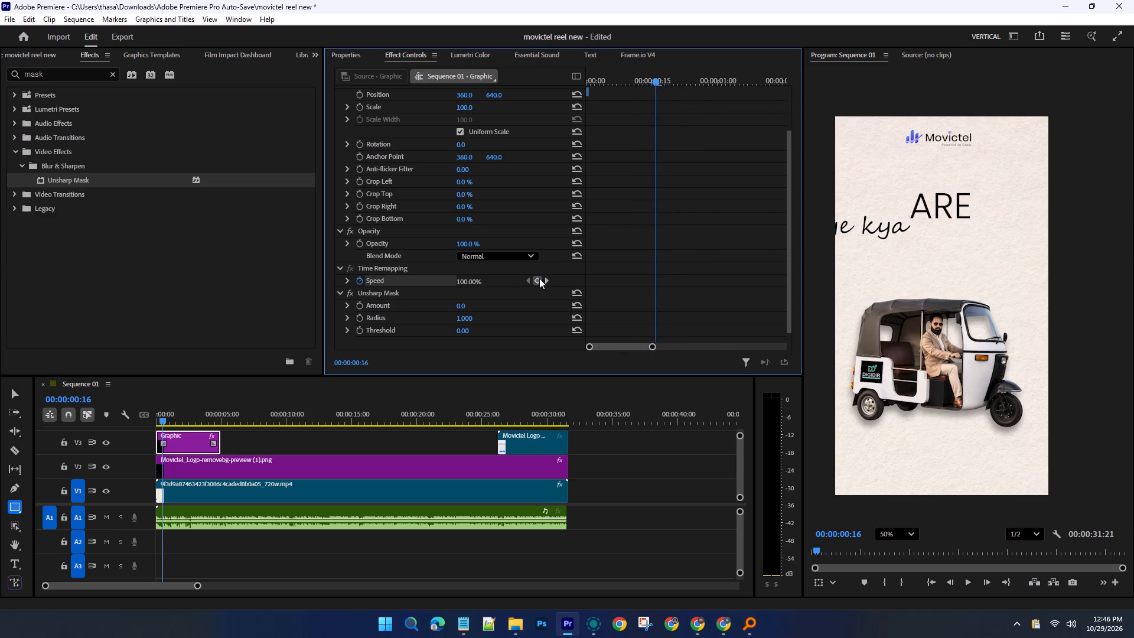
click(539, 278)
click(539, 278)
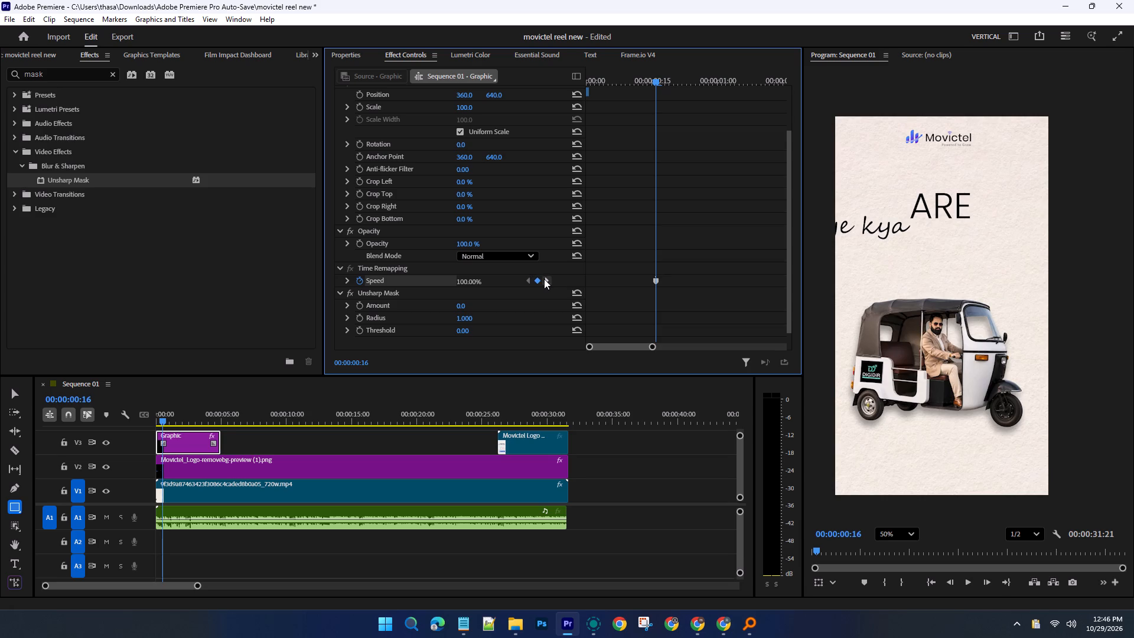
Compare the frames at the Graphic clip's two Time Remapping Speed keyframes.
click(544, 279)
click(544, 279)
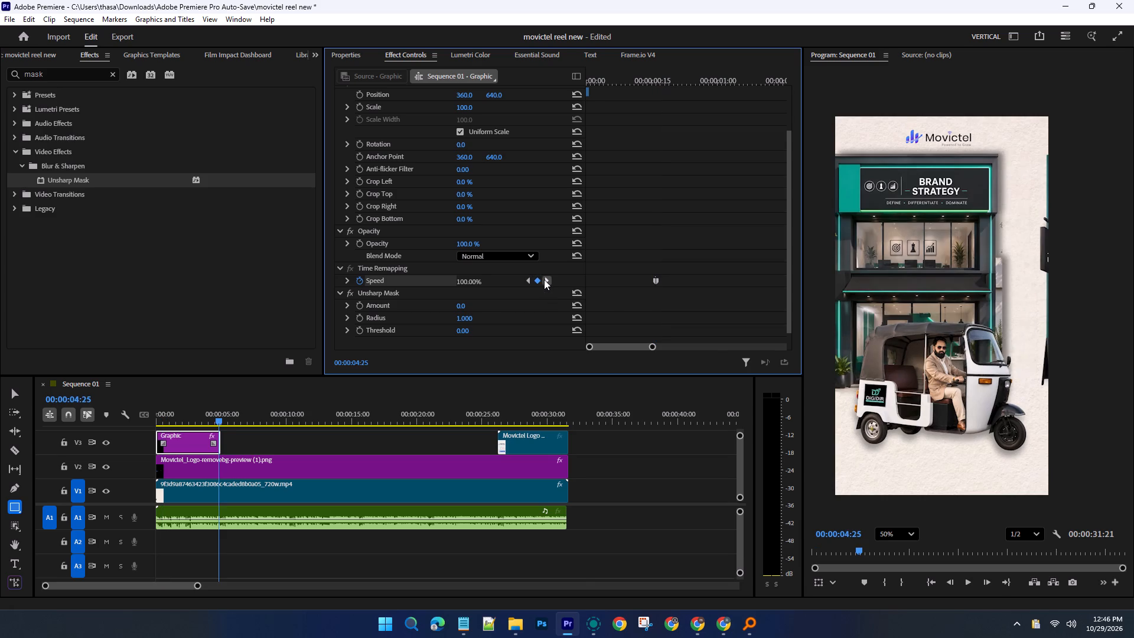
click(527, 281)
double_click(527, 281)
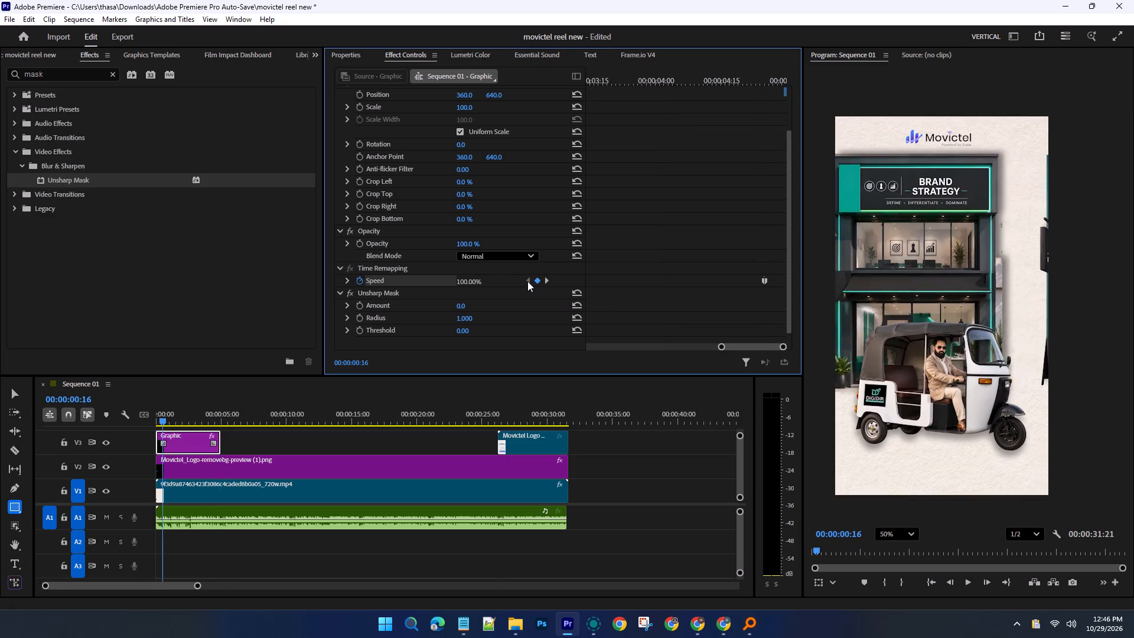
click(527, 281)
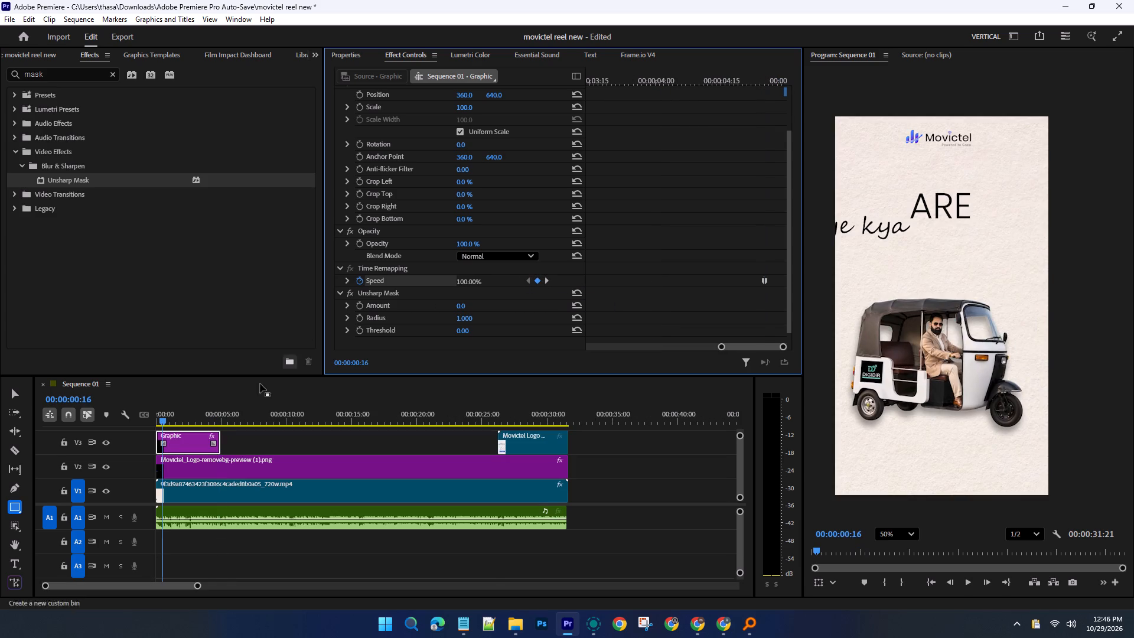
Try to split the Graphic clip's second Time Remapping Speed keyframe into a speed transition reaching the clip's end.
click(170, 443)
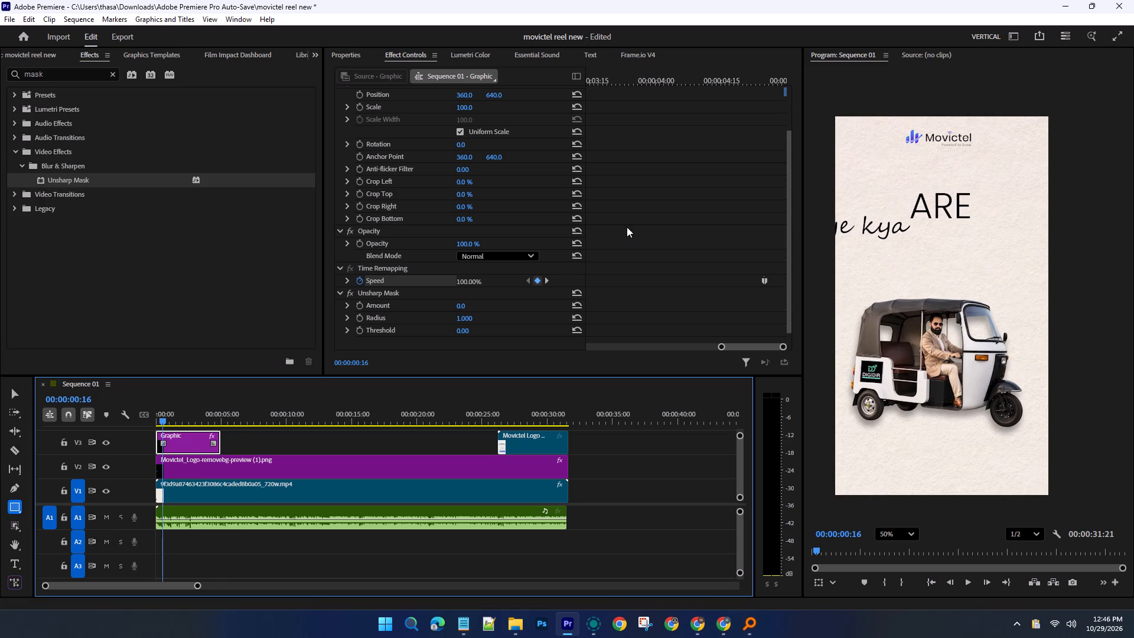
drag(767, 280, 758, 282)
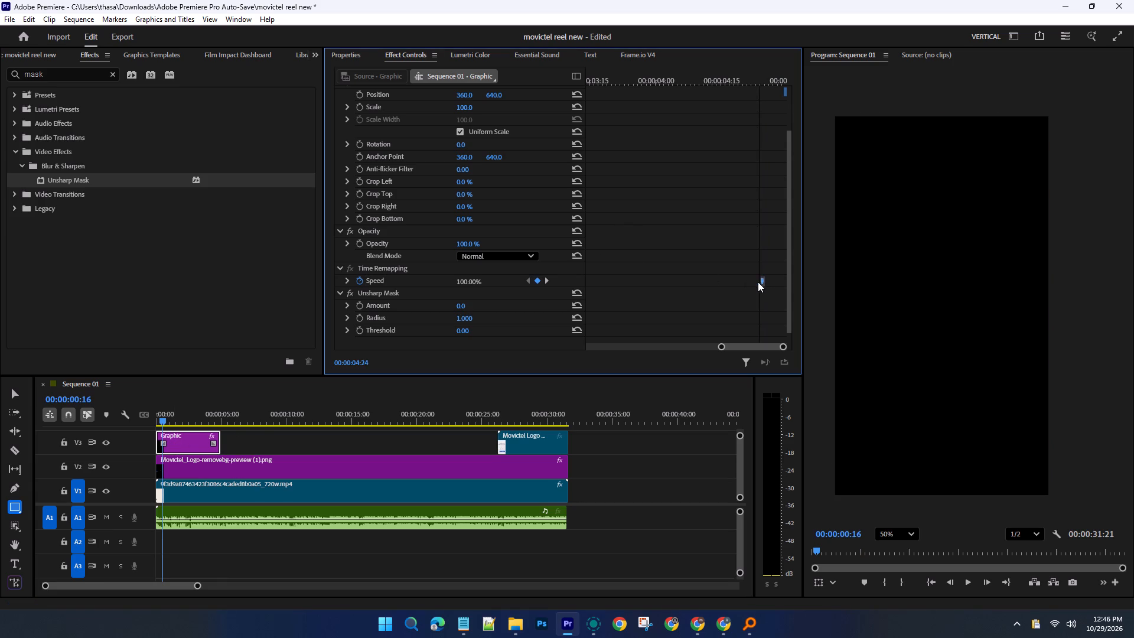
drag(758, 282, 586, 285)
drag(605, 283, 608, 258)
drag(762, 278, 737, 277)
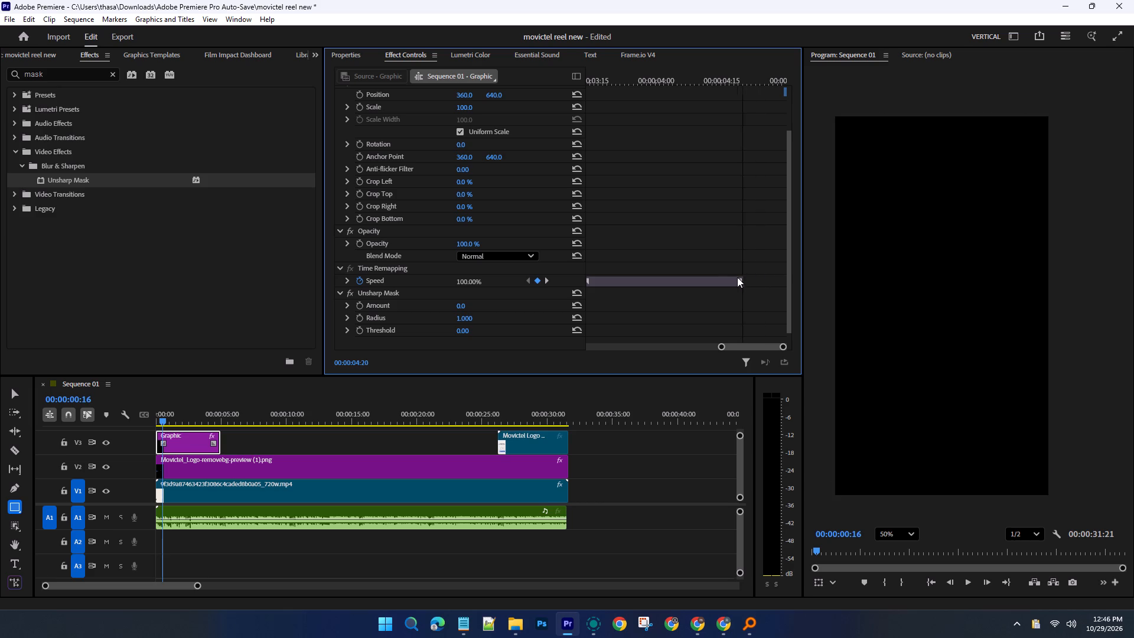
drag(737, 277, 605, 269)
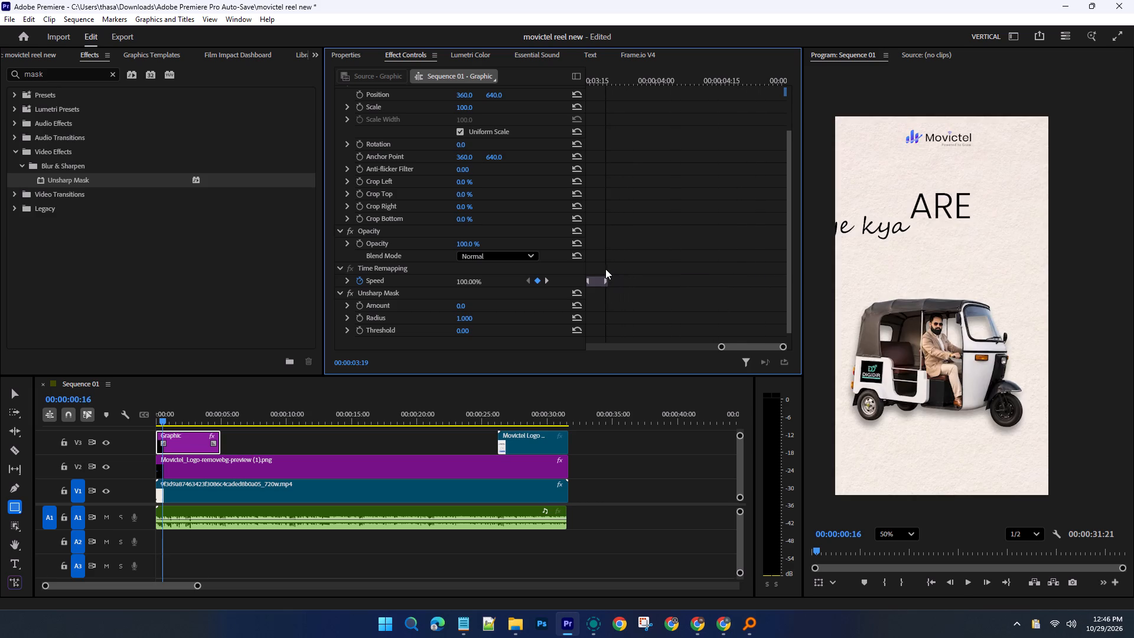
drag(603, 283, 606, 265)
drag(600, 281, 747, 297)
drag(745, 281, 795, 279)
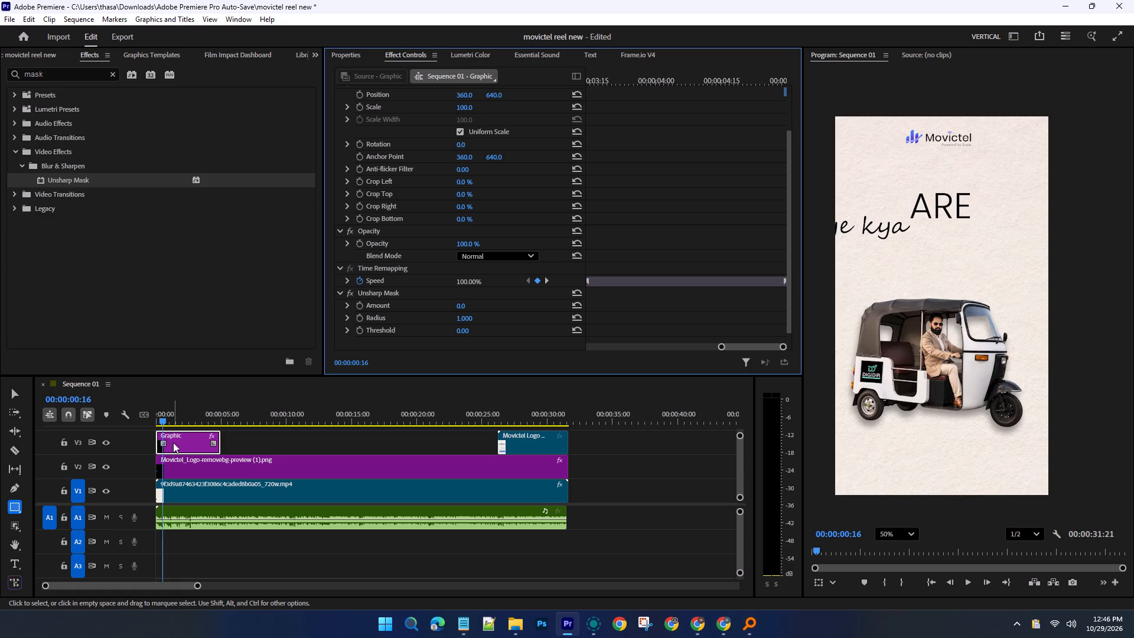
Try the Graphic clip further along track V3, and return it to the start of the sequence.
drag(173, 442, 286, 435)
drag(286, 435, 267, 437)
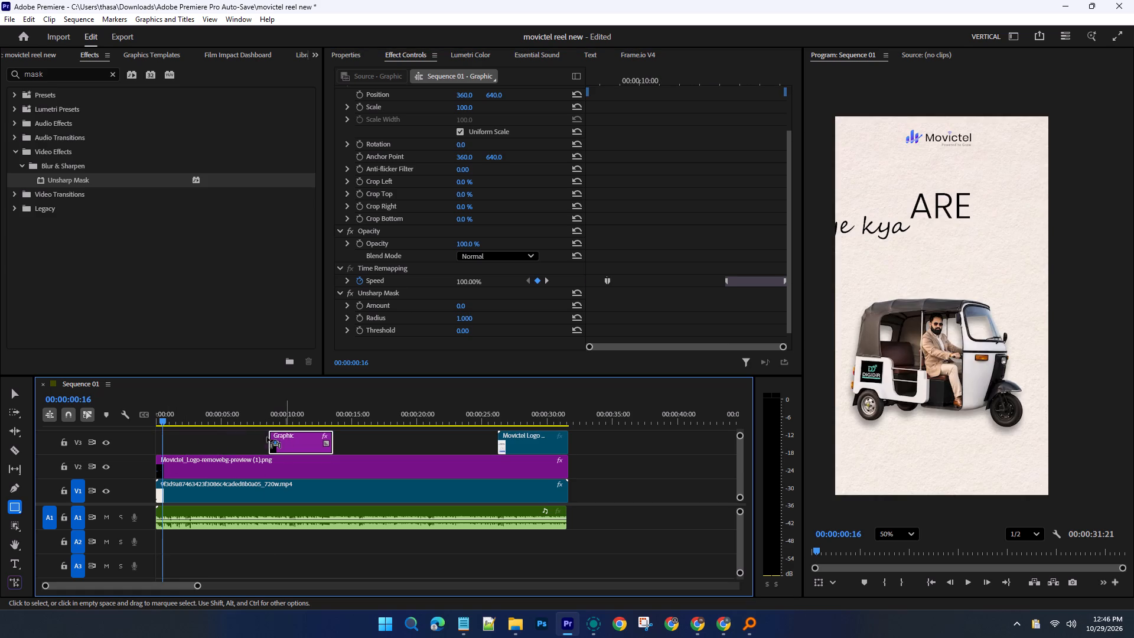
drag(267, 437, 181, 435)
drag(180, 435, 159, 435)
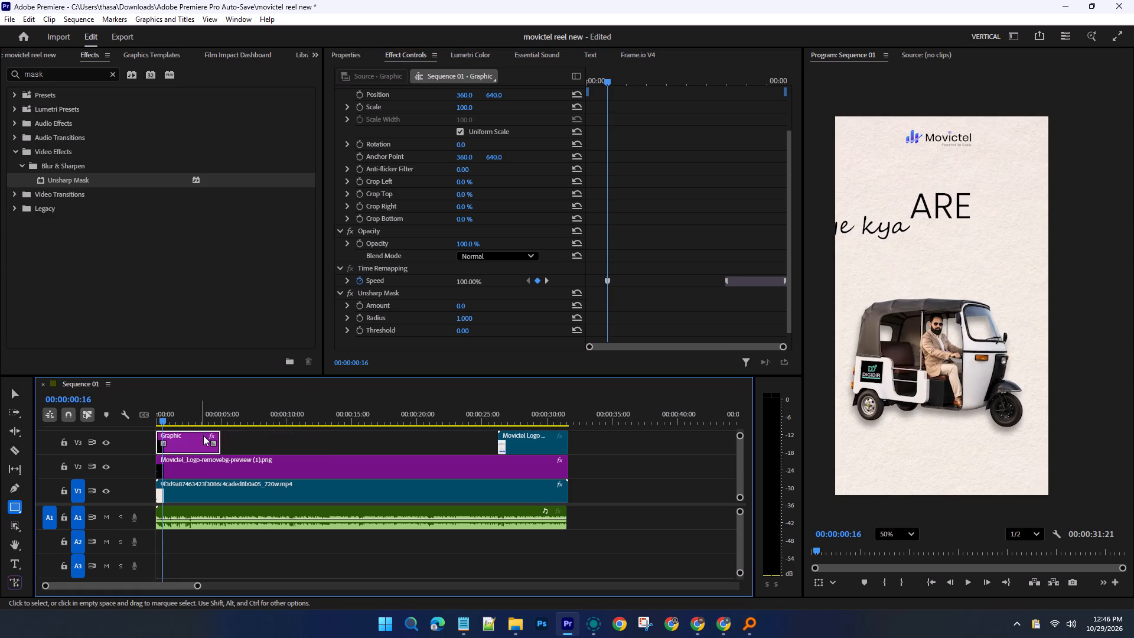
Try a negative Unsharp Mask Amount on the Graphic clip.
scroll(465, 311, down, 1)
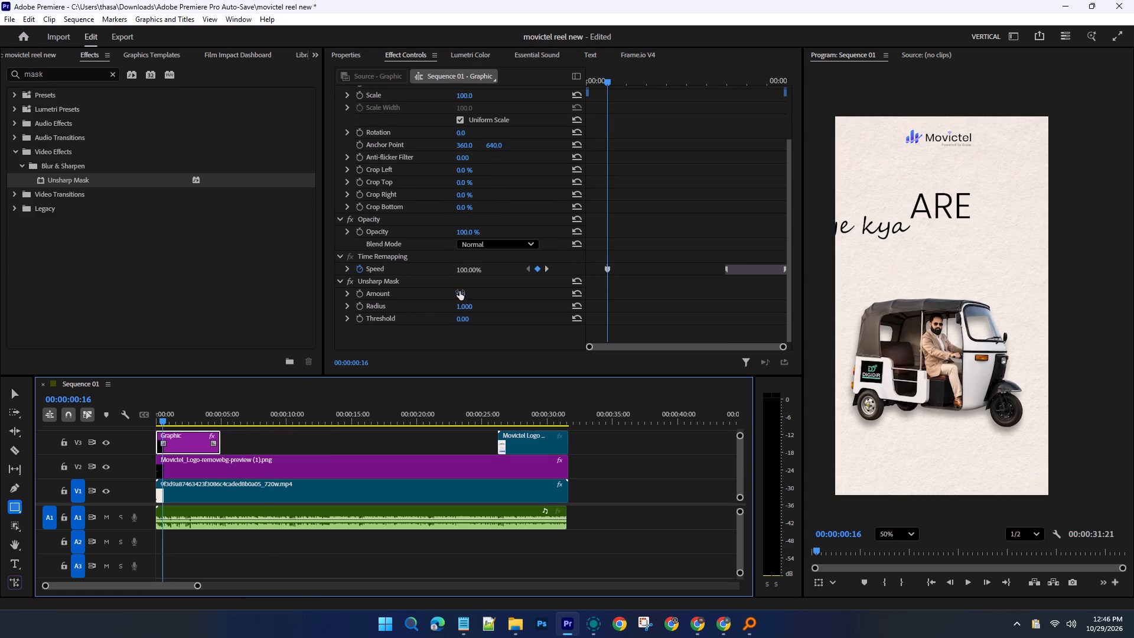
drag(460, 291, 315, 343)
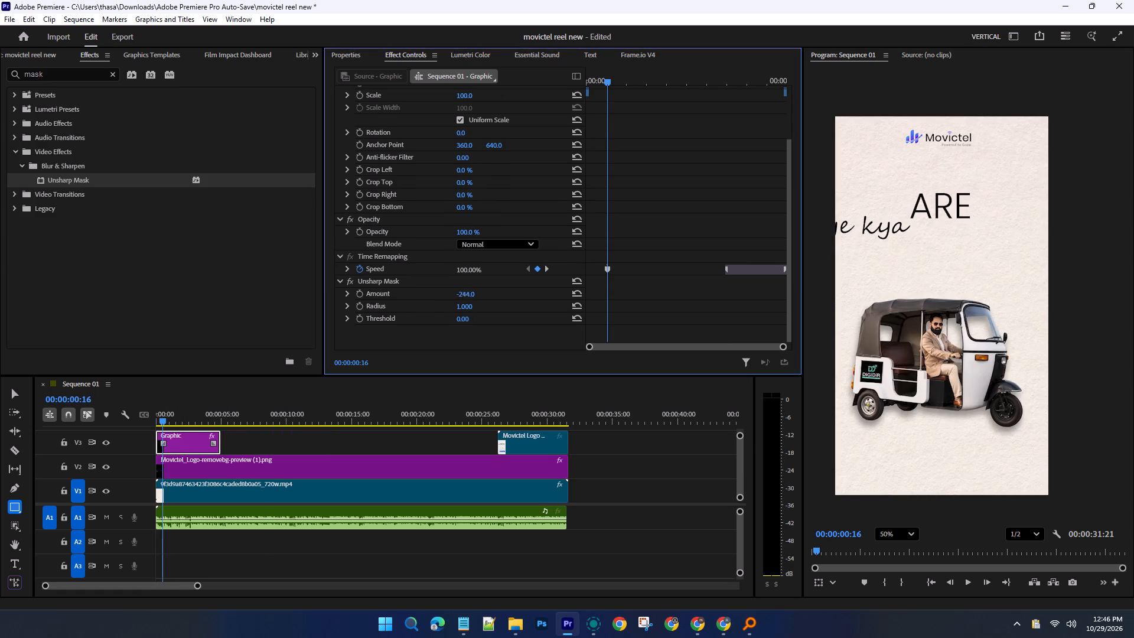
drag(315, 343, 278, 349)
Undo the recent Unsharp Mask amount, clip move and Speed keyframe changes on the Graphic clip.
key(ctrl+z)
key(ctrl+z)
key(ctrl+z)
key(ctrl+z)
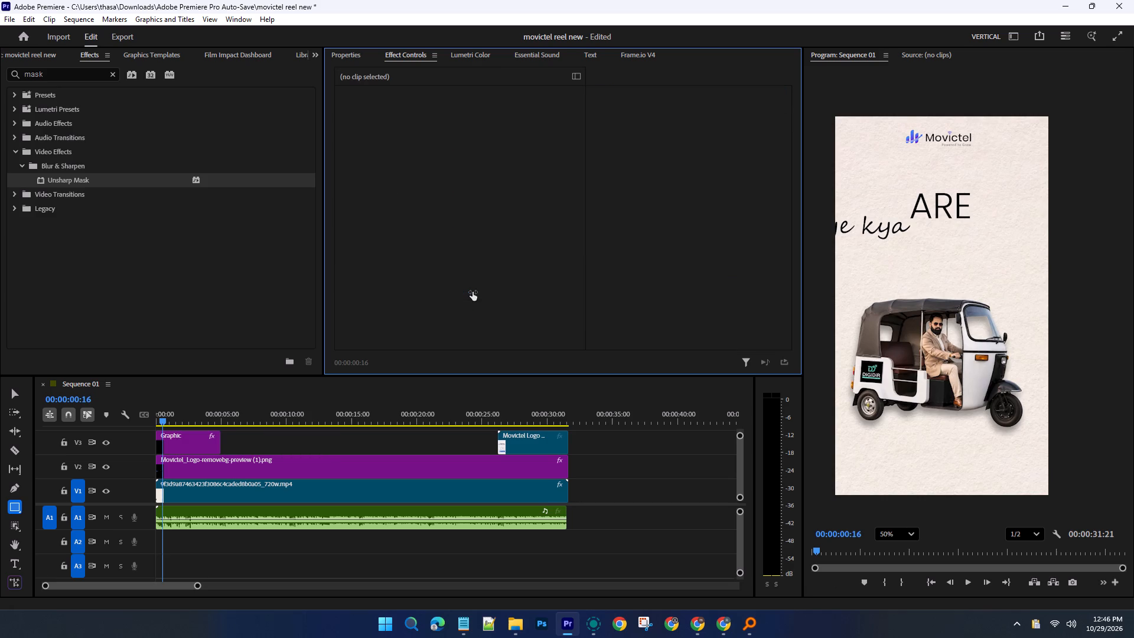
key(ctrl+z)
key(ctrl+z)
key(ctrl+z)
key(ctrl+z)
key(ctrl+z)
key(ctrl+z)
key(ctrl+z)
Delete the Graphic clip at the start of track V3.
click(195, 447)
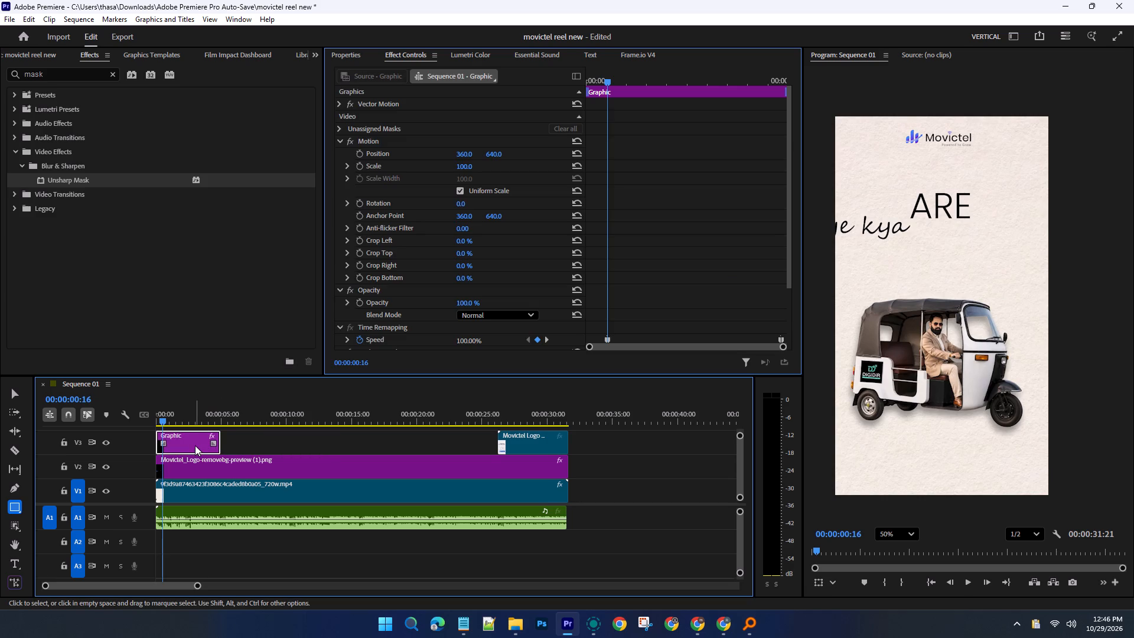
key(Delete)
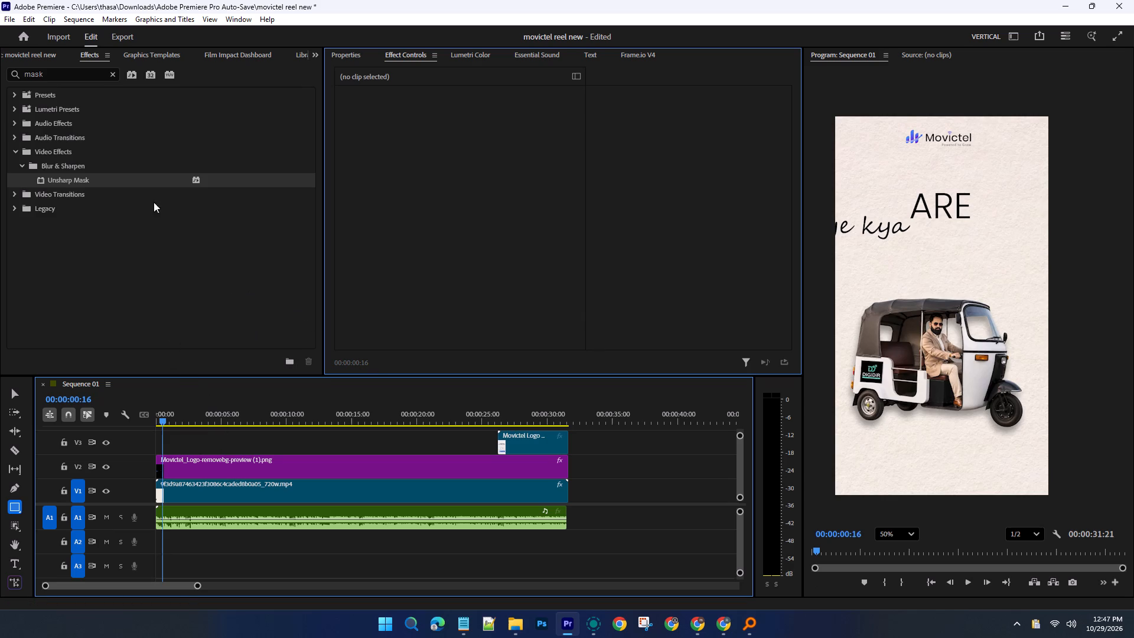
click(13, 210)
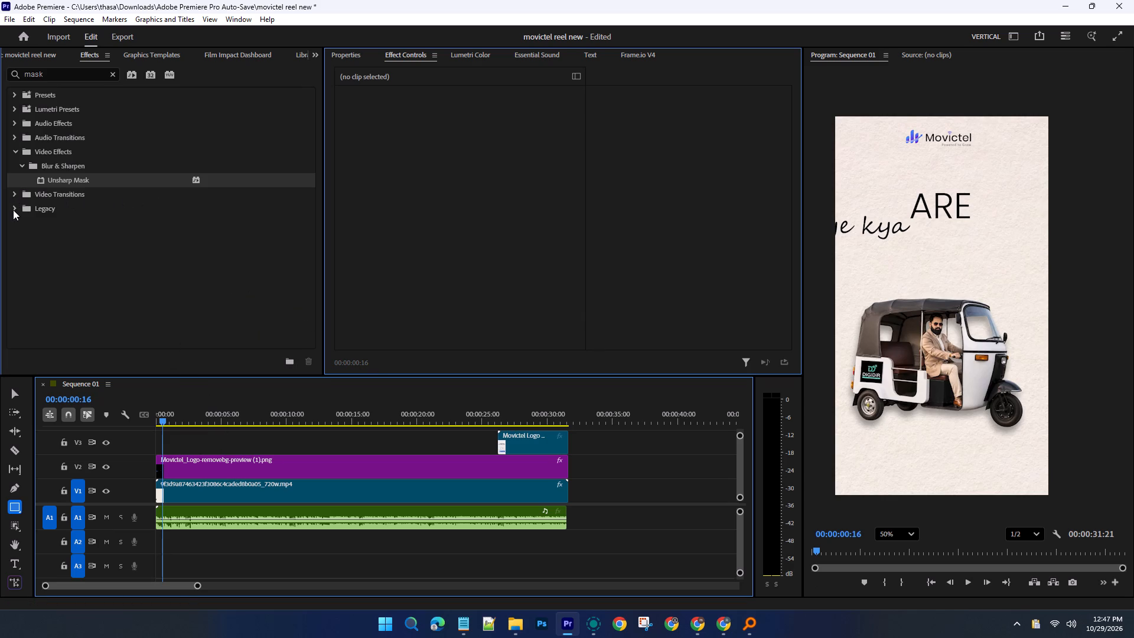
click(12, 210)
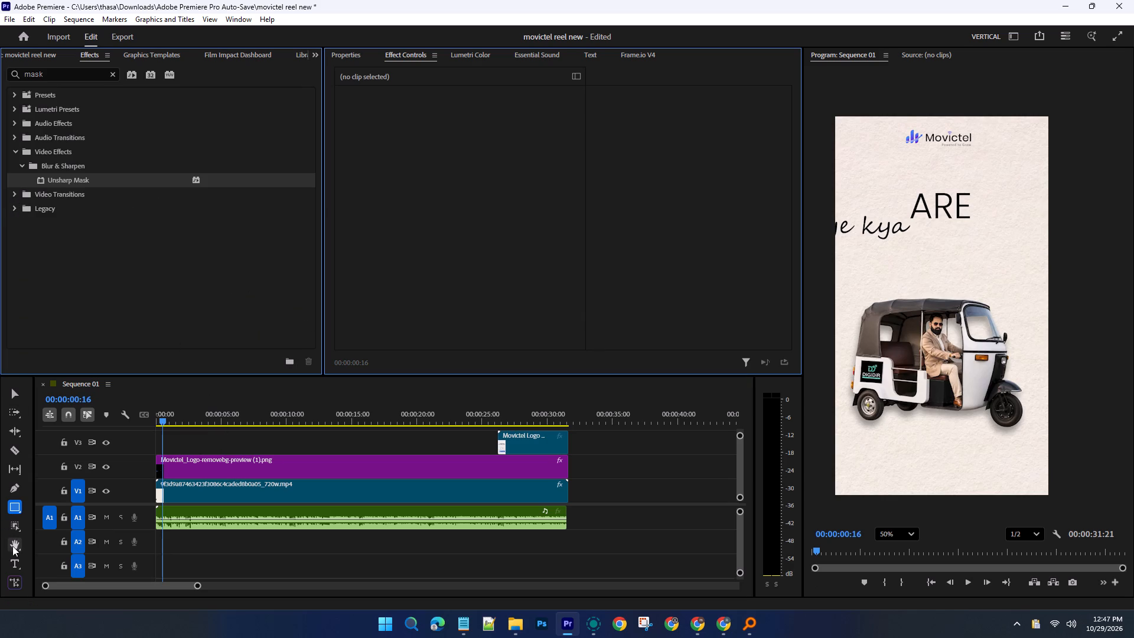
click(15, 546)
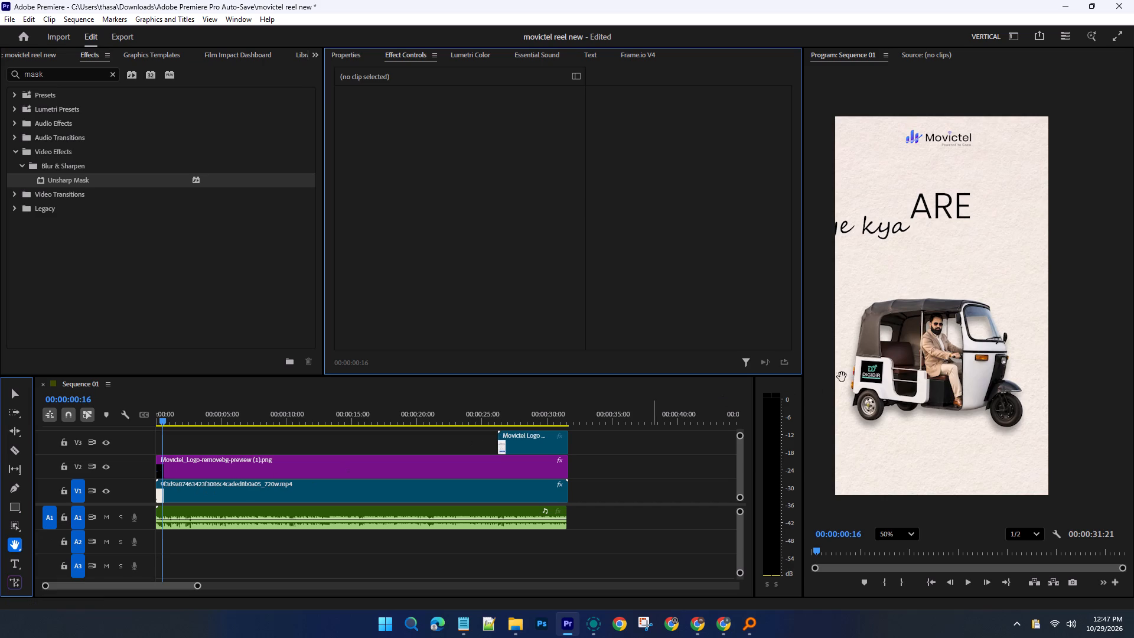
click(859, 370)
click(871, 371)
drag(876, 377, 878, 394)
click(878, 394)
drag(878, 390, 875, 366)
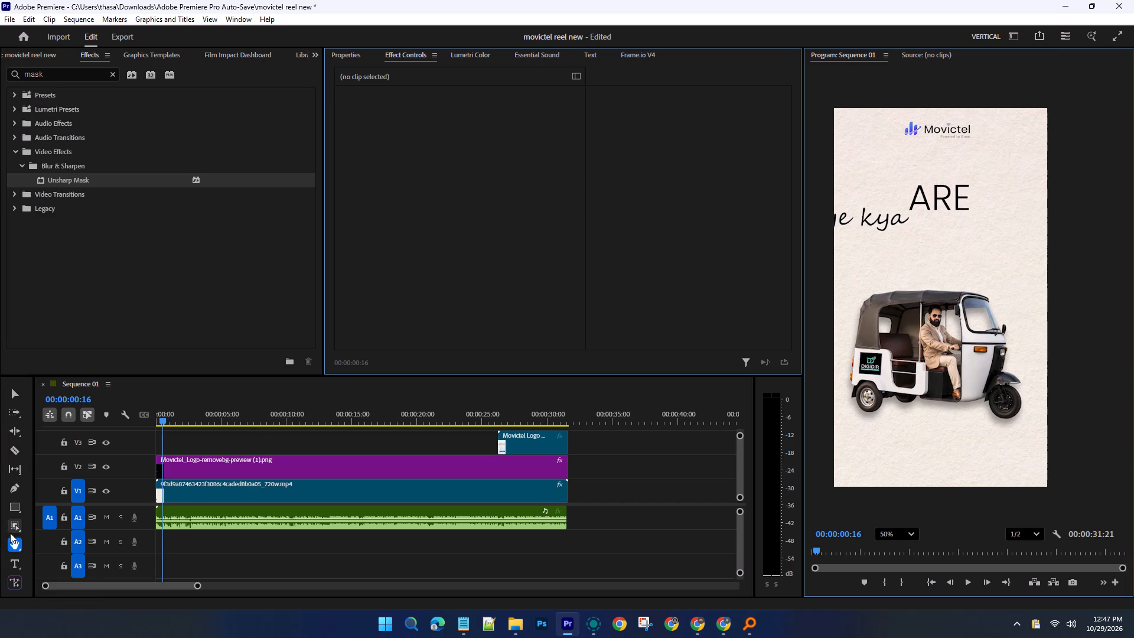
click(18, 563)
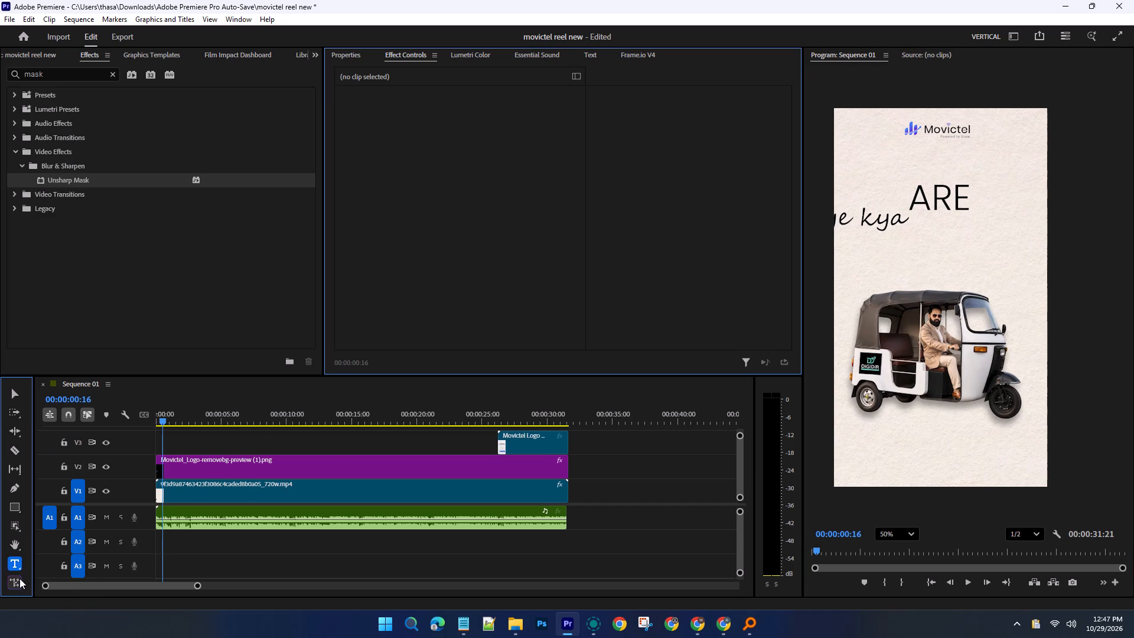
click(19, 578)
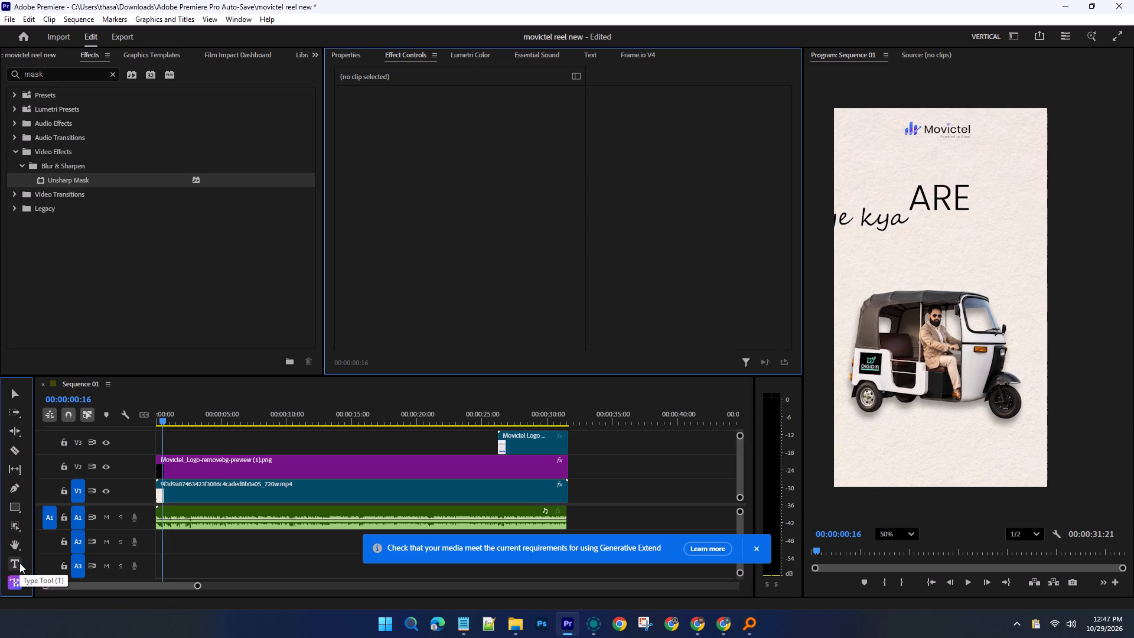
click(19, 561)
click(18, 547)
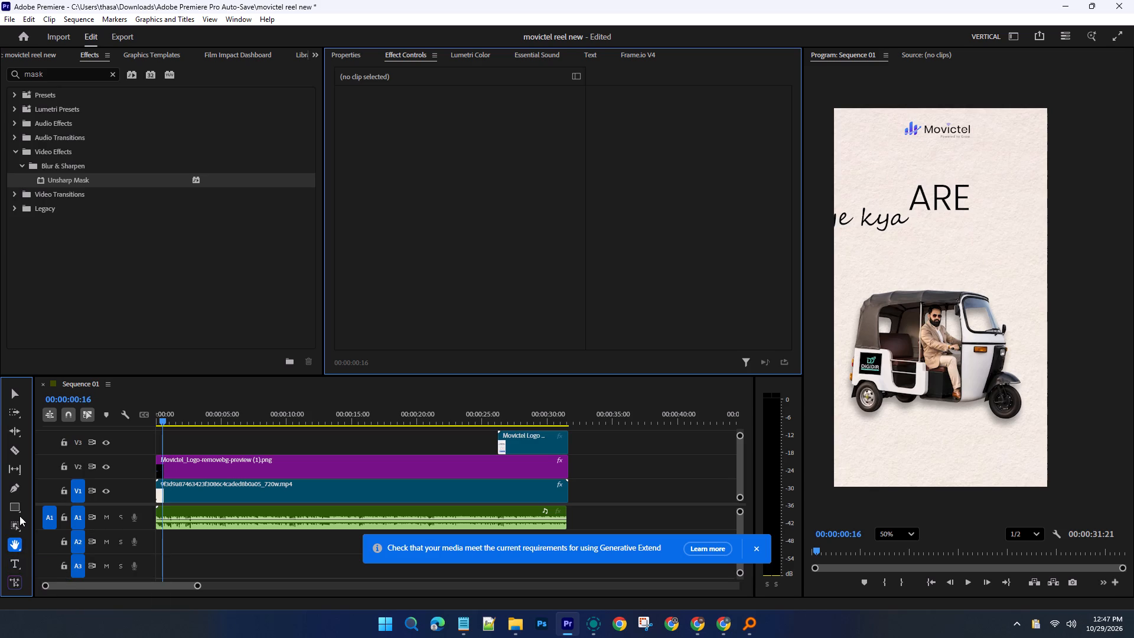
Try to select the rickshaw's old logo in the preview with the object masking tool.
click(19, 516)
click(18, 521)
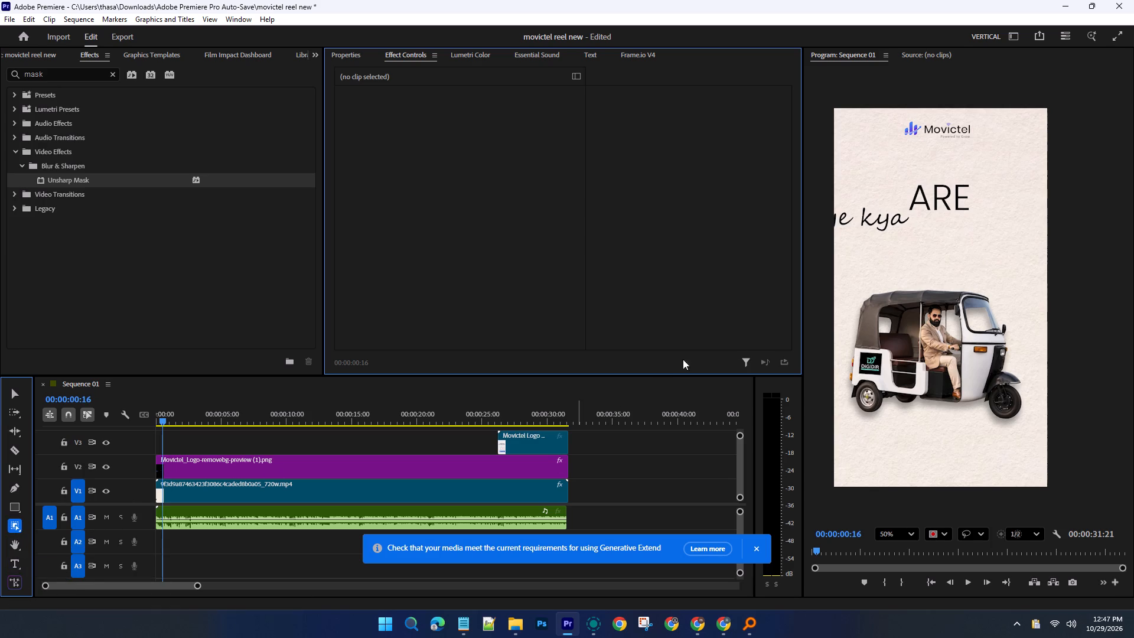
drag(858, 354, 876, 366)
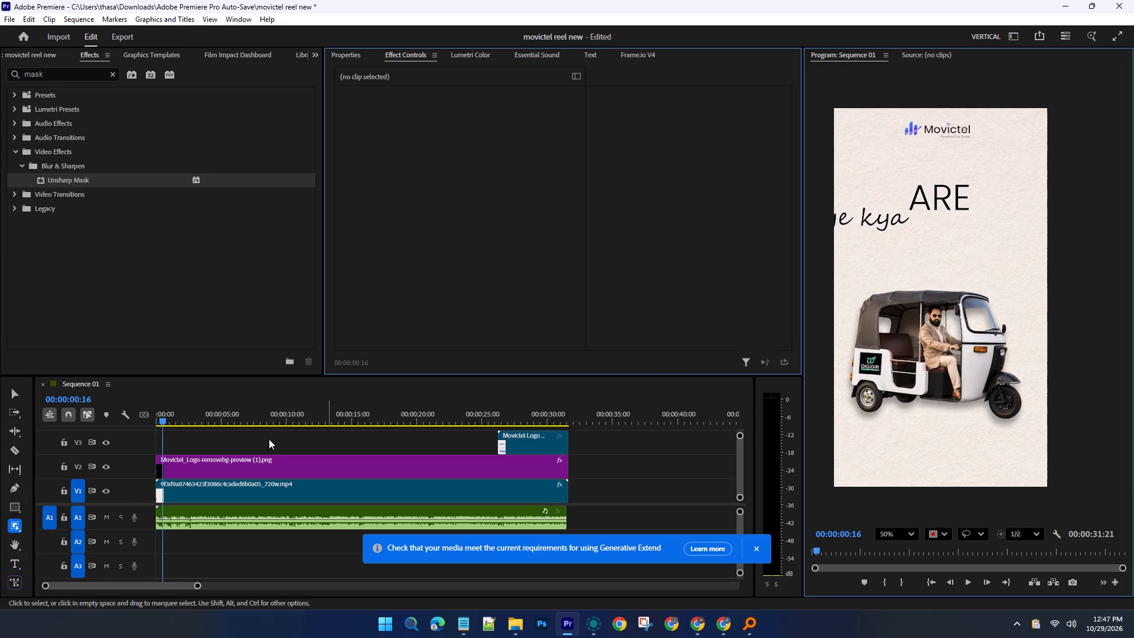
Draw a white rectangle covering the old logo on the rickshaw's rear side panel at 00:00:00:16.
click(11, 506)
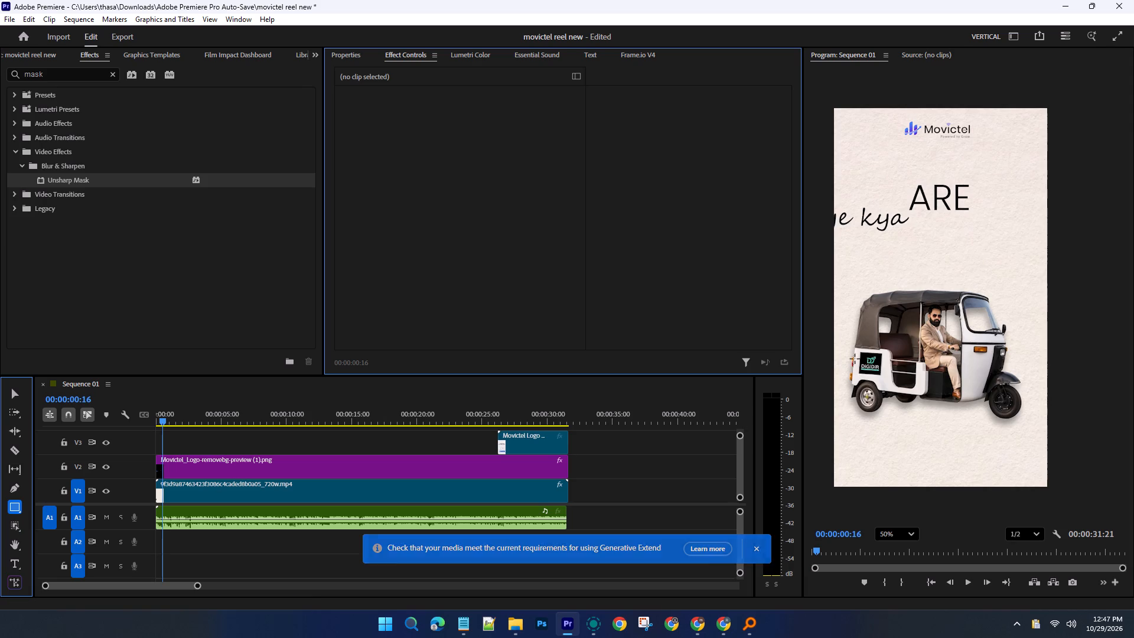
drag(859, 351, 879, 372)
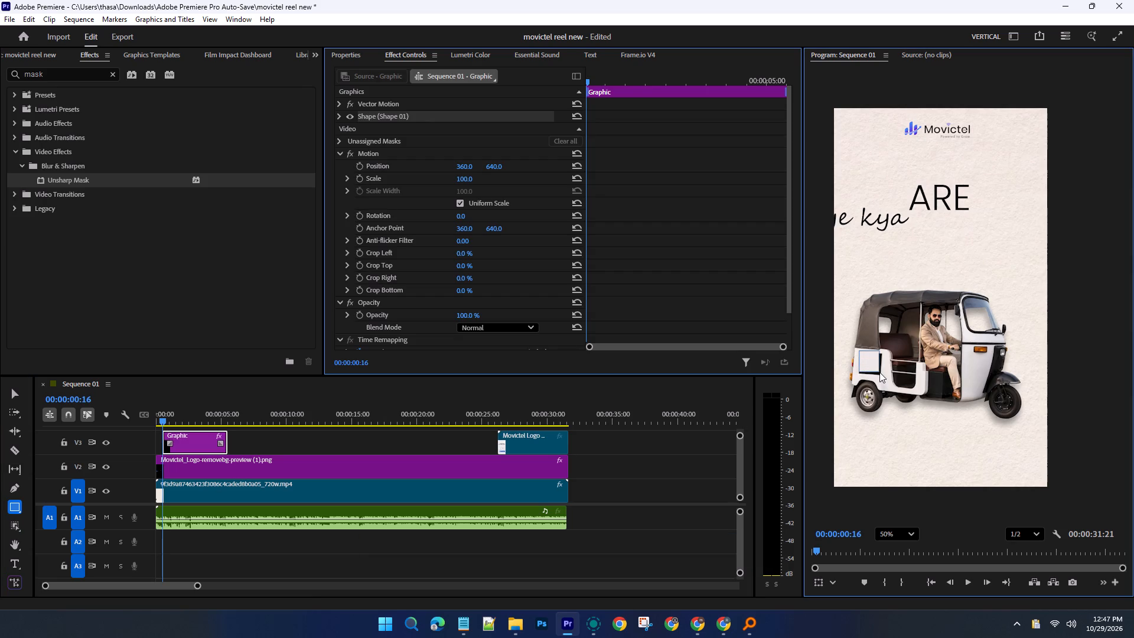
drag(879, 372, 887, 379)
drag(887, 379, 884, 377)
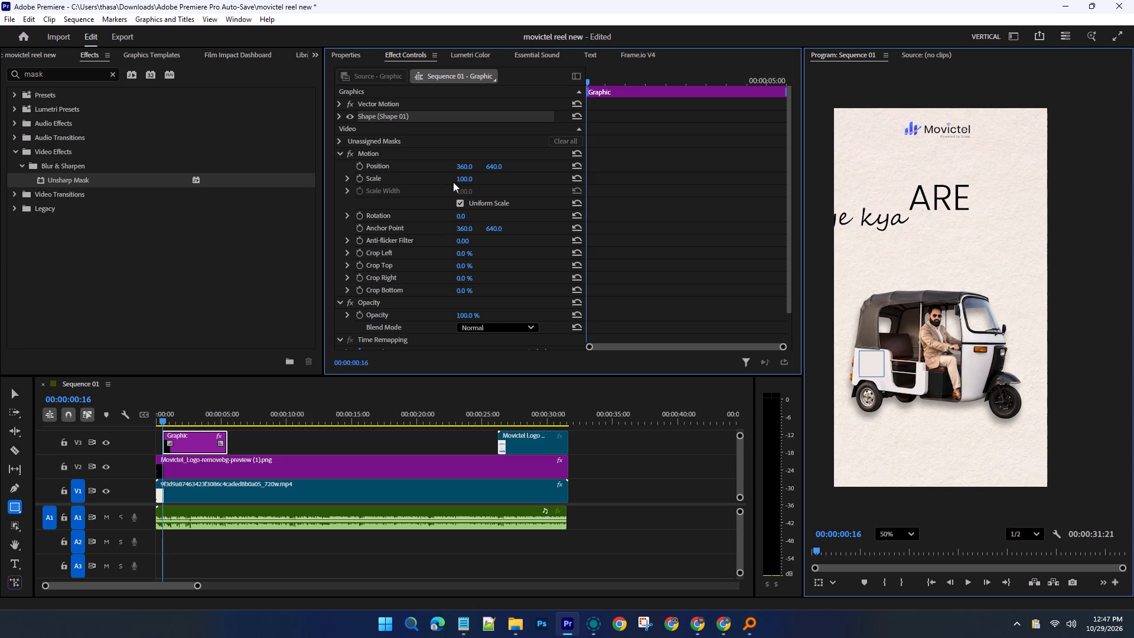
Set the new Graphic clip's Motion rotation to 10° and its vertical position to 680.
click(342, 140)
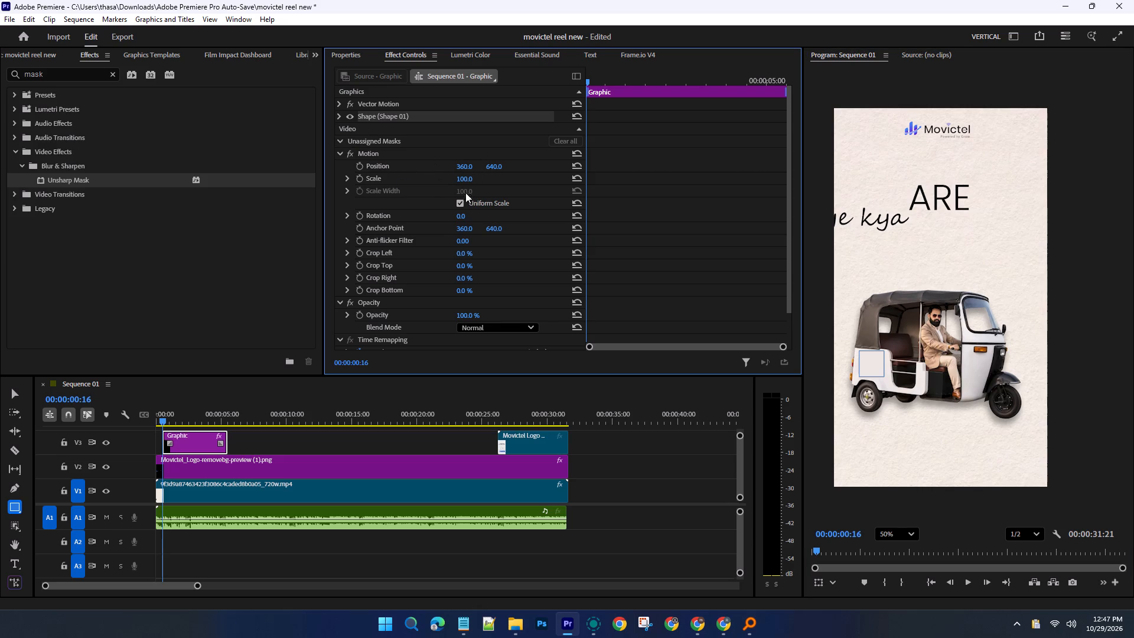
drag(464, 215, 468, 217)
drag(468, 217, 516, 232)
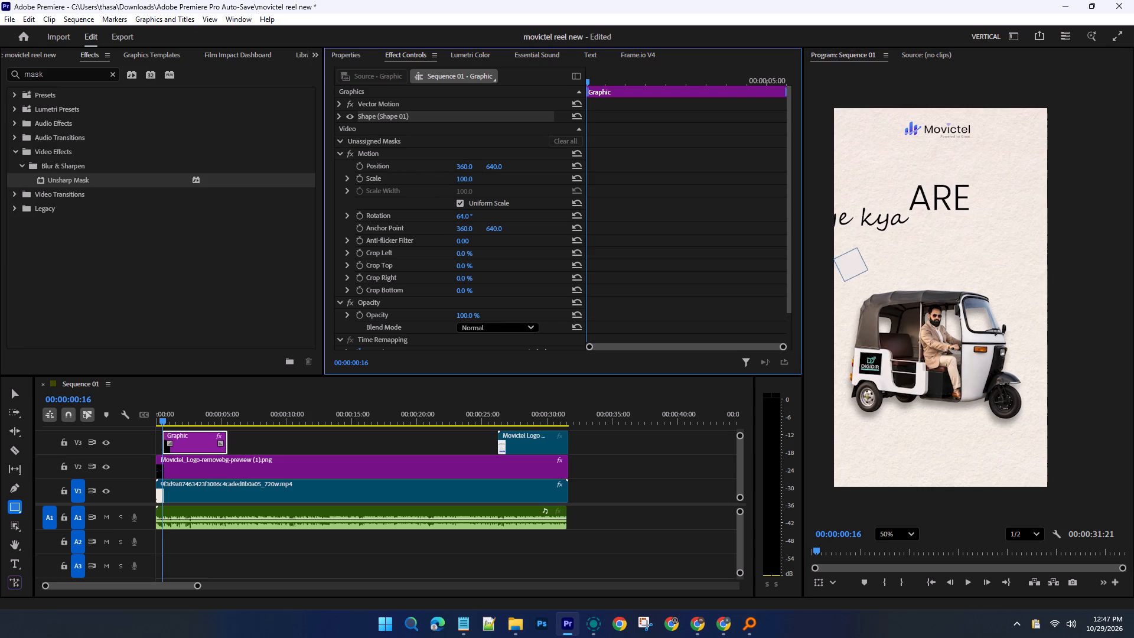
drag(516, 232, 484, 233)
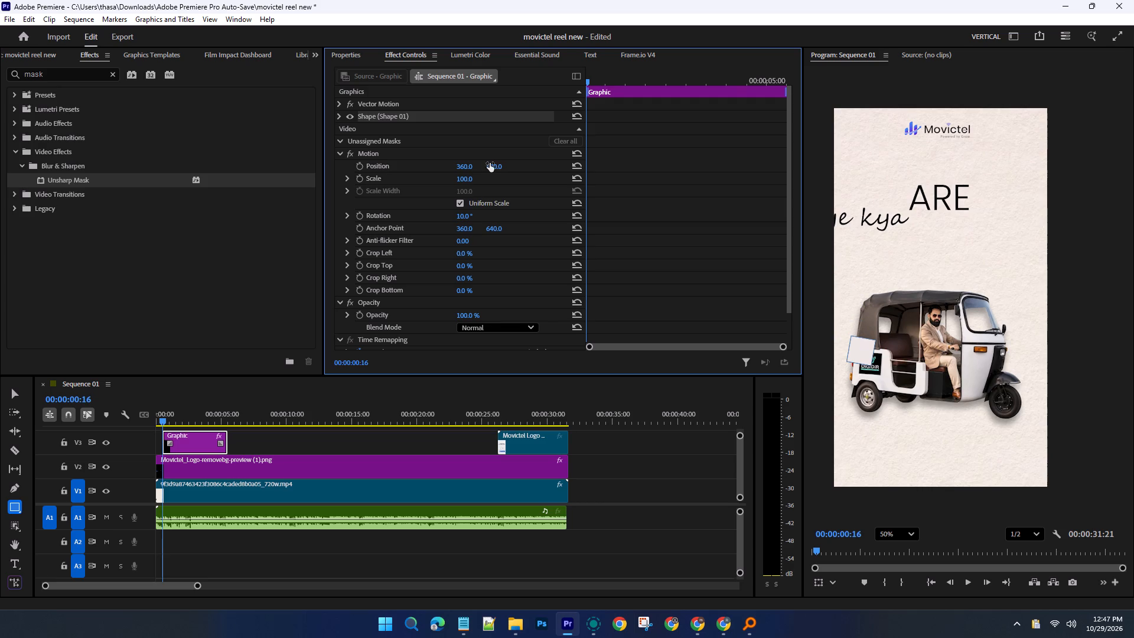
drag(490, 163, 489, 132)
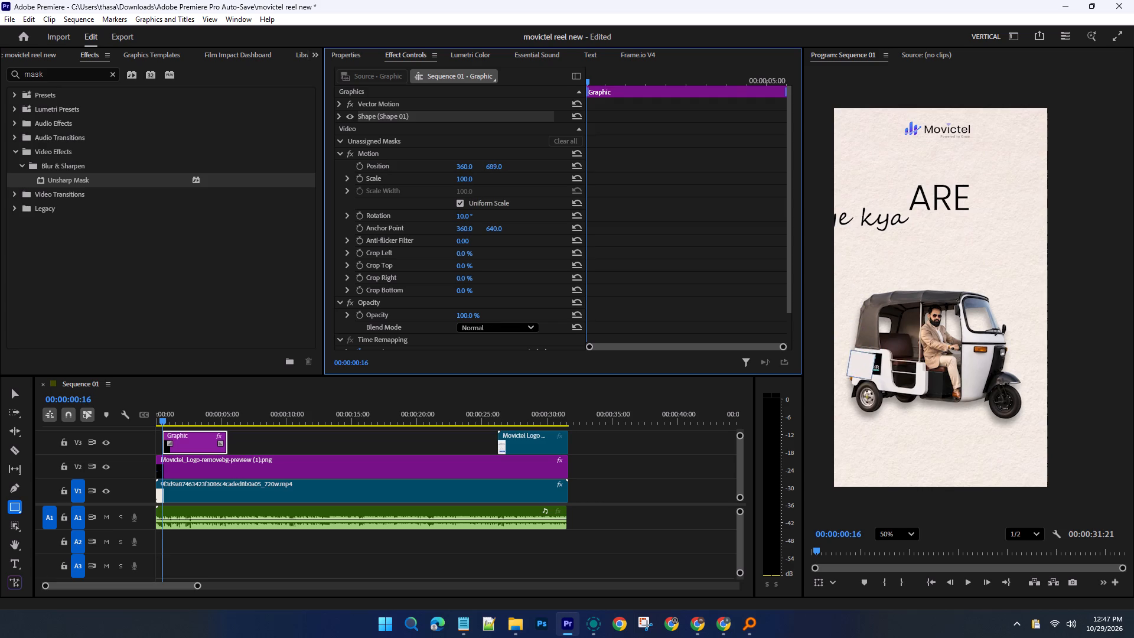
drag(489, 132, 488, 141)
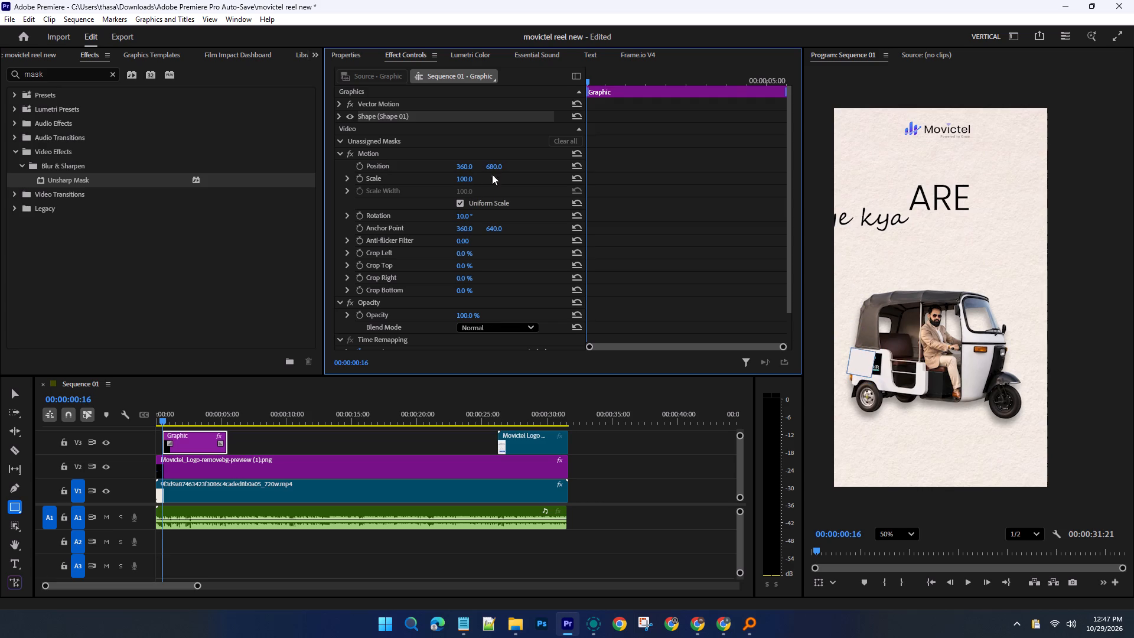
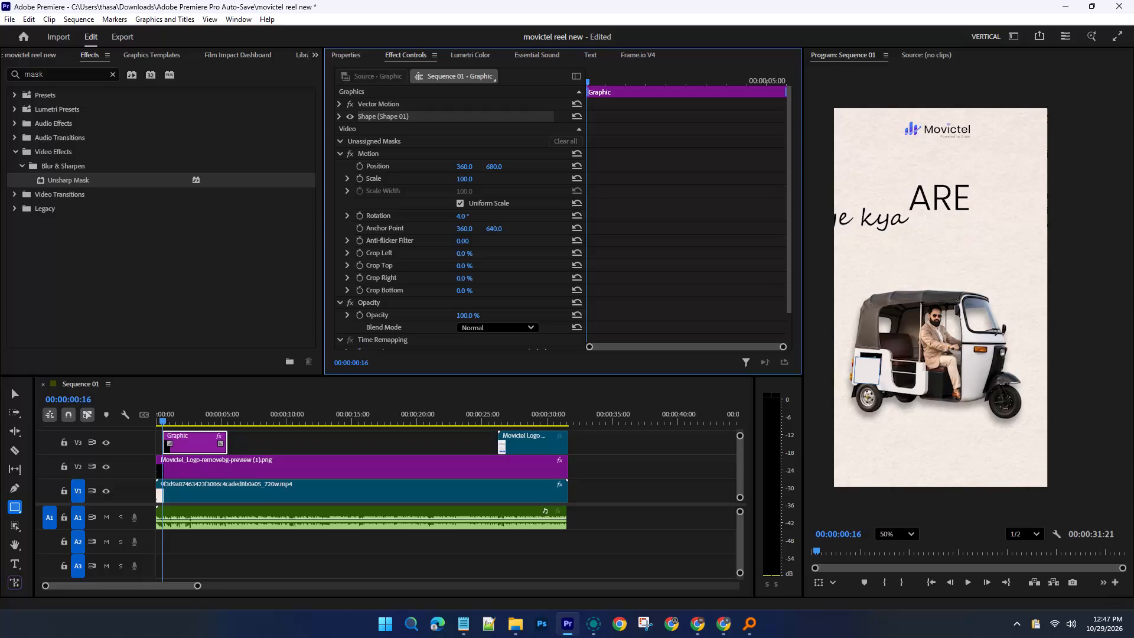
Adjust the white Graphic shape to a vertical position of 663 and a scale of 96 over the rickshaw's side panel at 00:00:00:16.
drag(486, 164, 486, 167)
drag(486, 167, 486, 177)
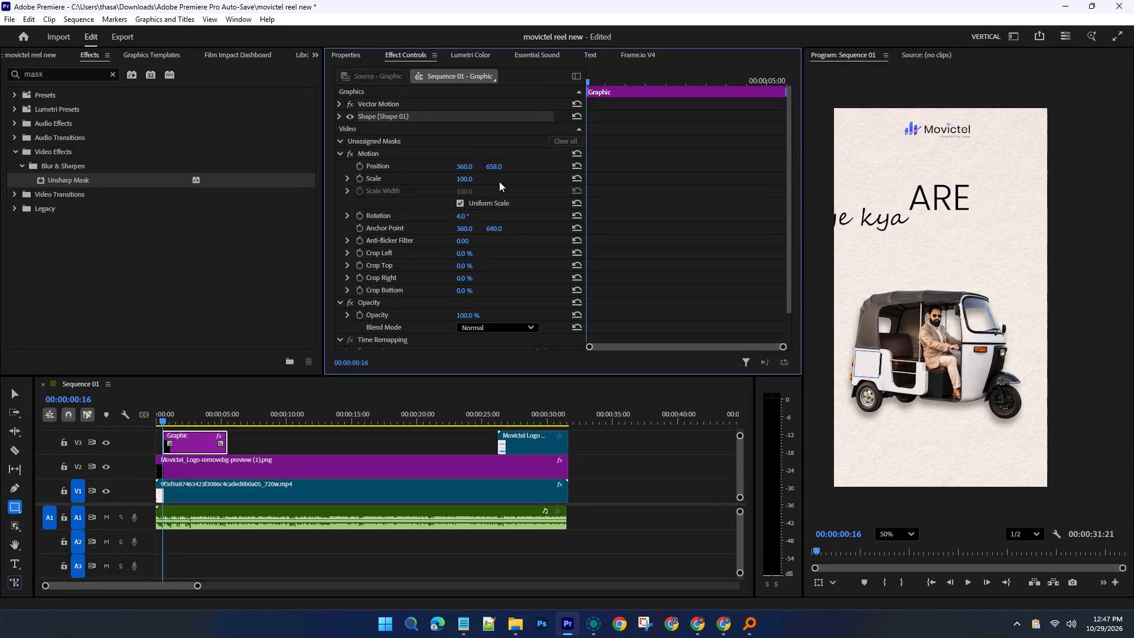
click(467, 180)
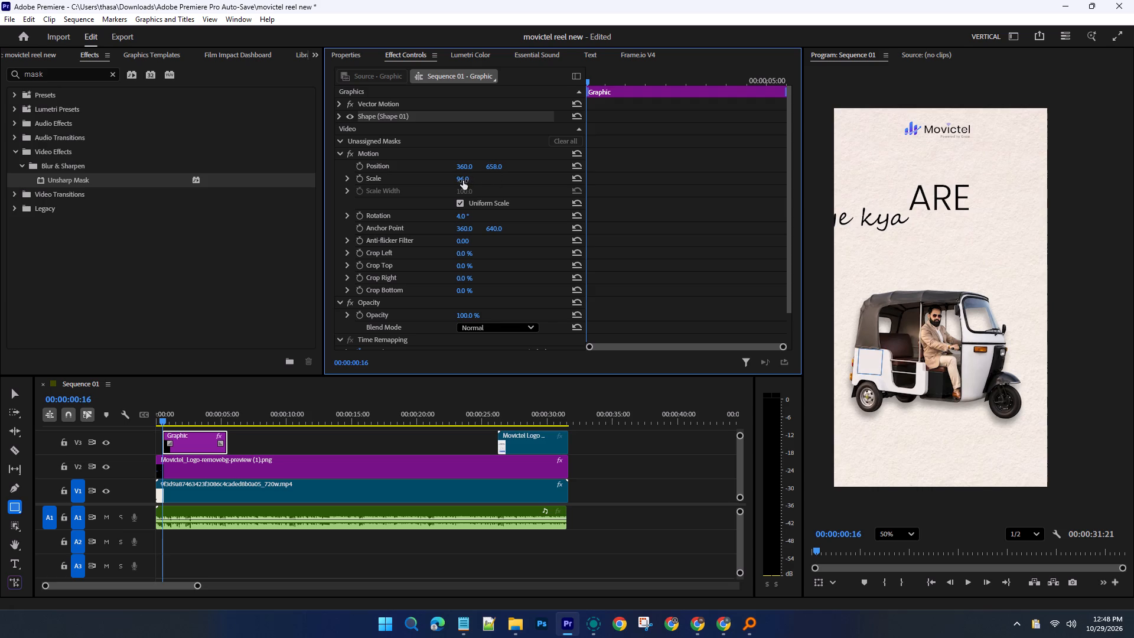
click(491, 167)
Play the sequence to 00:00:05:09, extend the Graphic clip to the Movictel Logo clip, and trim its start to shortly before 00:00:05:00.
drag(165, 418, 145, 419)
key(space)
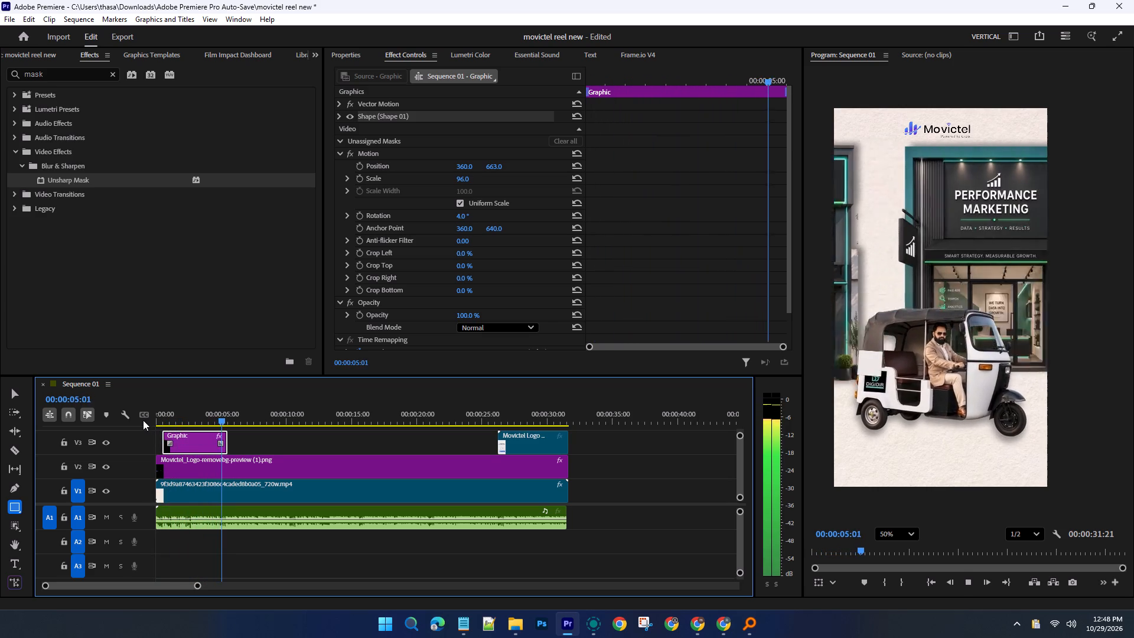
key(space)
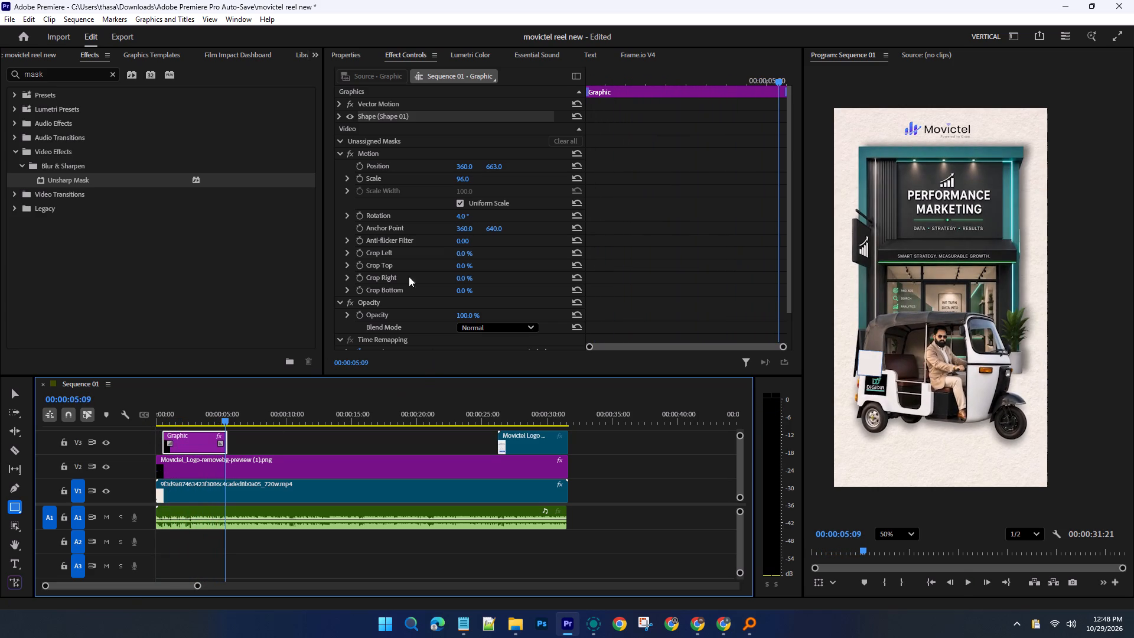
drag(226, 442, 237, 442)
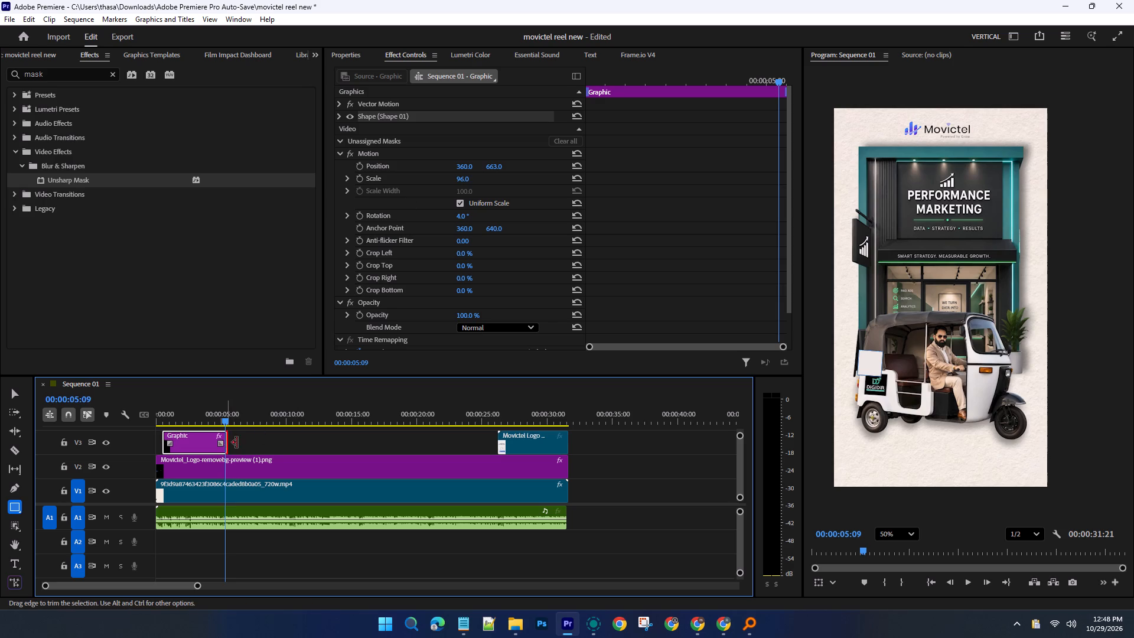
drag(237, 442, 496, 441)
drag(163, 444, 197, 443)
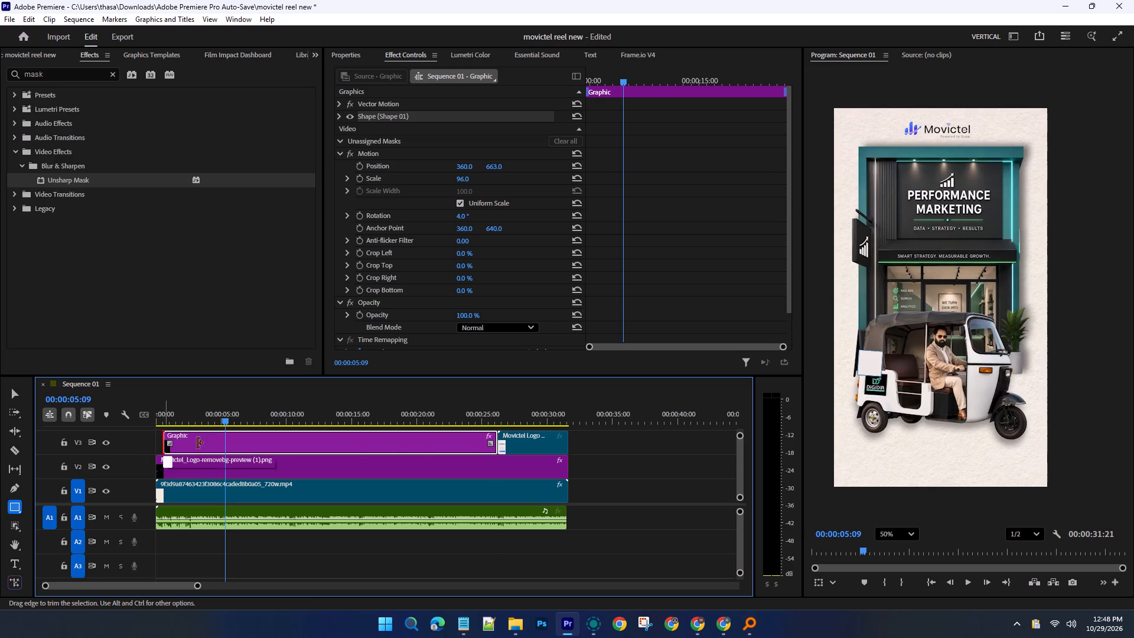
drag(197, 443, 216, 444)
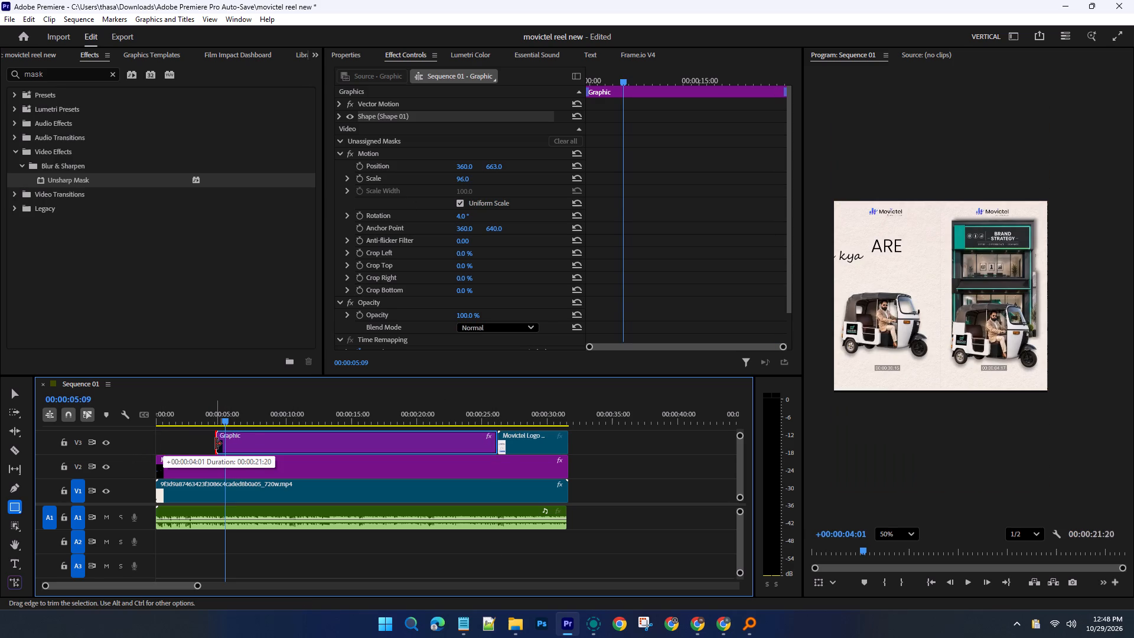
drag(216, 444, 217, 444)
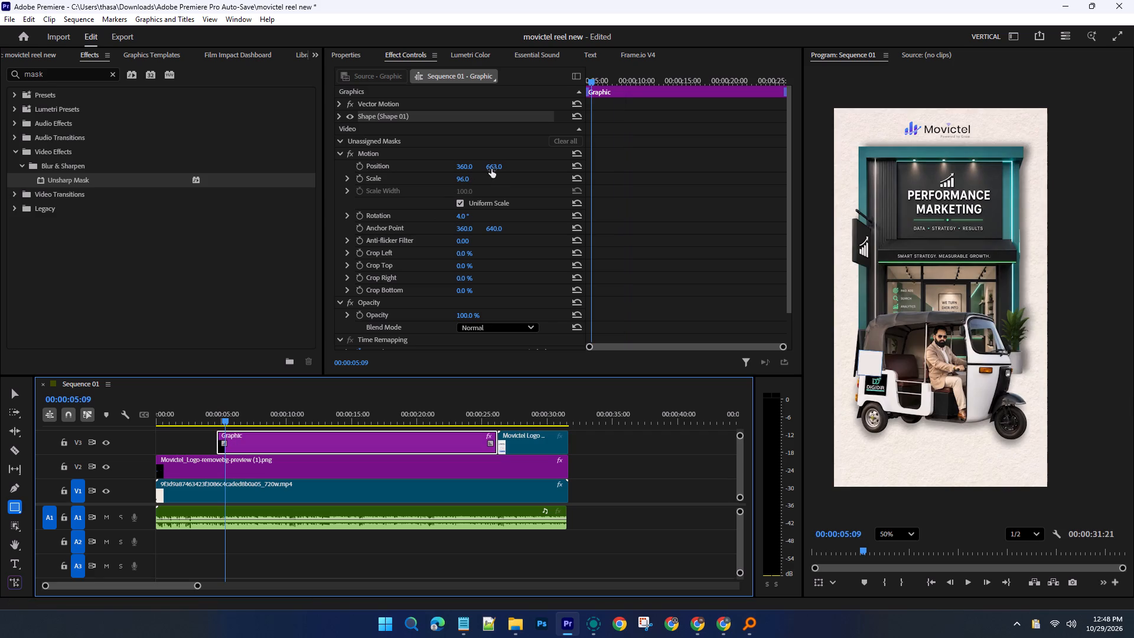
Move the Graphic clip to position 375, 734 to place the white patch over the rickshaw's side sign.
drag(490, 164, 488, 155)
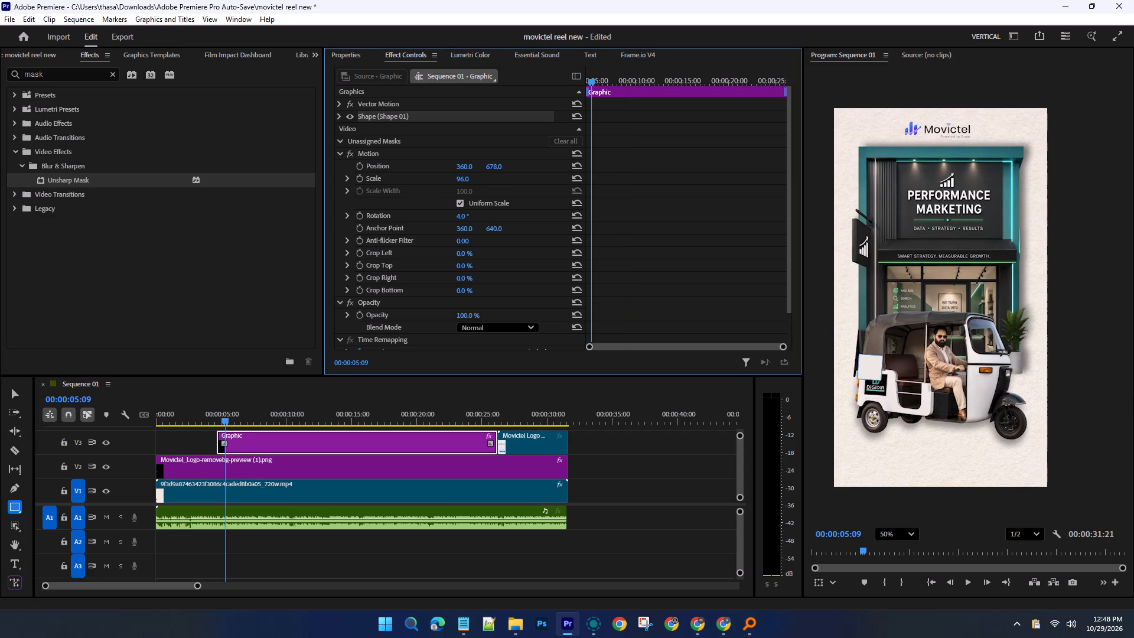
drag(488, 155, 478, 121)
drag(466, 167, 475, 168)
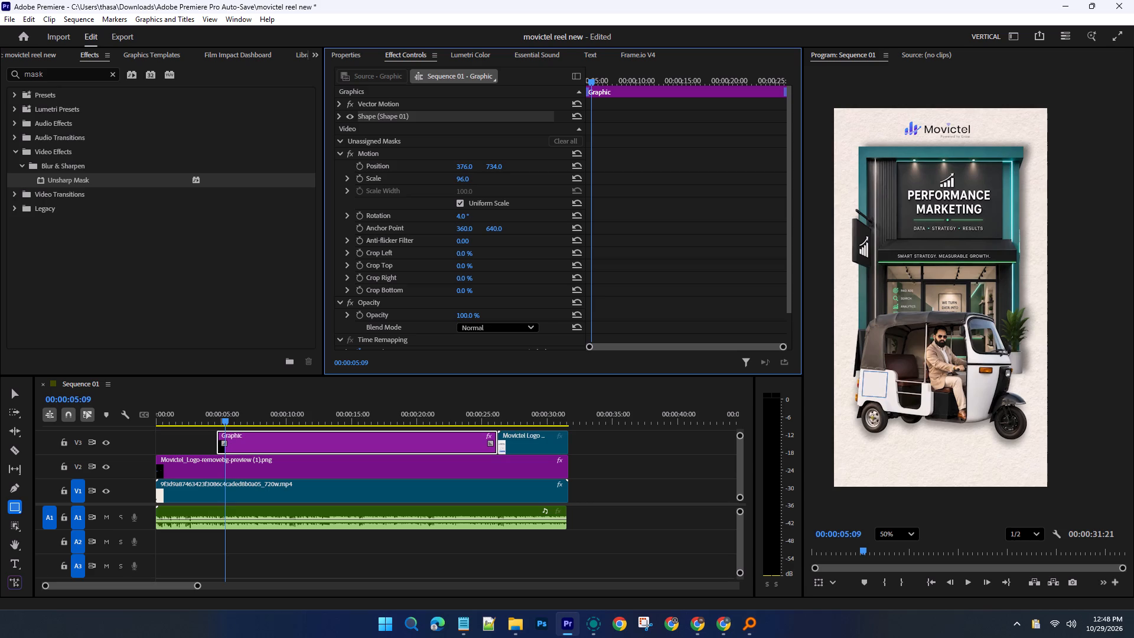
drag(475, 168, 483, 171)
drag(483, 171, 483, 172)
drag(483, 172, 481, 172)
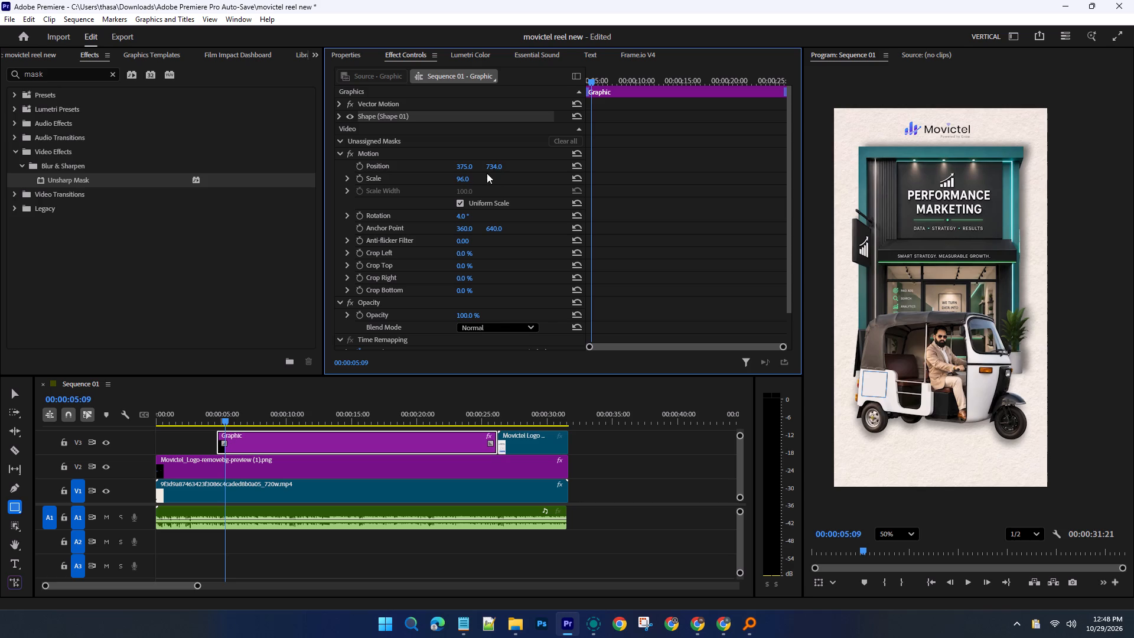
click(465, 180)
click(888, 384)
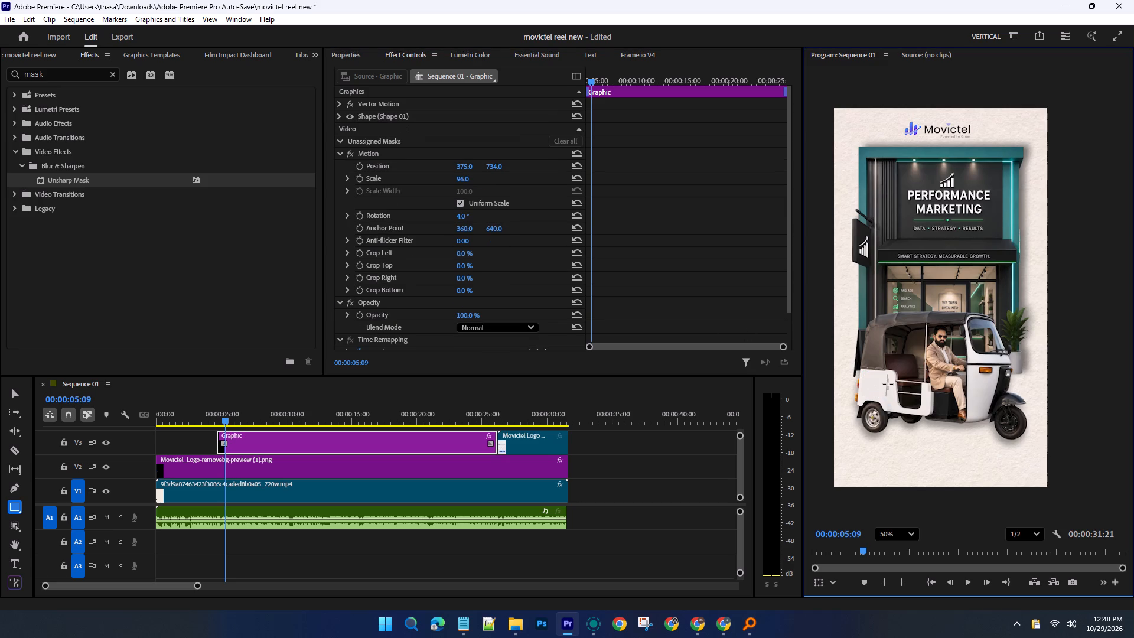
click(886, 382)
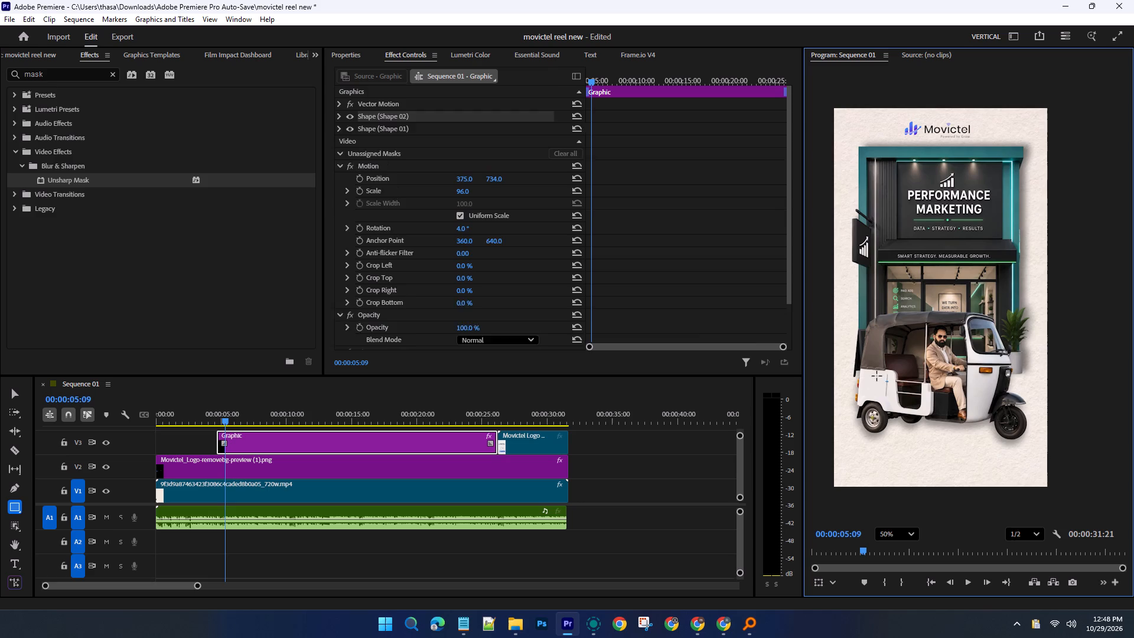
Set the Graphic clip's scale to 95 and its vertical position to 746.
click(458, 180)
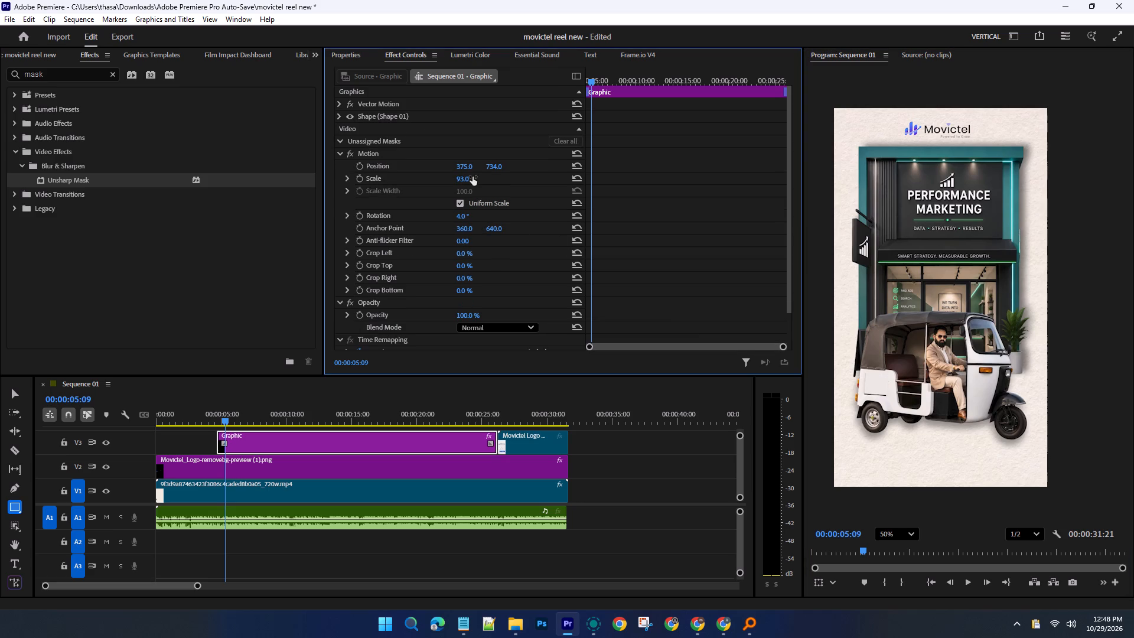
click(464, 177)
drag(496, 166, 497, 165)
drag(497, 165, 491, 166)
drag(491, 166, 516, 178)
Enlarge the Graphic clip to a scale of 131 and position it at 466, 666 to cover the rickshaw's side sign at 00:00:05:09.
drag(463, 180, 449, 180)
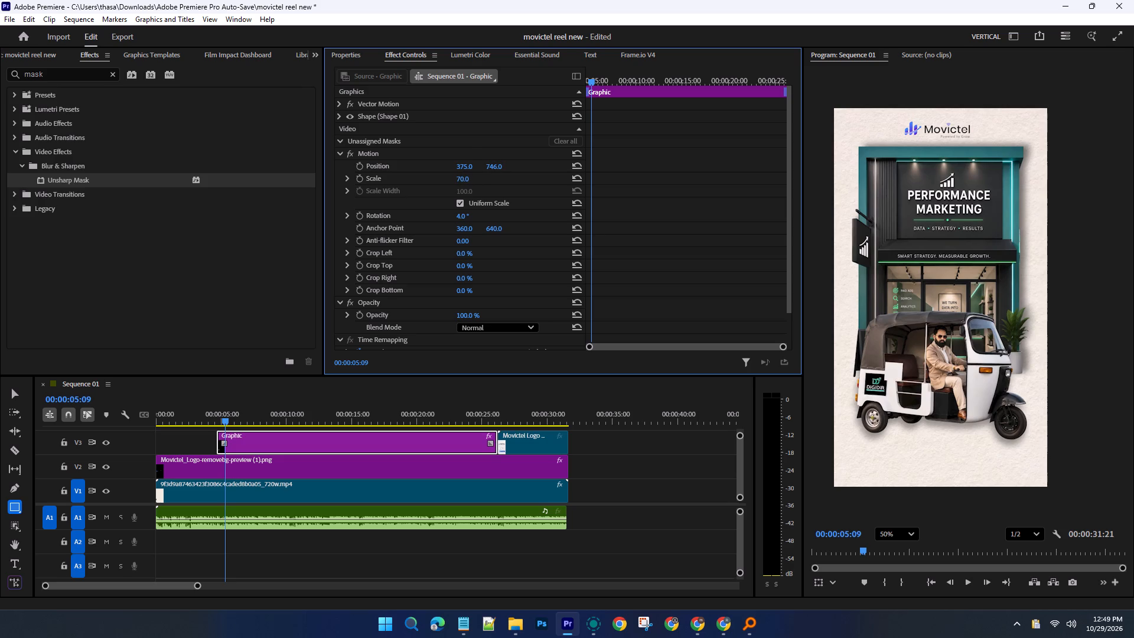
drag(449, 180, 485, 180)
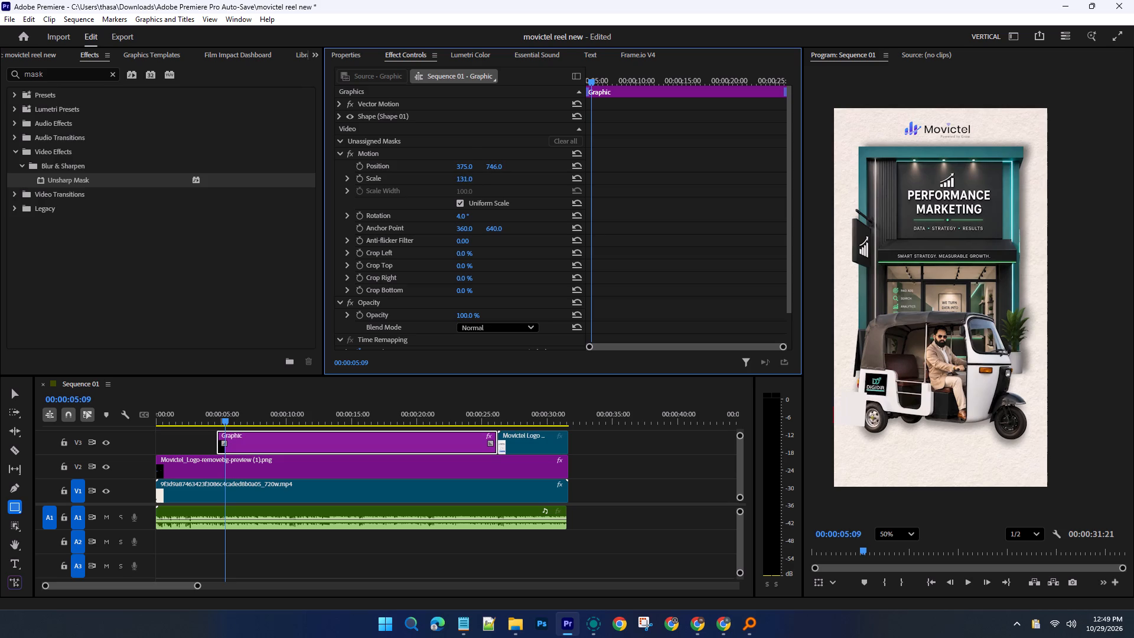
drag(485, 180, 491, 180)
drag(491, 168, 448, 172)
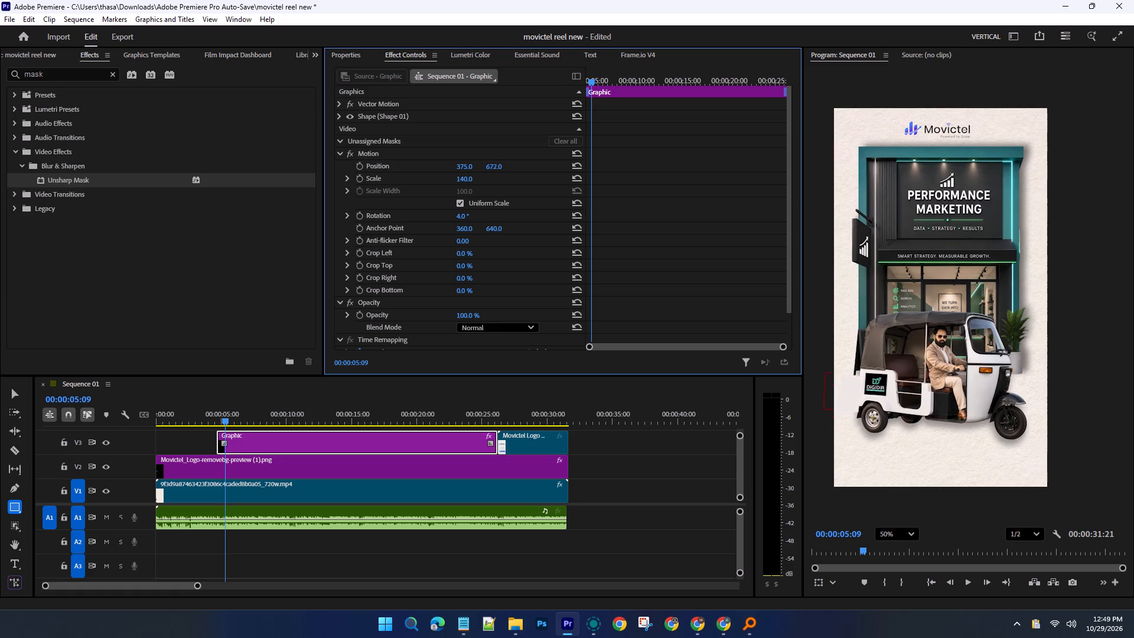
drag(448, 172, 434, 174)
drag(461, 165, 454, 165)
drag(454, 165, 529, 171)
click(491, 164)
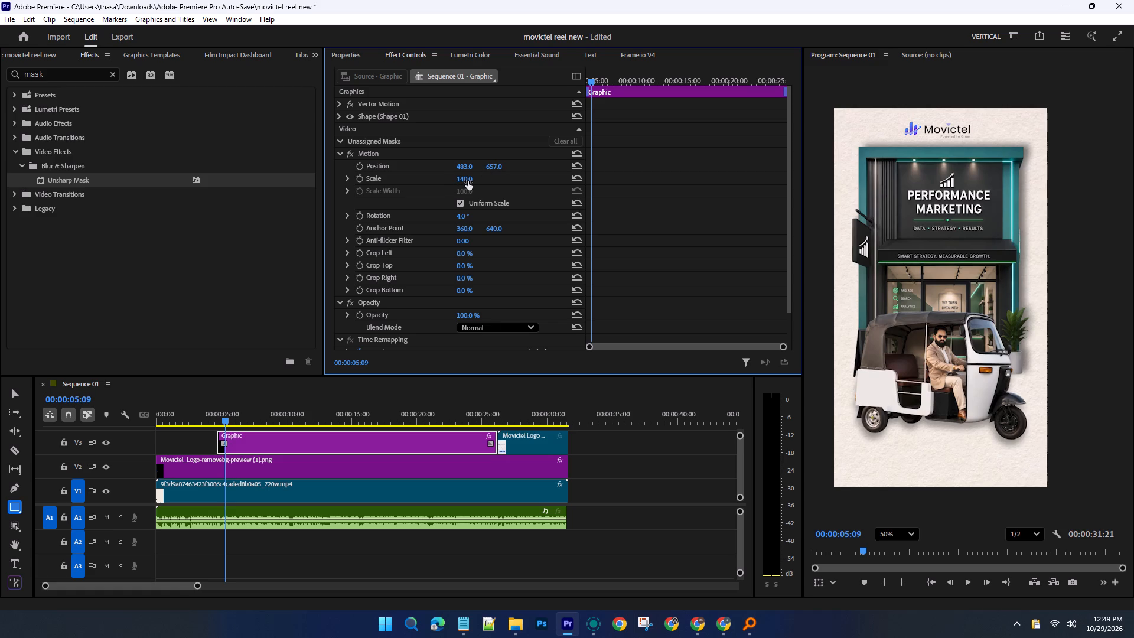
drag(467, 180, 461, 180)
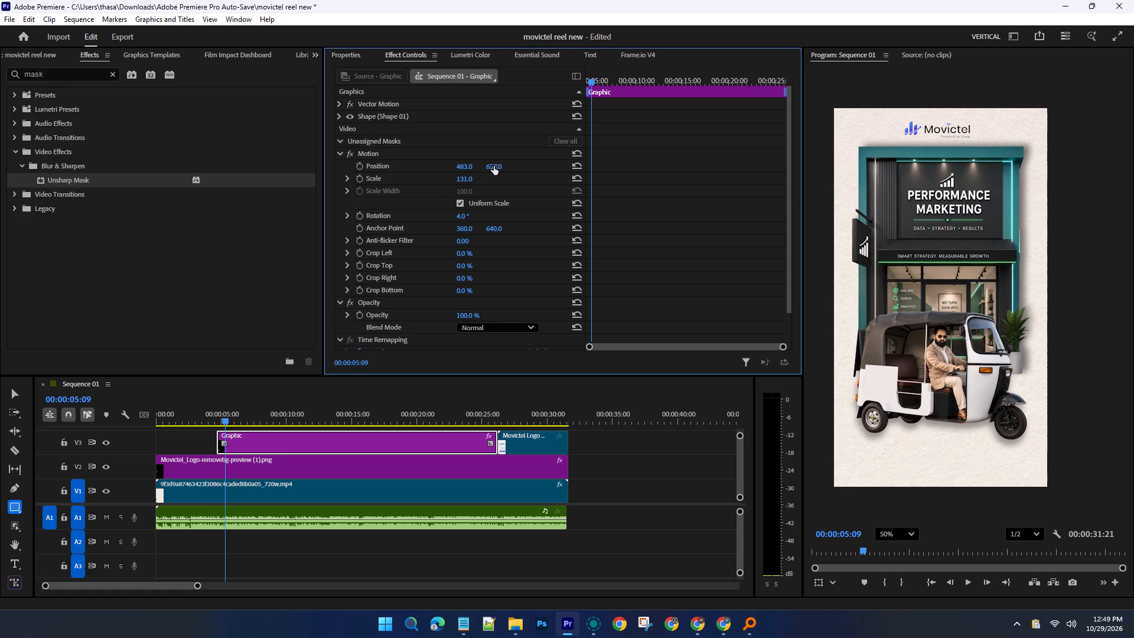
drag(495, 165, 510, 174)
drag(510, 174, 529, 185)
drag(461, 164, 451, 165)
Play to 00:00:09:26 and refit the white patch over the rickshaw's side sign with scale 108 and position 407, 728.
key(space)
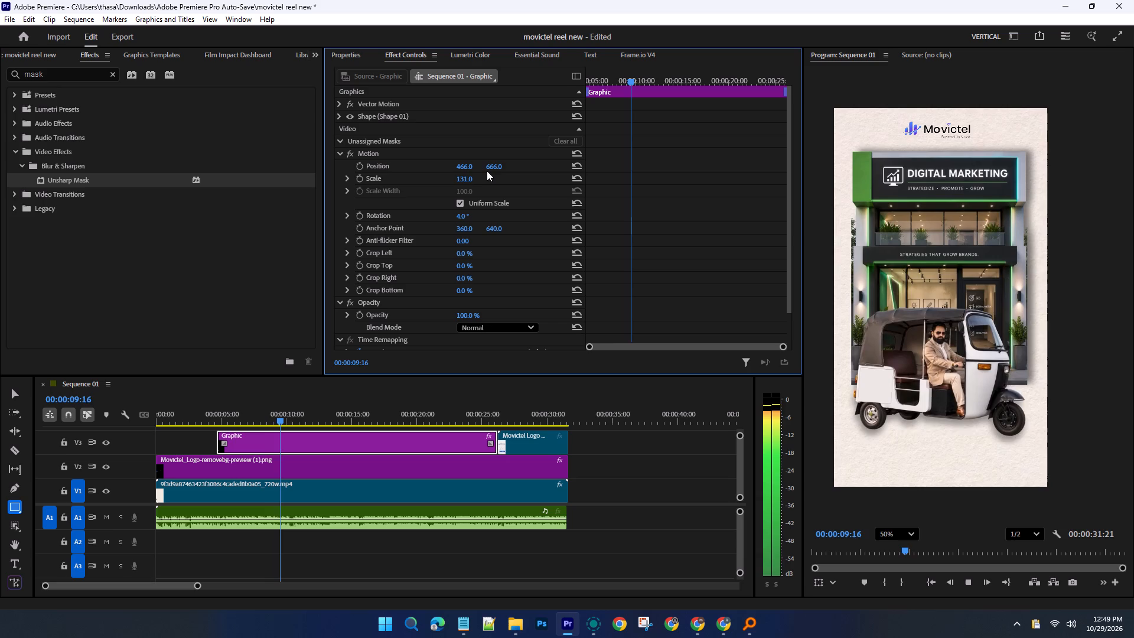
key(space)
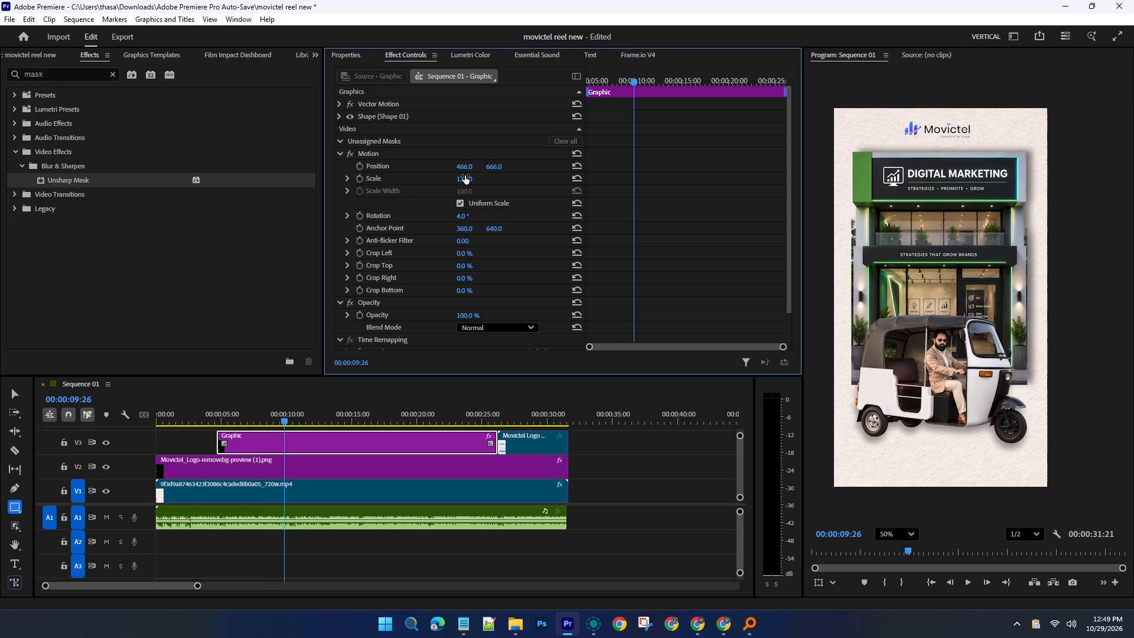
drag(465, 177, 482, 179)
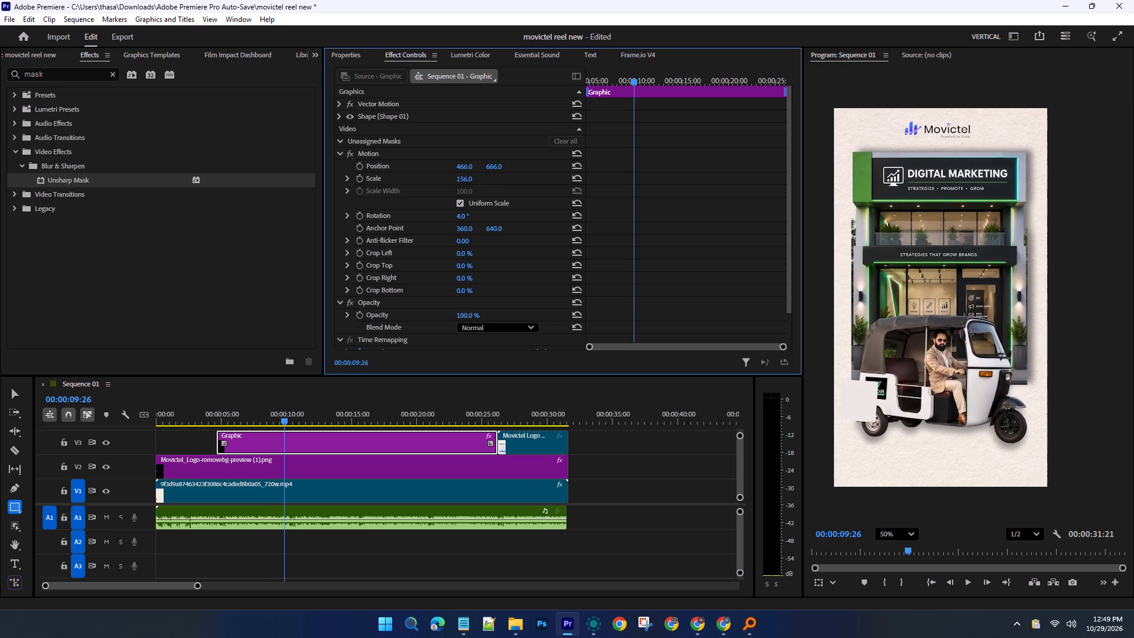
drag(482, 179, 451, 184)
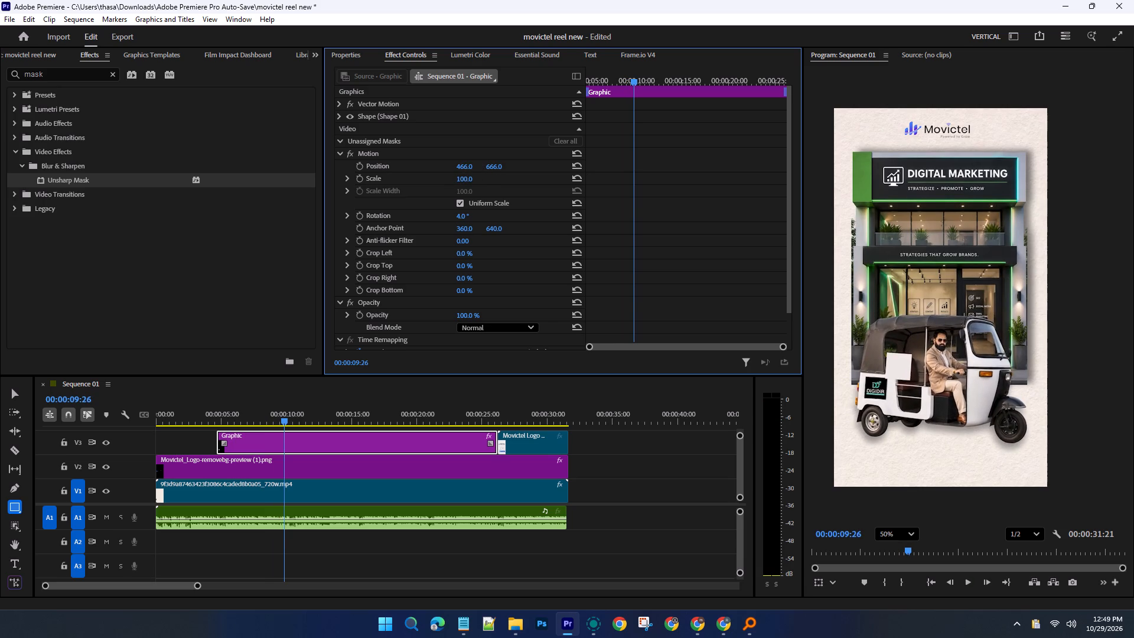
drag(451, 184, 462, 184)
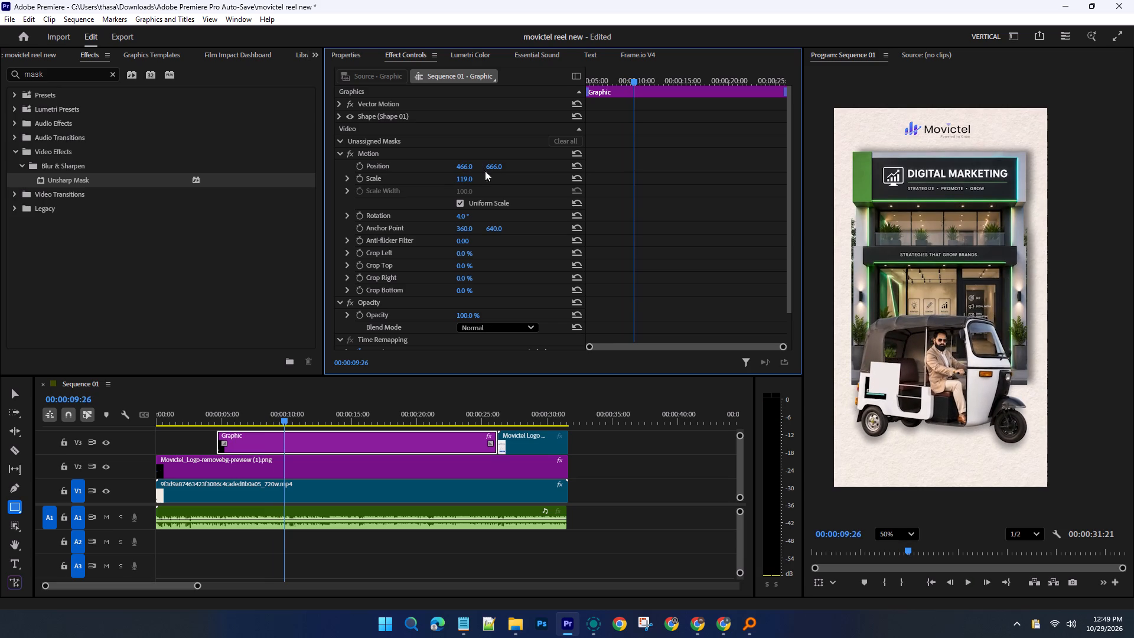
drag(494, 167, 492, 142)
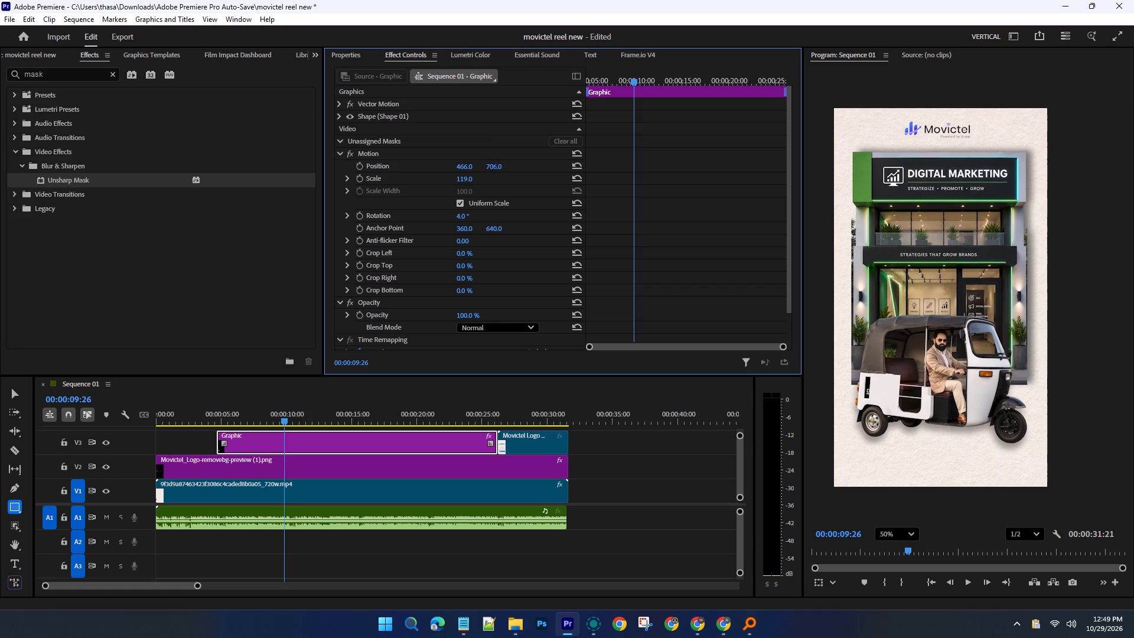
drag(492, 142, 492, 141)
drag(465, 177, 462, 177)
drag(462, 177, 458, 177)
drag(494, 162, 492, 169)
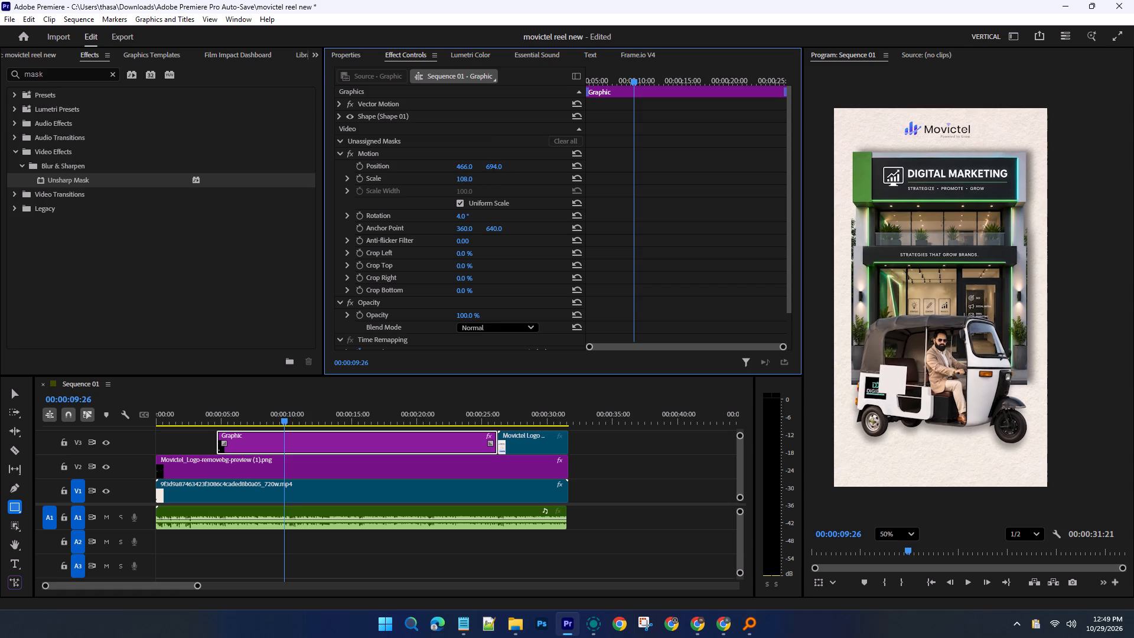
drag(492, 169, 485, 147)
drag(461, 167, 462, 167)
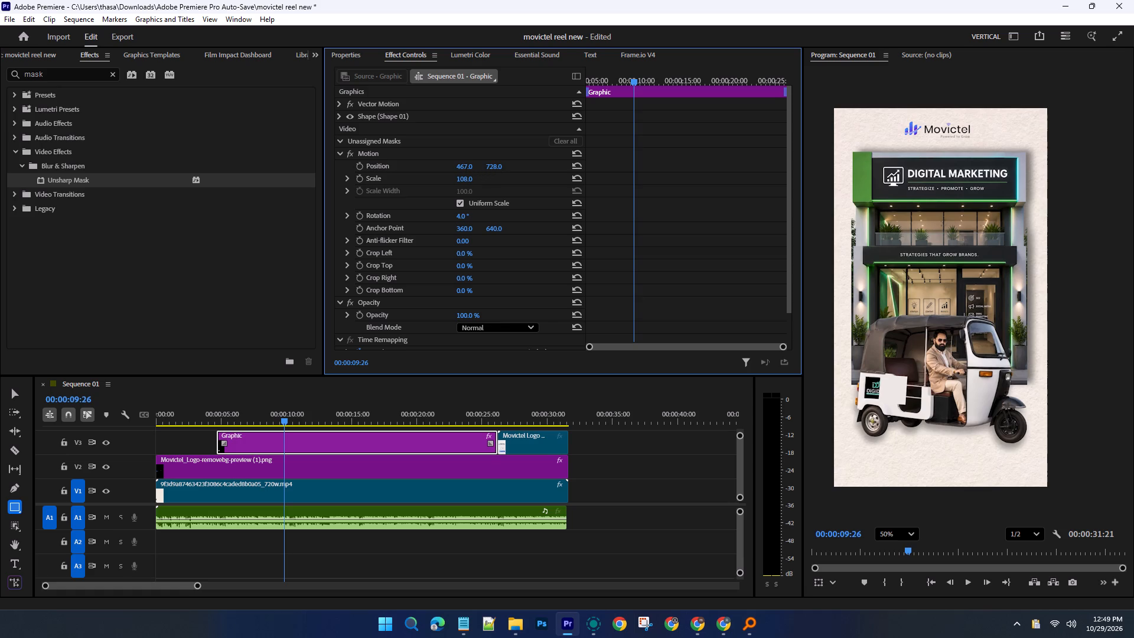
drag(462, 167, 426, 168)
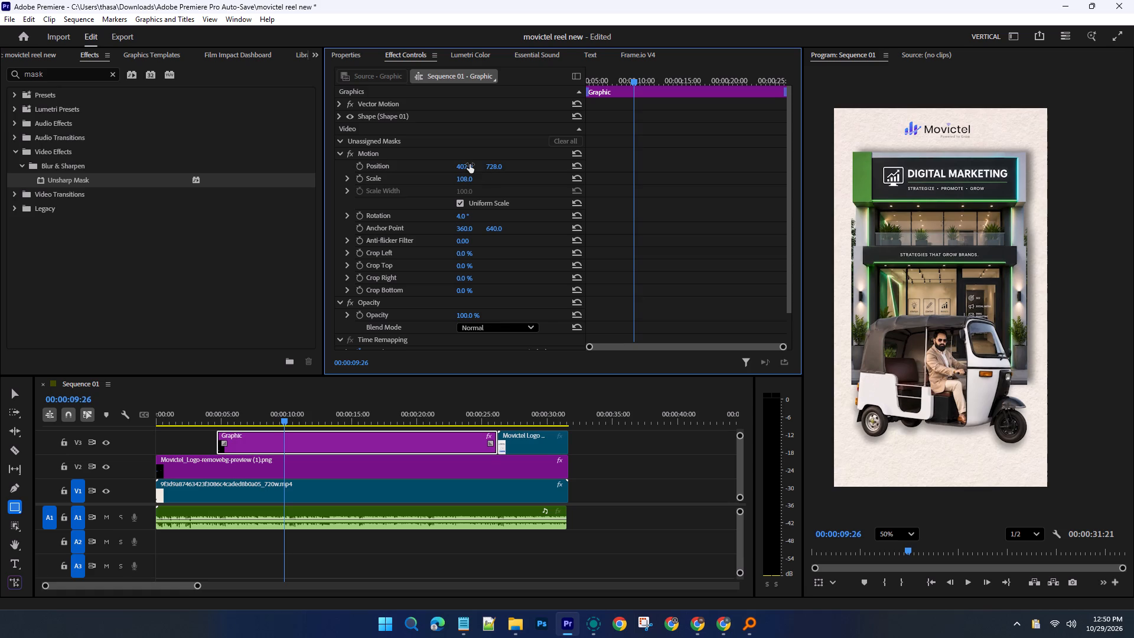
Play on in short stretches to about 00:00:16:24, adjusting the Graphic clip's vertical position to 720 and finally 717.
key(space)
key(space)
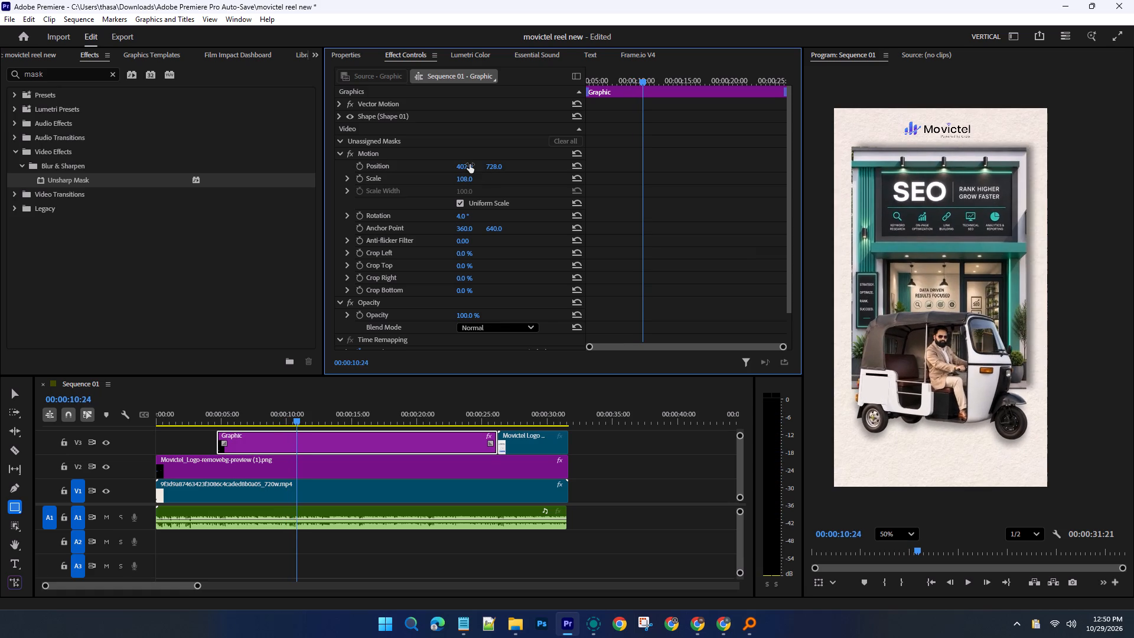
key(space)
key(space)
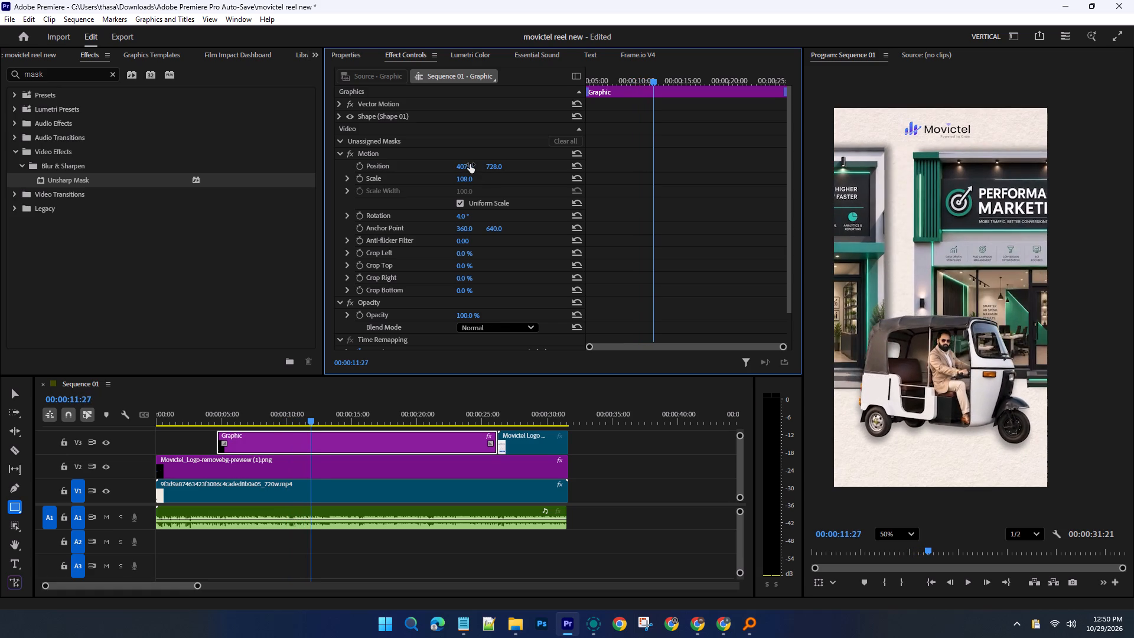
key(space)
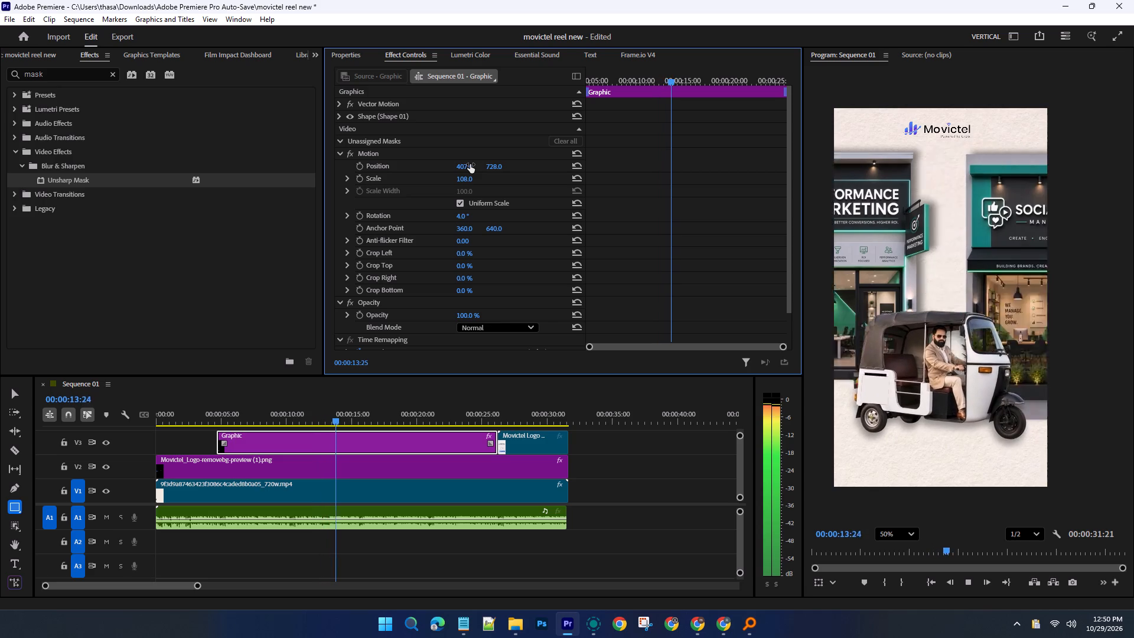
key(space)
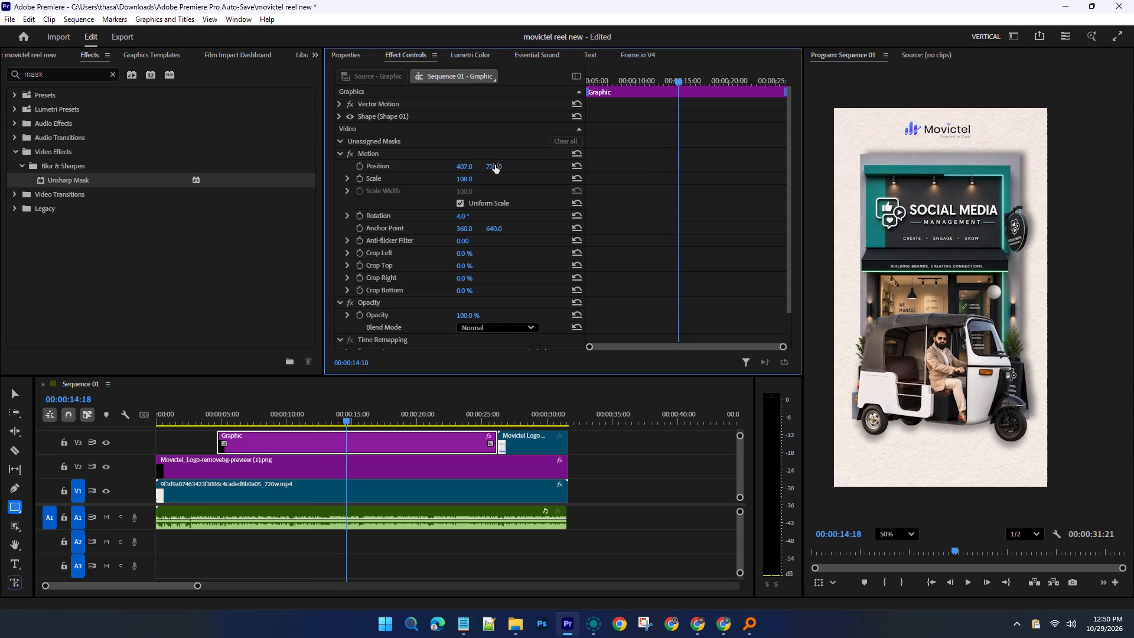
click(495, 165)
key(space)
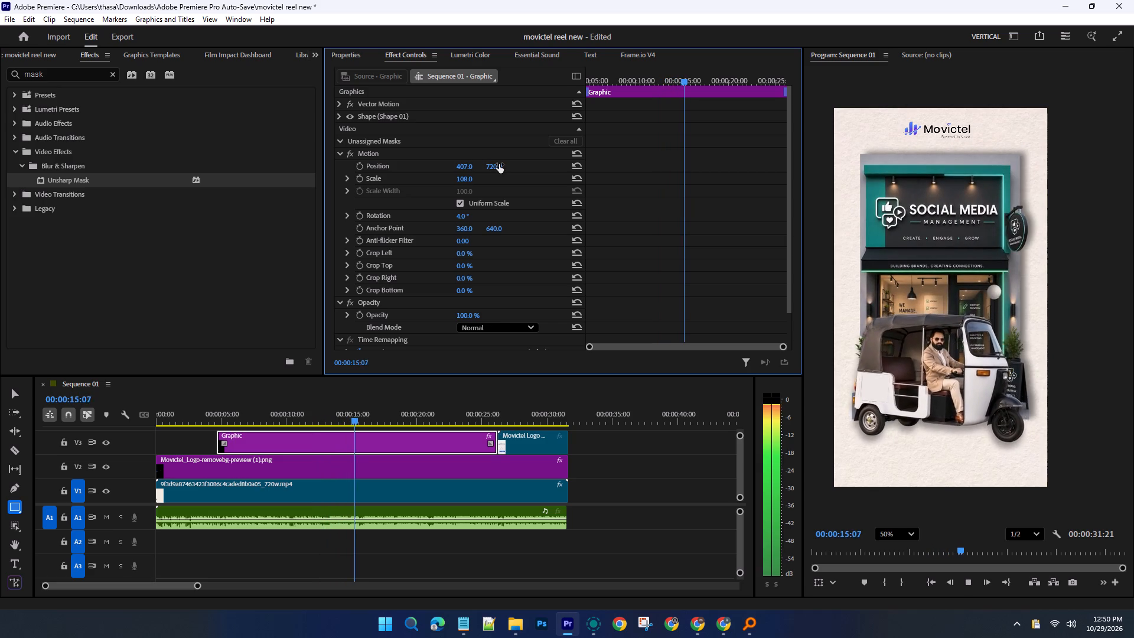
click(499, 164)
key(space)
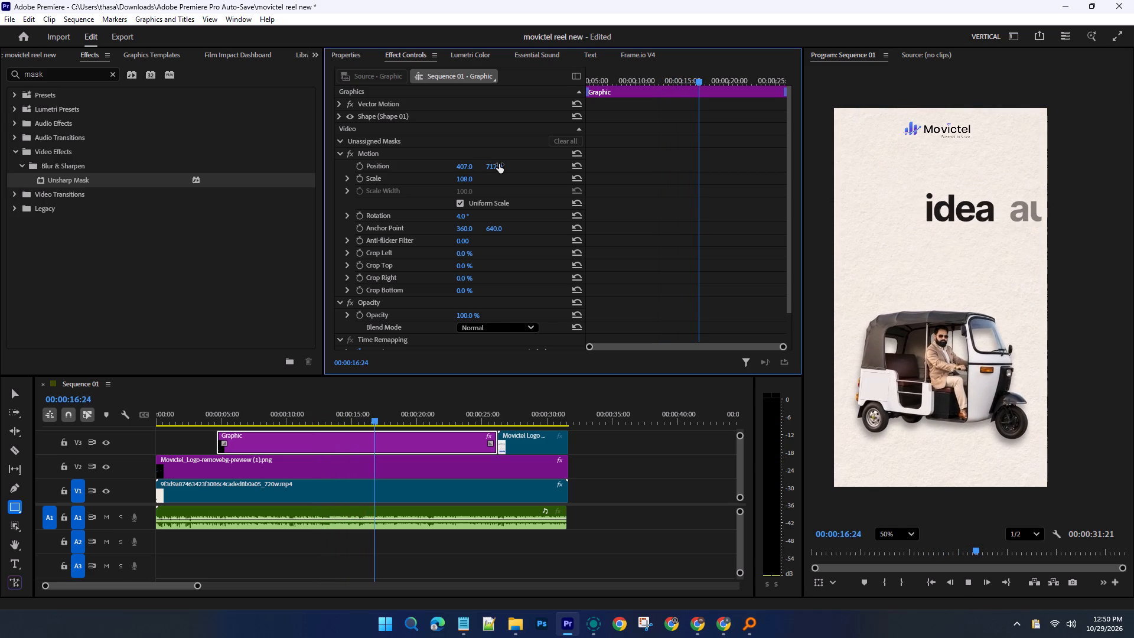
Return the playhead to the sequence start and delete the Graphic clip from track V3.
drag(377, 421, 148, 435)
drag(232, 449, 168, 448)
key(Delete)
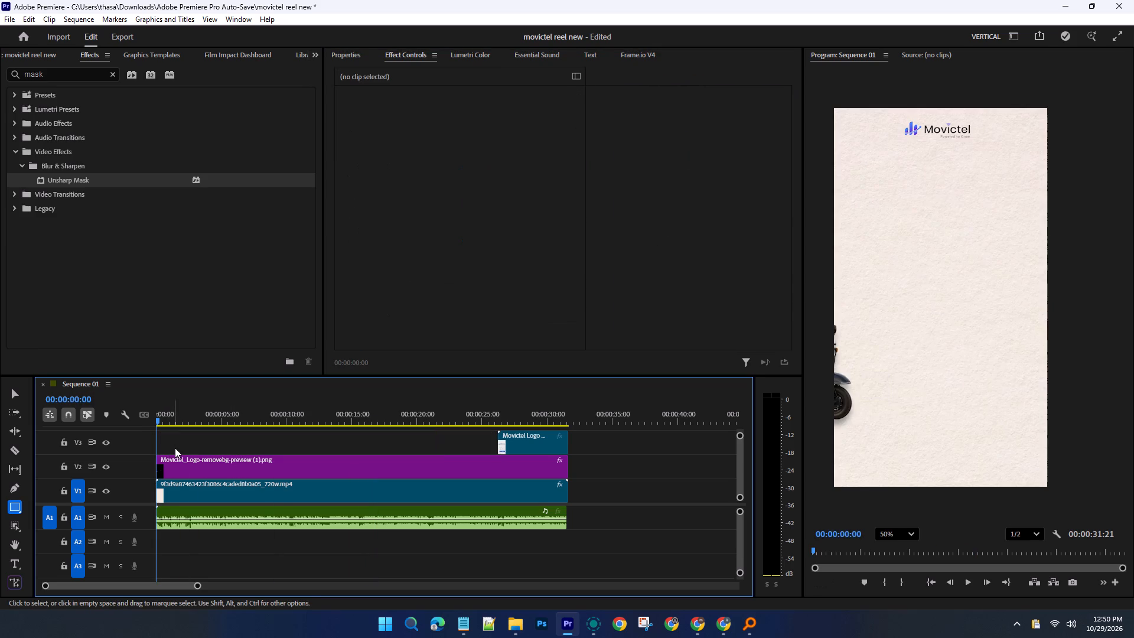
Play the sequence from the start to 00:00:24:08 to review the reel without the white patch.
click(229, 471)
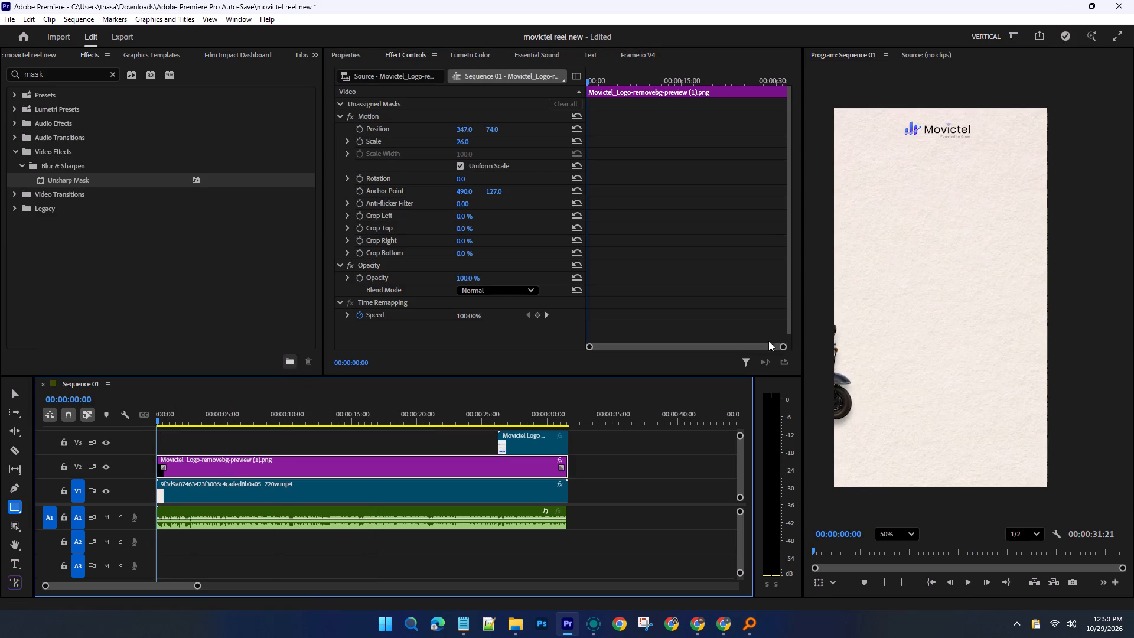
click(966, 578)
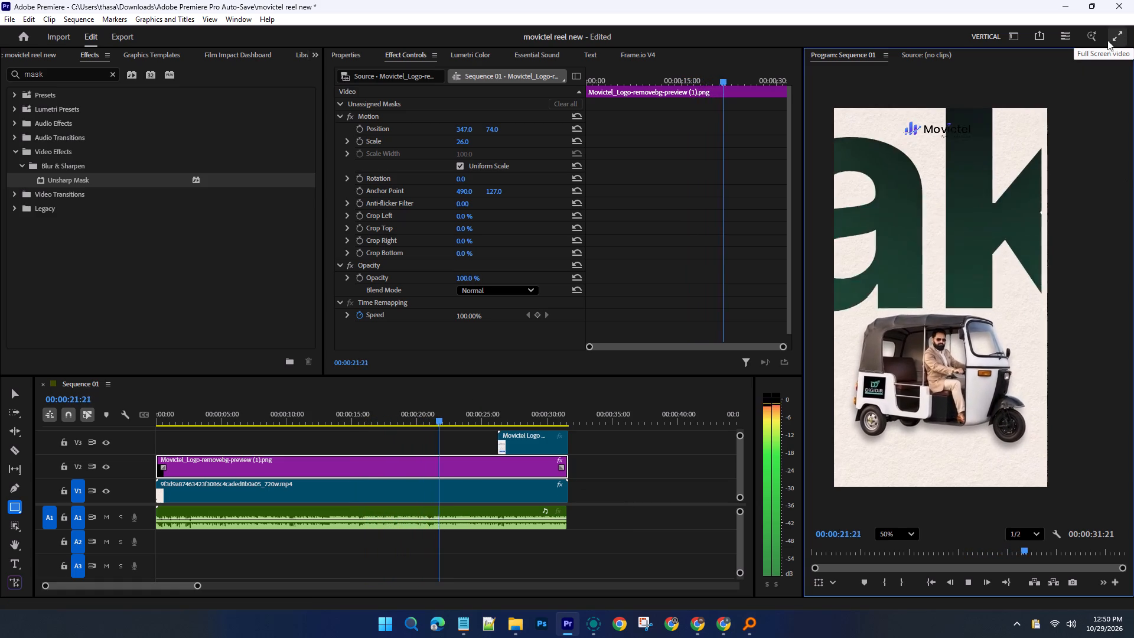
click(970, 589)
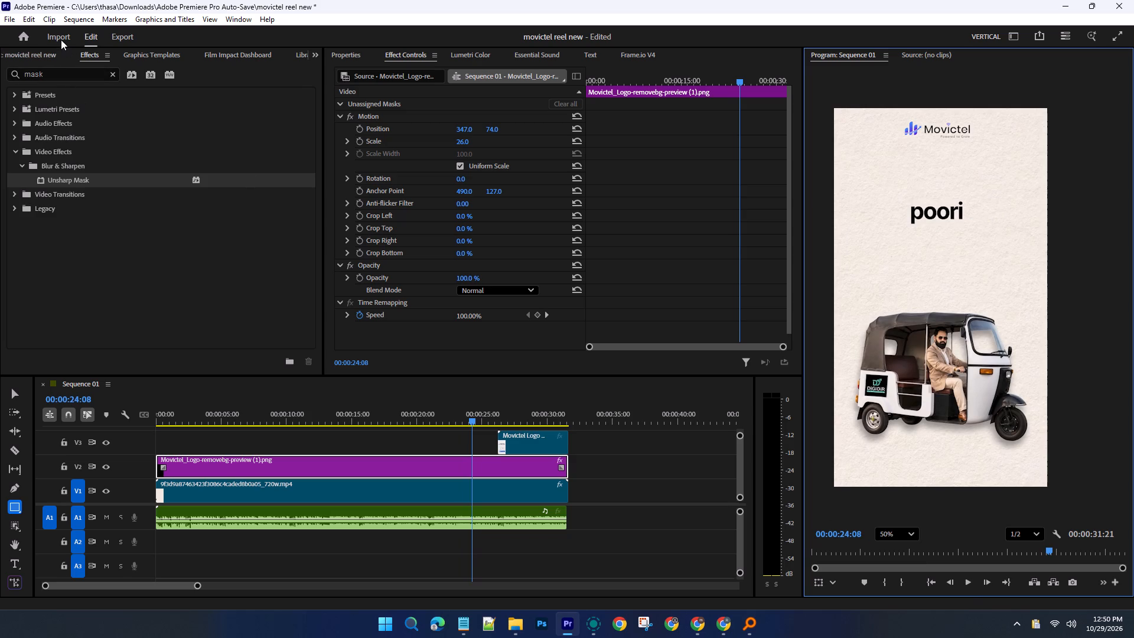
Export the sequence to the Desktop as an H.264 video named "movictel reel new".
click(115, 34)
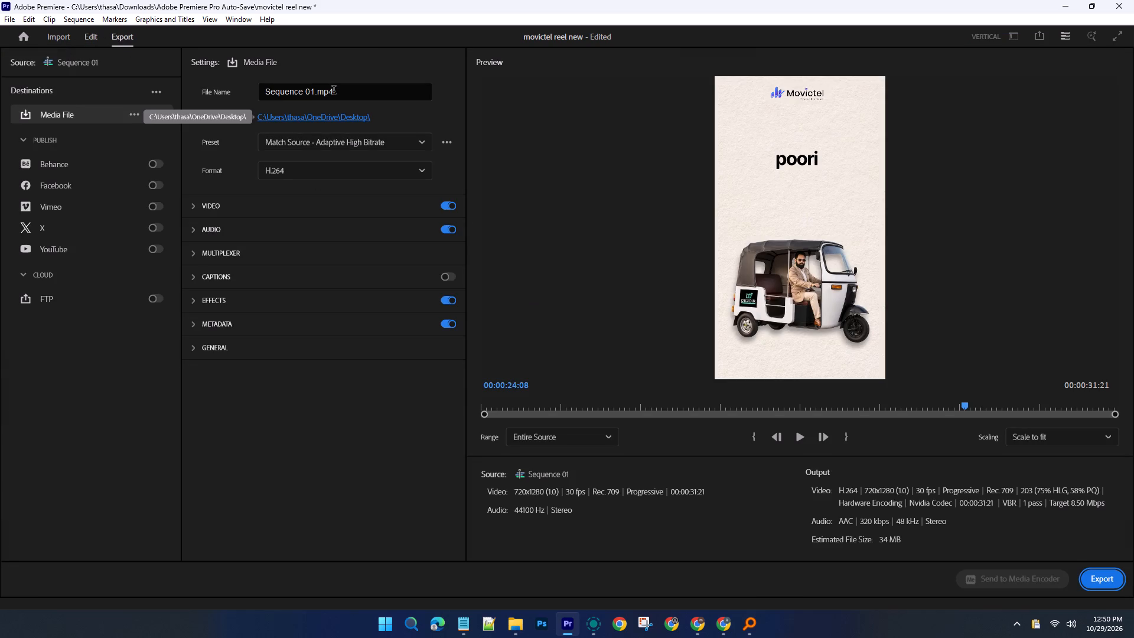
drag(334, 91, 256, 89)
key(BackSpace)
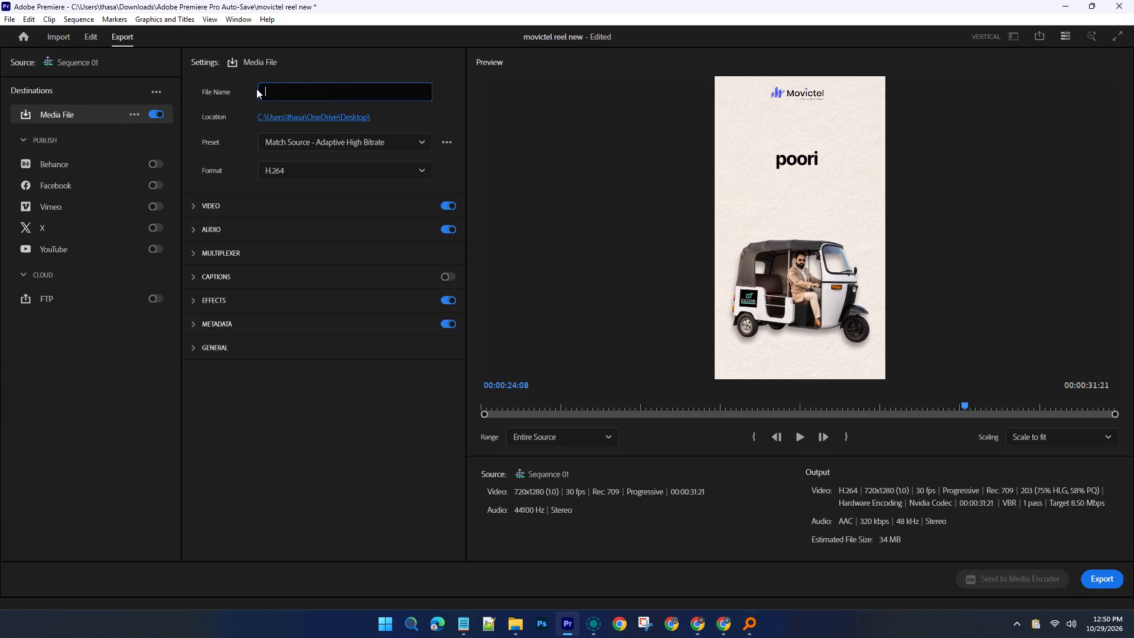
text(movictel reel new)
click(1114, 578)
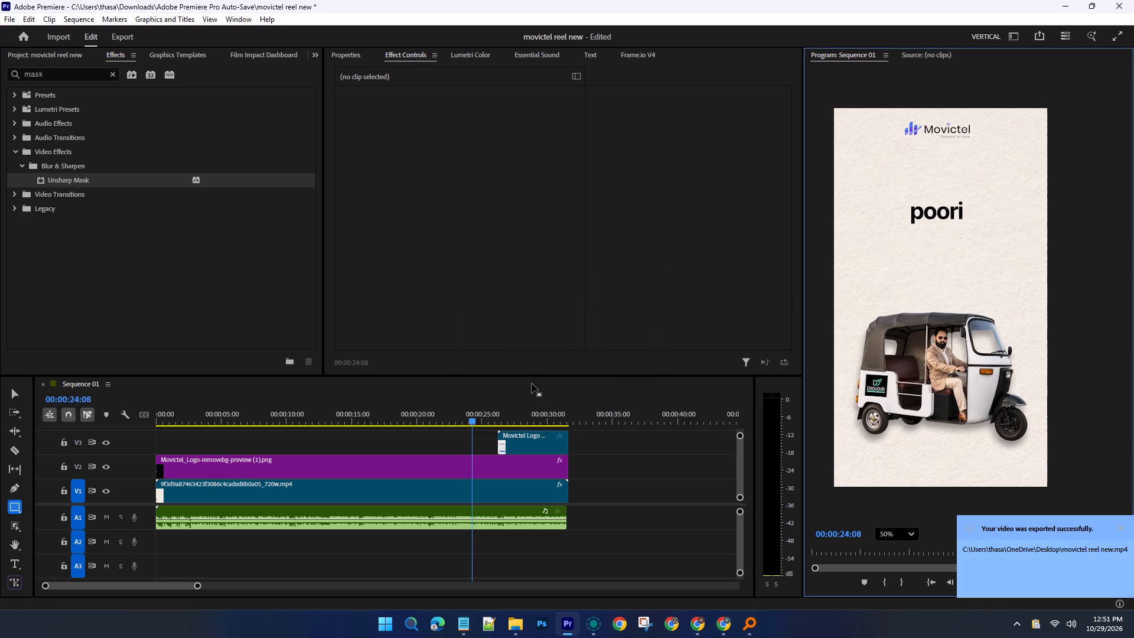
Close the movictel reel new project and exit Premiere Pro.
click(1133, 0)
click(598, 341)
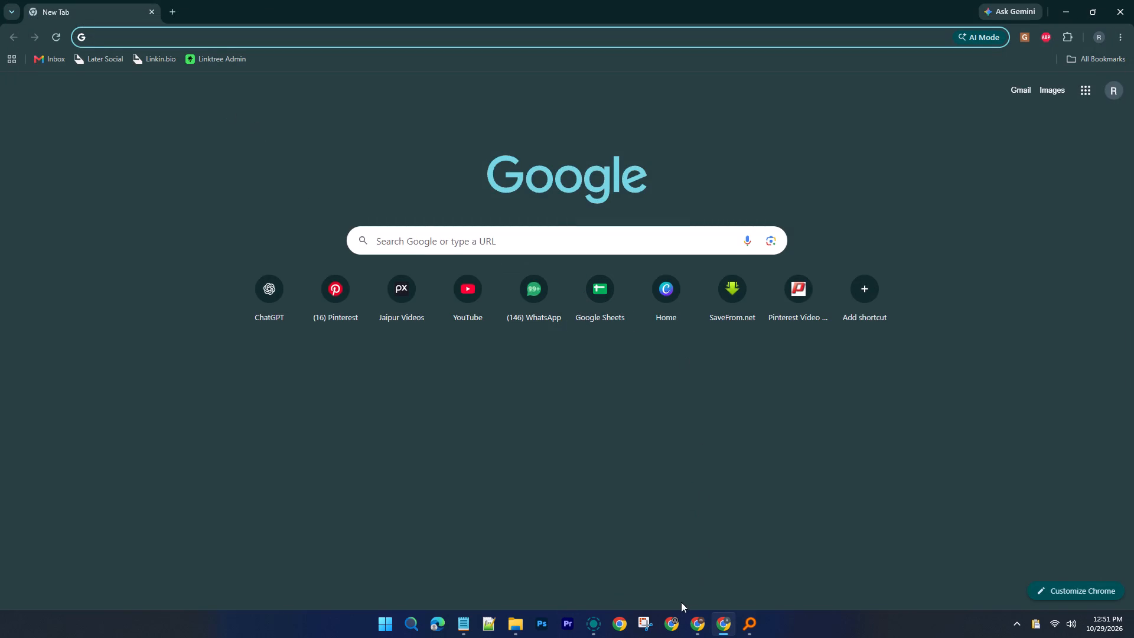
In the Chrome window holding the source video, search Google in a new tab for "water mark remover" and open WatermarkRemover.io.
click(695, 624)
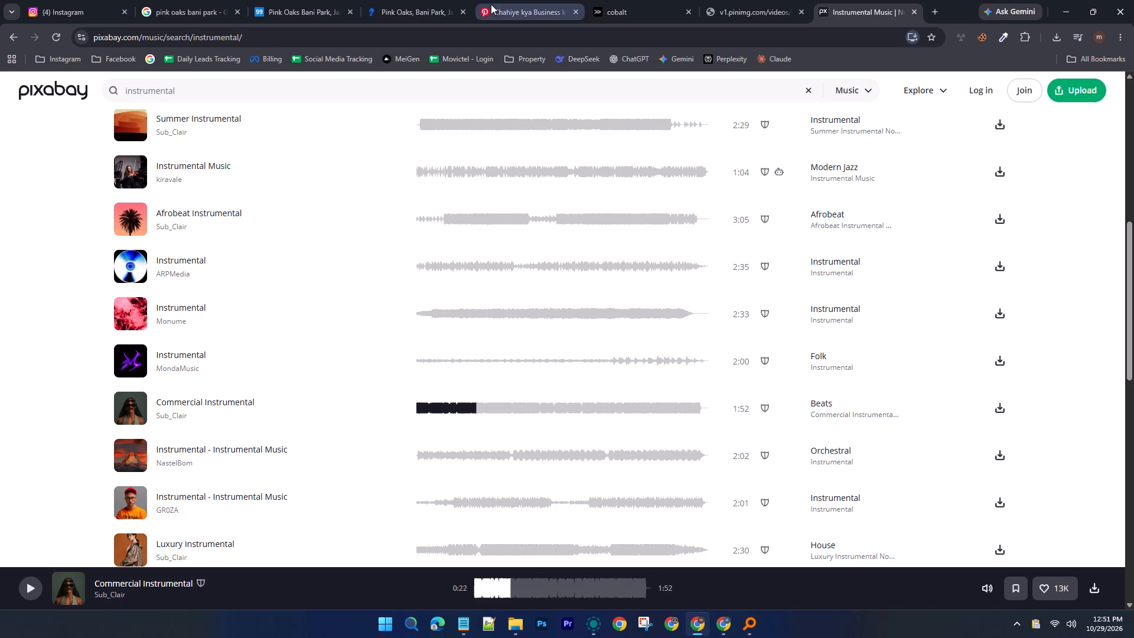
click(747, 0)
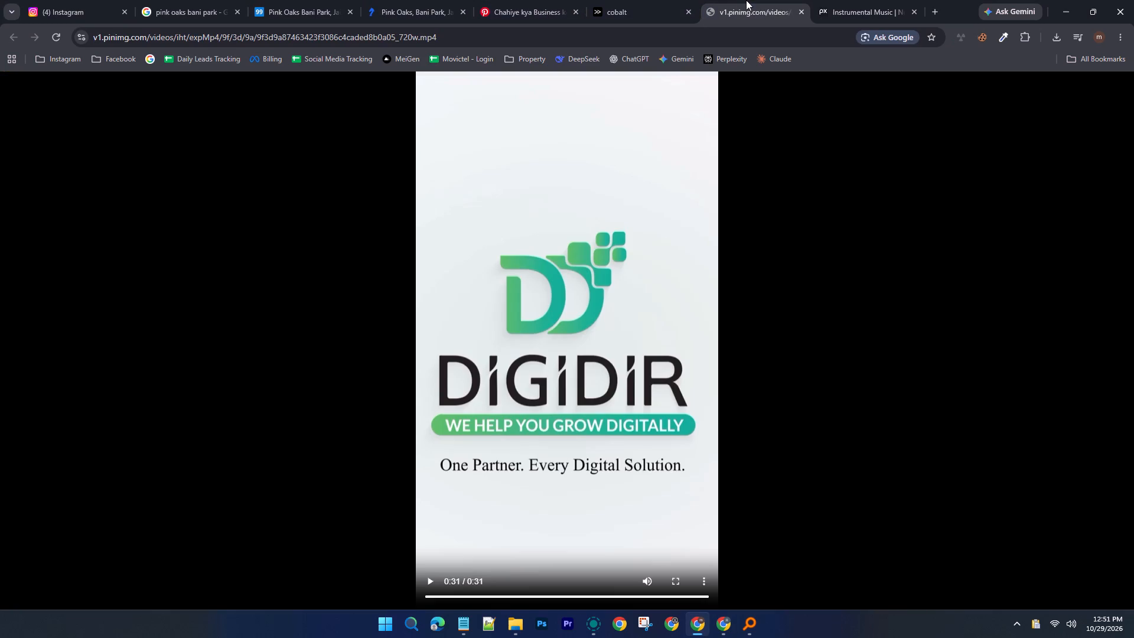
click(938, 9)
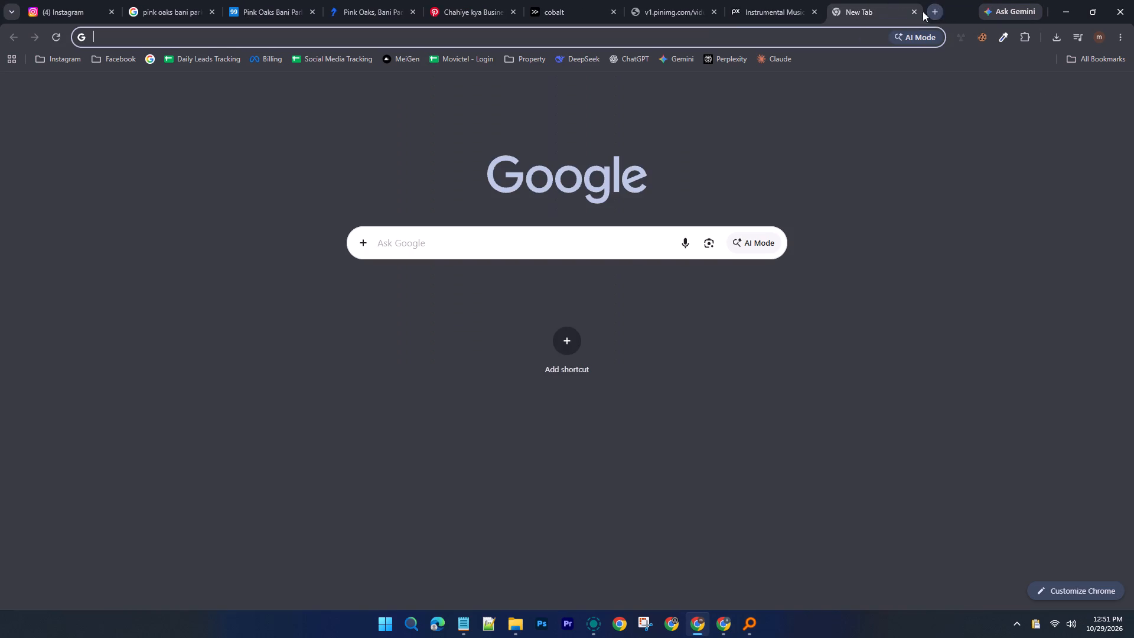
click(572, 40)
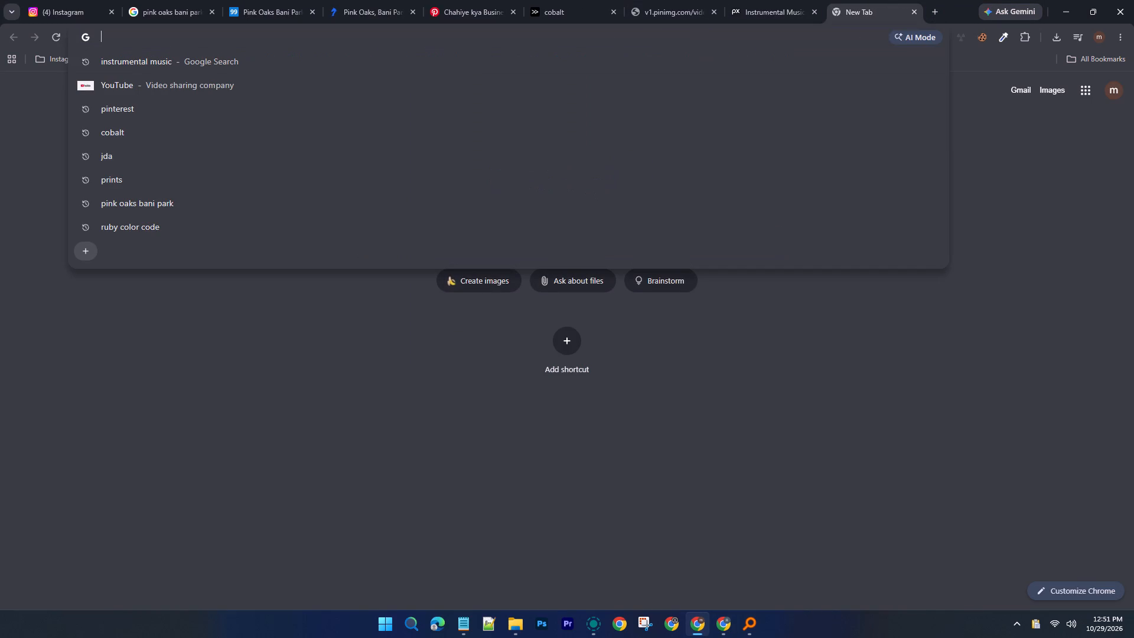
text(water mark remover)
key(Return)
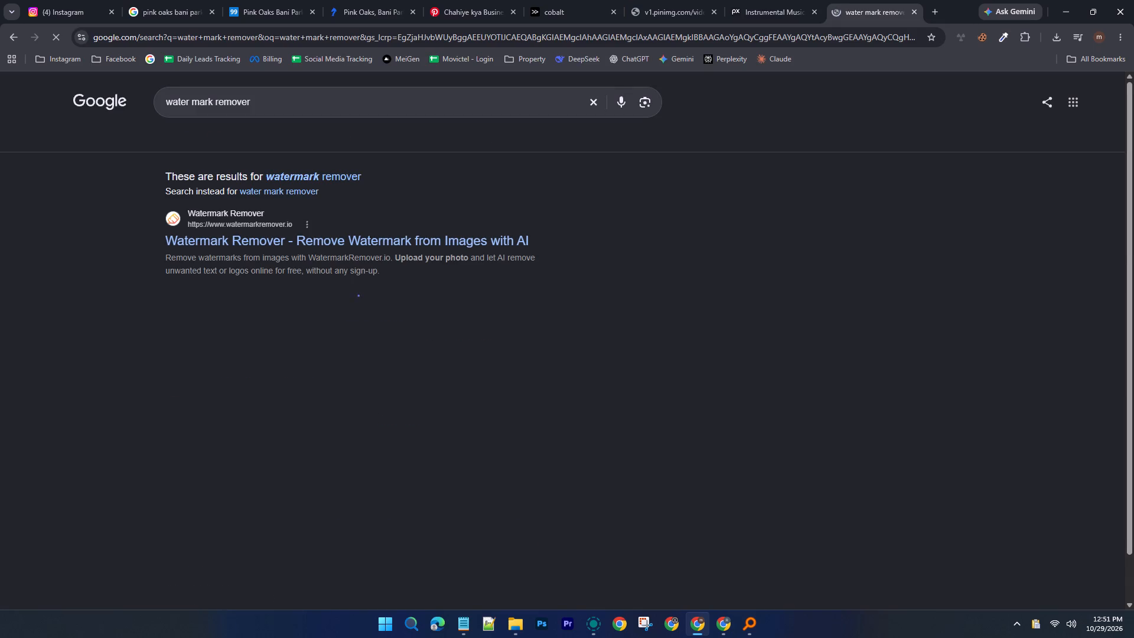
click(246, 233)
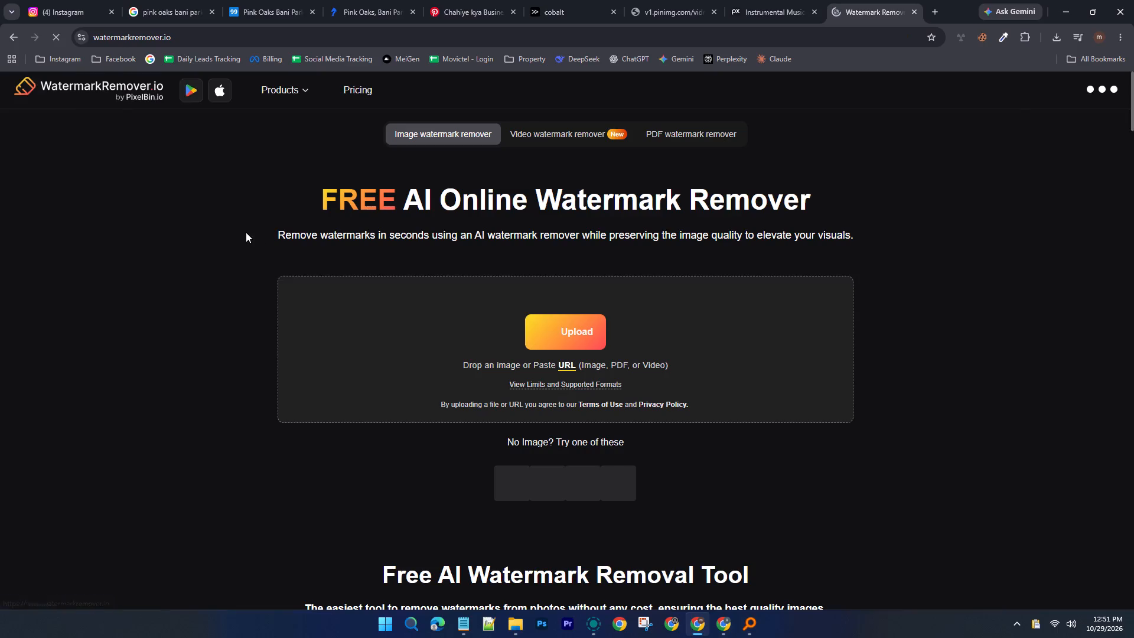
Start uploading a file from the Downloads folder to the online watermark remover.
click(549, 331)
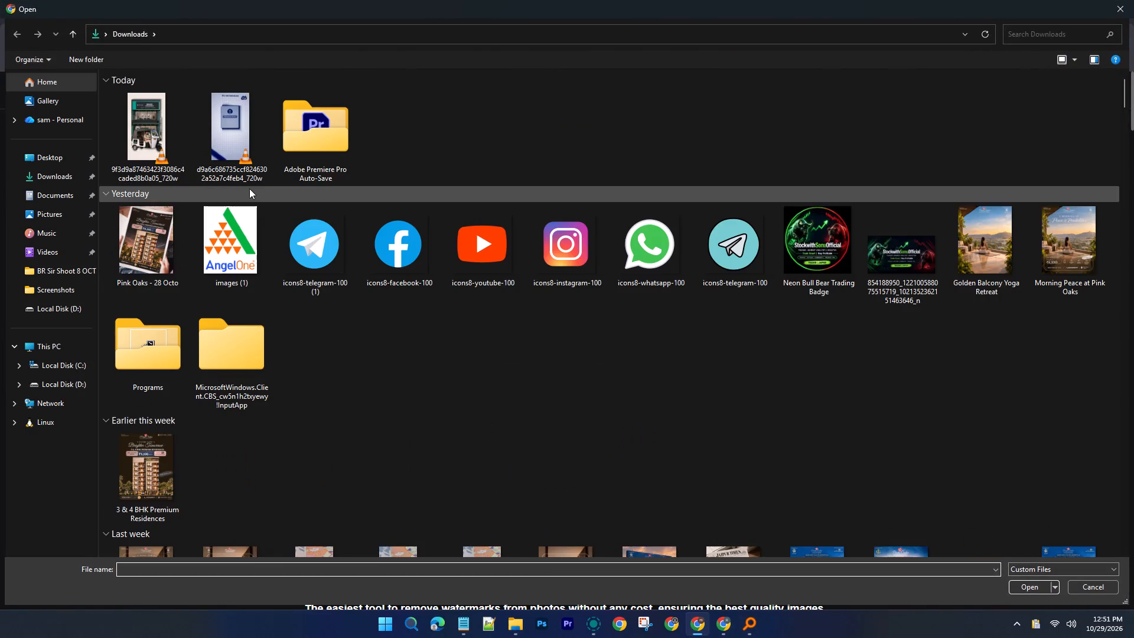
In Chrome, choose the source video 9f3d9a87463423f3086c4caded8b0a05_720w from Downloads for upload to the watermark remover.
click(162, 141)
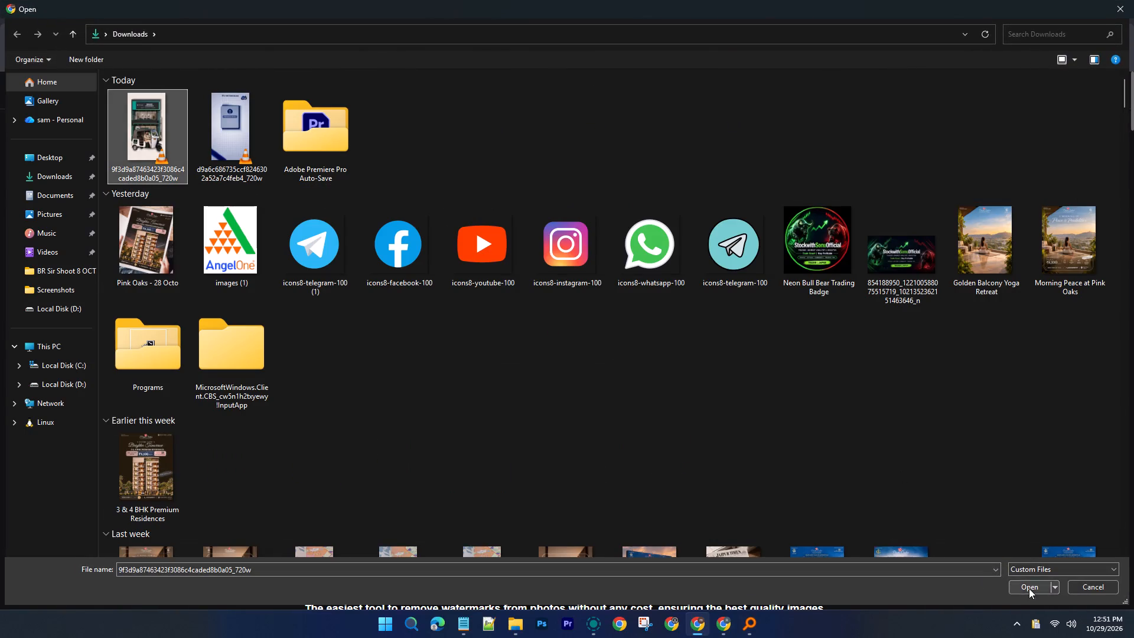
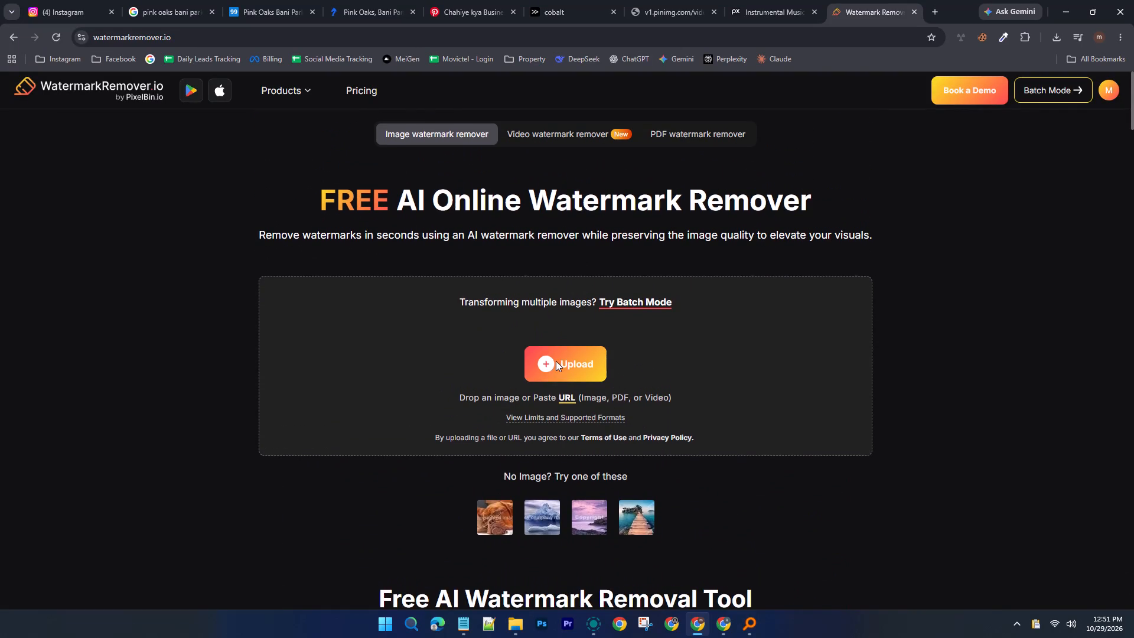
Select the video 9f3d9a87463423f3086c4caded8b0a05_720w in Downloads as the file to upload to WatermarkRemover.io.
click(138, 138)
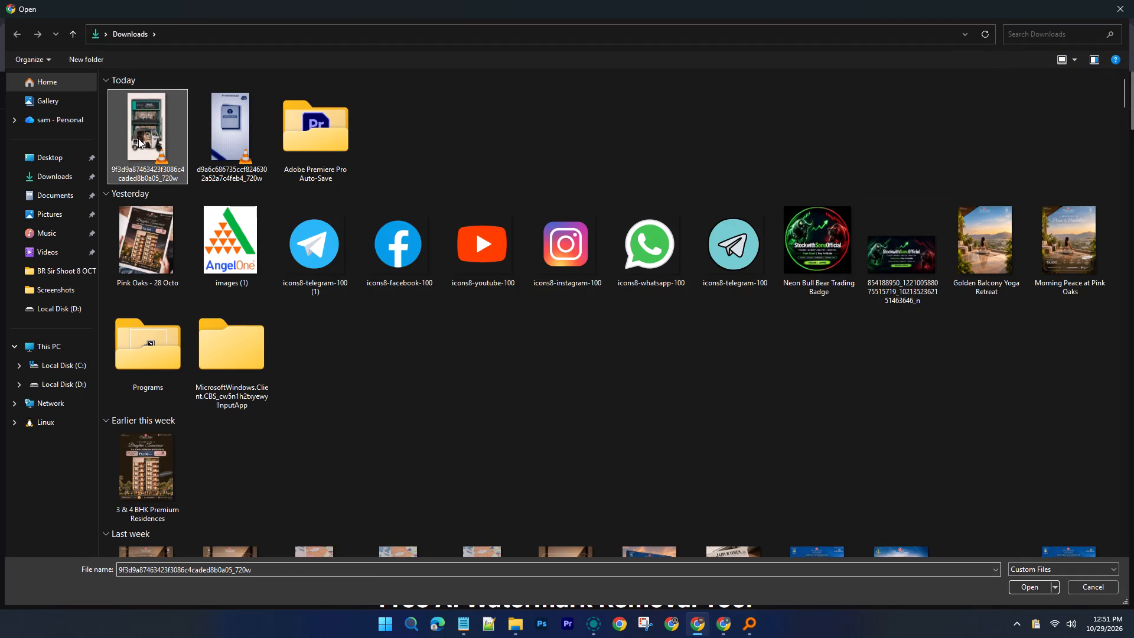
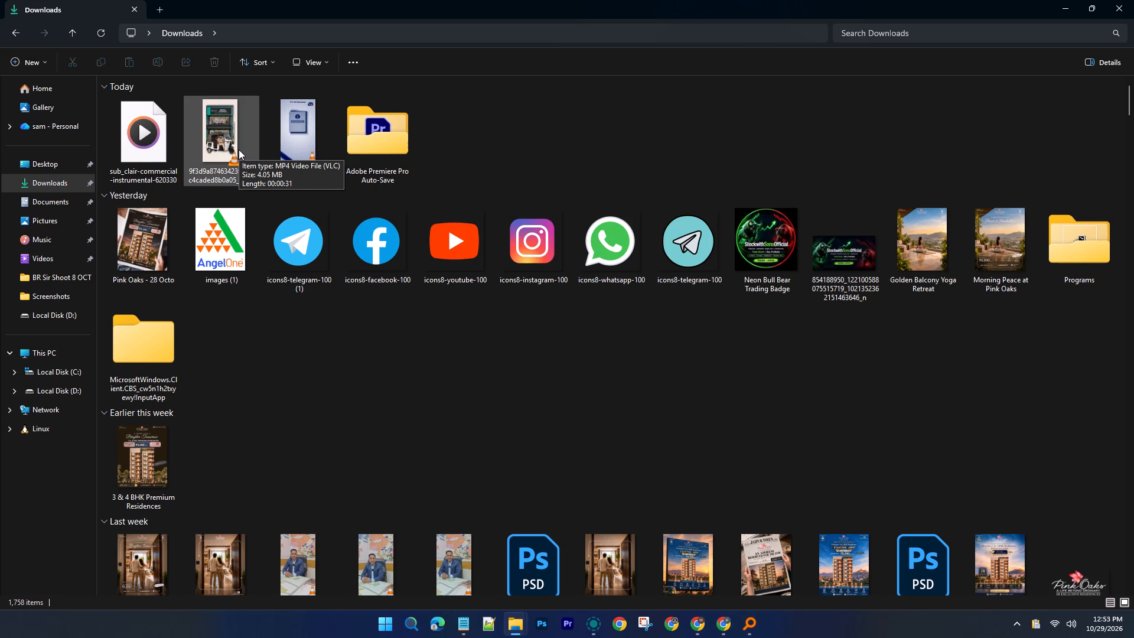
Play the audio file sub_clair-commercial-instrumental-620330 from Downloads, sampling its beginning and middle, and close the player.
click(204, 107)
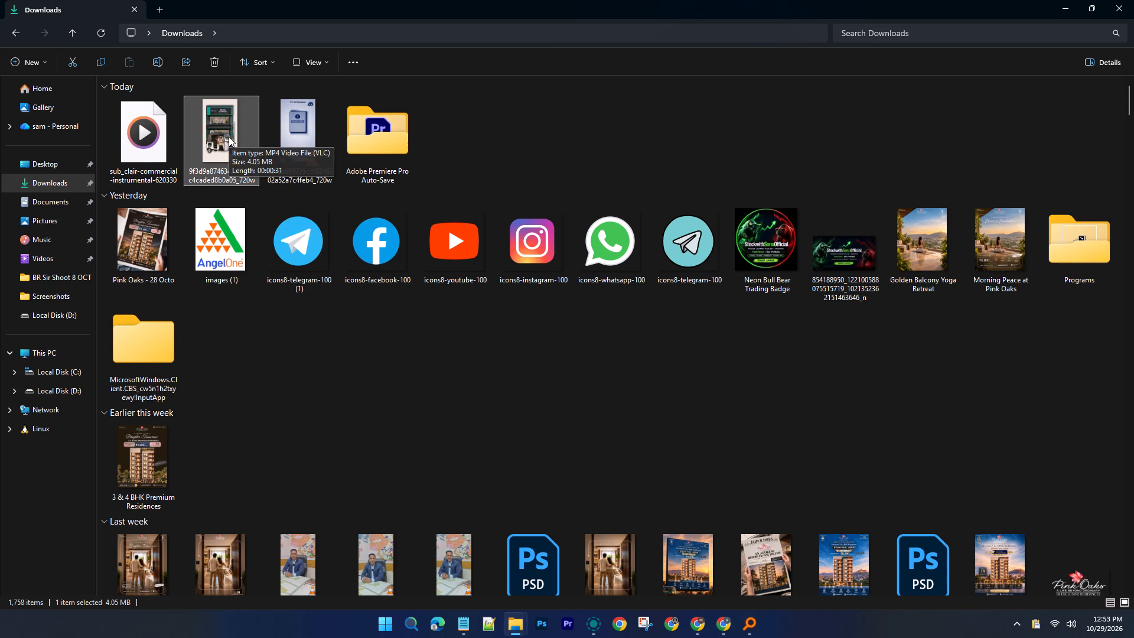
double_click(151, 138)
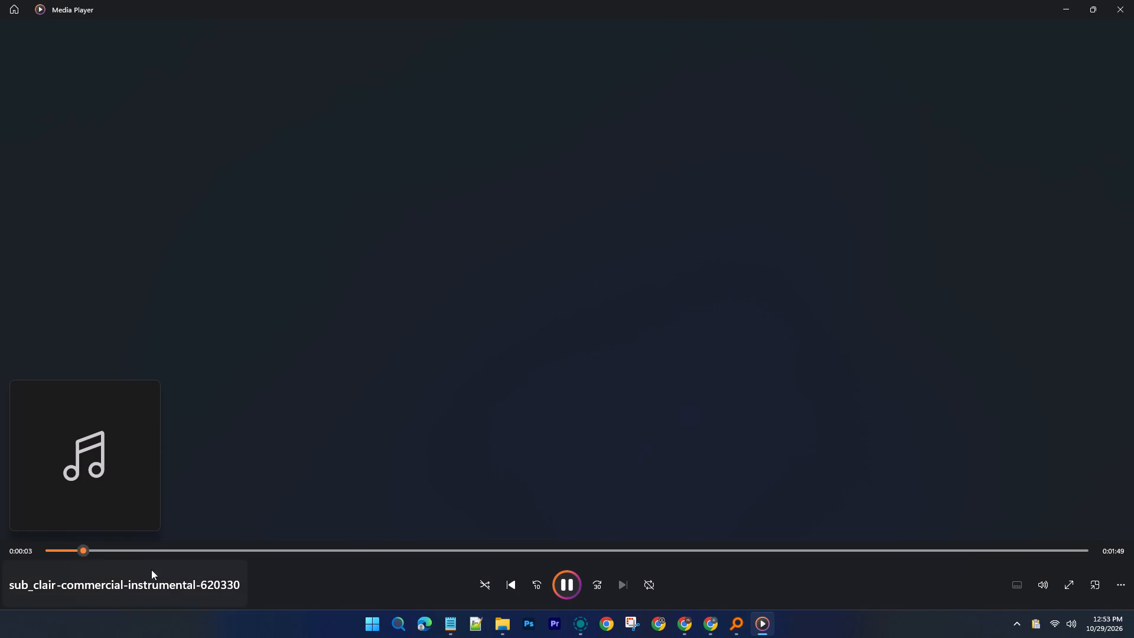
drag(83, 548, 0, 562)
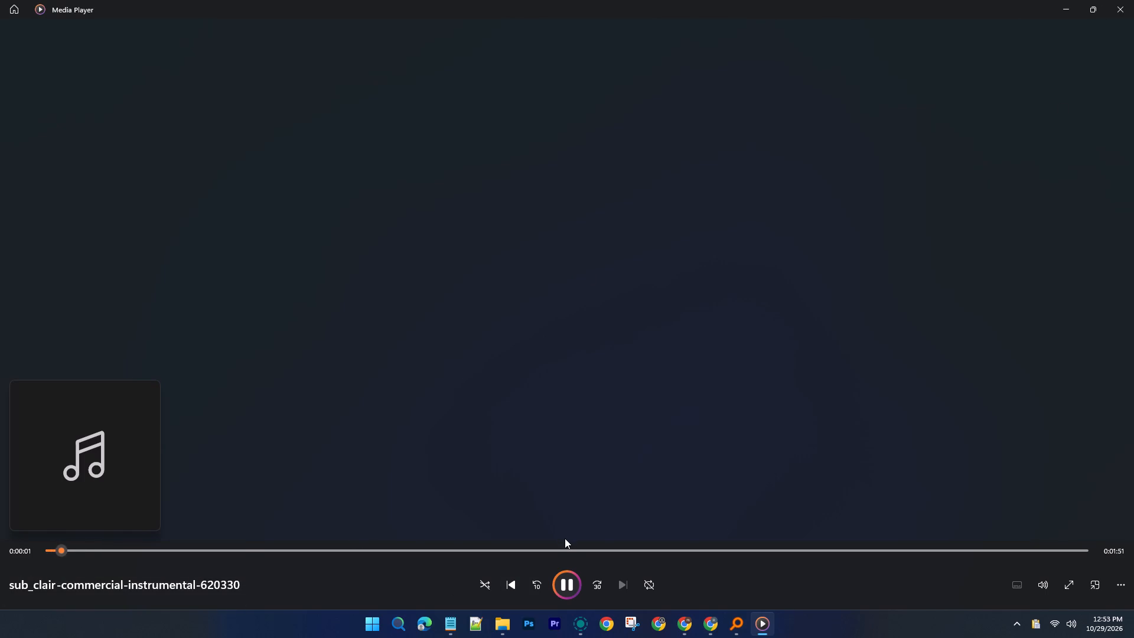
click(562, 548)
click(641, 551)
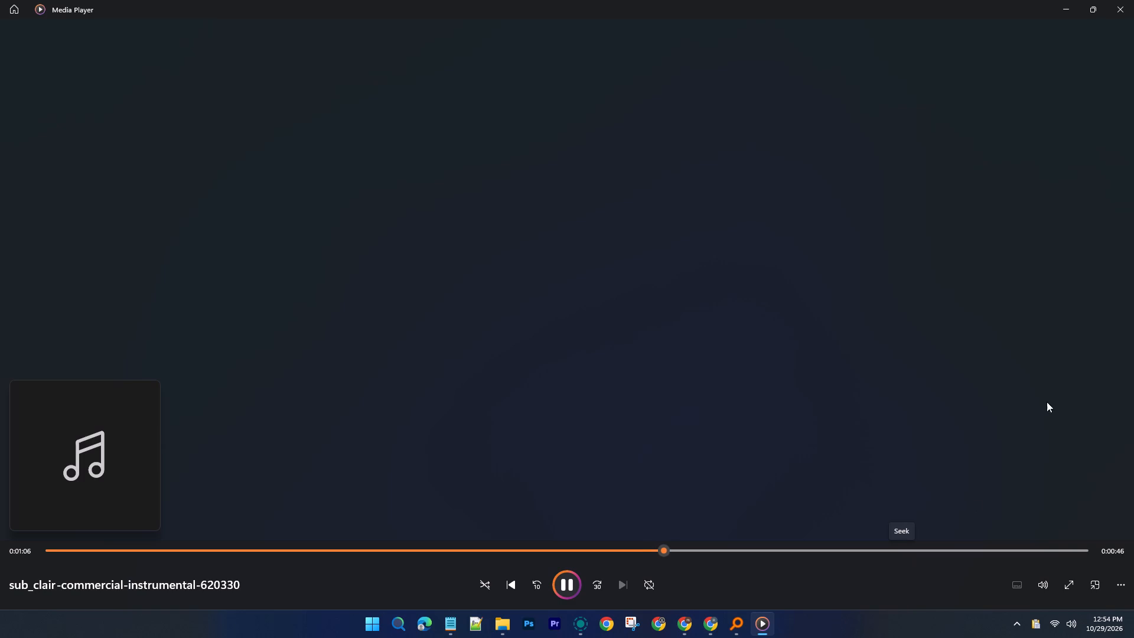
click(1133, 0)
Preview the source video 9f3d9a87463423f3086c4caded8b0a05_720w from Downloads and close it.
double_click(216, 164)
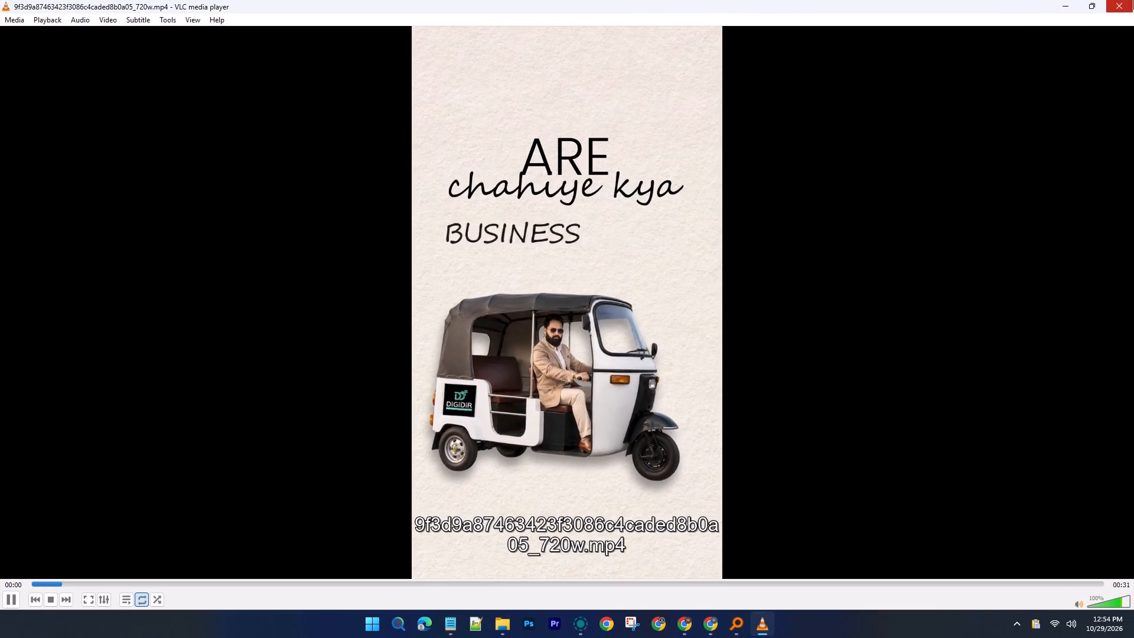
click(1133, 0)
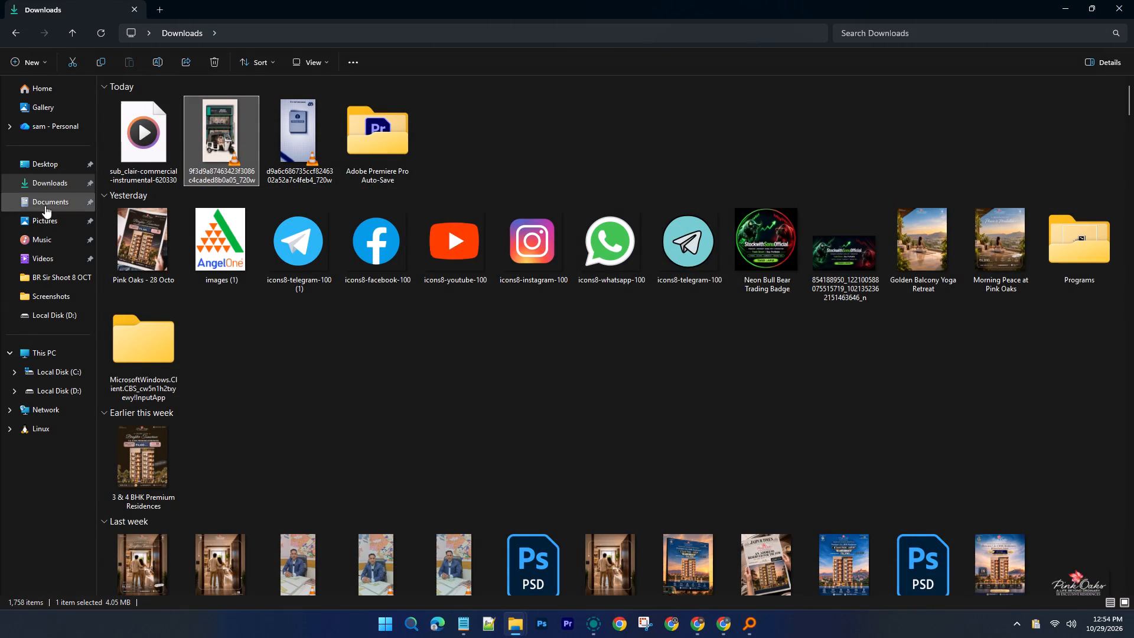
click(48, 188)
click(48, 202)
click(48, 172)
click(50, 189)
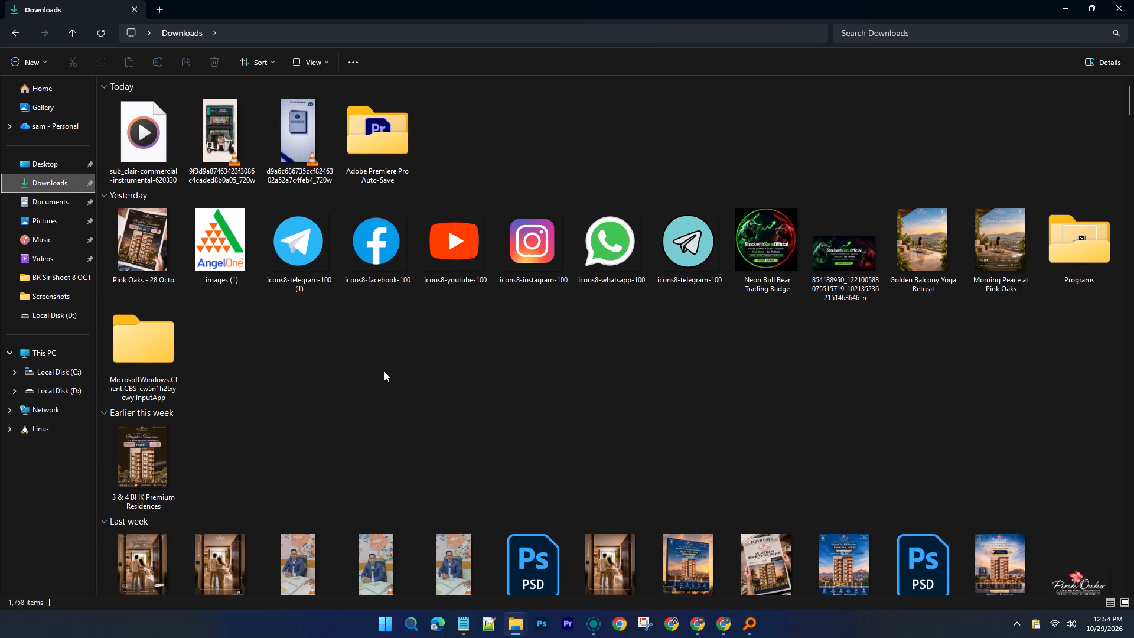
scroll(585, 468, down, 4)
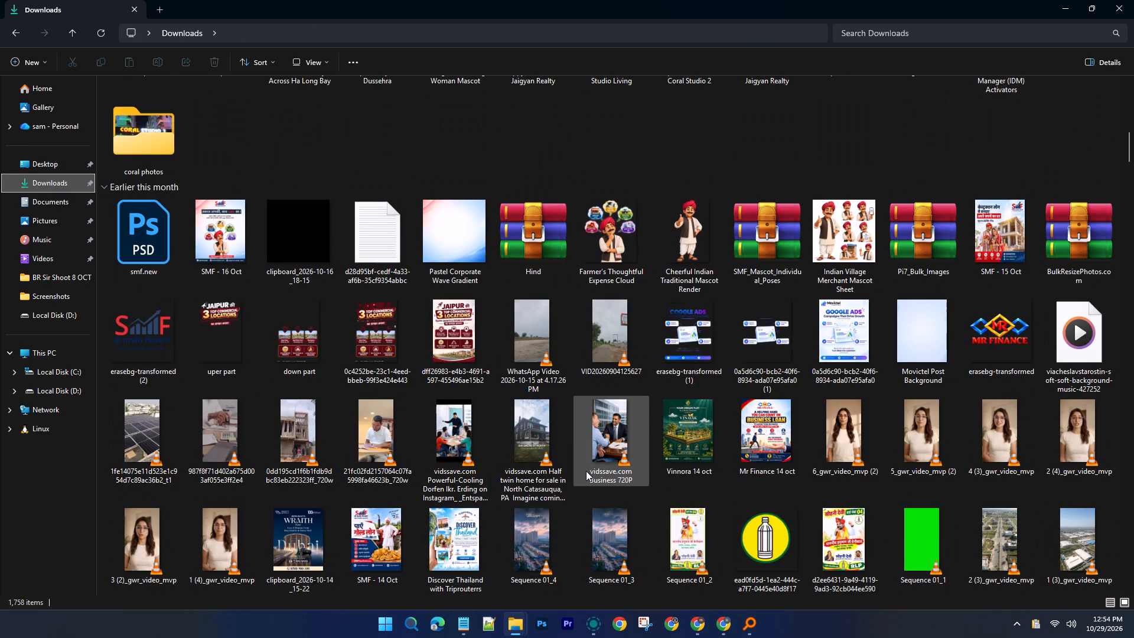
Switch to Everything, search for "movictel new", and open the movictel reel new auto-save project dated 10/29/2026 11:44 AM.
click(756, 620)
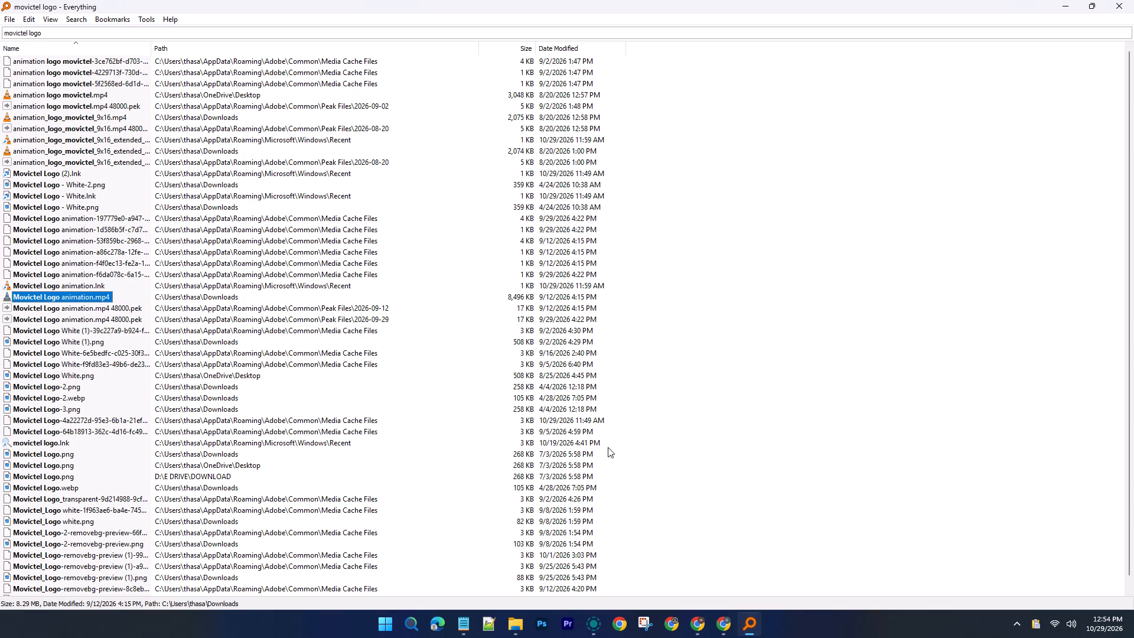
click(58, 27)
click(58, 30)
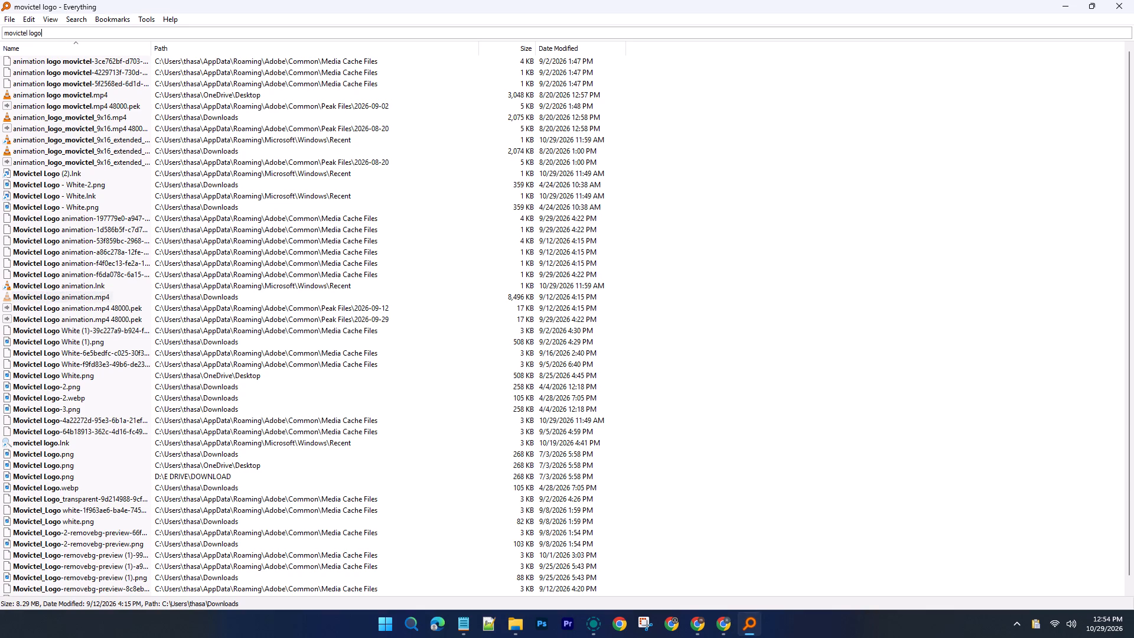
key(BackSpace)
key(BackSpace)
key(BackSpace)
key(BackSpace)
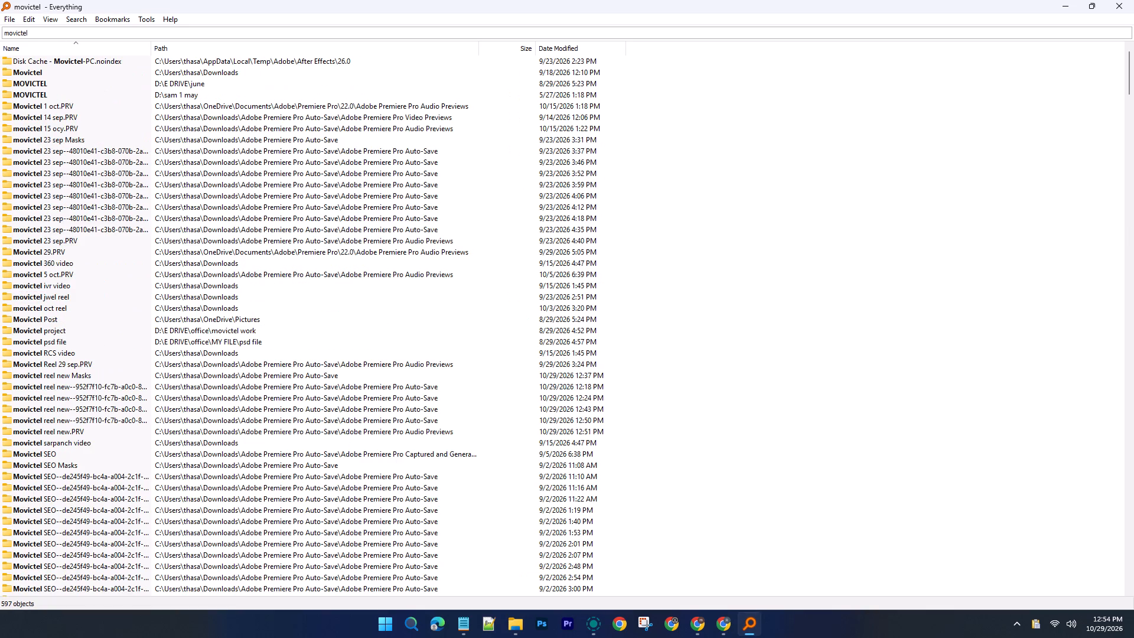
text(new)
key(space)
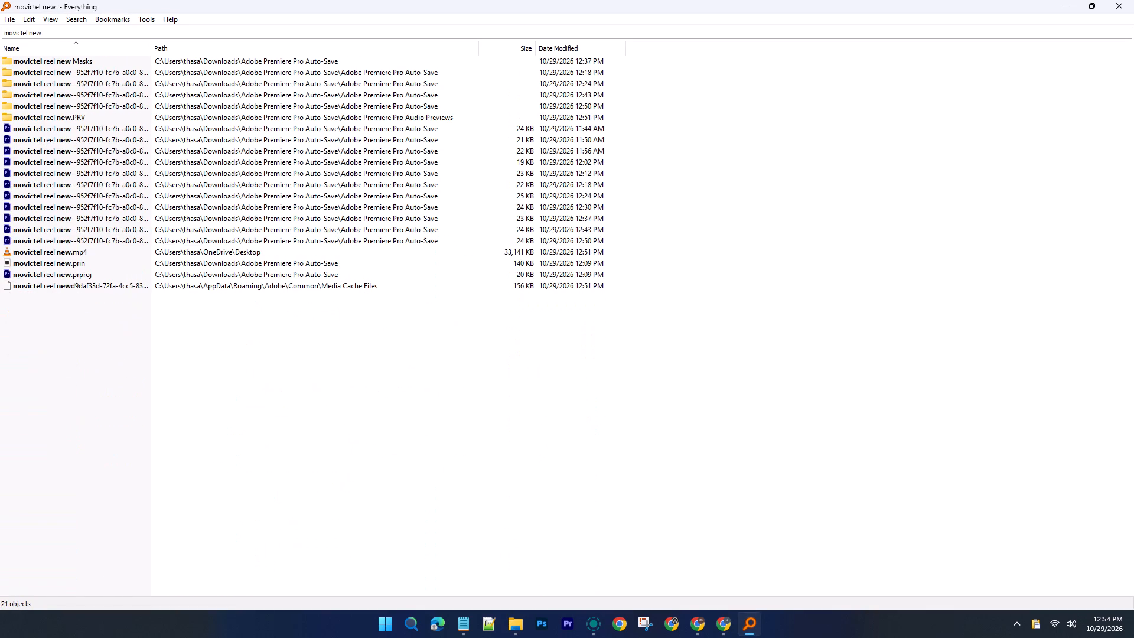
double_click(21, 129)
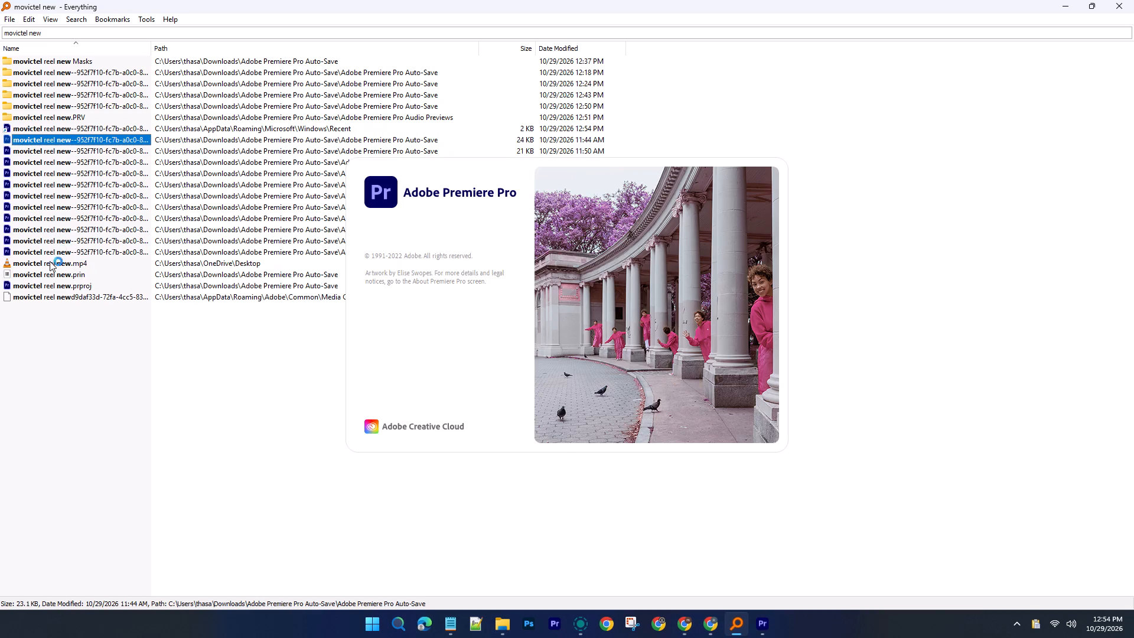
Preview the exported video movictel reel new.mp4 from the Desktop folder and close it.
double_click(50, 266)
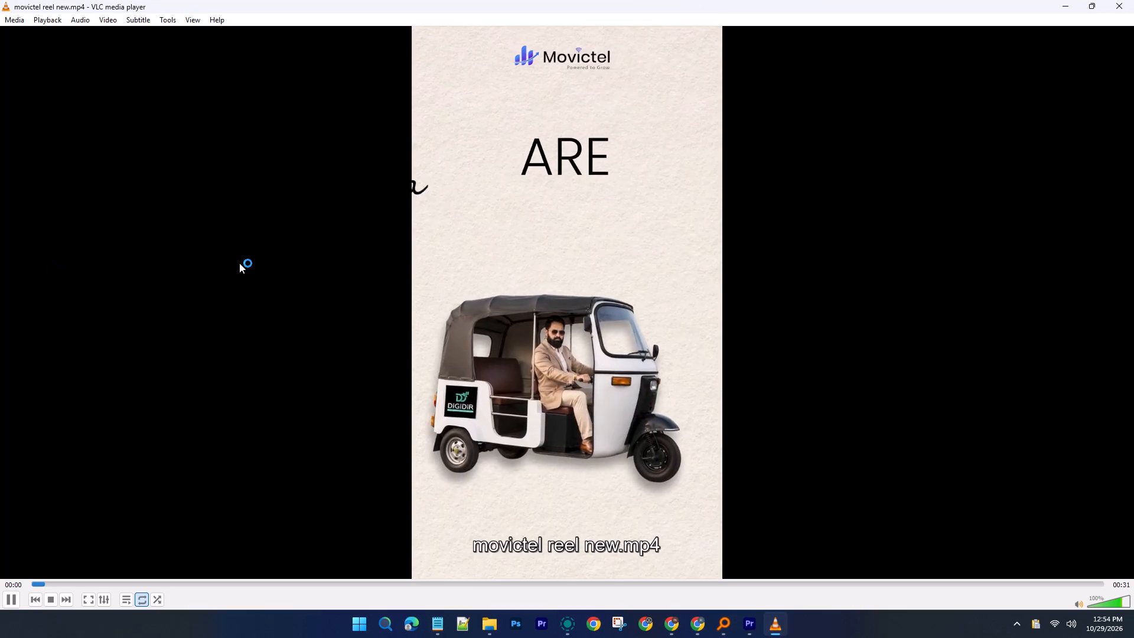
click(1113, 10)
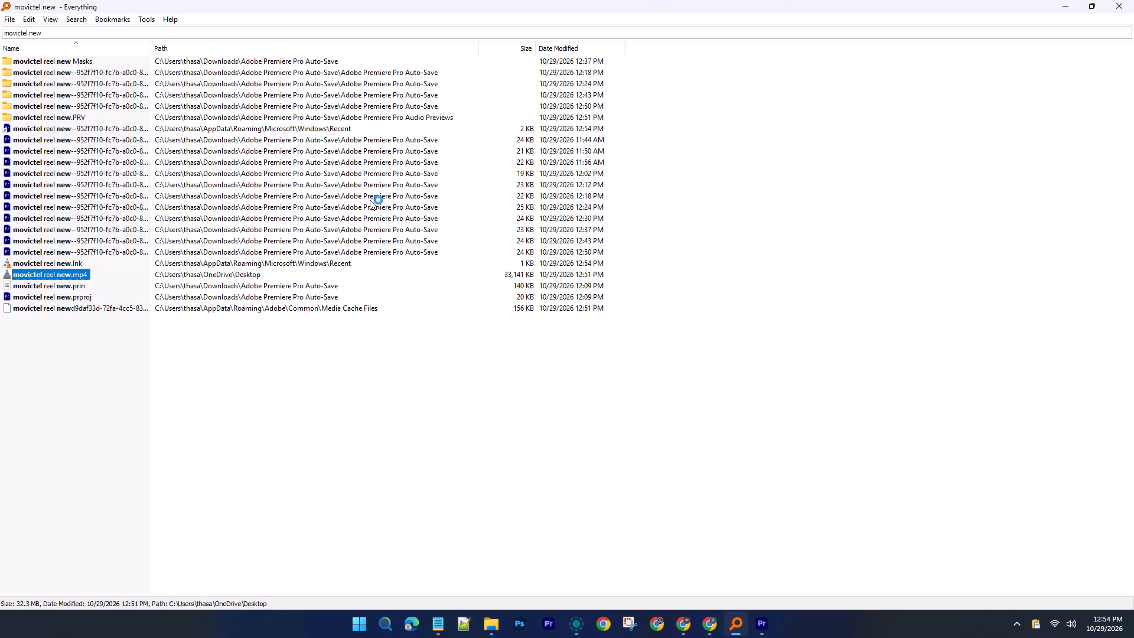
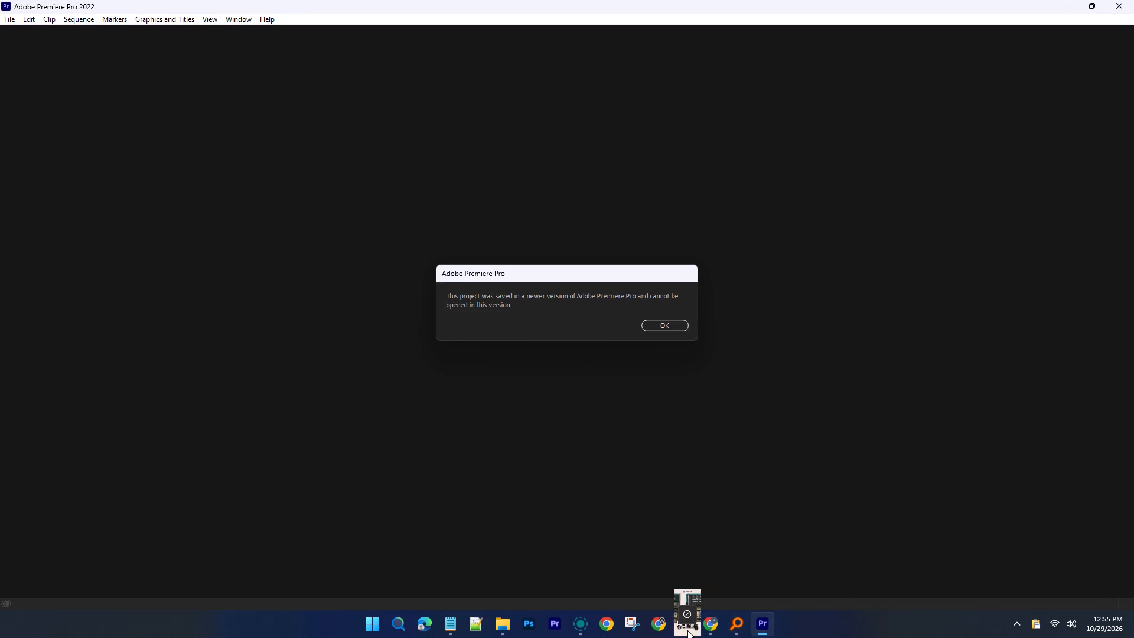
Switch to Chrome and supply the exported video movictel reel new to the web page for upload.
drag(687, 630, 582, 369)
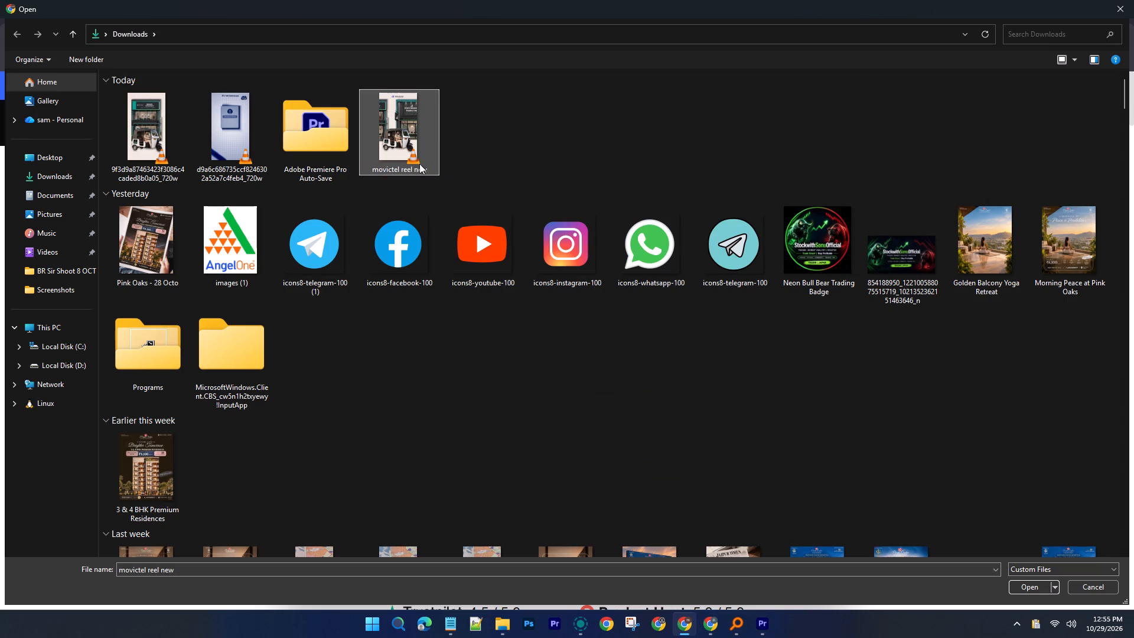
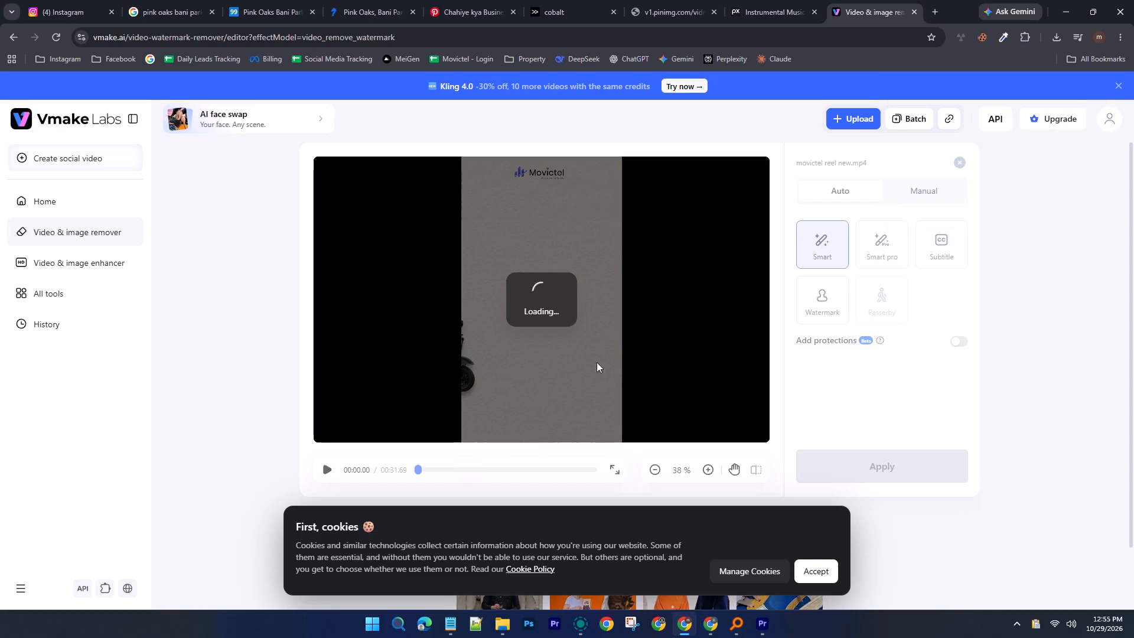
Accept the site's cookies.
click(804, 572)
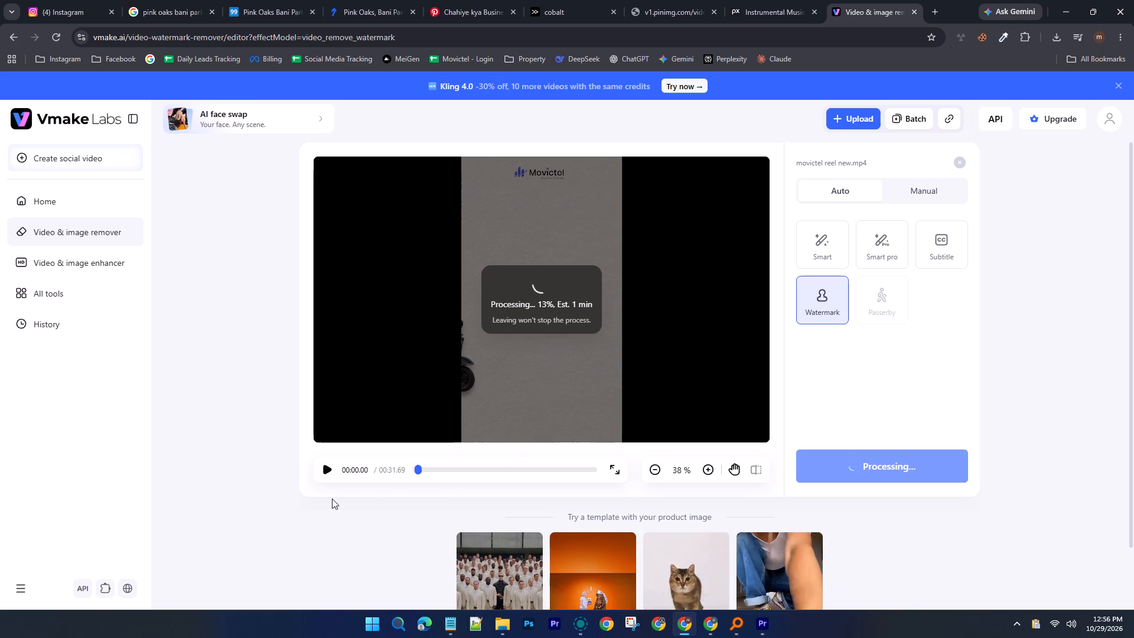
Play the opening seconds of the Watermark-processed preview to examine the logo on the rickshaw, pausing once the rickshaw is in view.
click(327, 473)
click(327, 473)
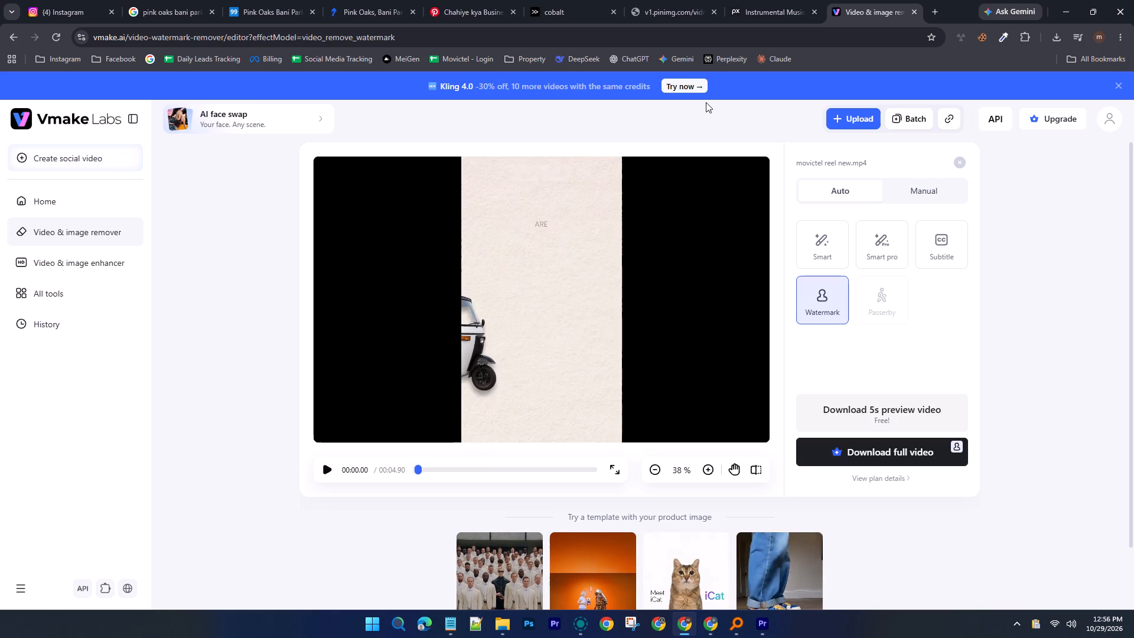
click(323, 471)
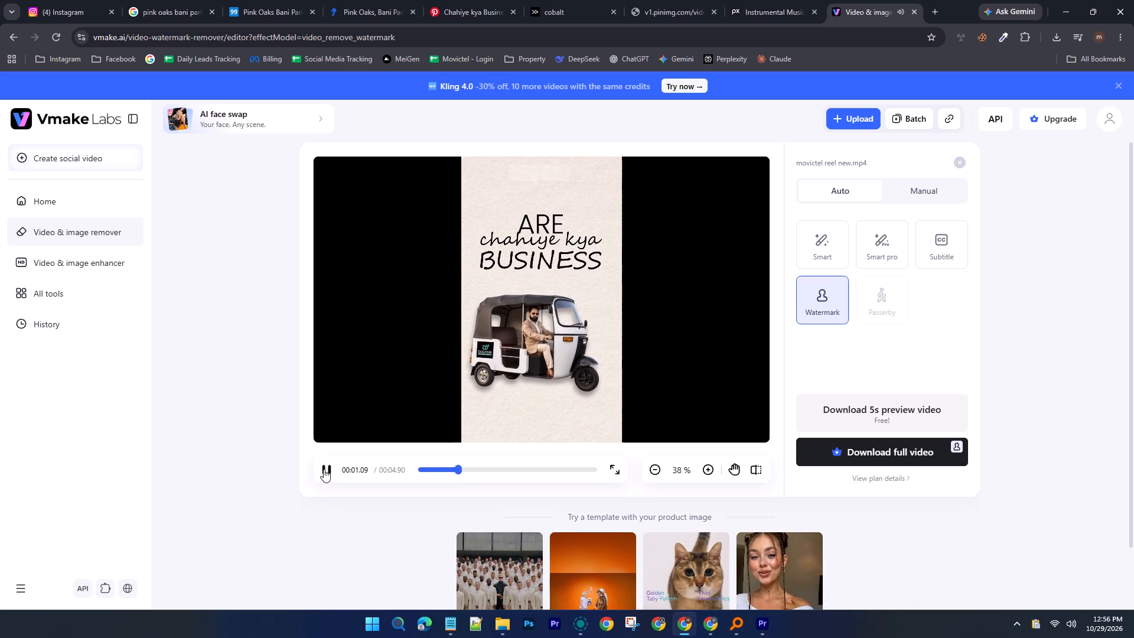
click(324, 469)
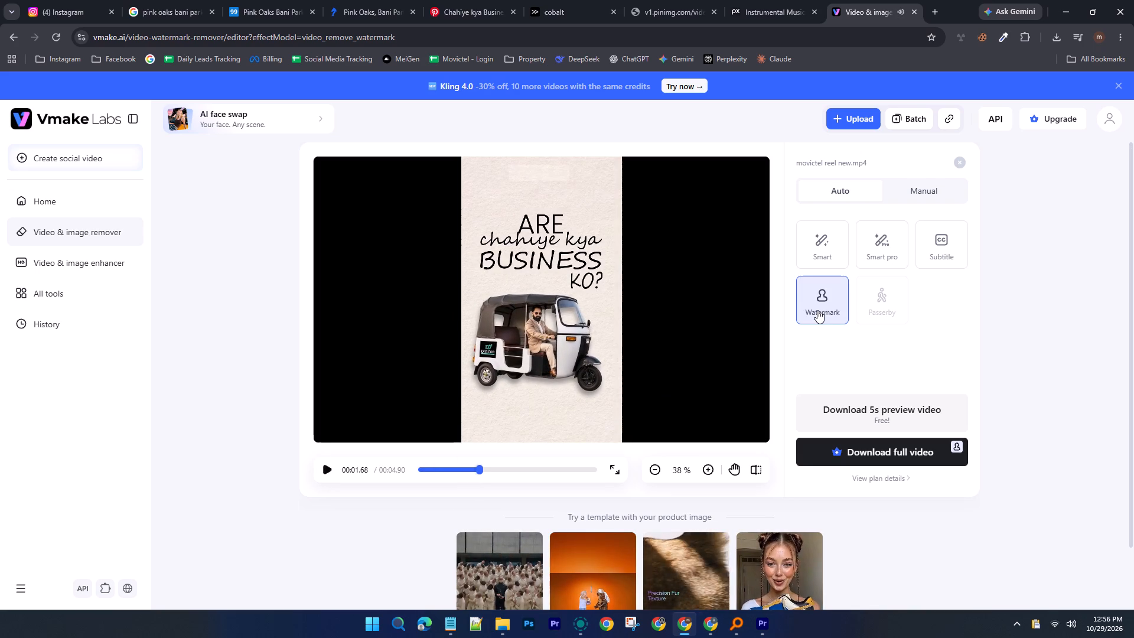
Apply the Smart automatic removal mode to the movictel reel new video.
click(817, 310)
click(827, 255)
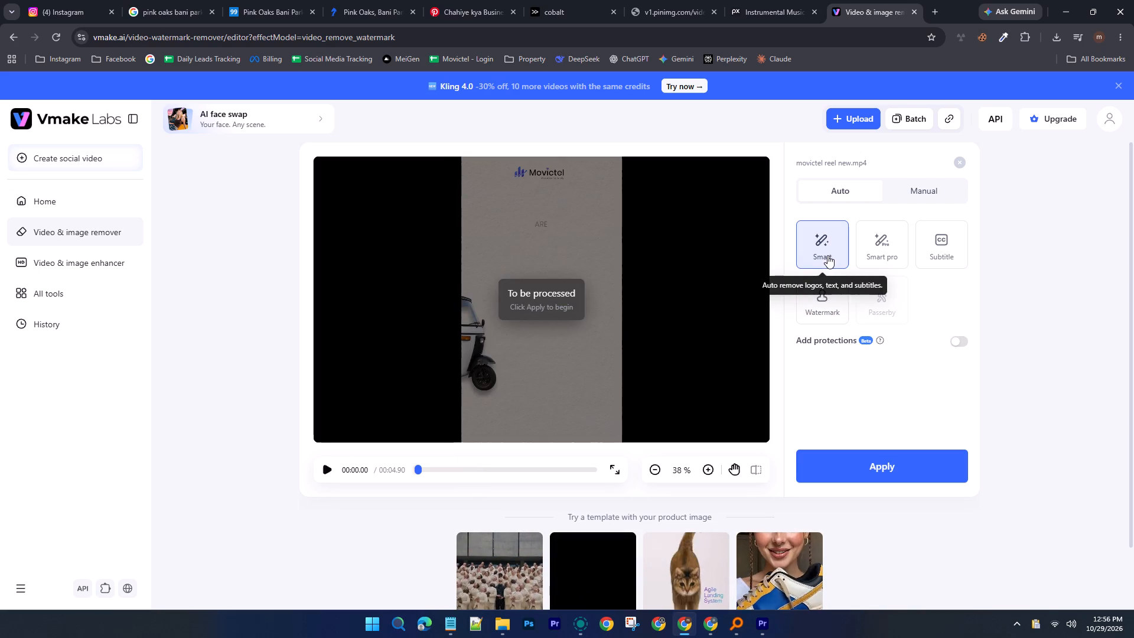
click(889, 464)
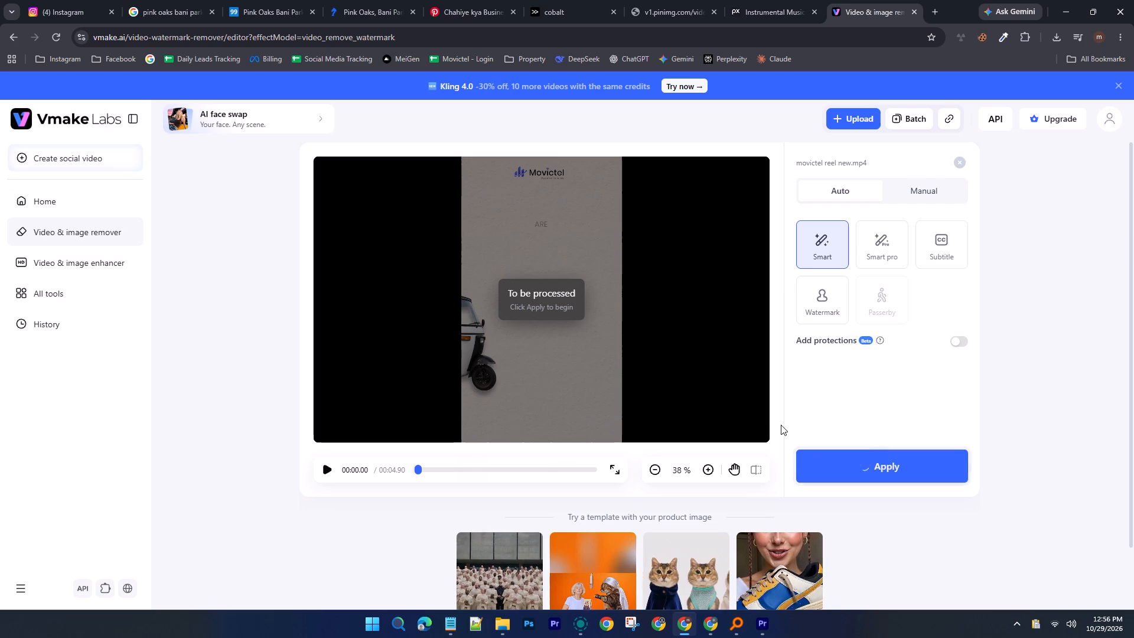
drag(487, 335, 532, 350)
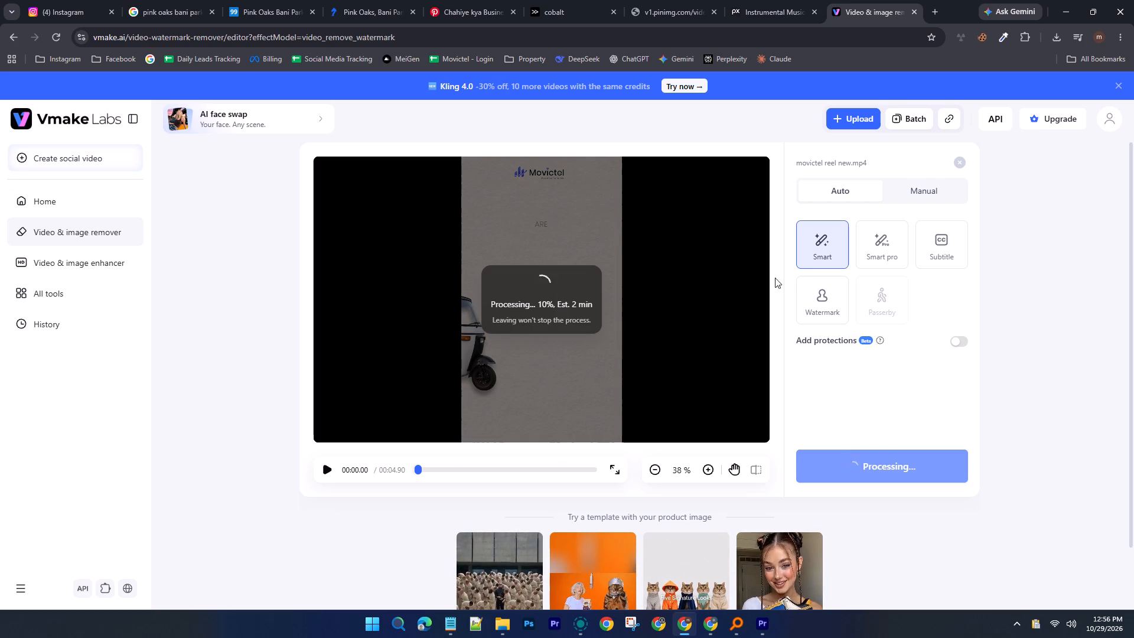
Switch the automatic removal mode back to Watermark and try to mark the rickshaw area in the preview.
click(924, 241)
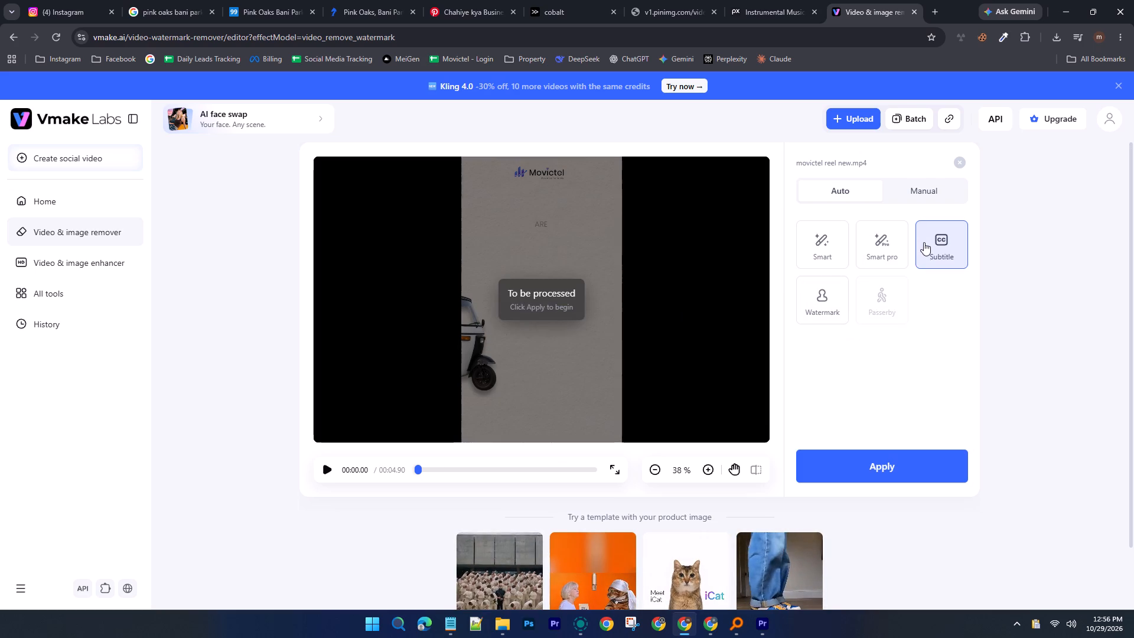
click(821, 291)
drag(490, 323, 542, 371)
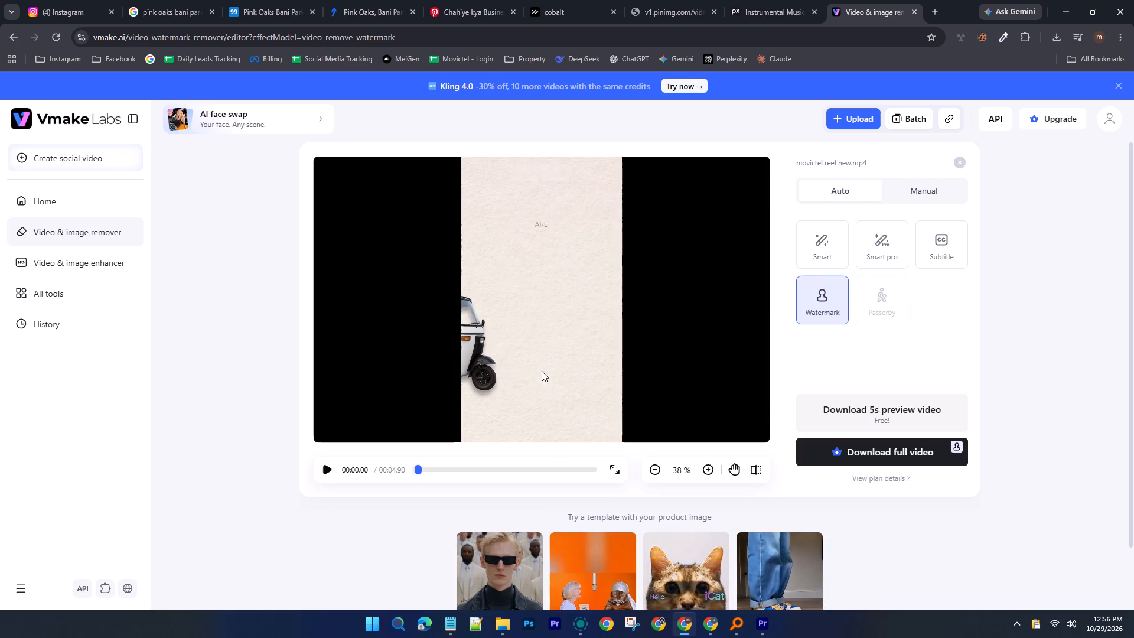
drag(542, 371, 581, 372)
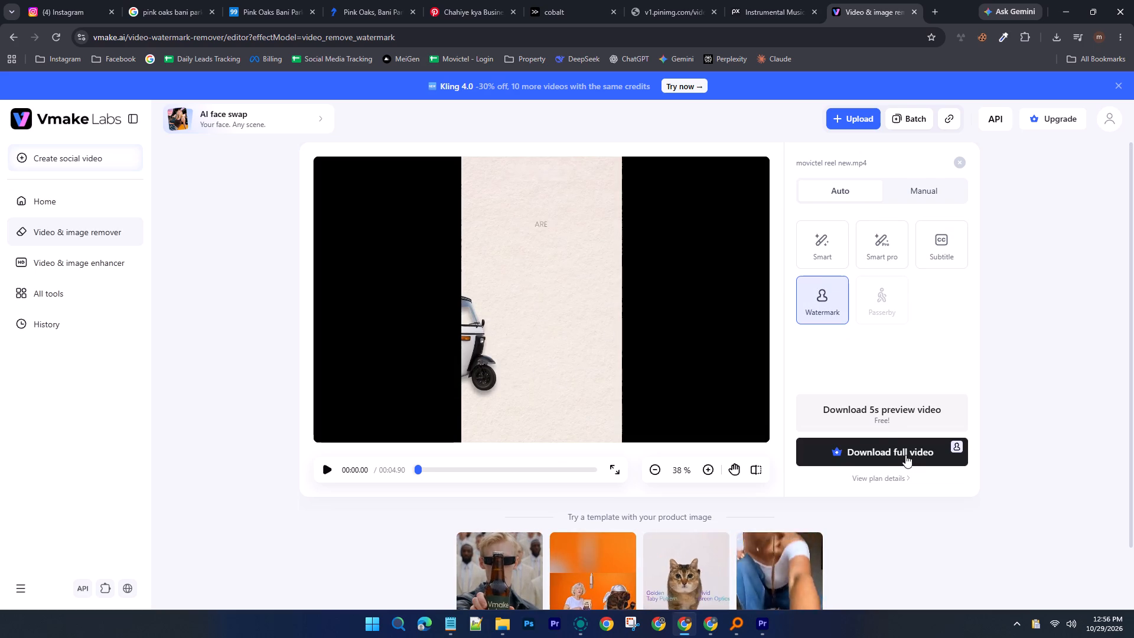
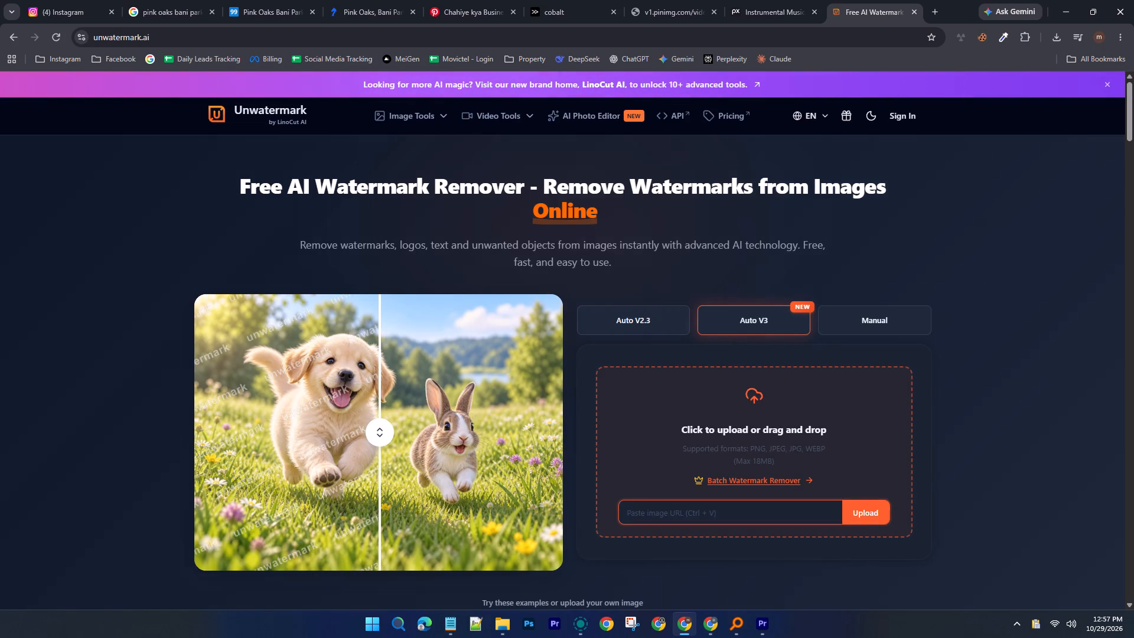
Leave the Unwatermark site and return to the search results for water mark remover.
click(10, 38)
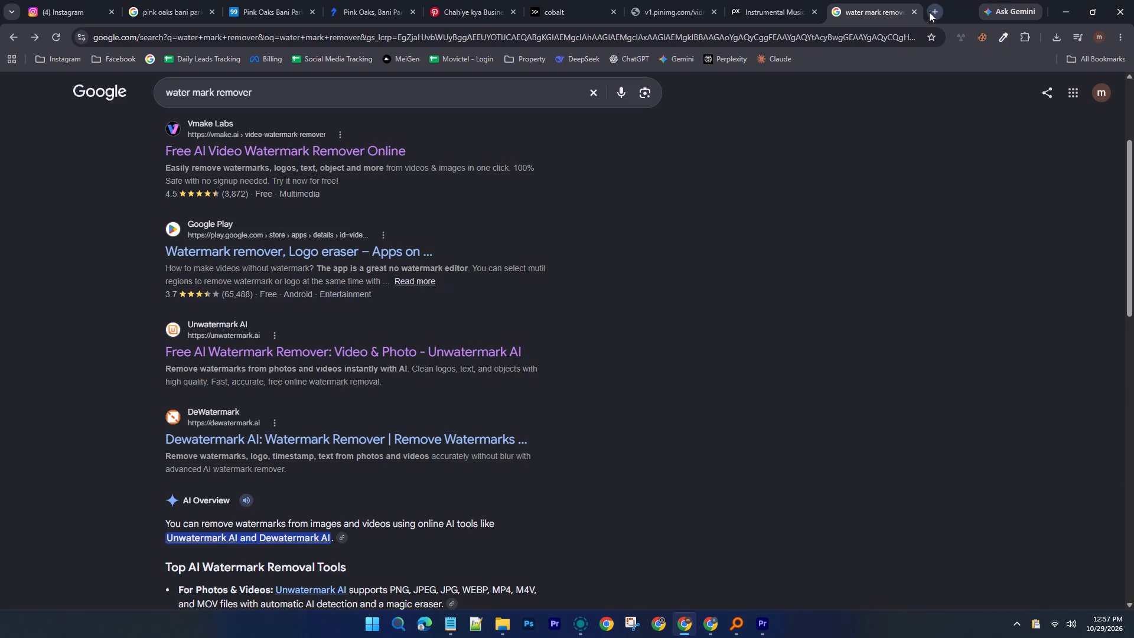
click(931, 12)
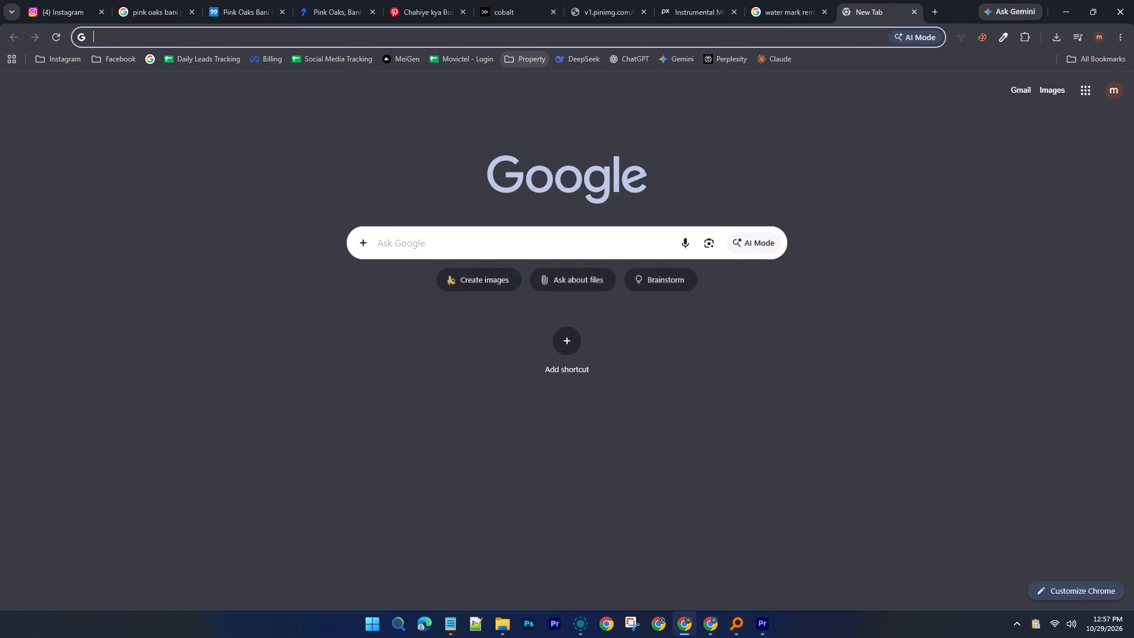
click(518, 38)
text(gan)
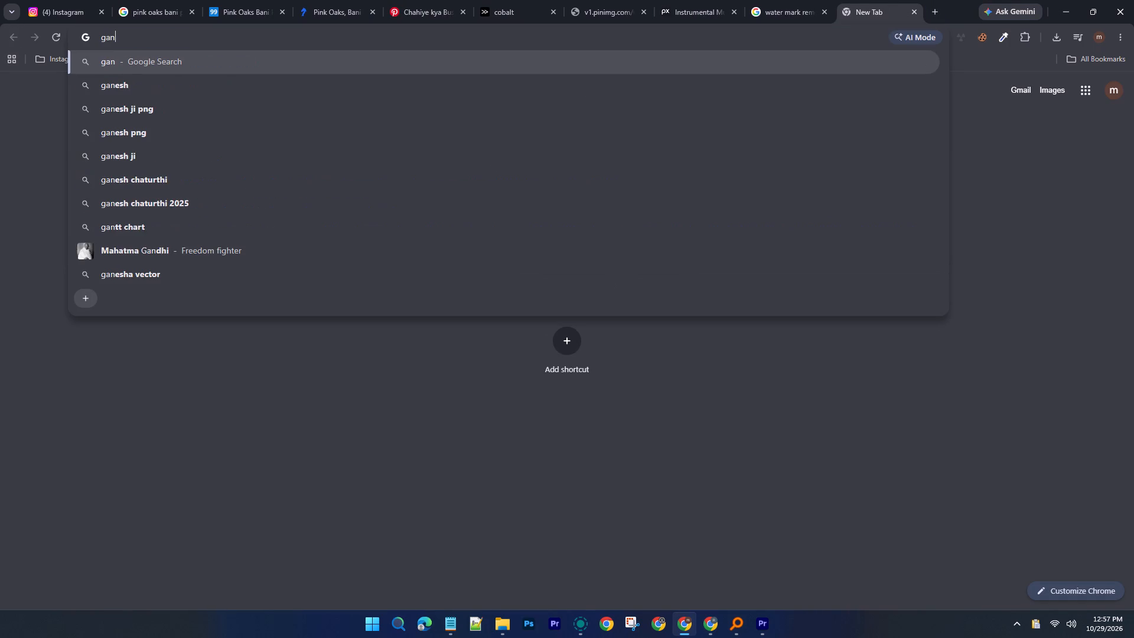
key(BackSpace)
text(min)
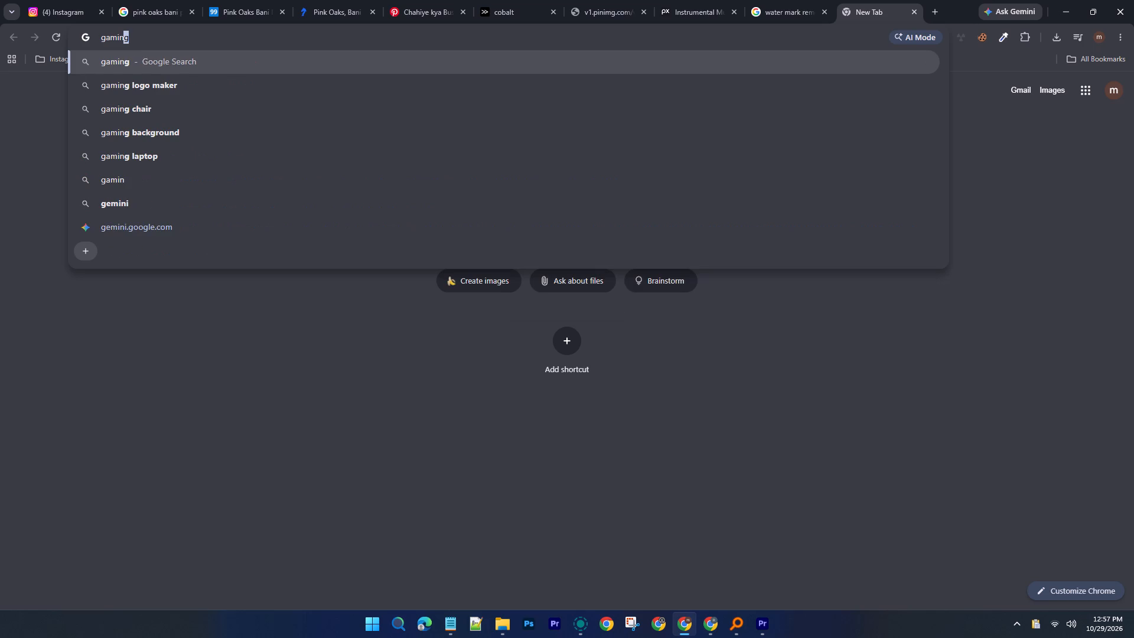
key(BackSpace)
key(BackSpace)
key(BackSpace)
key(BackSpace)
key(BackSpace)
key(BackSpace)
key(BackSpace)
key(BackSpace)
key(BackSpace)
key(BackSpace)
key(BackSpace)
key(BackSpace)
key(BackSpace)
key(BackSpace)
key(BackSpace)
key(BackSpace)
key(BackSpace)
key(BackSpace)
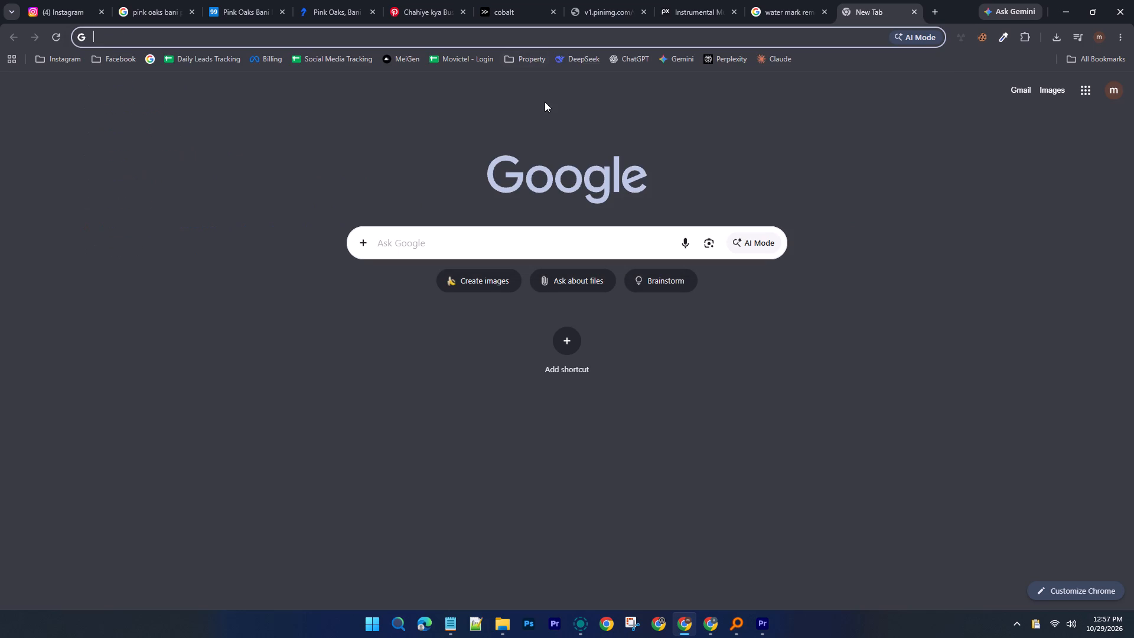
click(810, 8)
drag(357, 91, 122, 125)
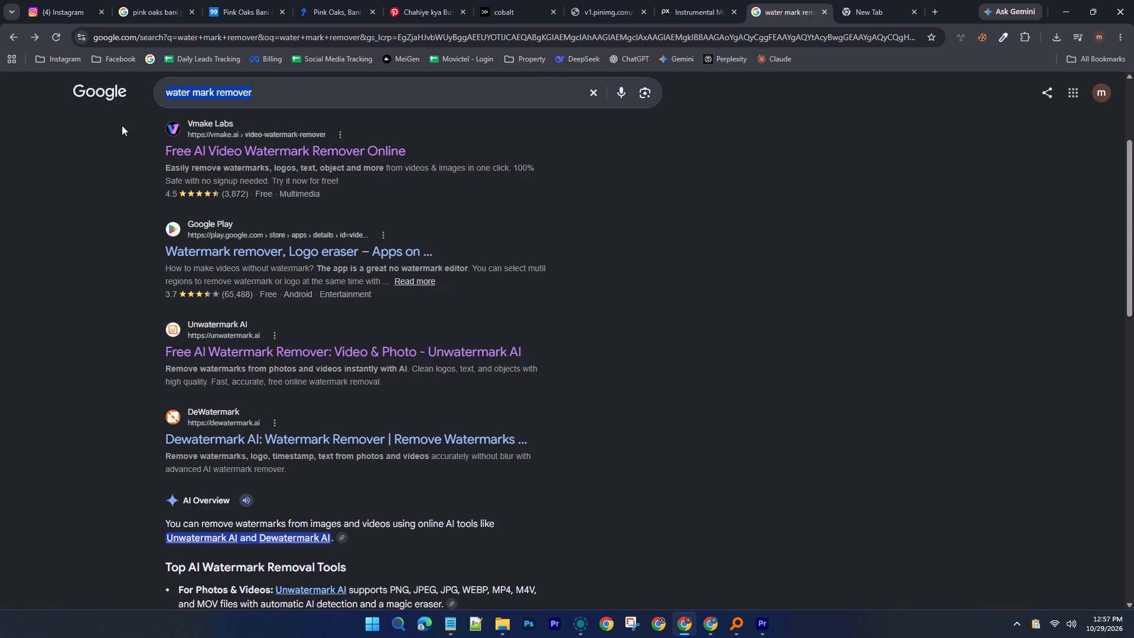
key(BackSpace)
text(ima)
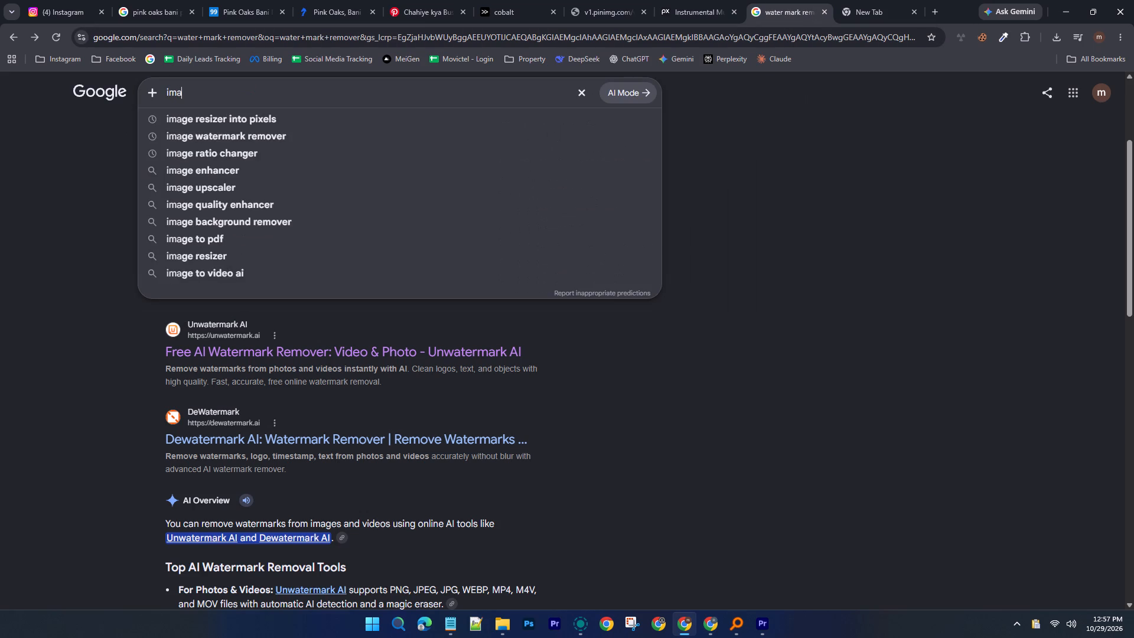
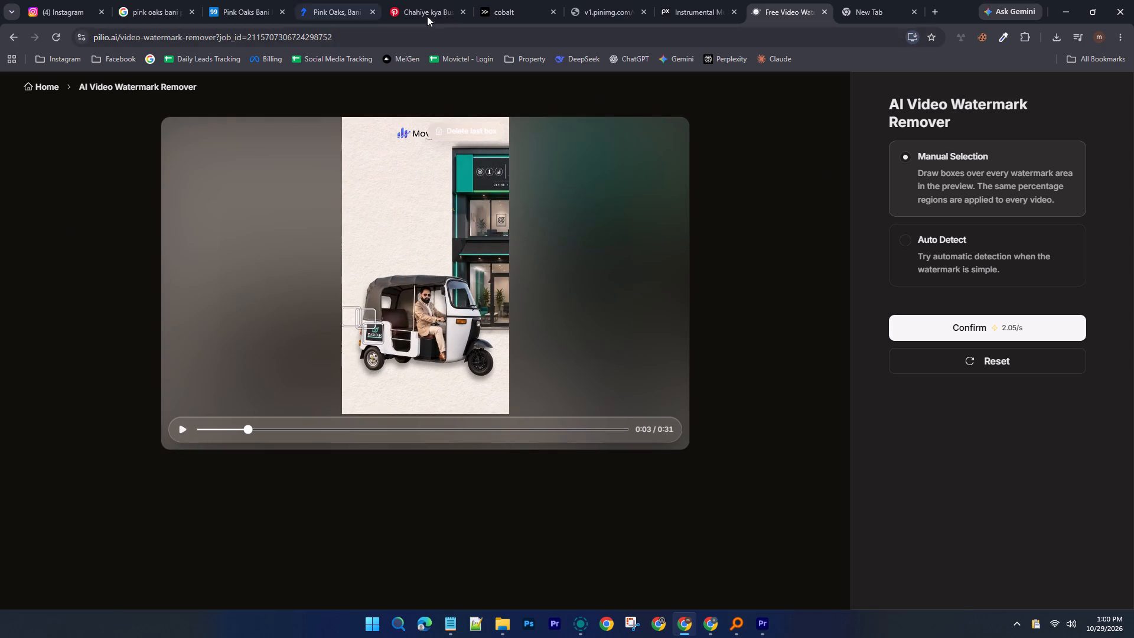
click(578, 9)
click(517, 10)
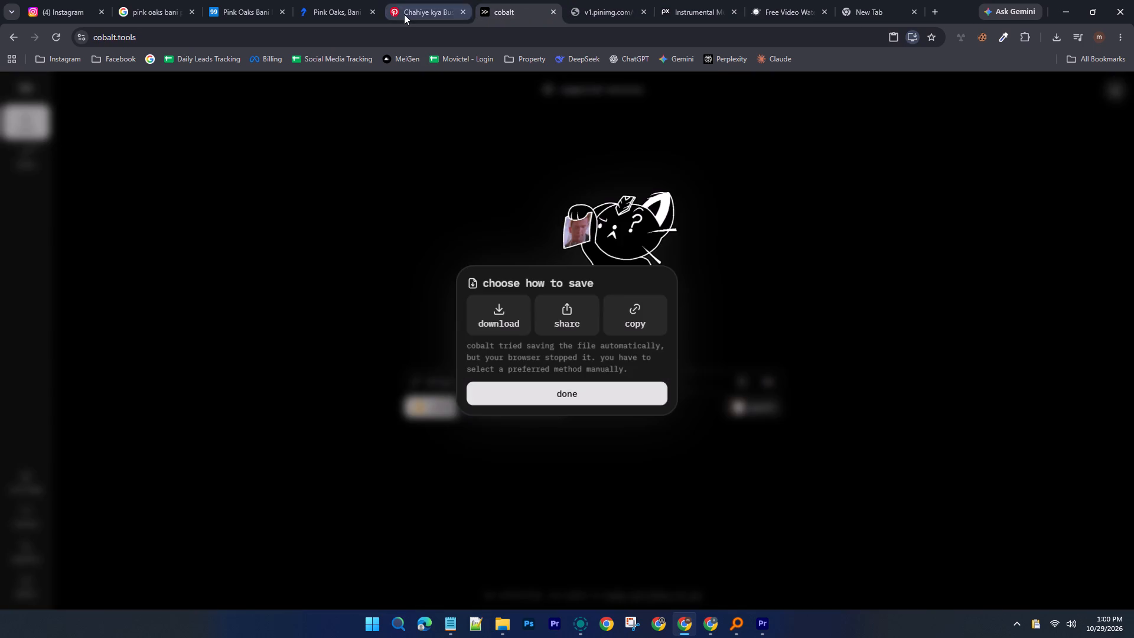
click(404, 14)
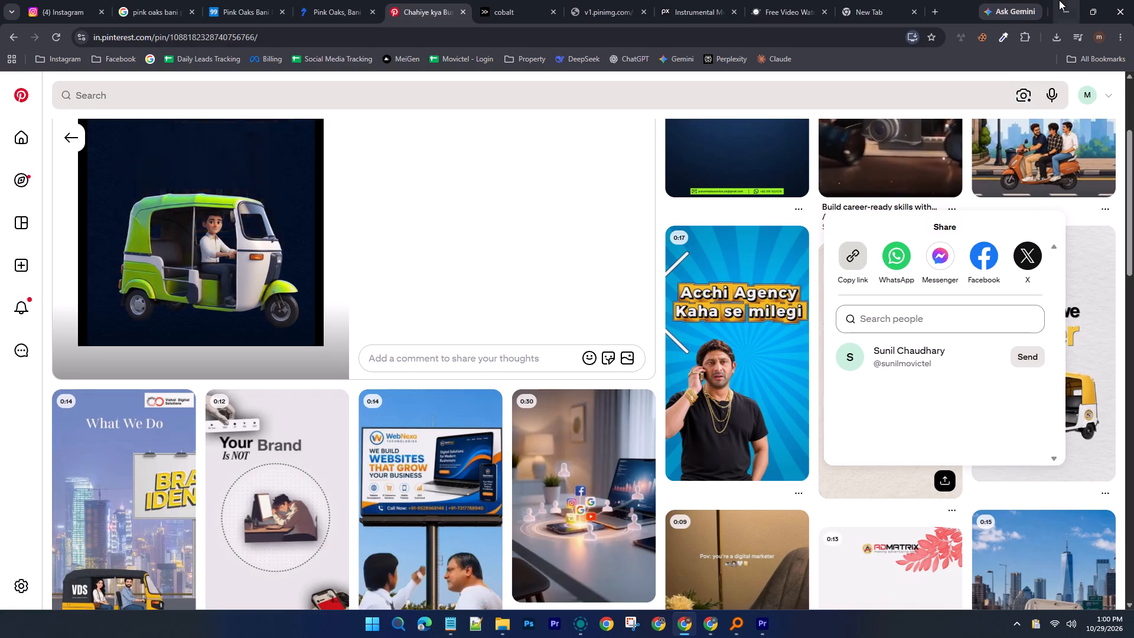
Switch to LocalSend and send the "movictel reel new" video from the Downloads folder to the nearby device Sunil PC.
click(1069, 11)
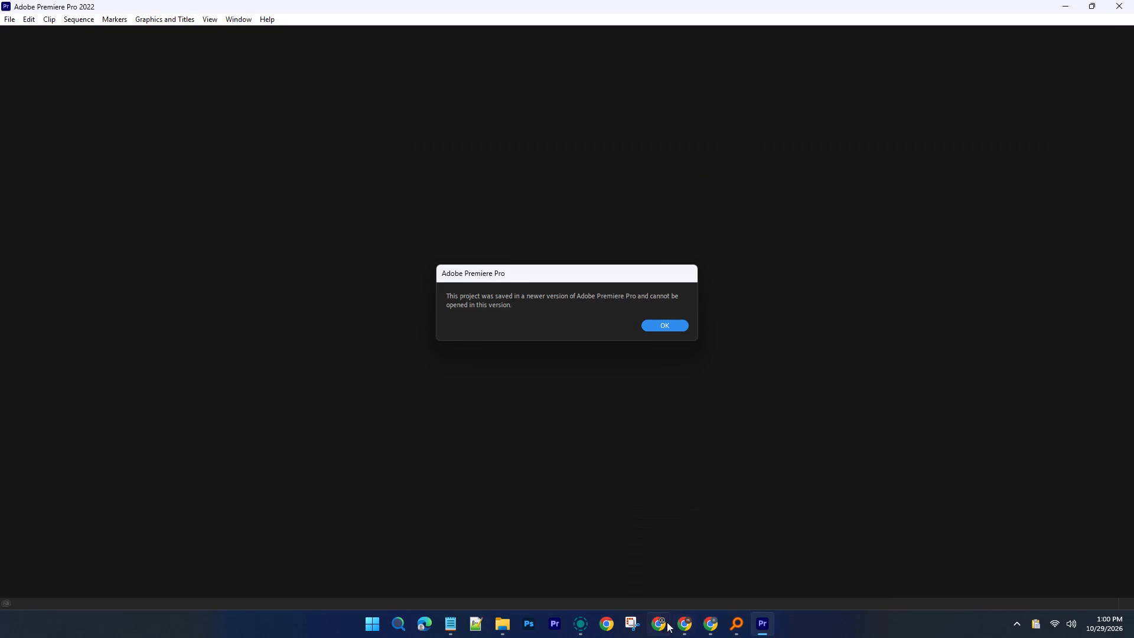
click(572, 624)
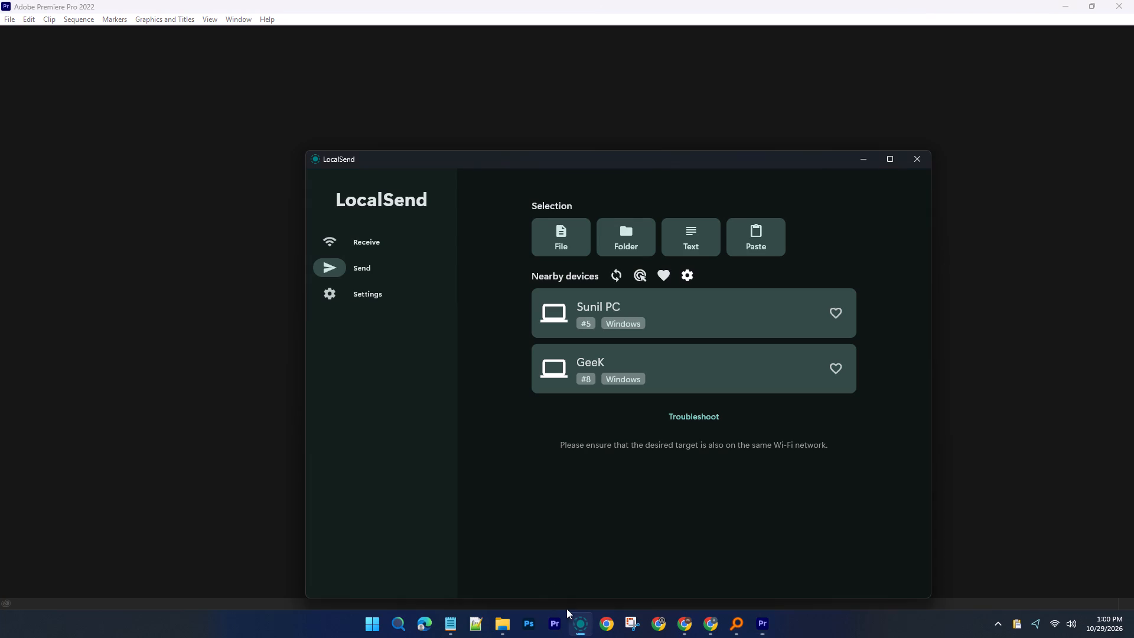
click(361, 271)
click(547, 237)
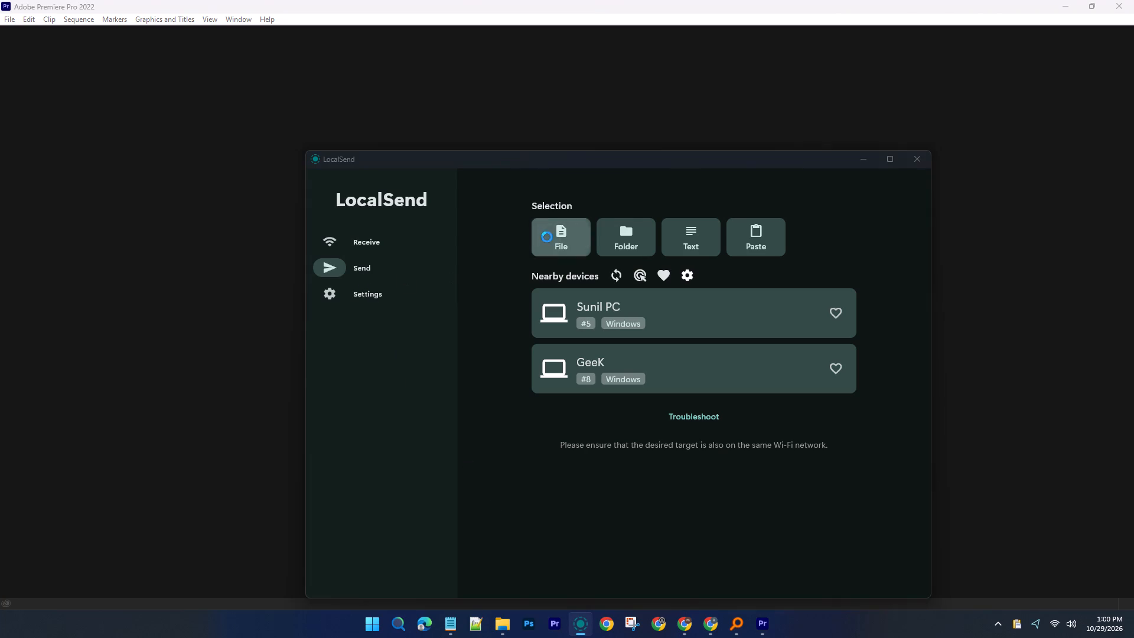
drag(142, 137, 376, 281)
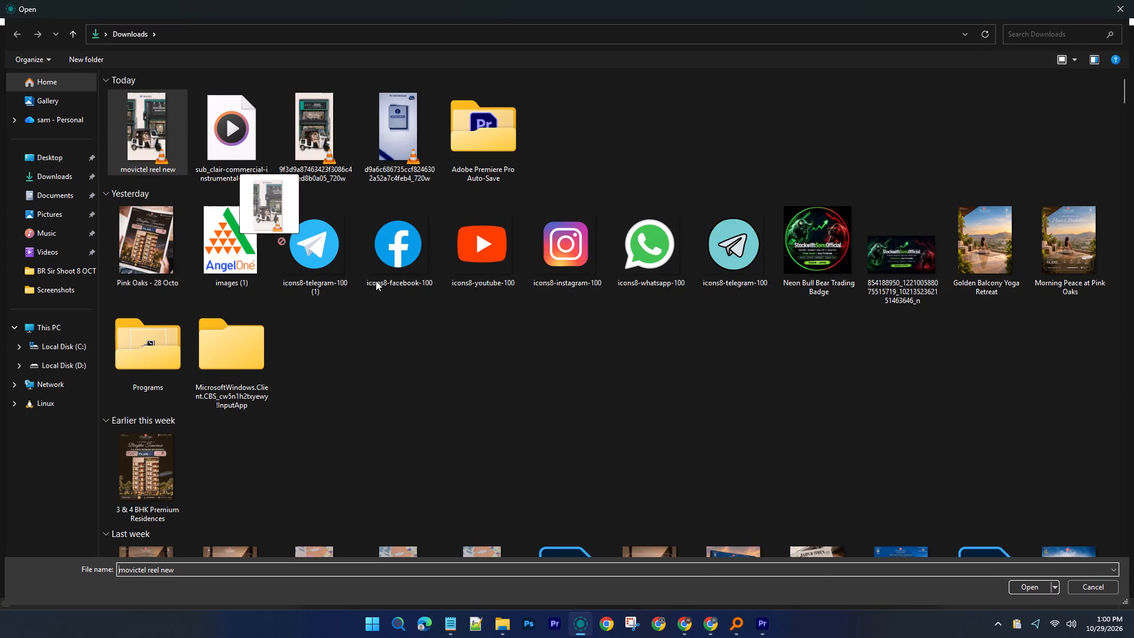
drag(376, 281, 561, 613)
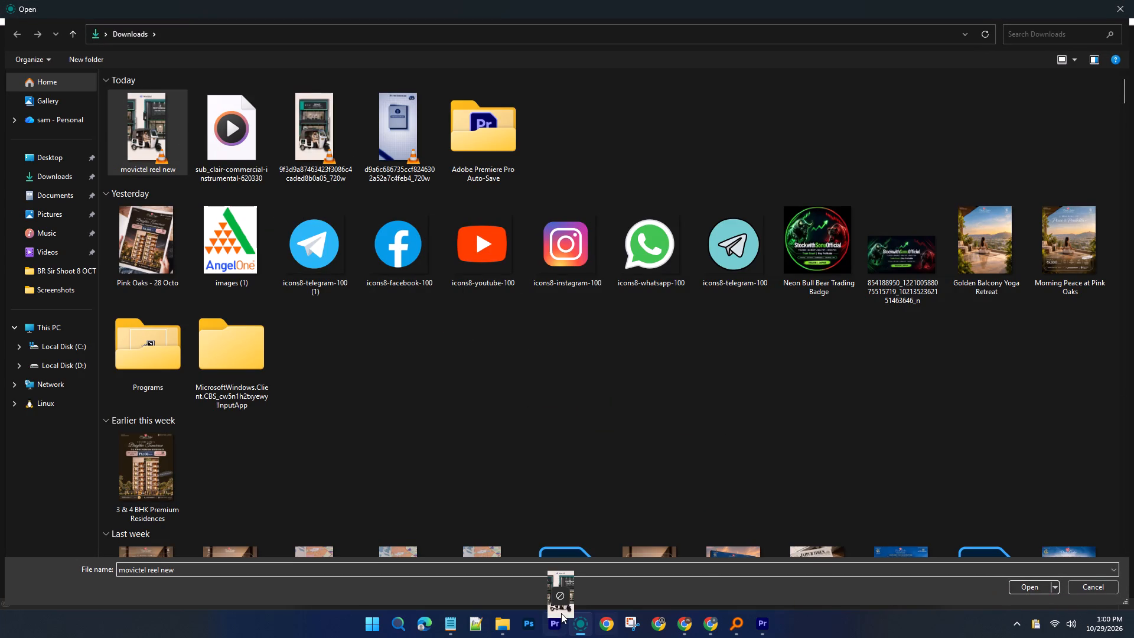
drag(561, 613, 650, 620)
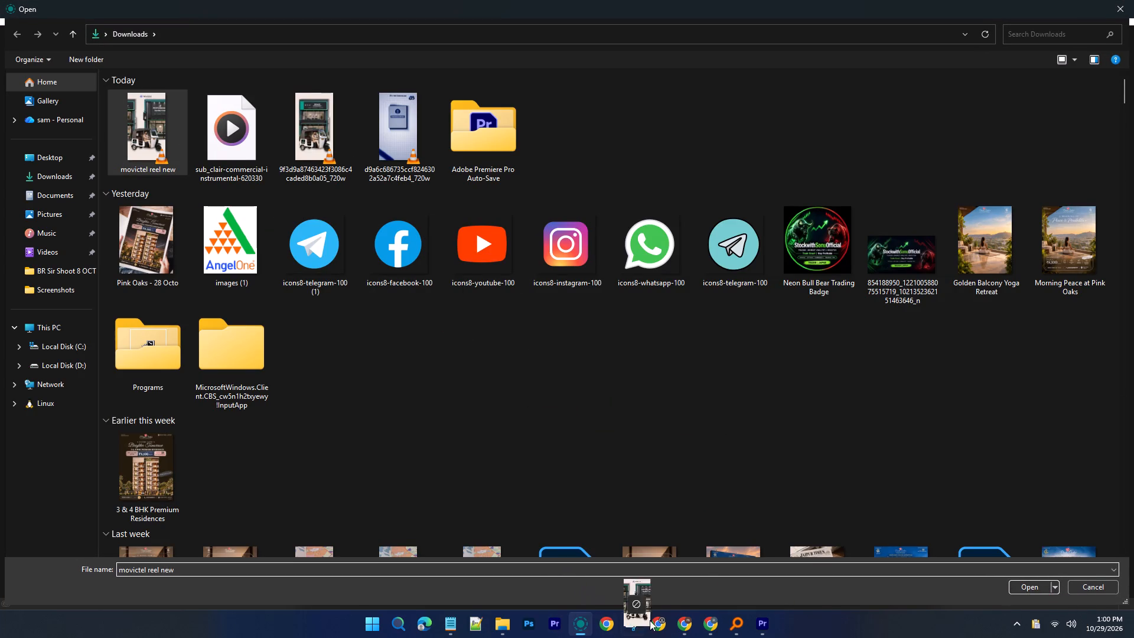
drag(650, 620, 579, 637)
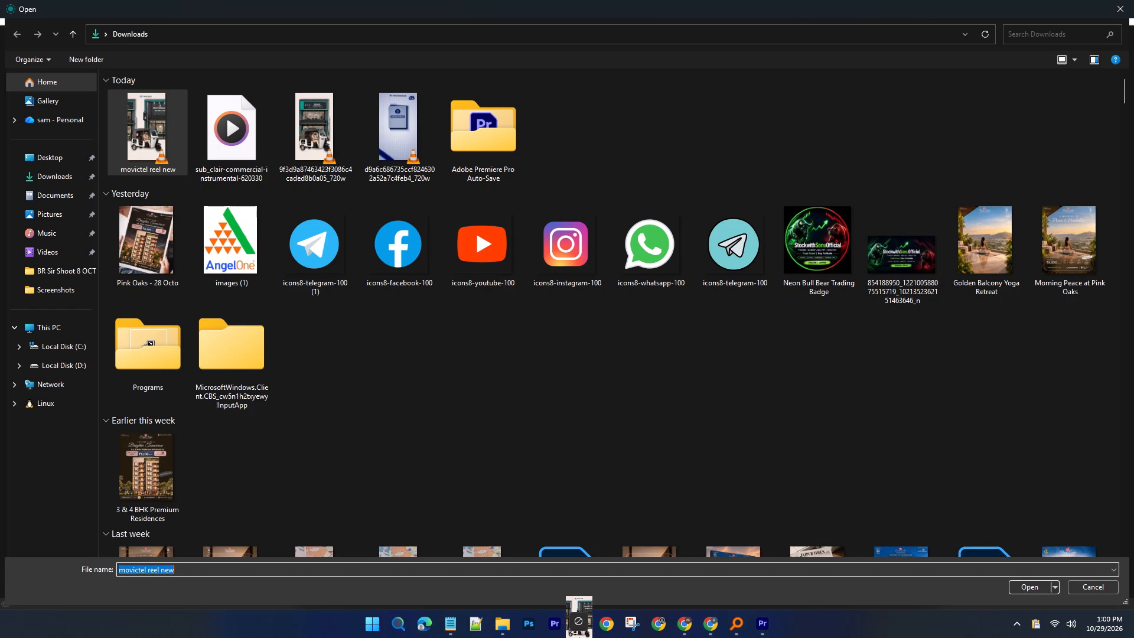
drag(579, 637, 546, 483)
right_click(546, 483)
click(876, 493)
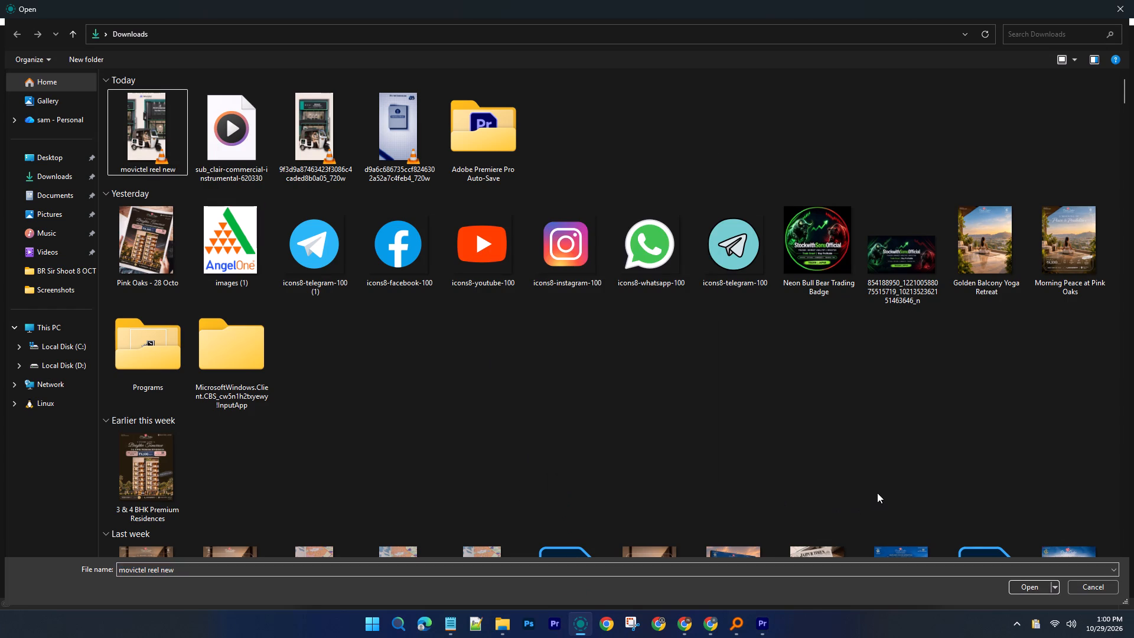
click(1021, 590)
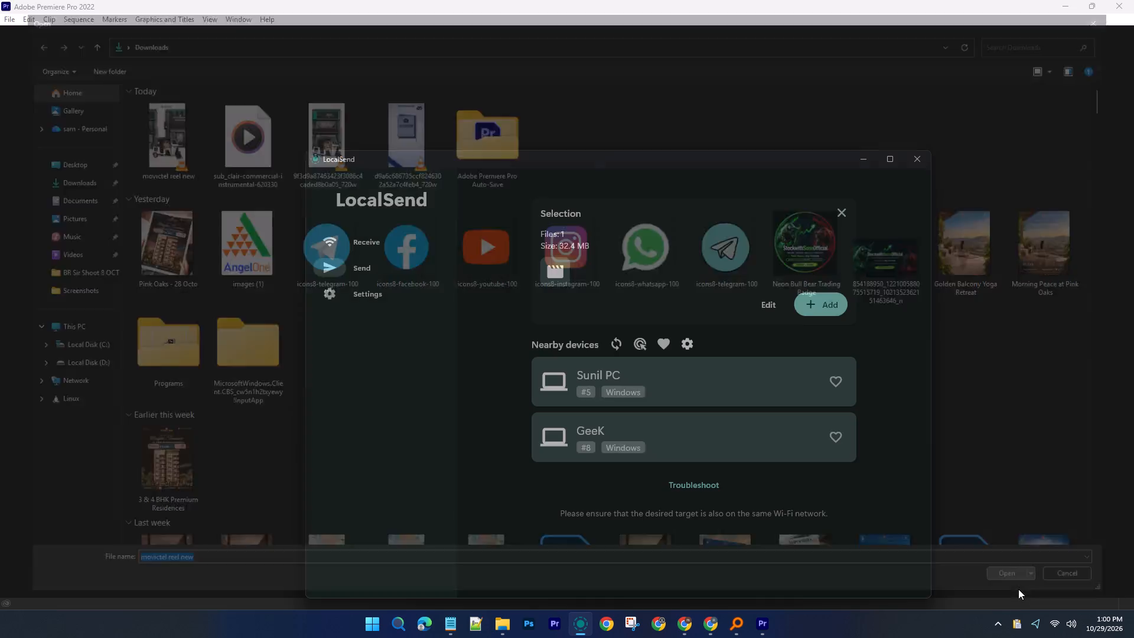
click(690, 382)
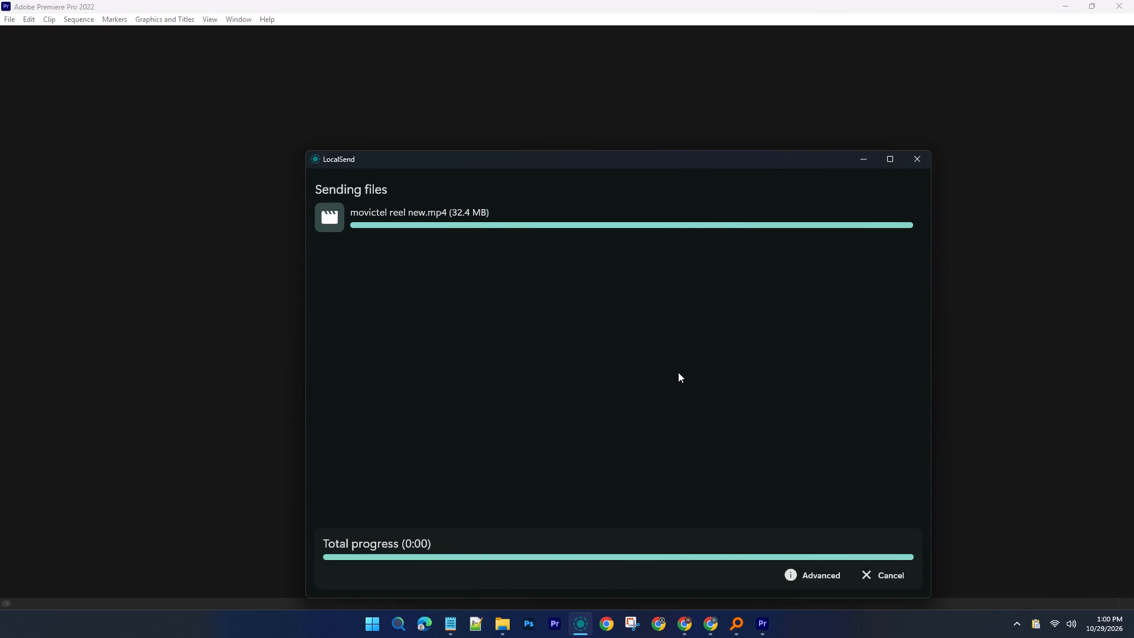
click(904, 578)
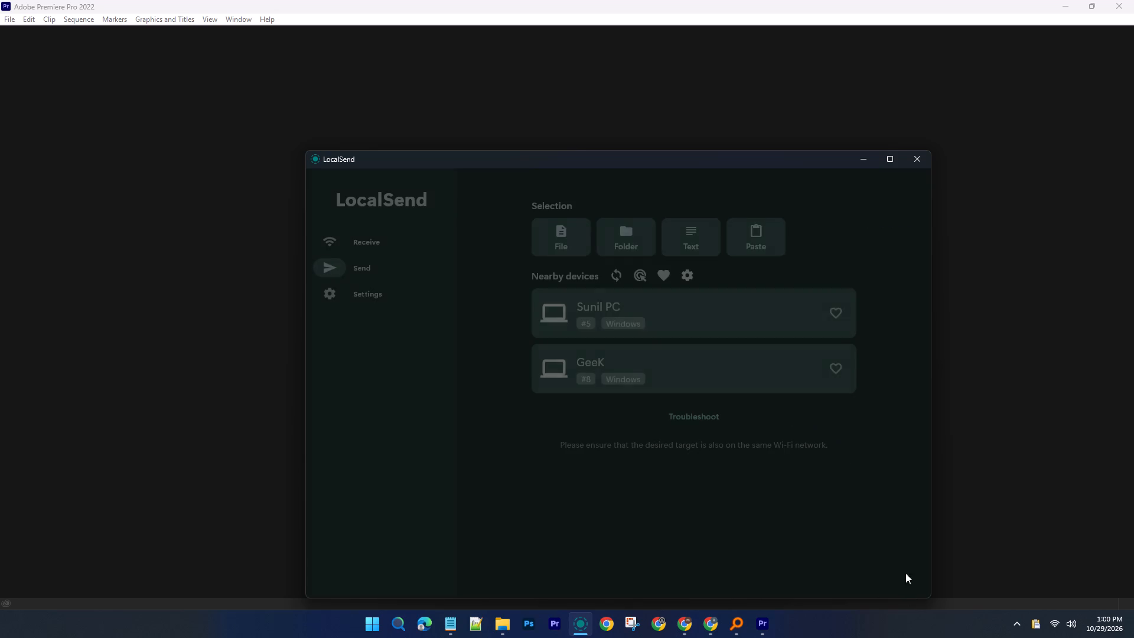
Dismiss the project version notice and close Adobe Premiere Pro 2022.
click(1117, 1)
click(1116, 1)
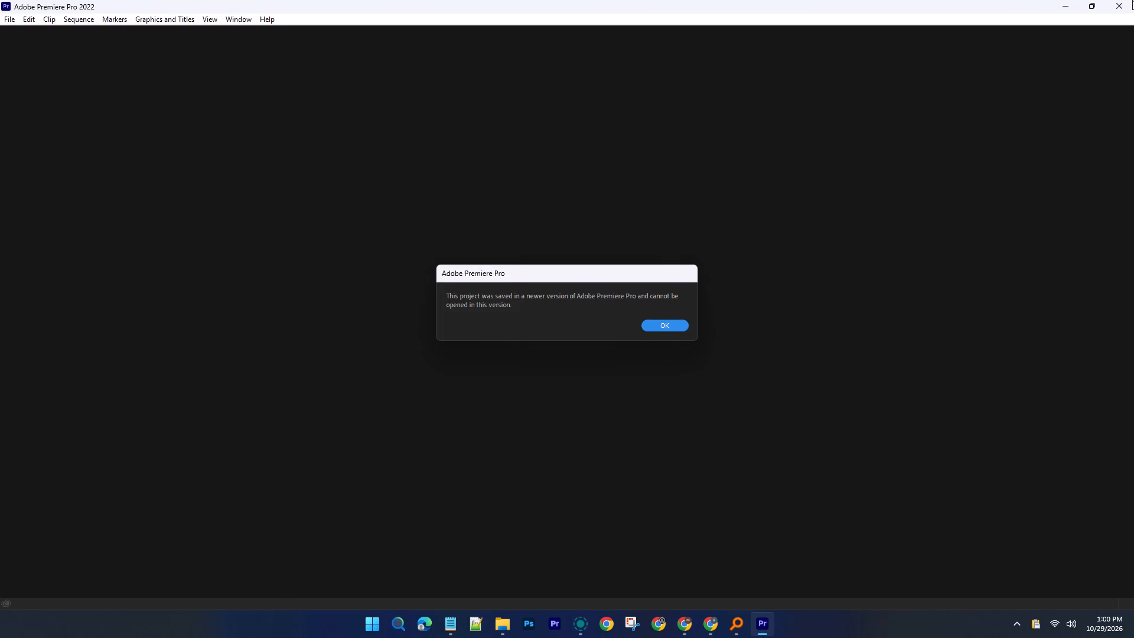
click(1132, 0)
click(665, 328)
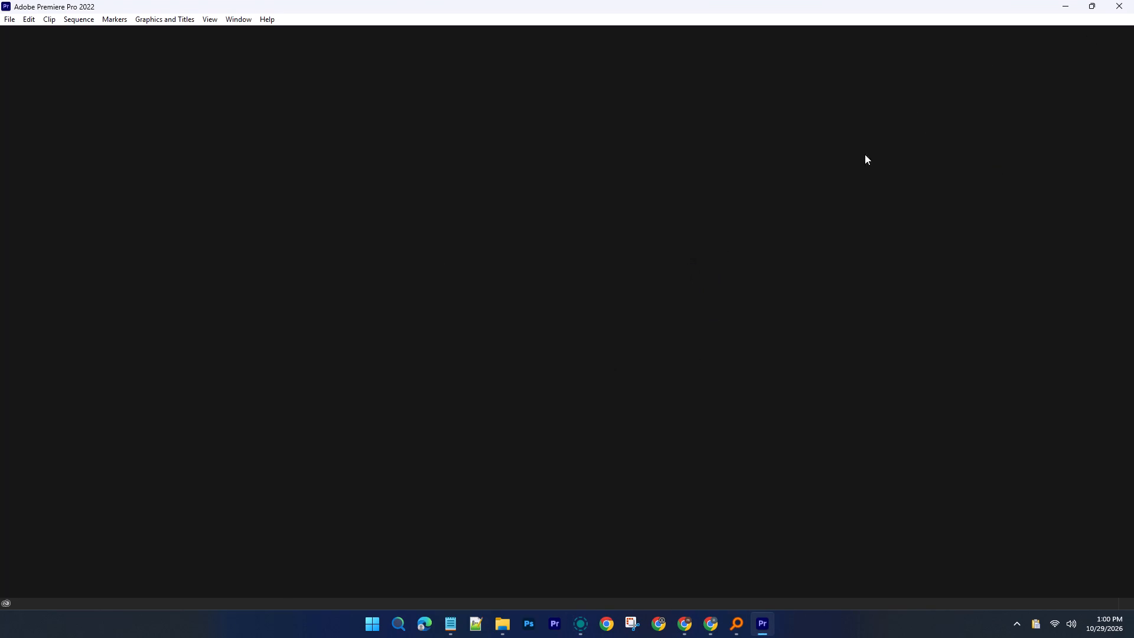
double_click(1119, 0)
drag(1109, 6, 1103, 9)
click(1103, 9)
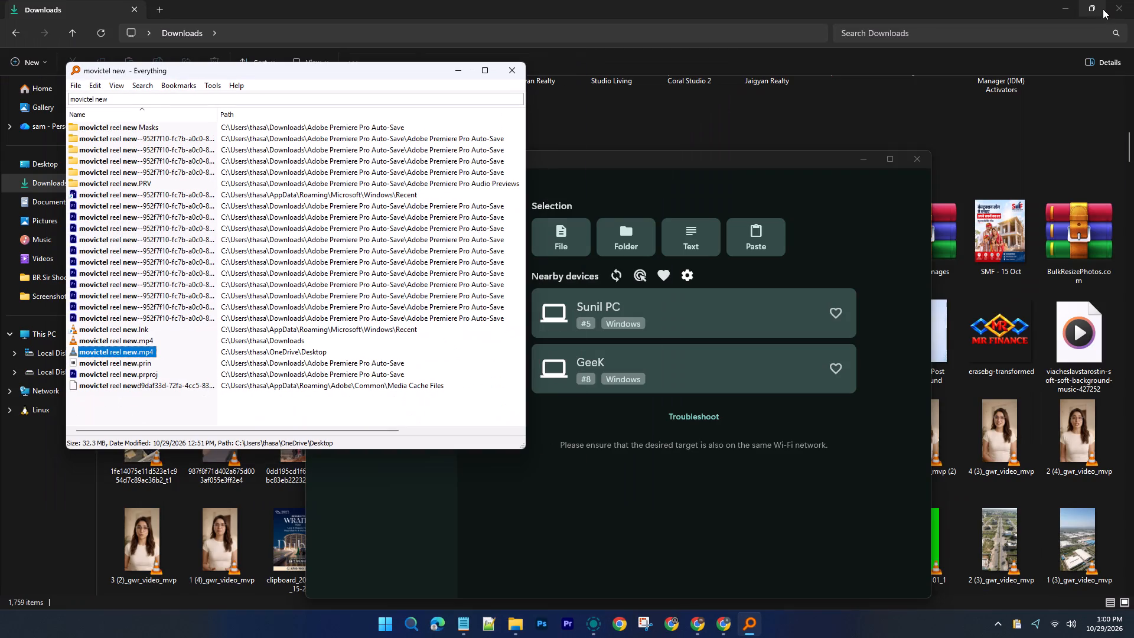
Close the Everything search window and LocalSend, leaving the Downloads folder open.
click(513, 70)
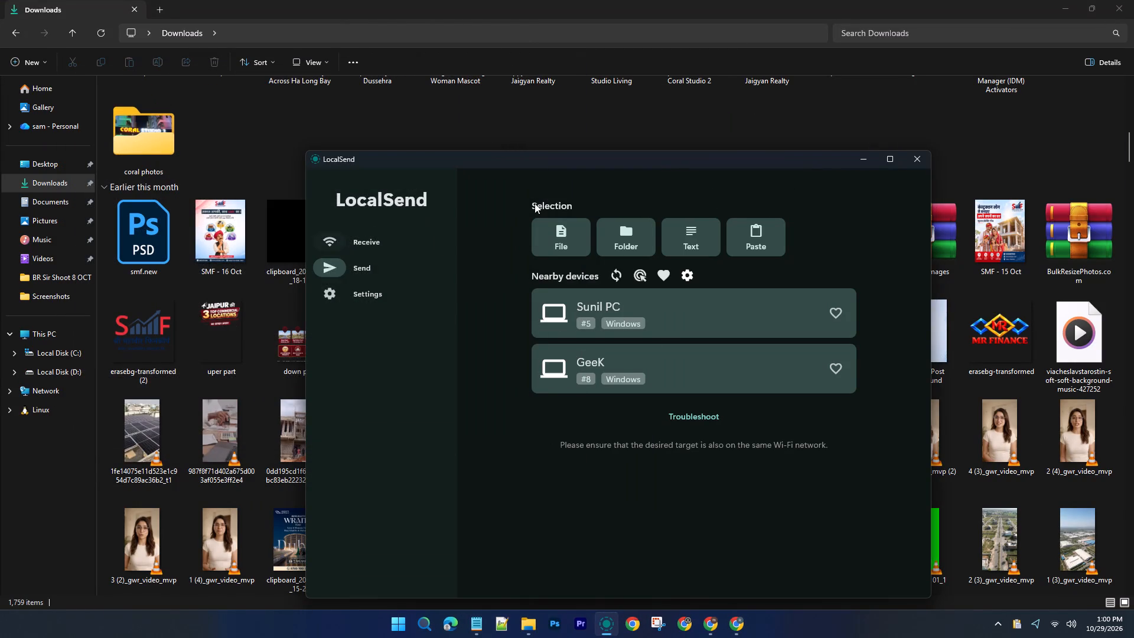
click(911, 159)
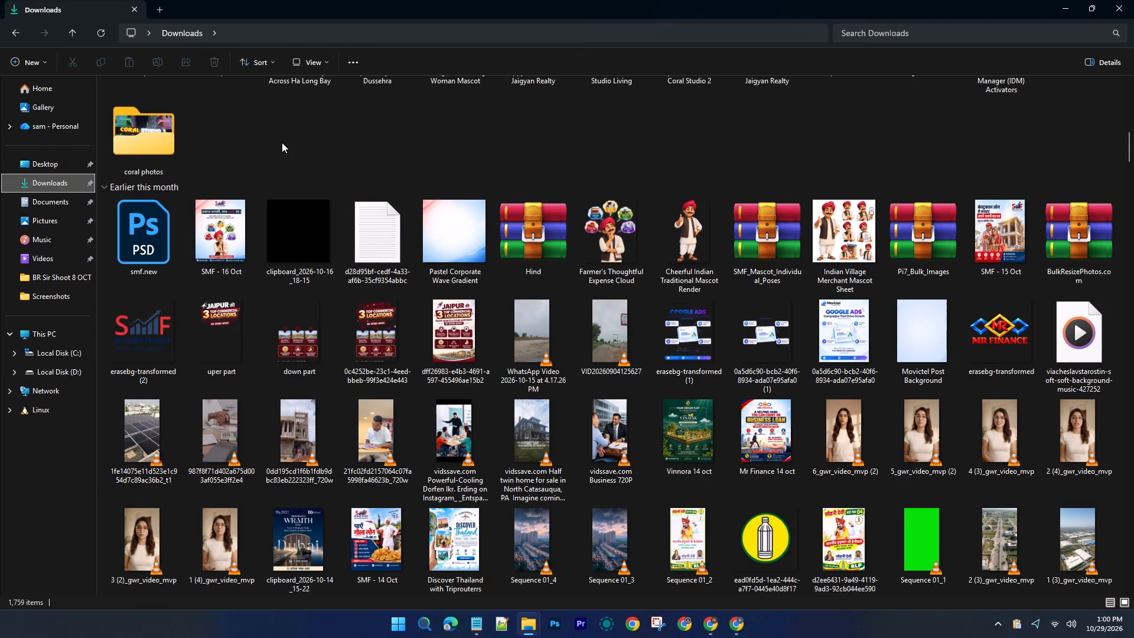
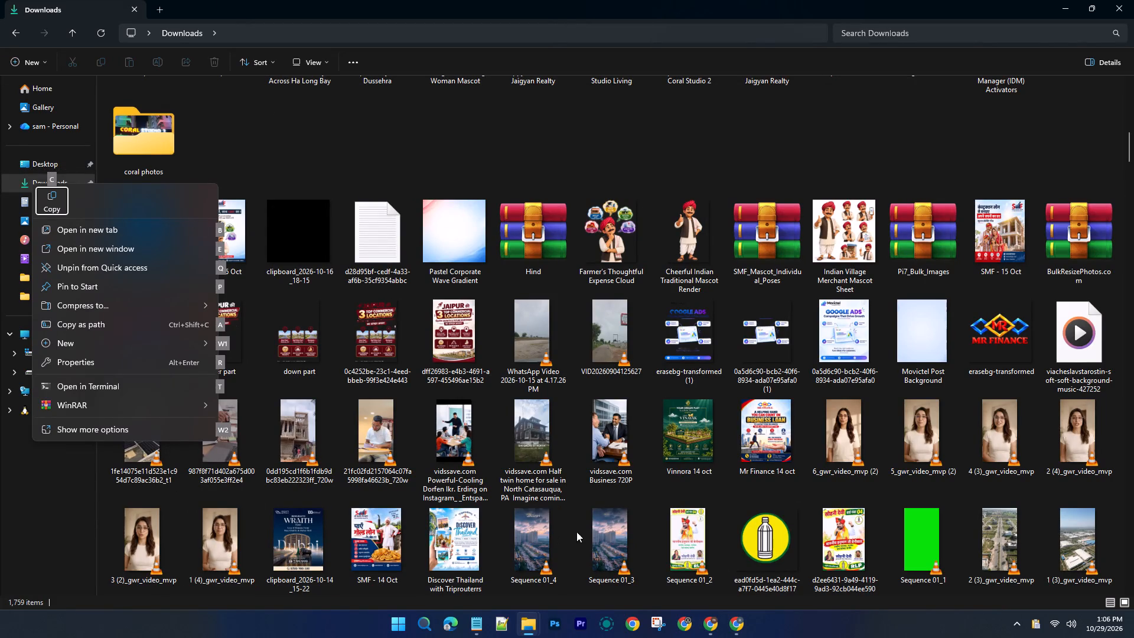
Switch to Google Chrome and look up web.whatsapp.com from the blank new tab by entering "we".
click(737, 627)
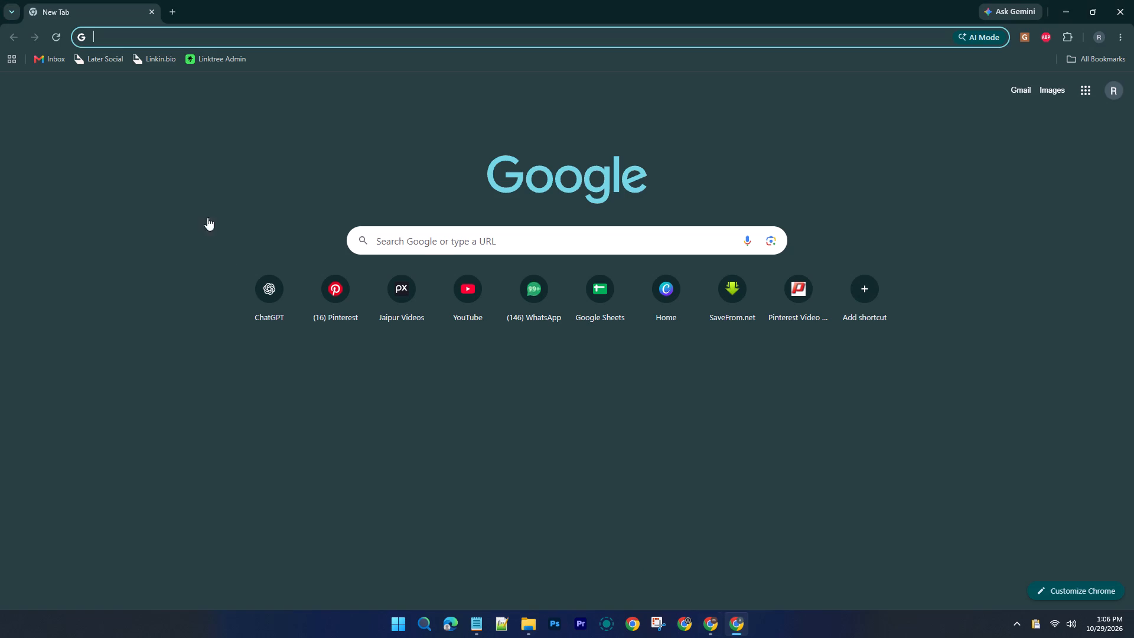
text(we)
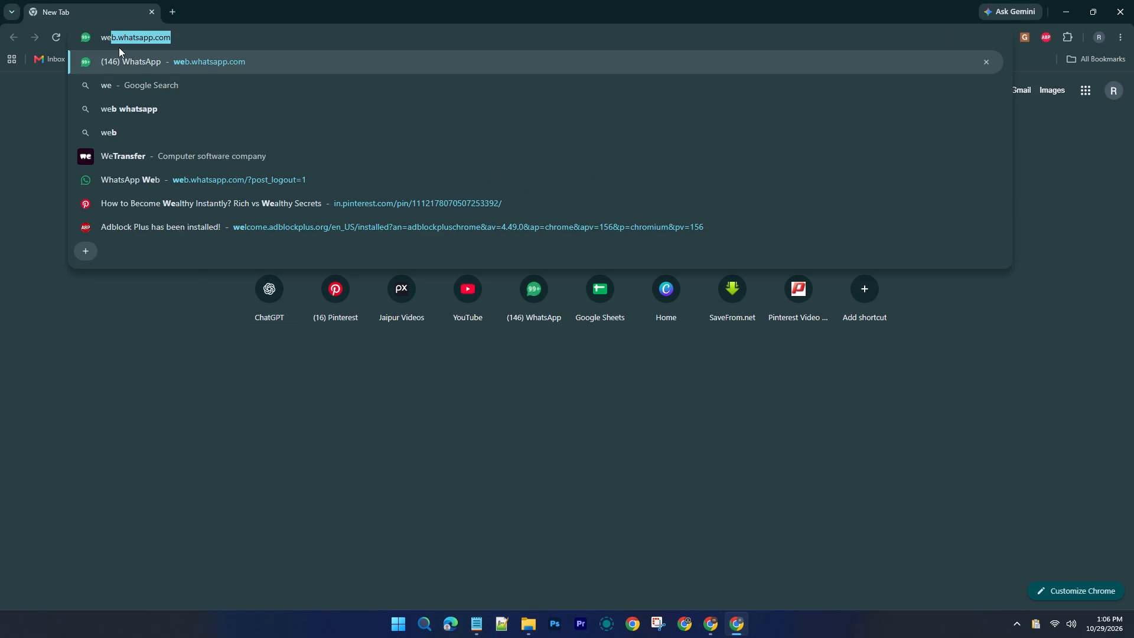